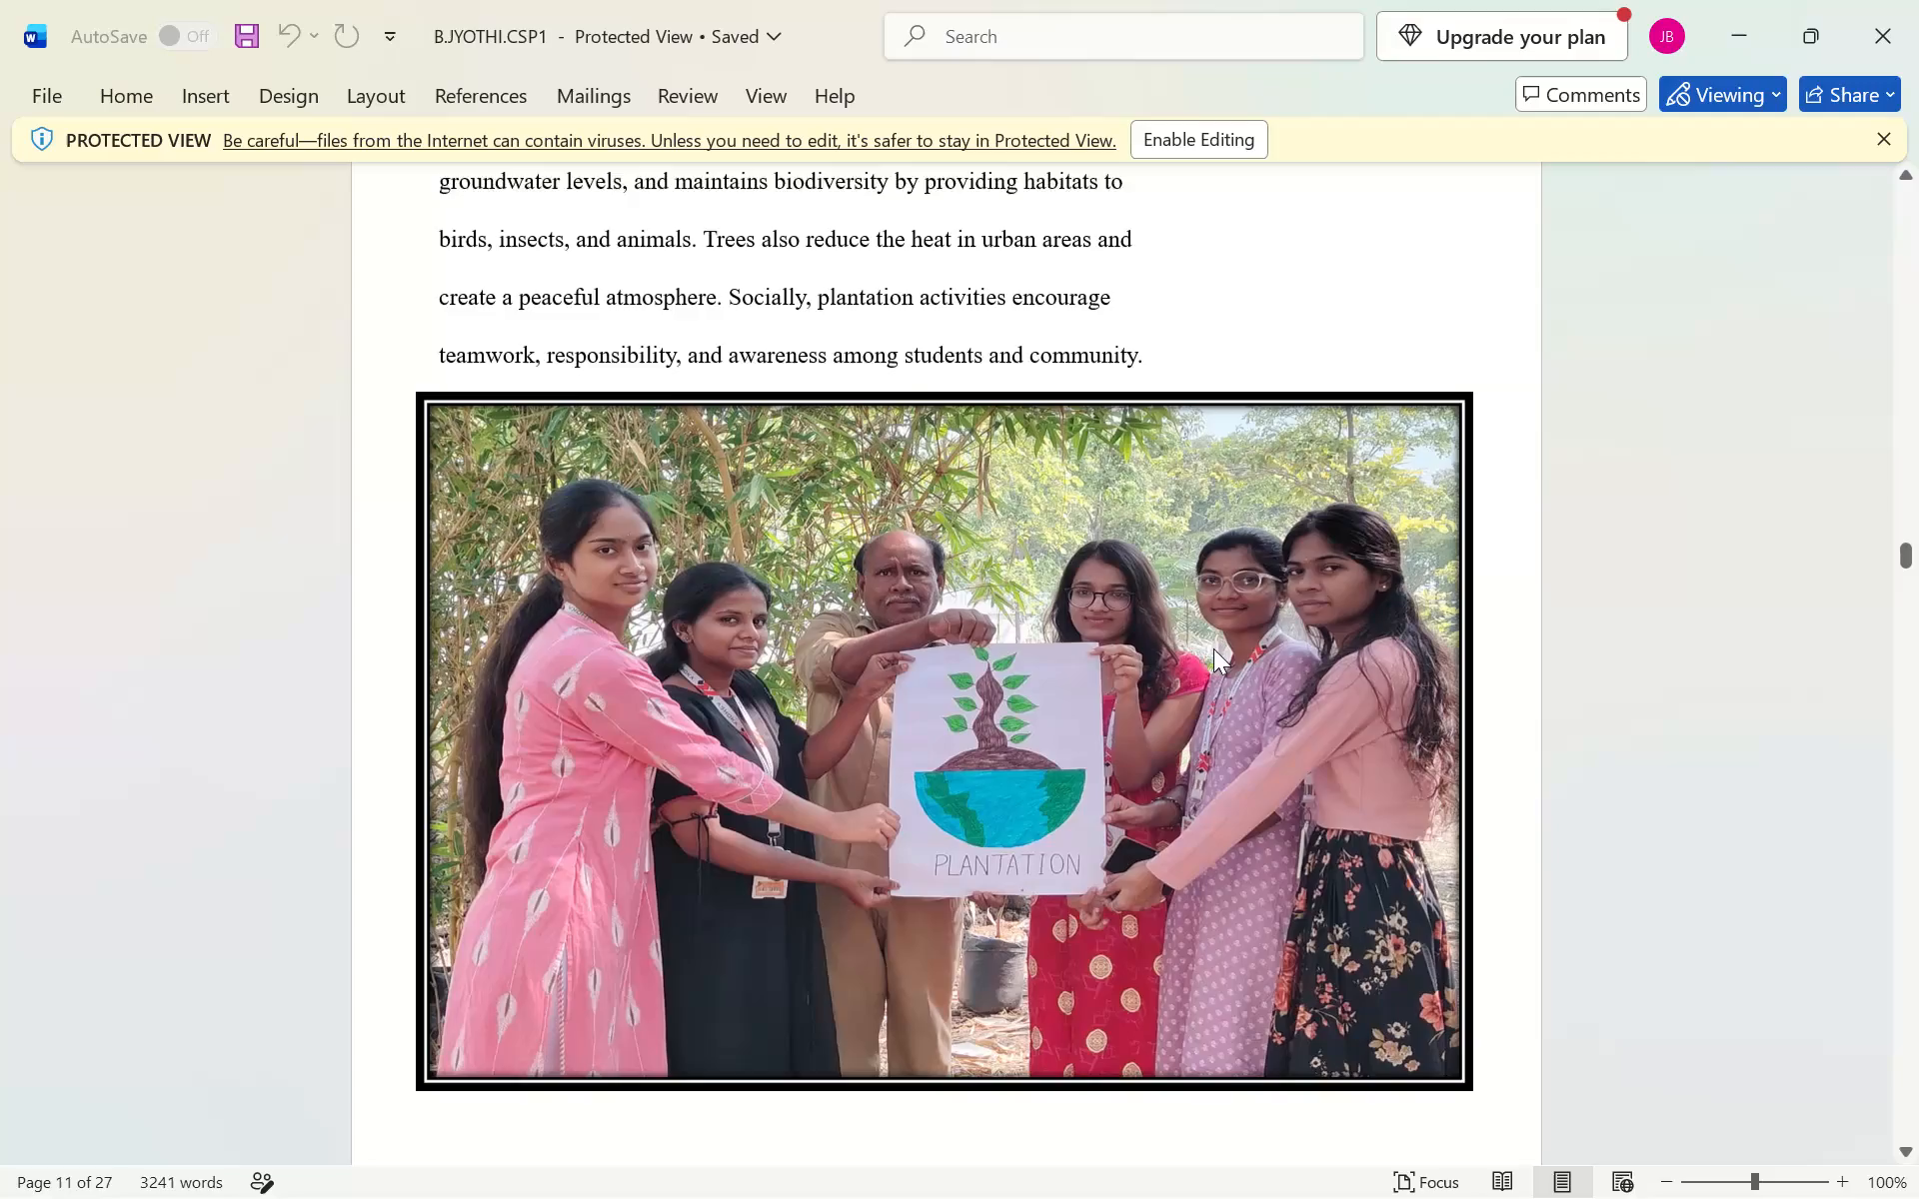
Look through the plantation photos and the activity log pages around pages 11 to 13 of the report.
scroll(1213, 648, down, 1)
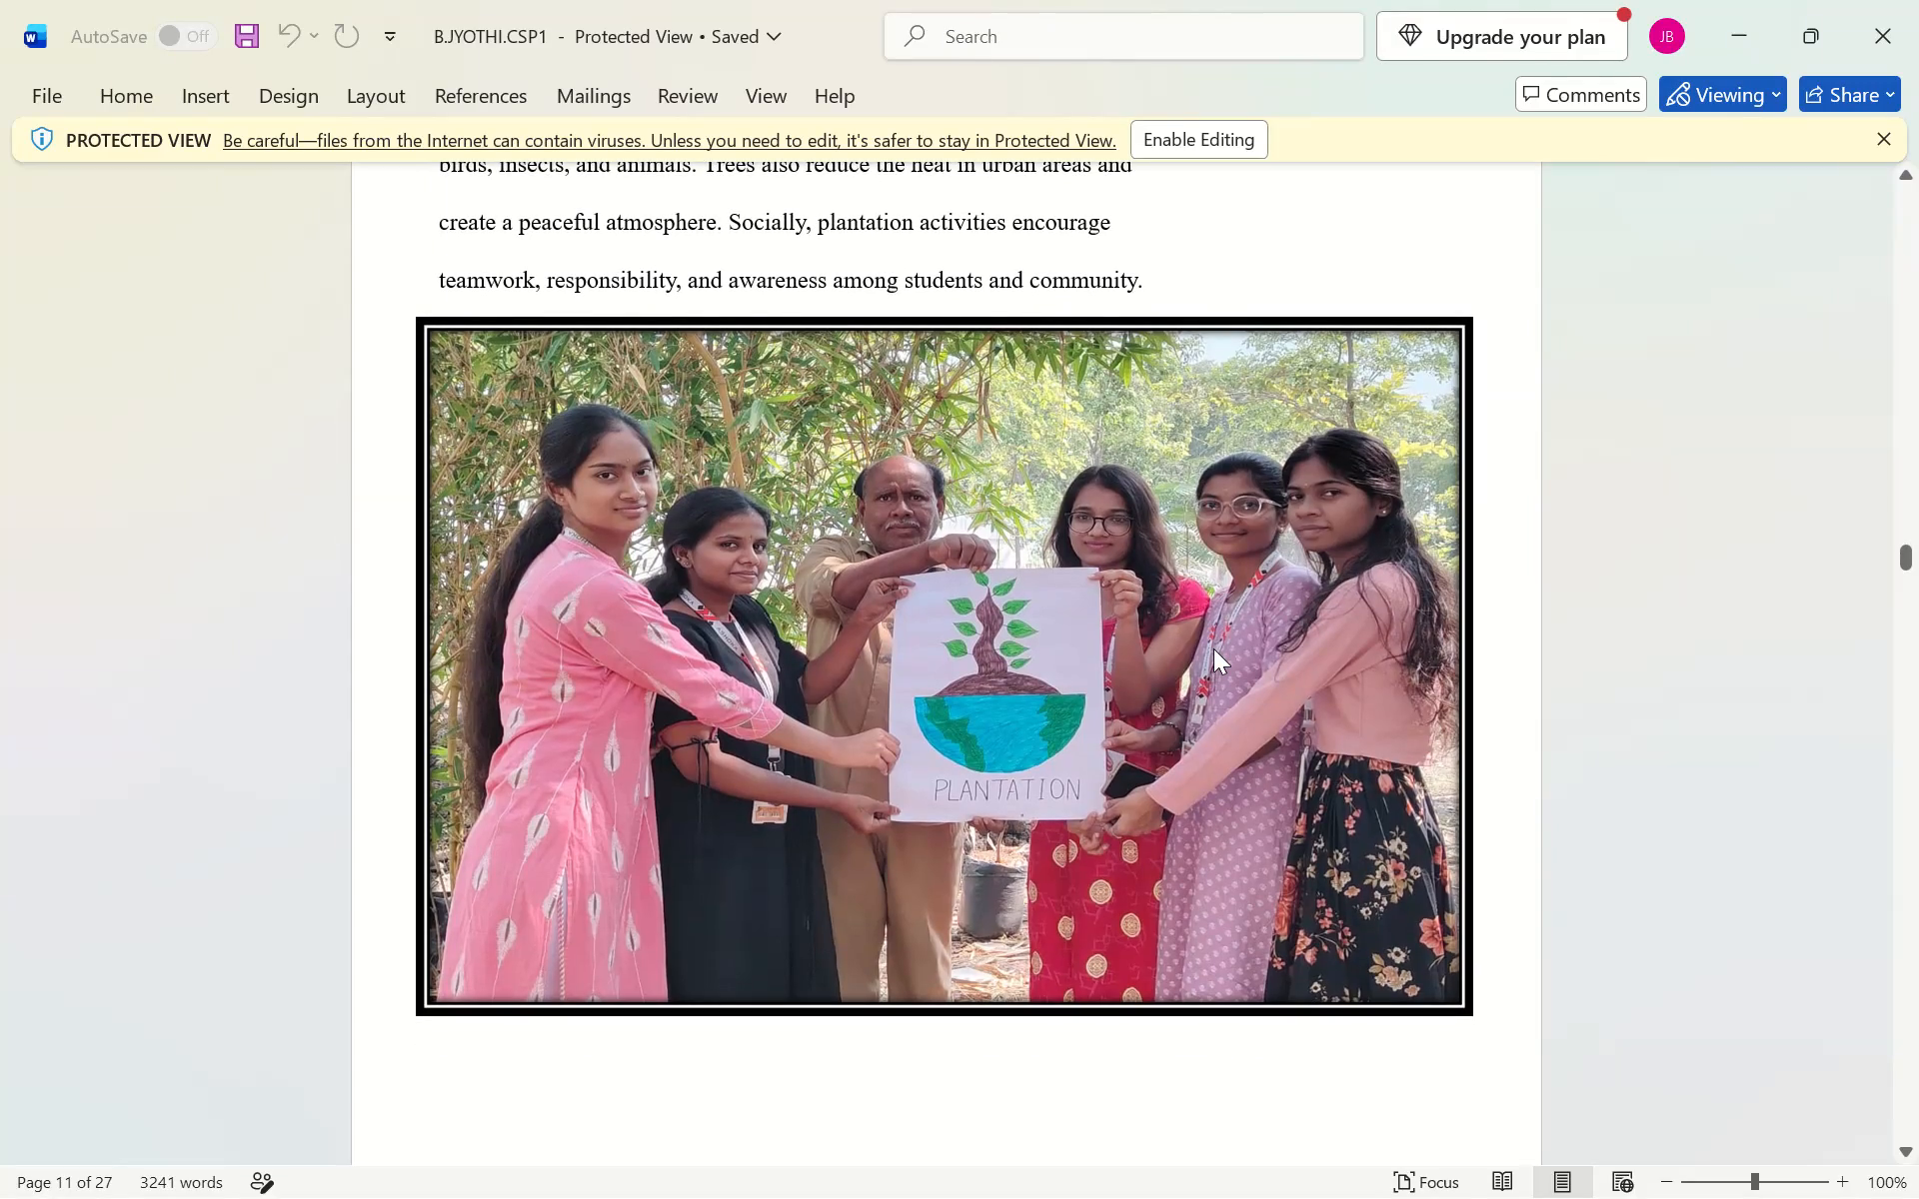
scroll(1133, 620, down, 3)
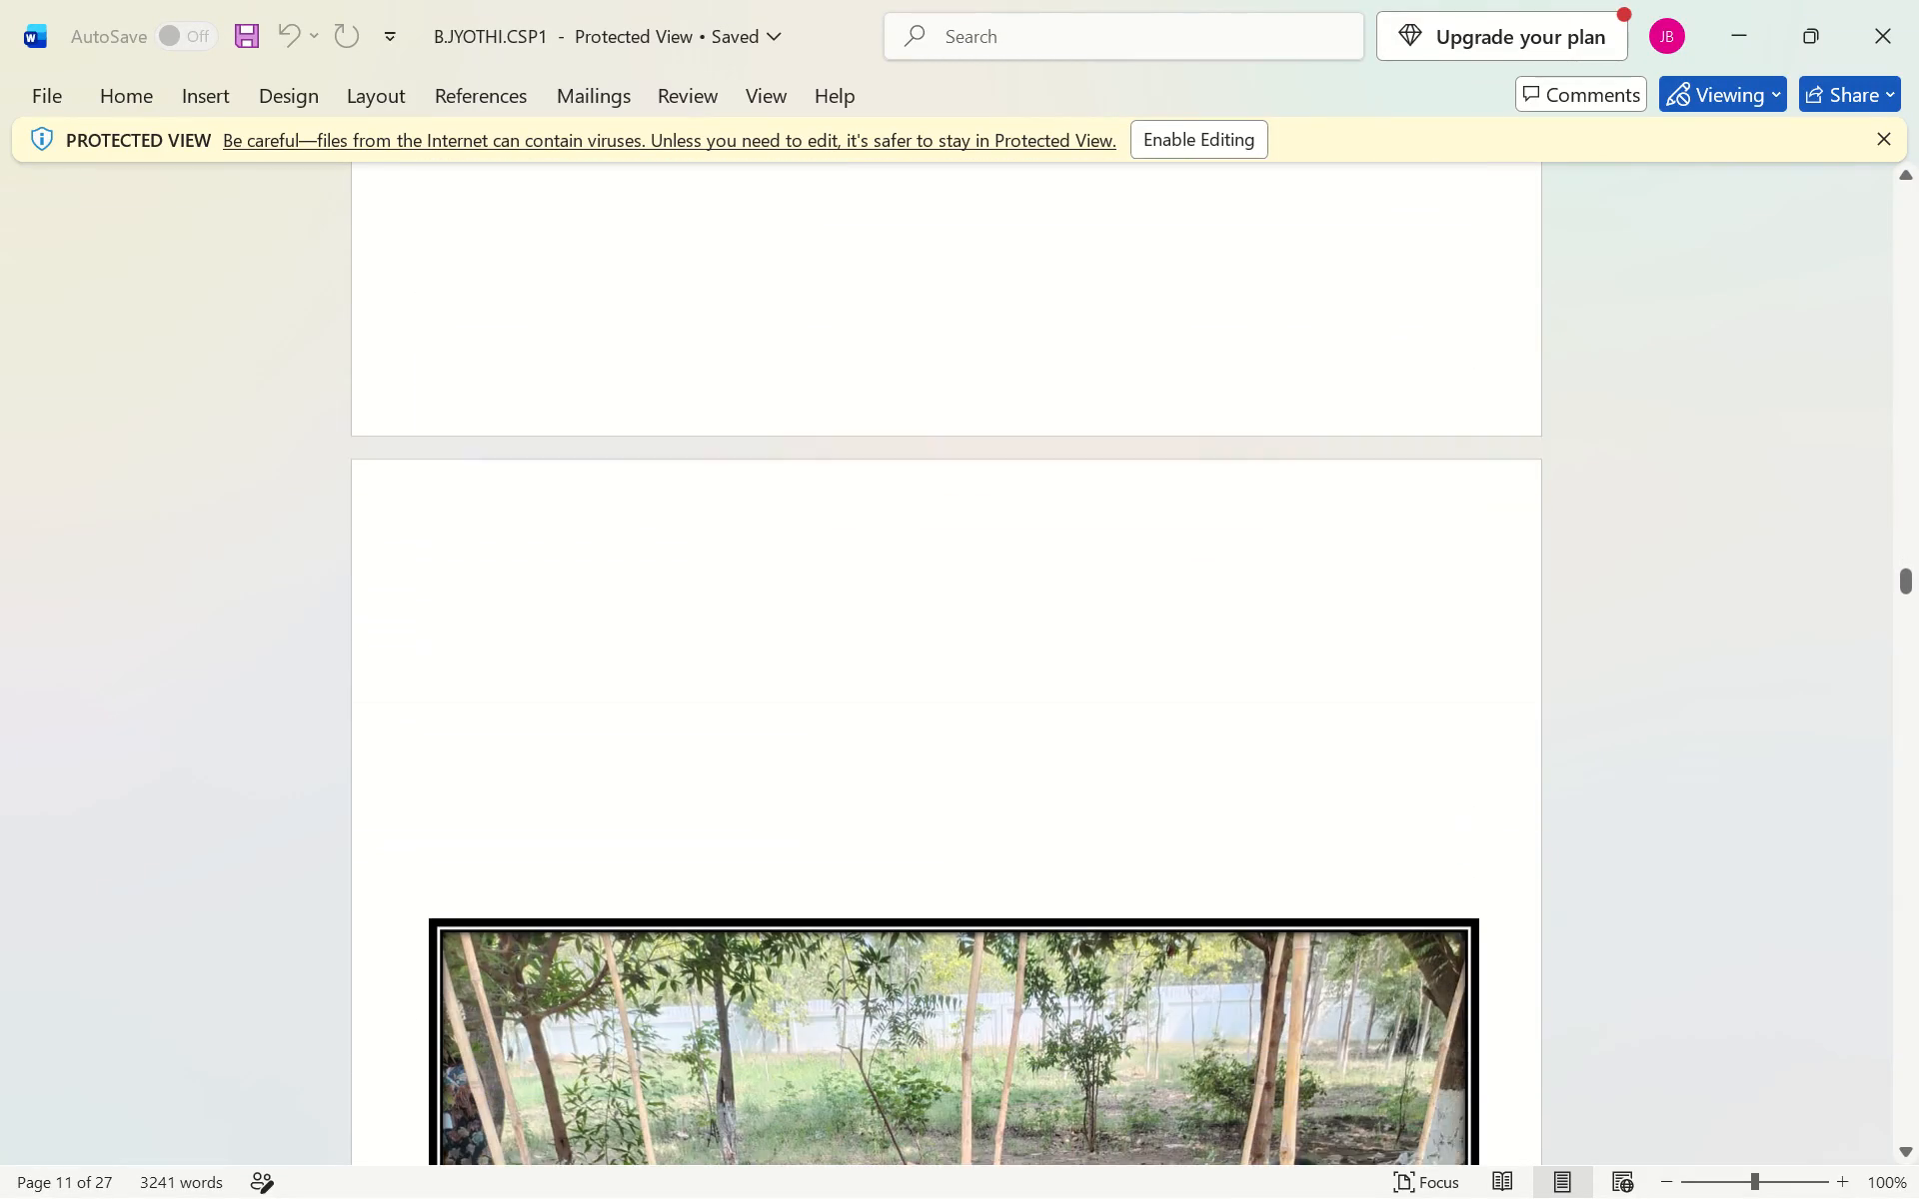
scroll(1133, 620, down, 5)
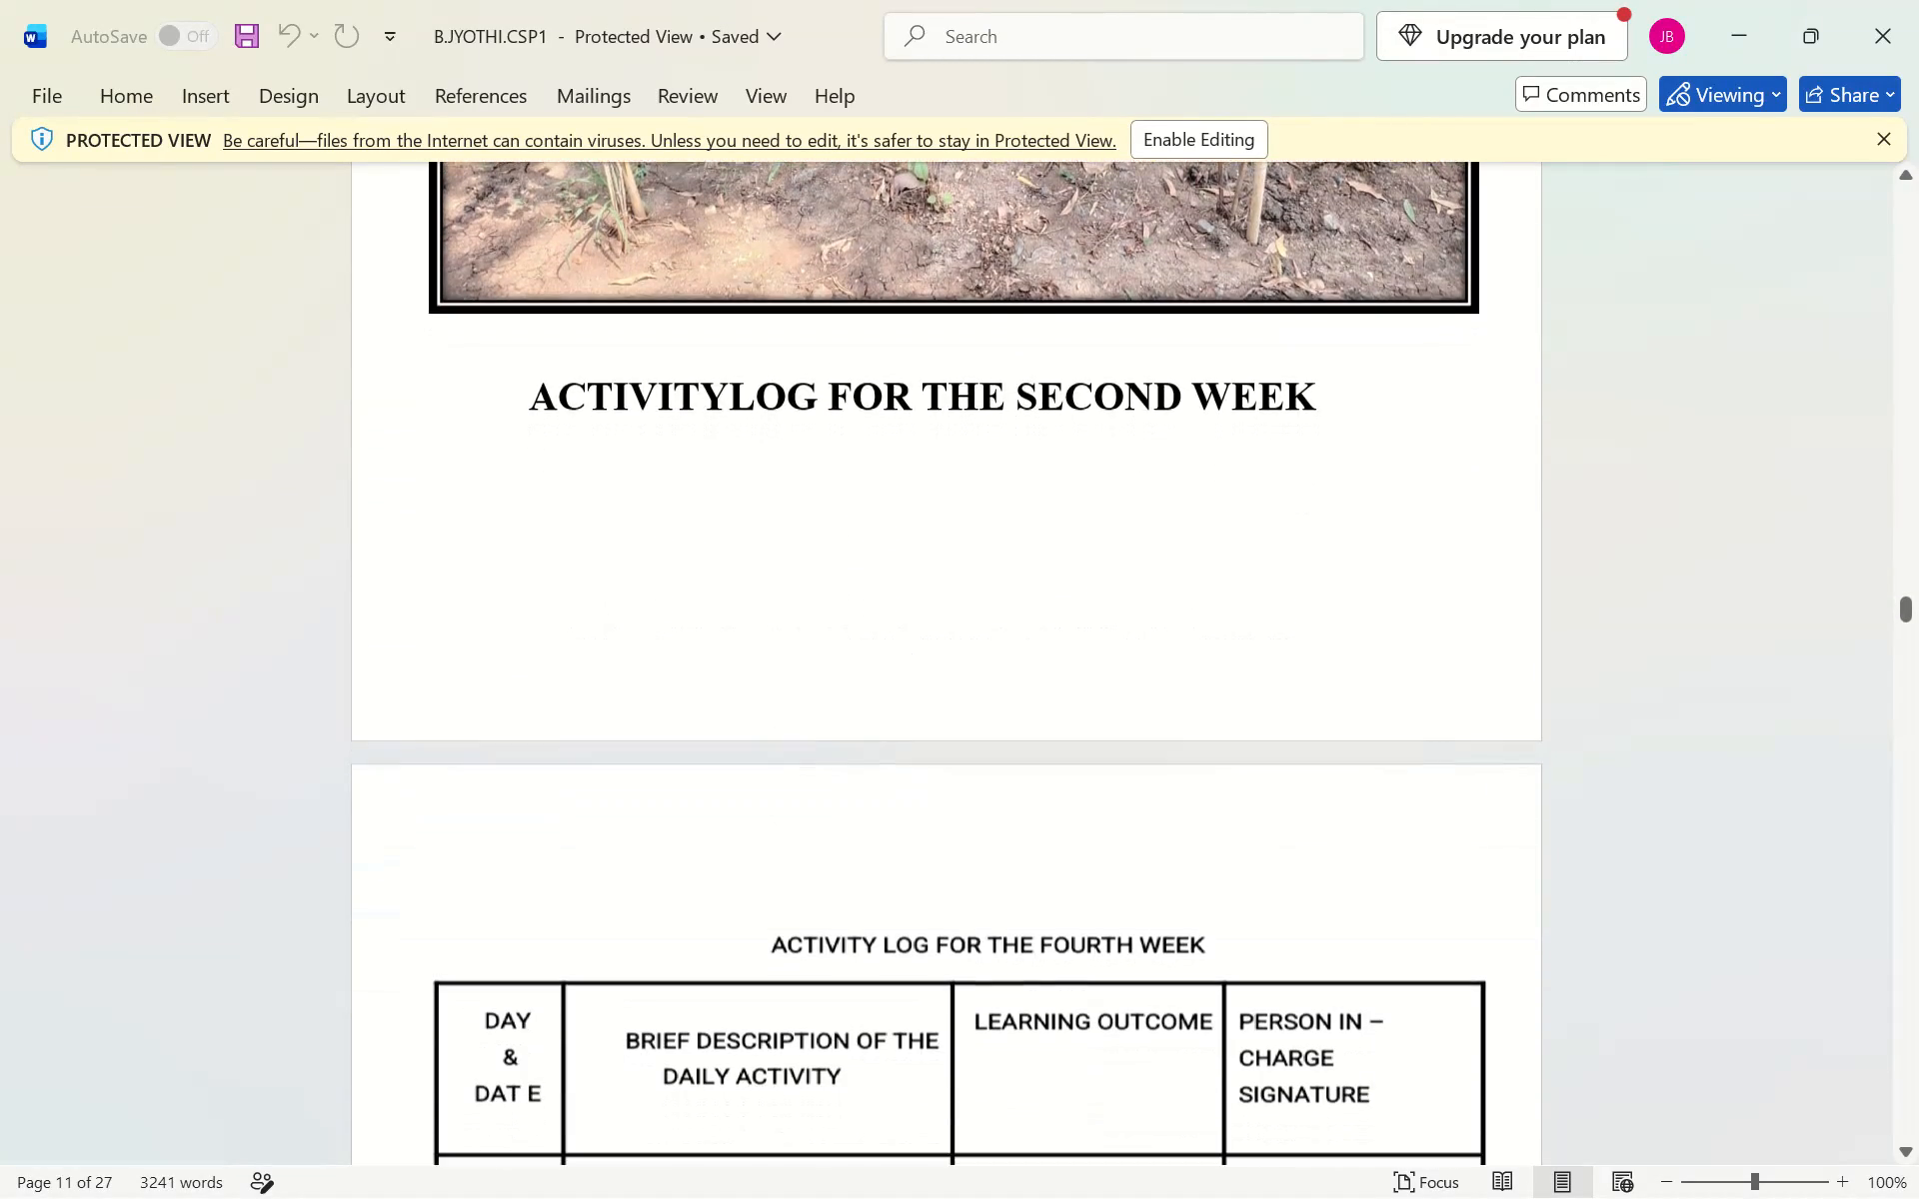
scroll(1133, 620, down, 1)
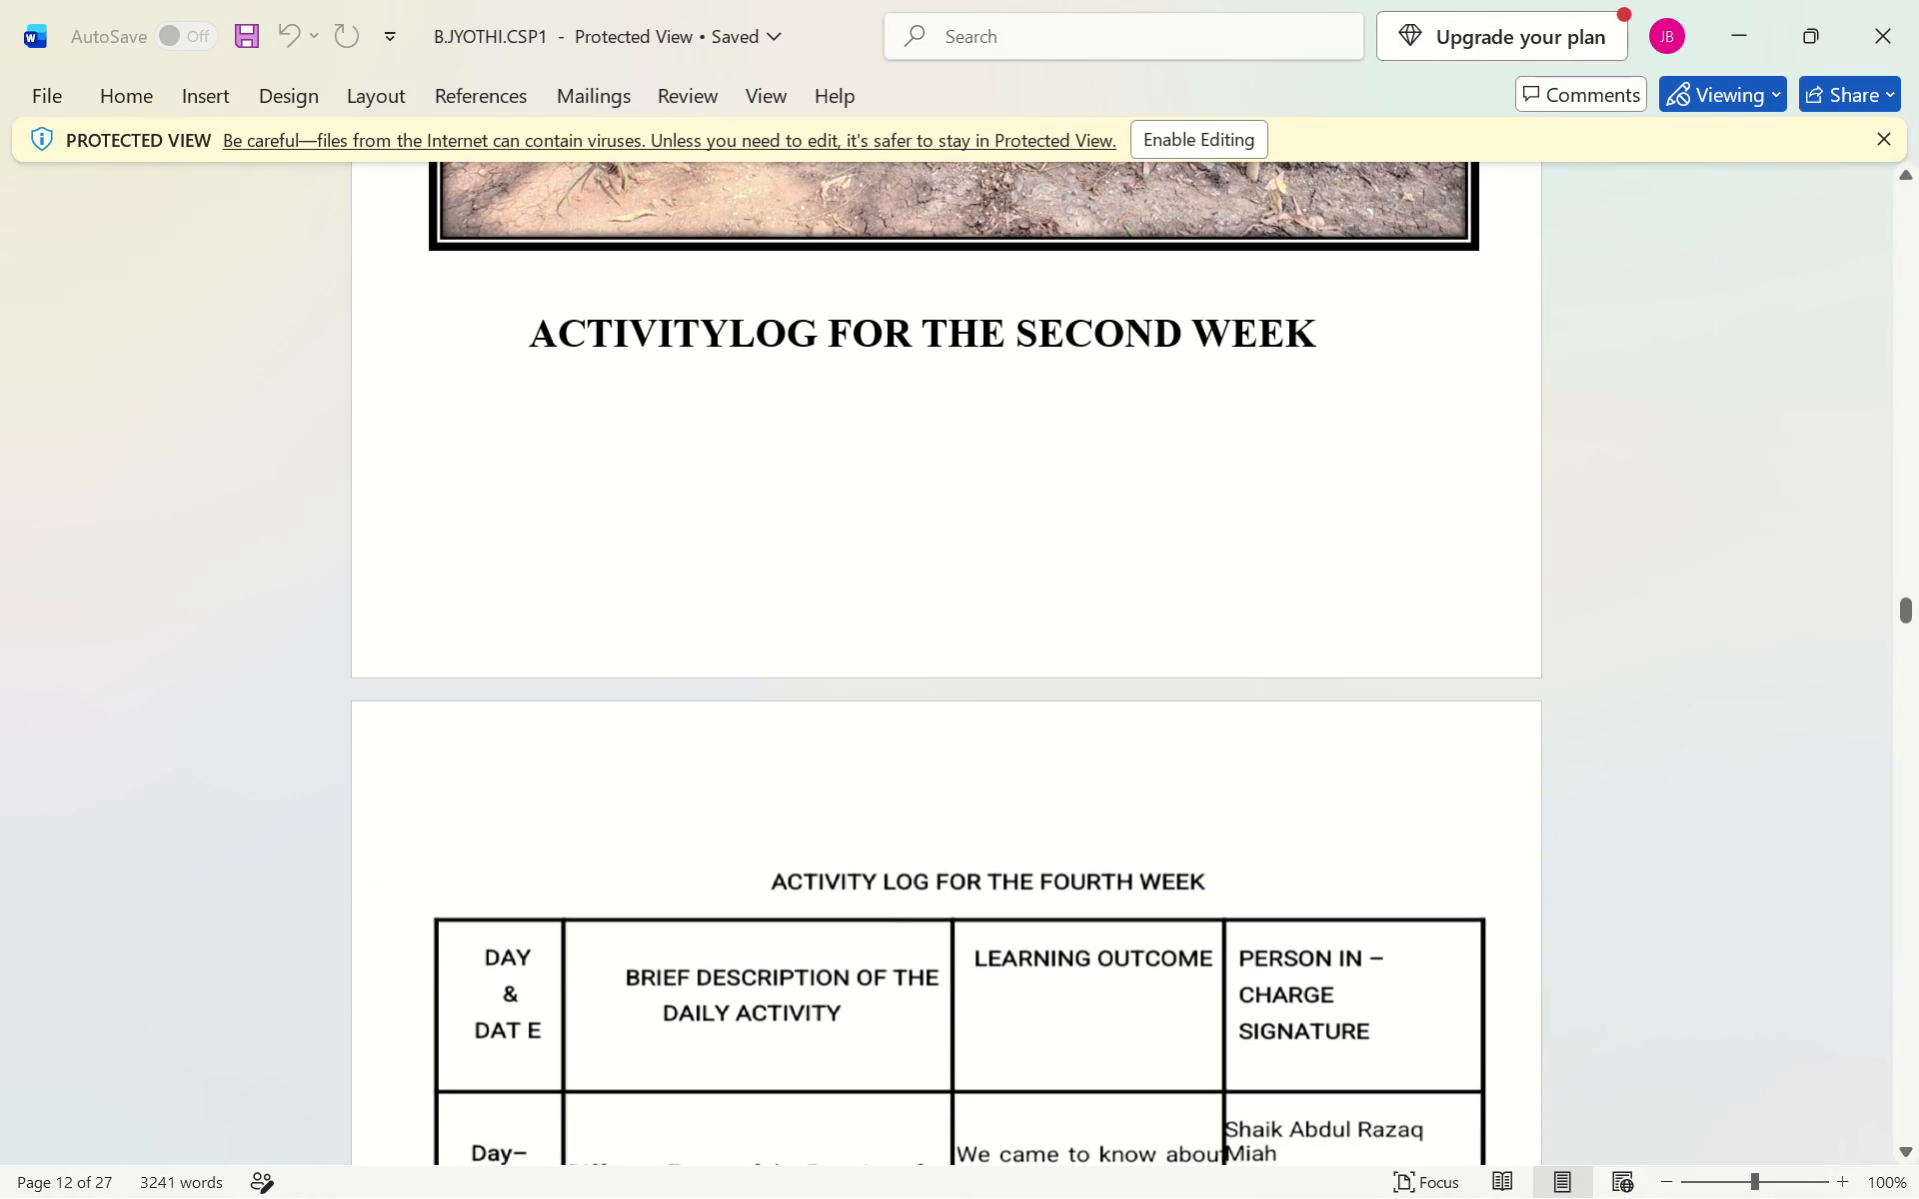
scroll(875, 542, right, 1)
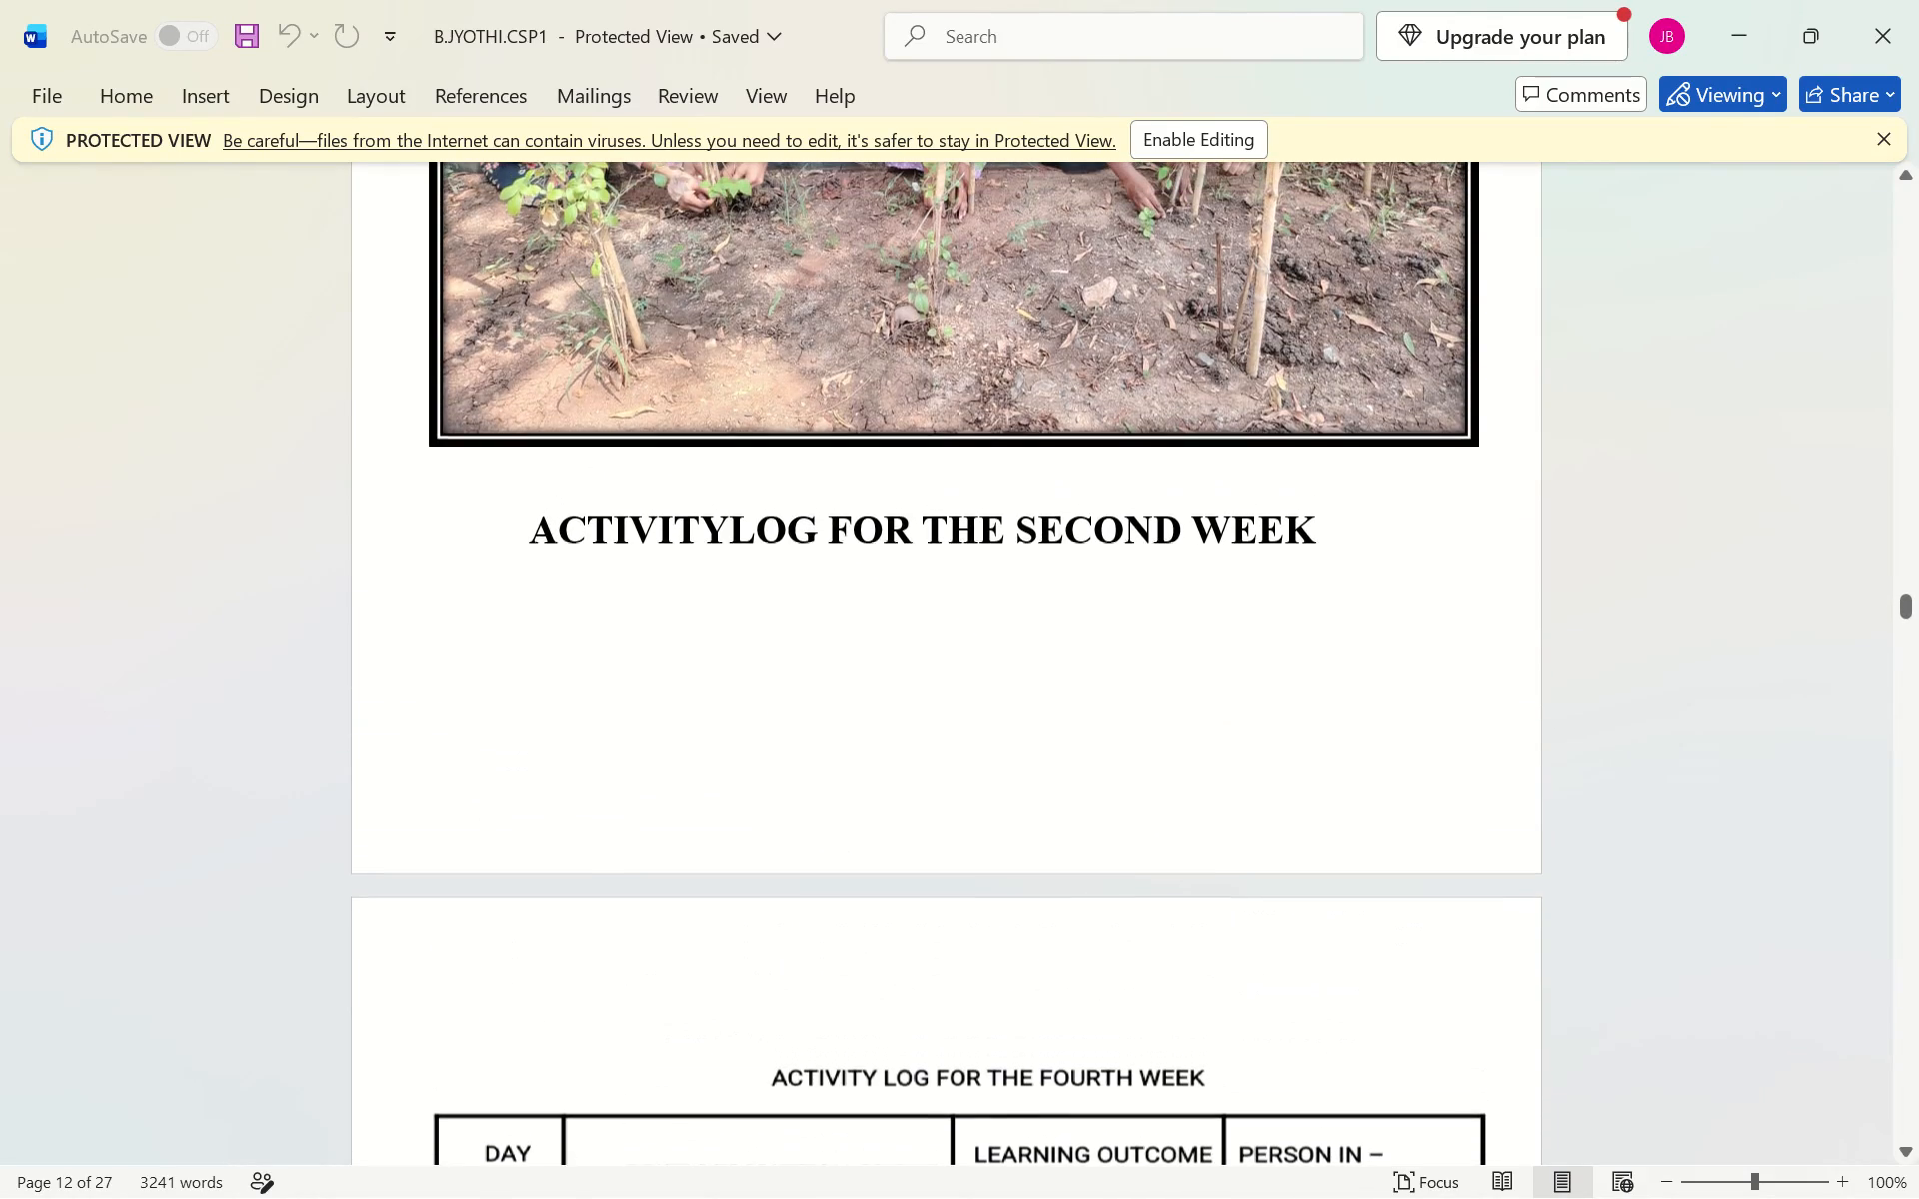
click(843, 439)
scroll(1085, 362, up, 1)
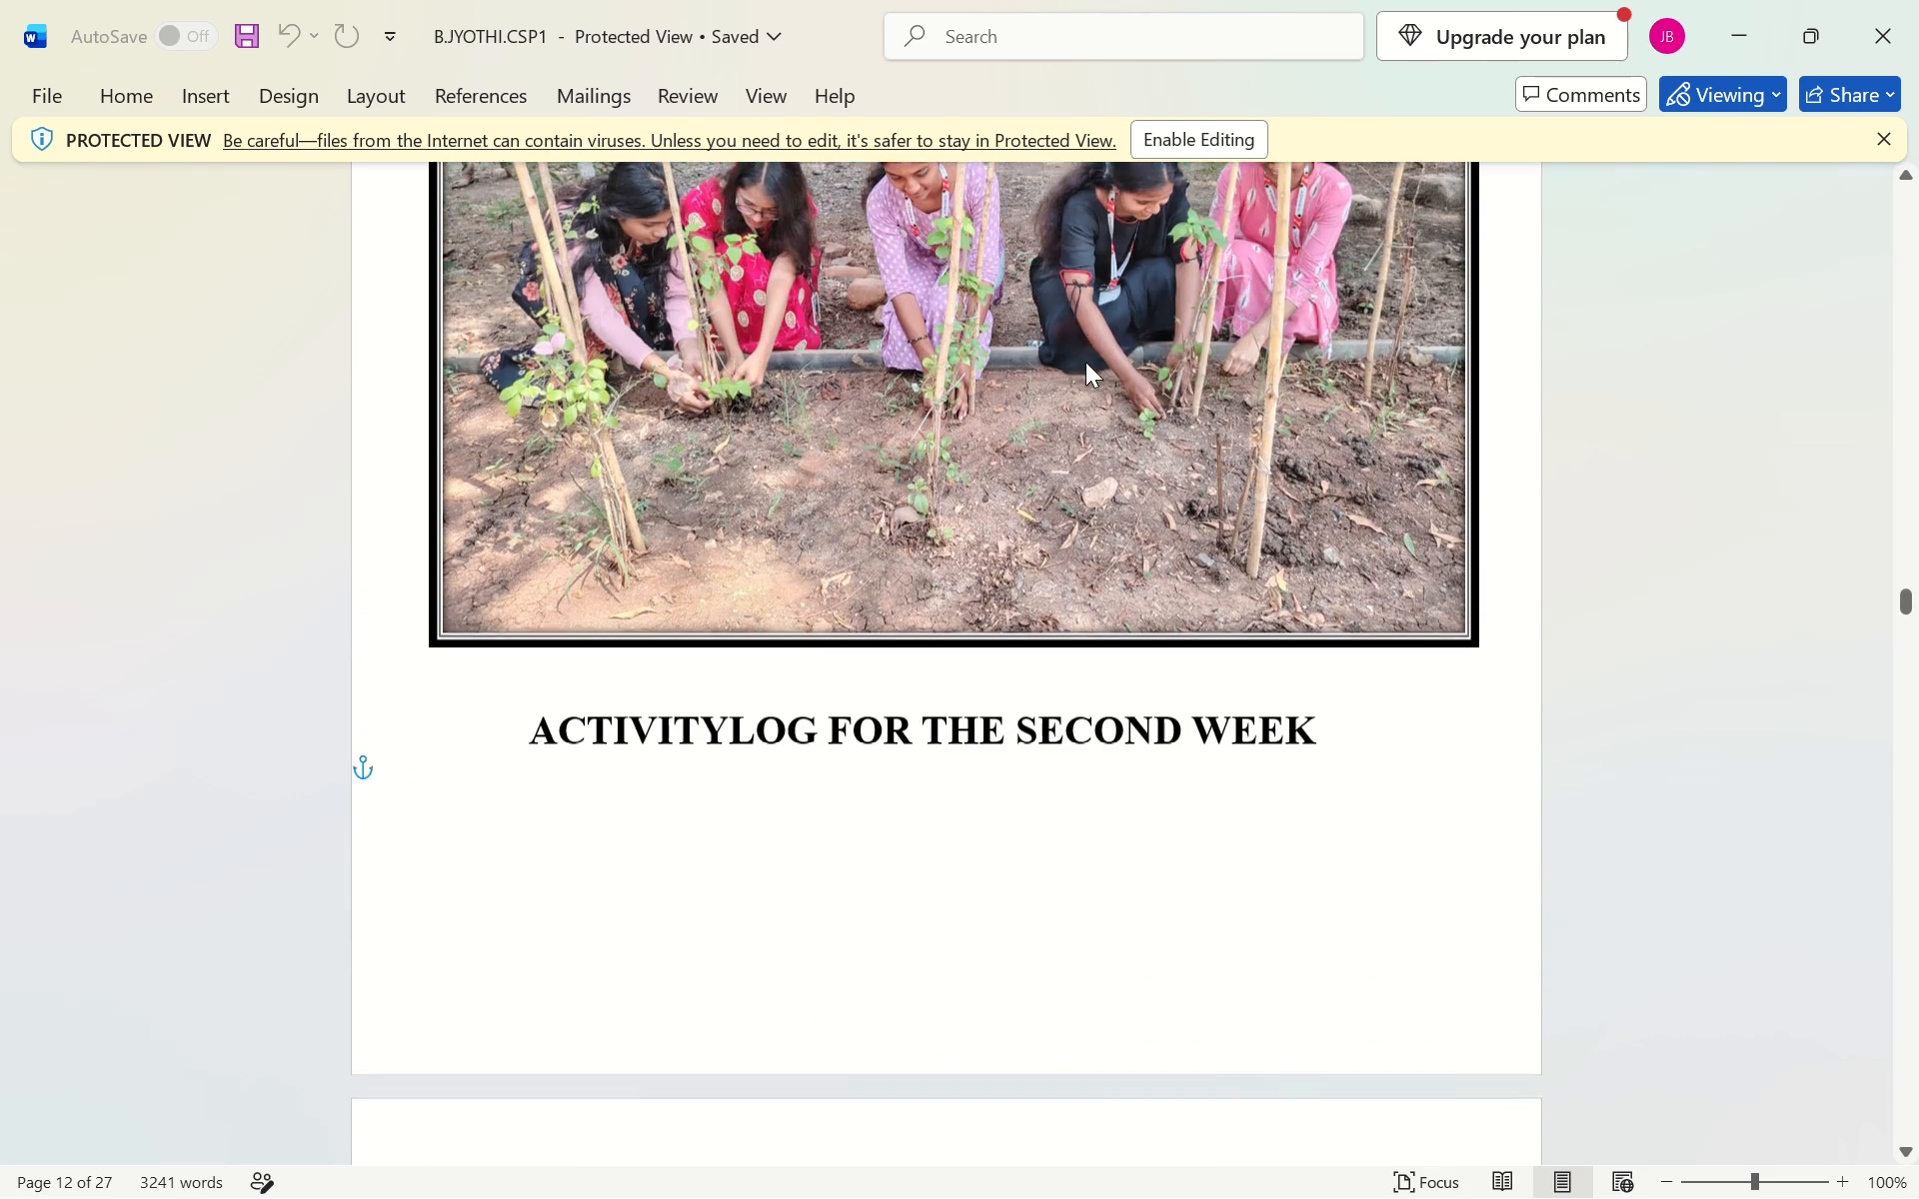
Enable editing of the protected report document.
click(1169, 127)
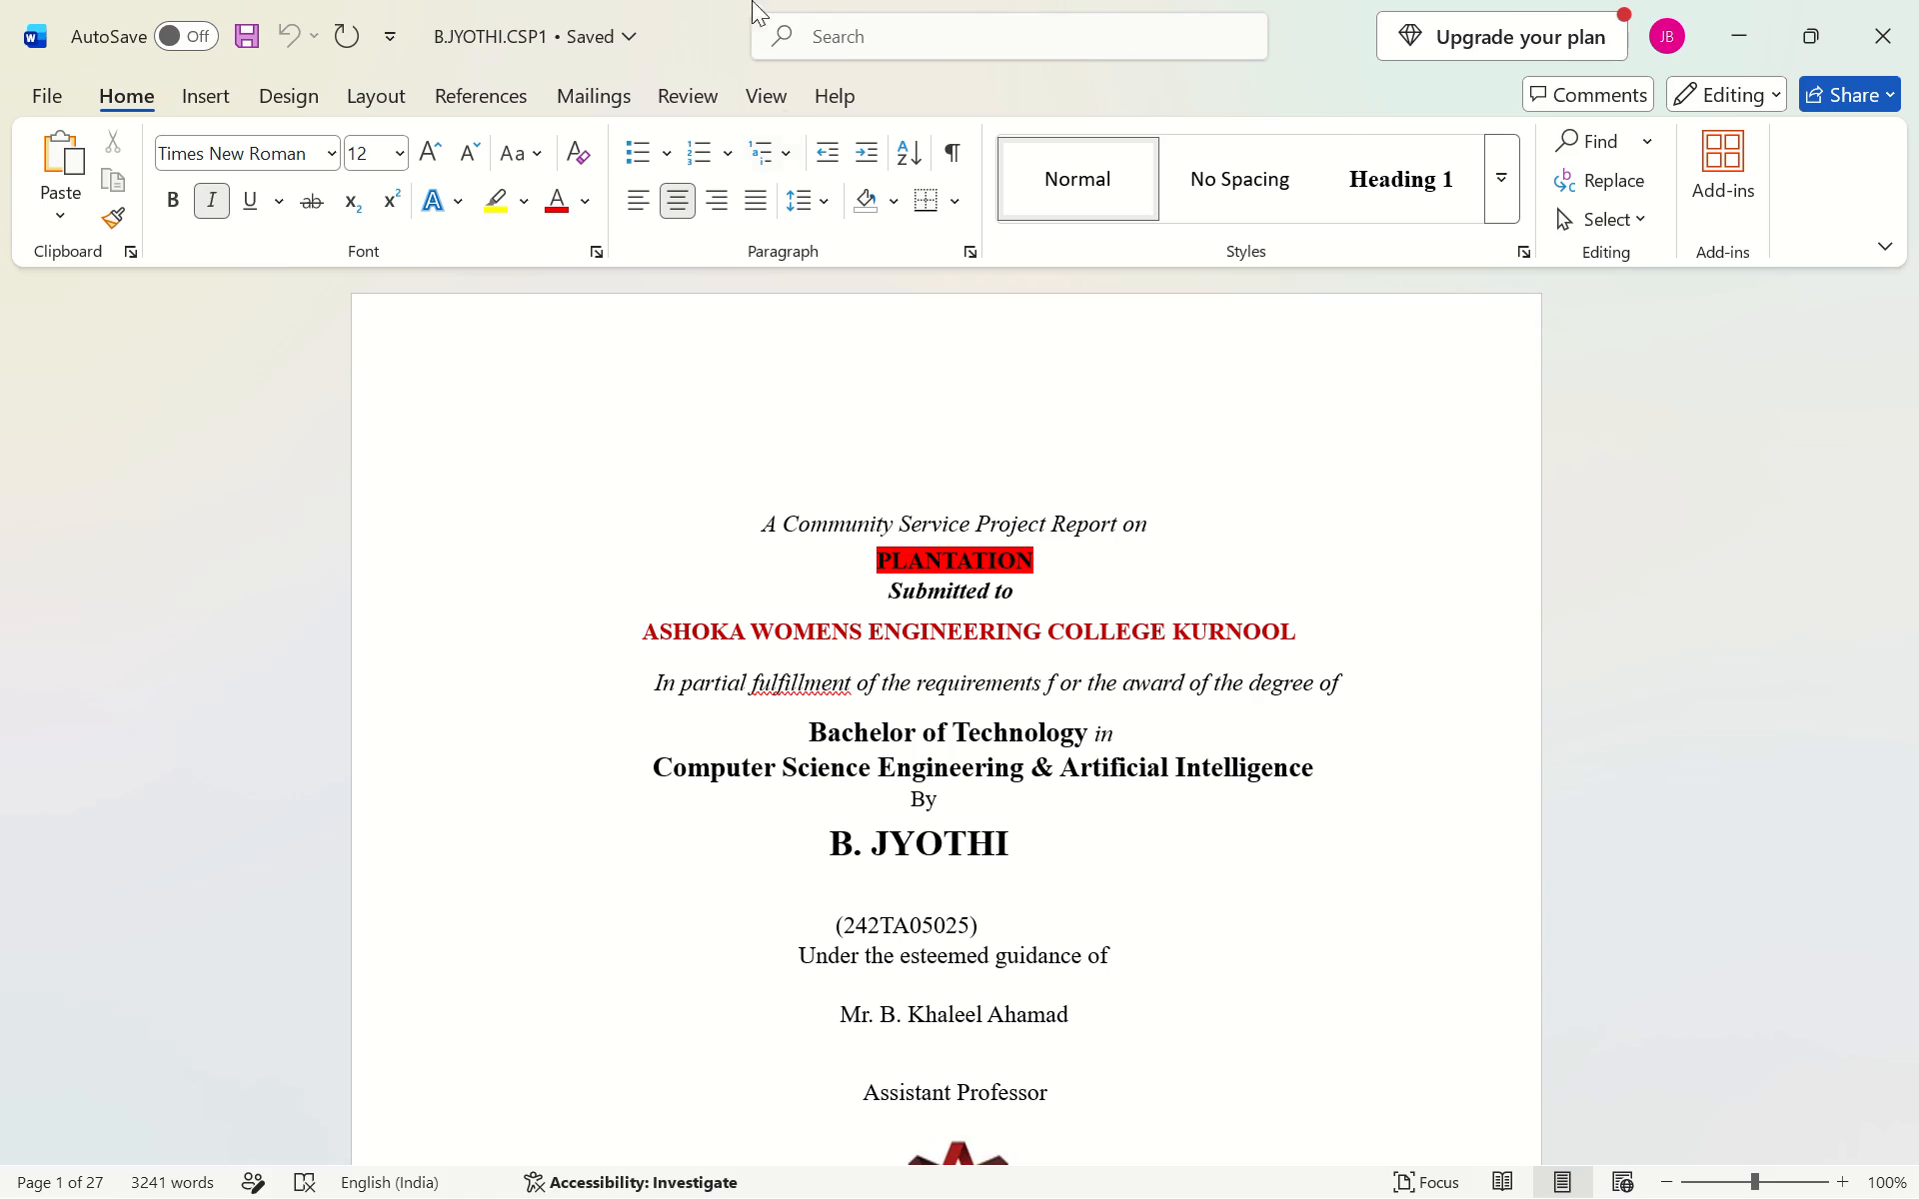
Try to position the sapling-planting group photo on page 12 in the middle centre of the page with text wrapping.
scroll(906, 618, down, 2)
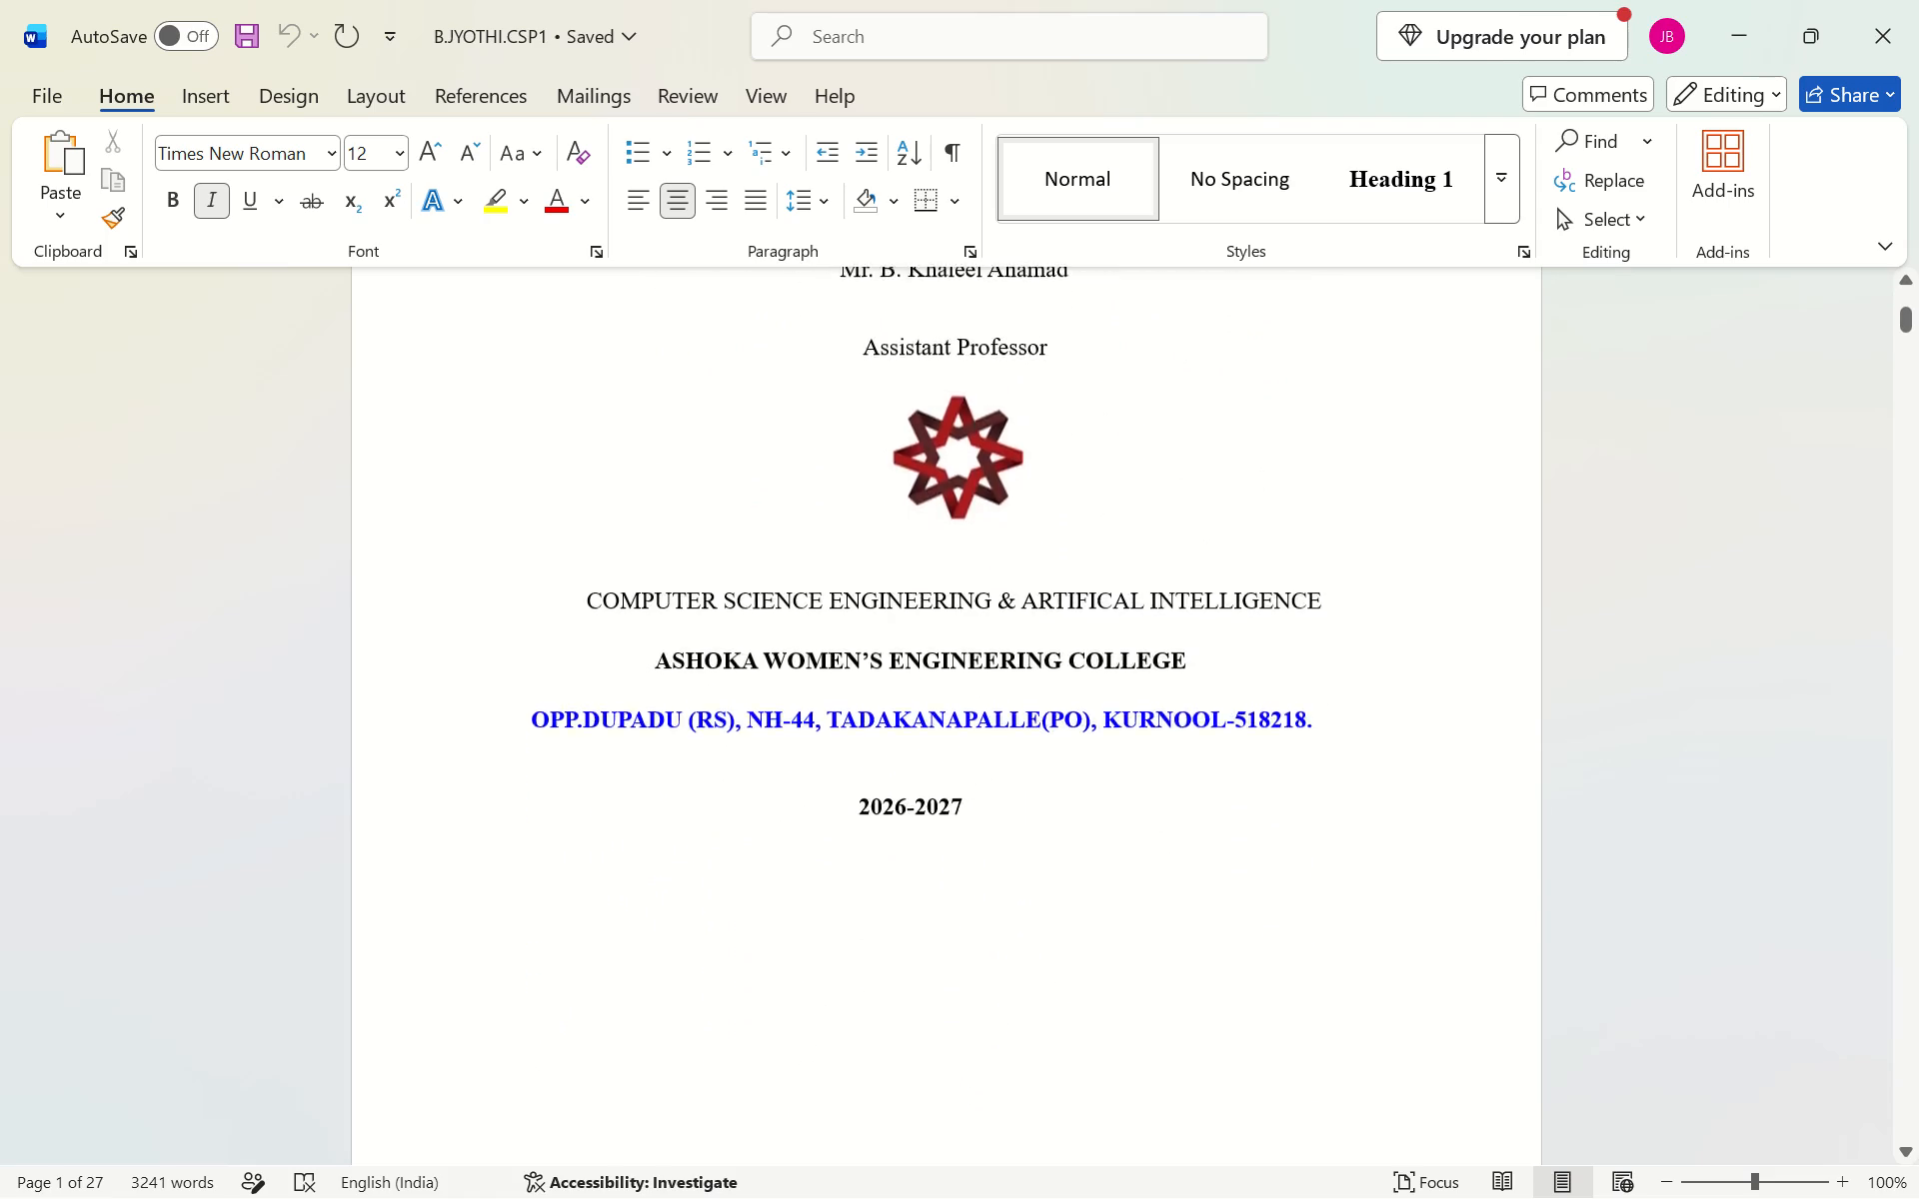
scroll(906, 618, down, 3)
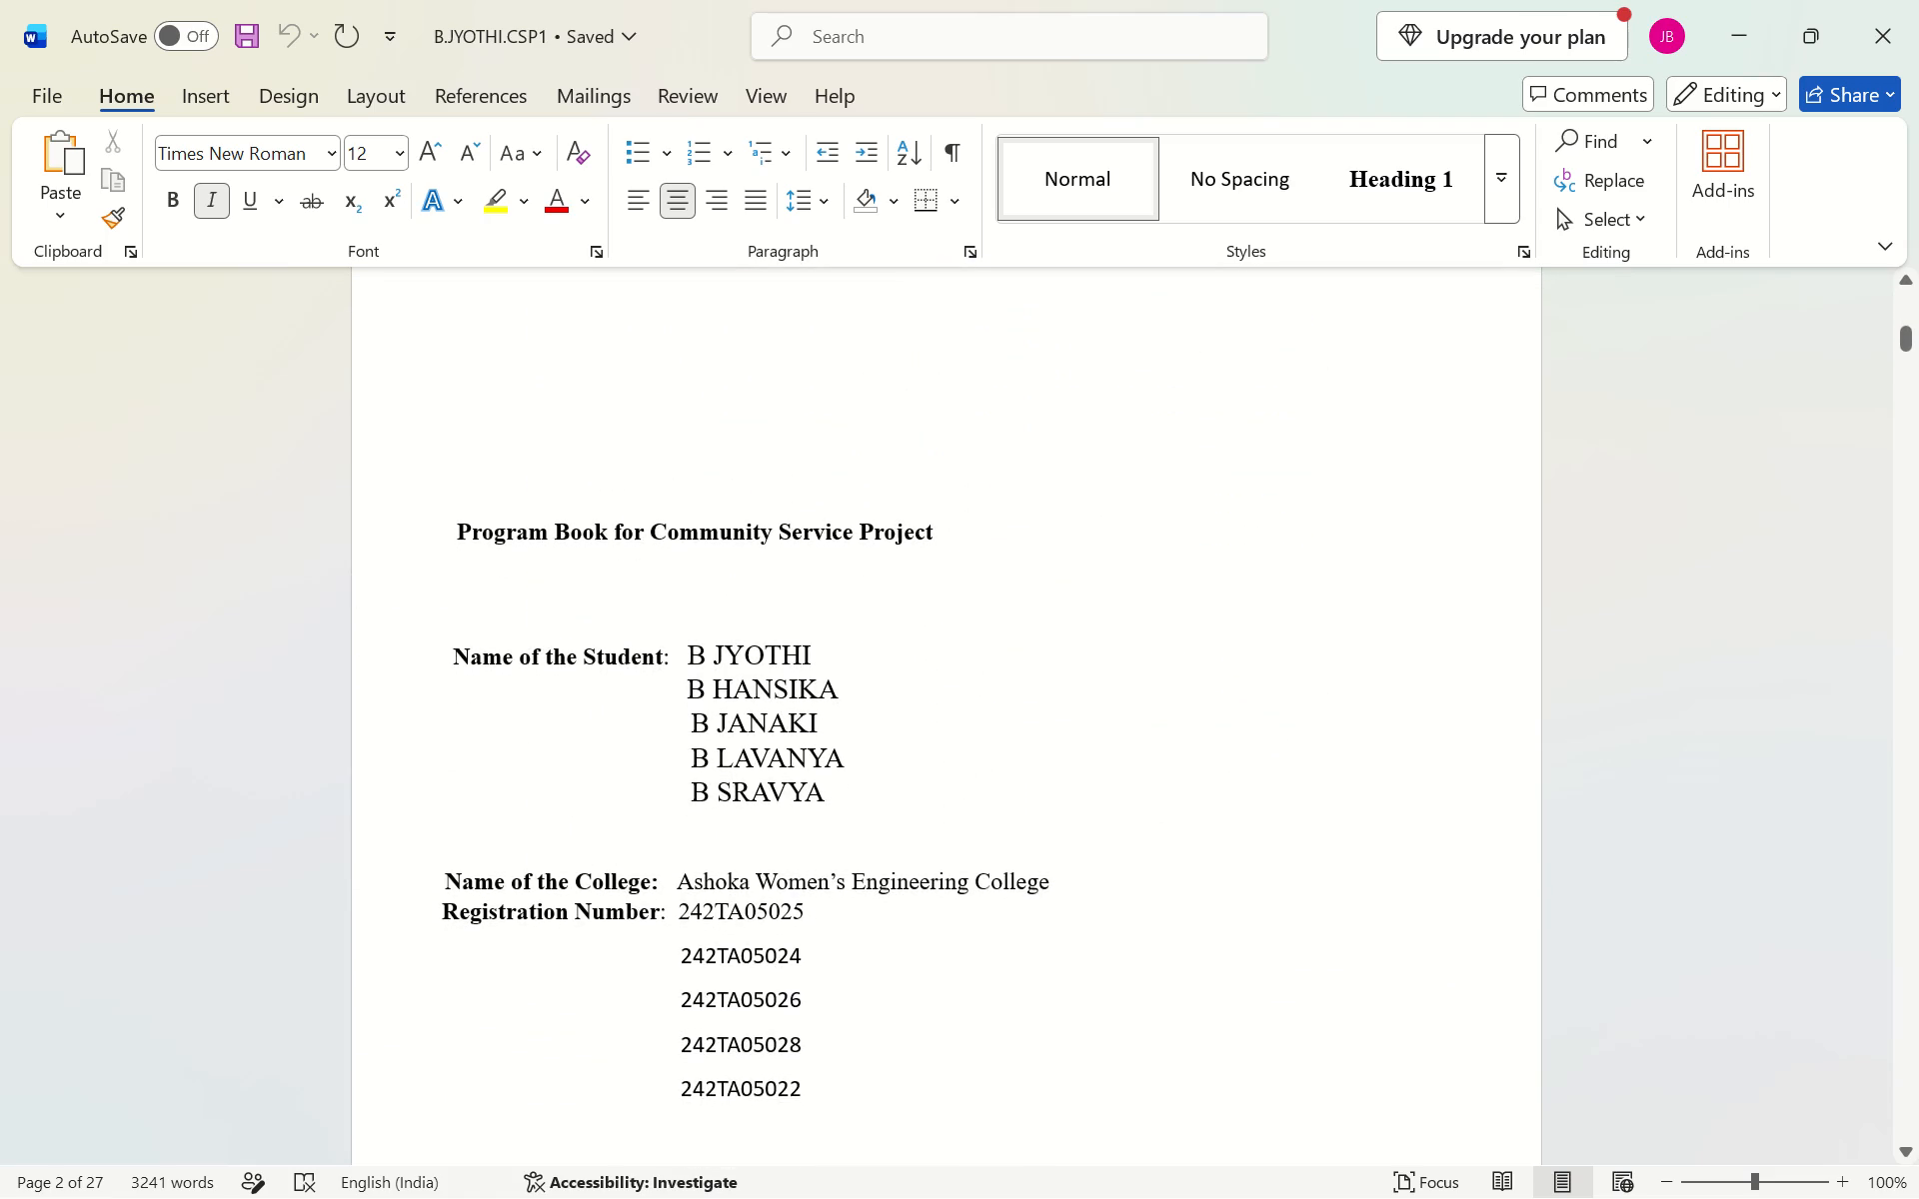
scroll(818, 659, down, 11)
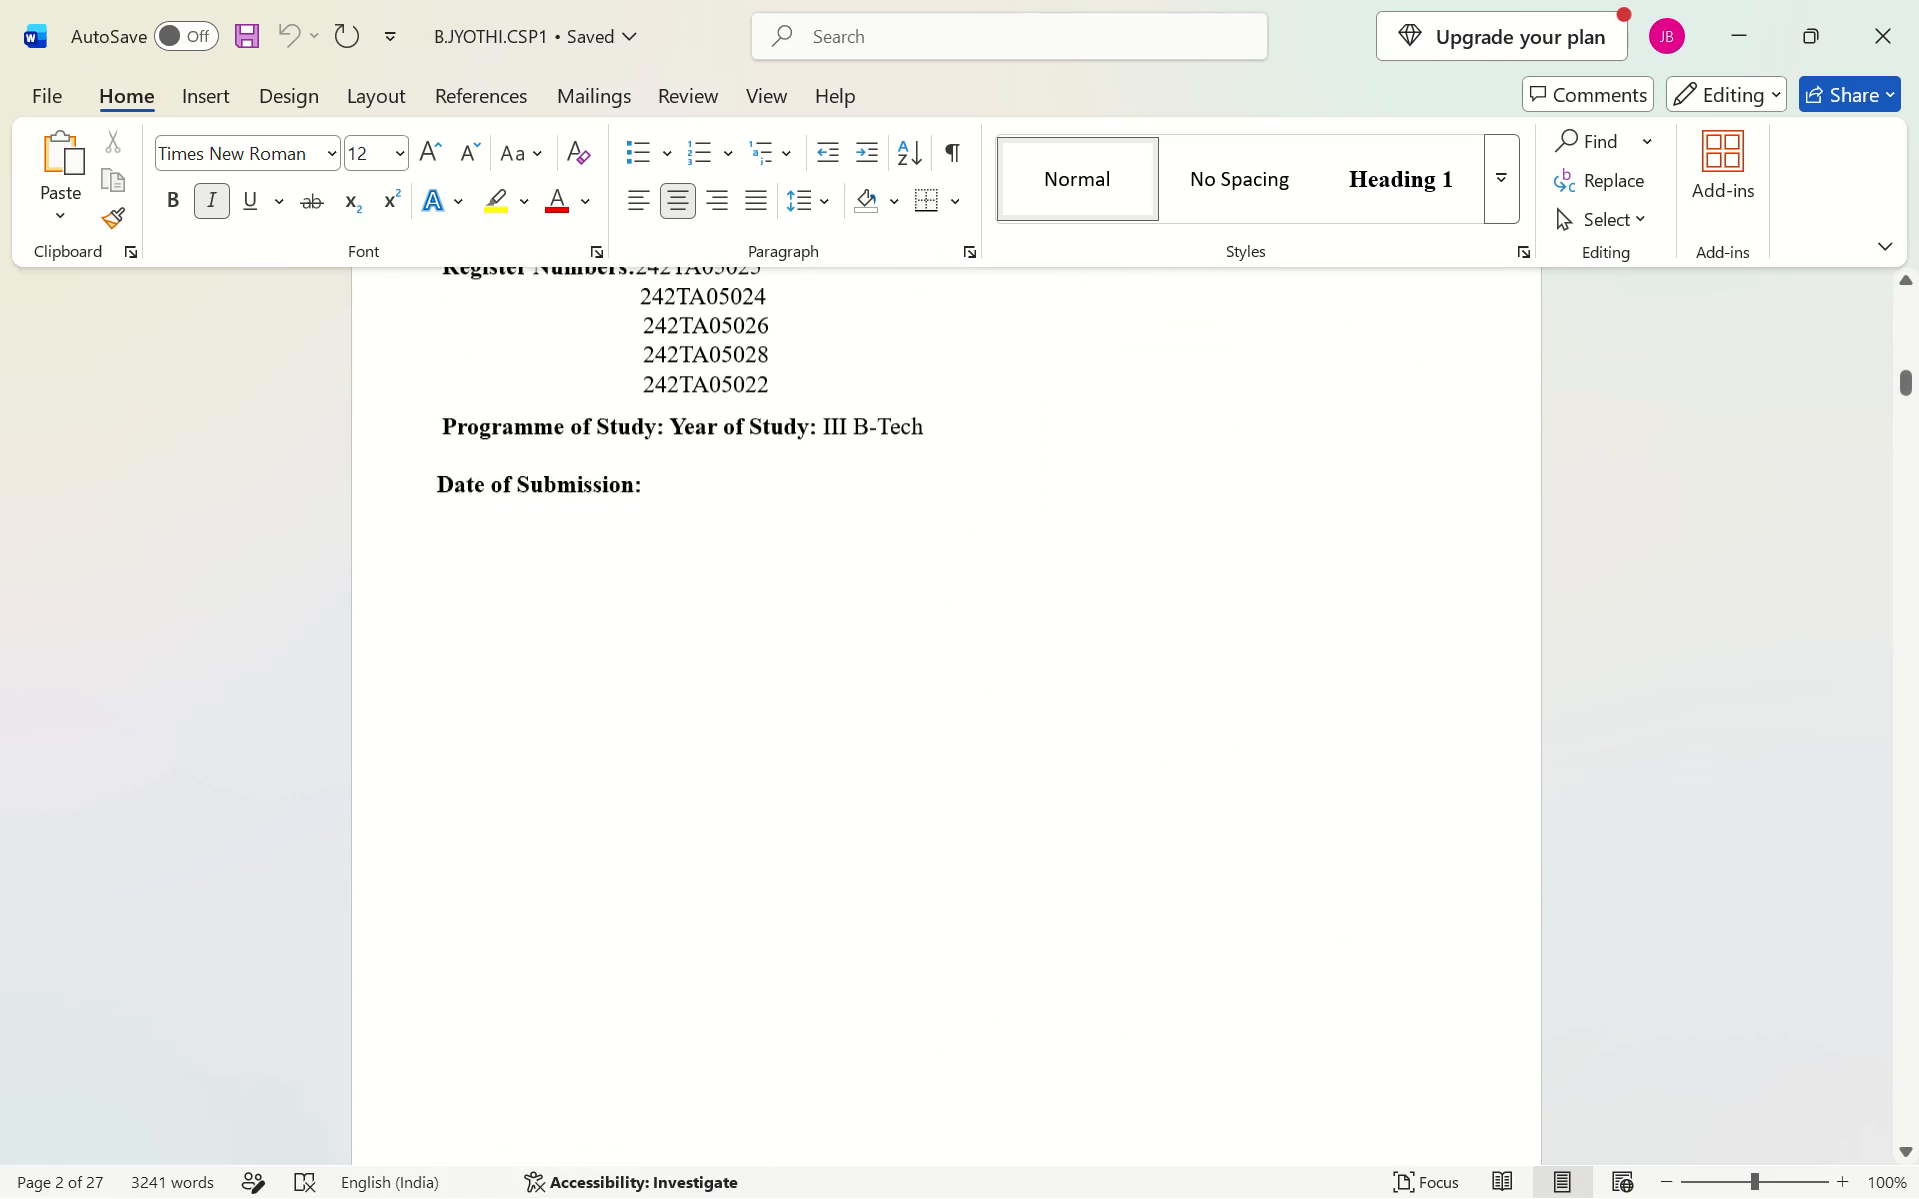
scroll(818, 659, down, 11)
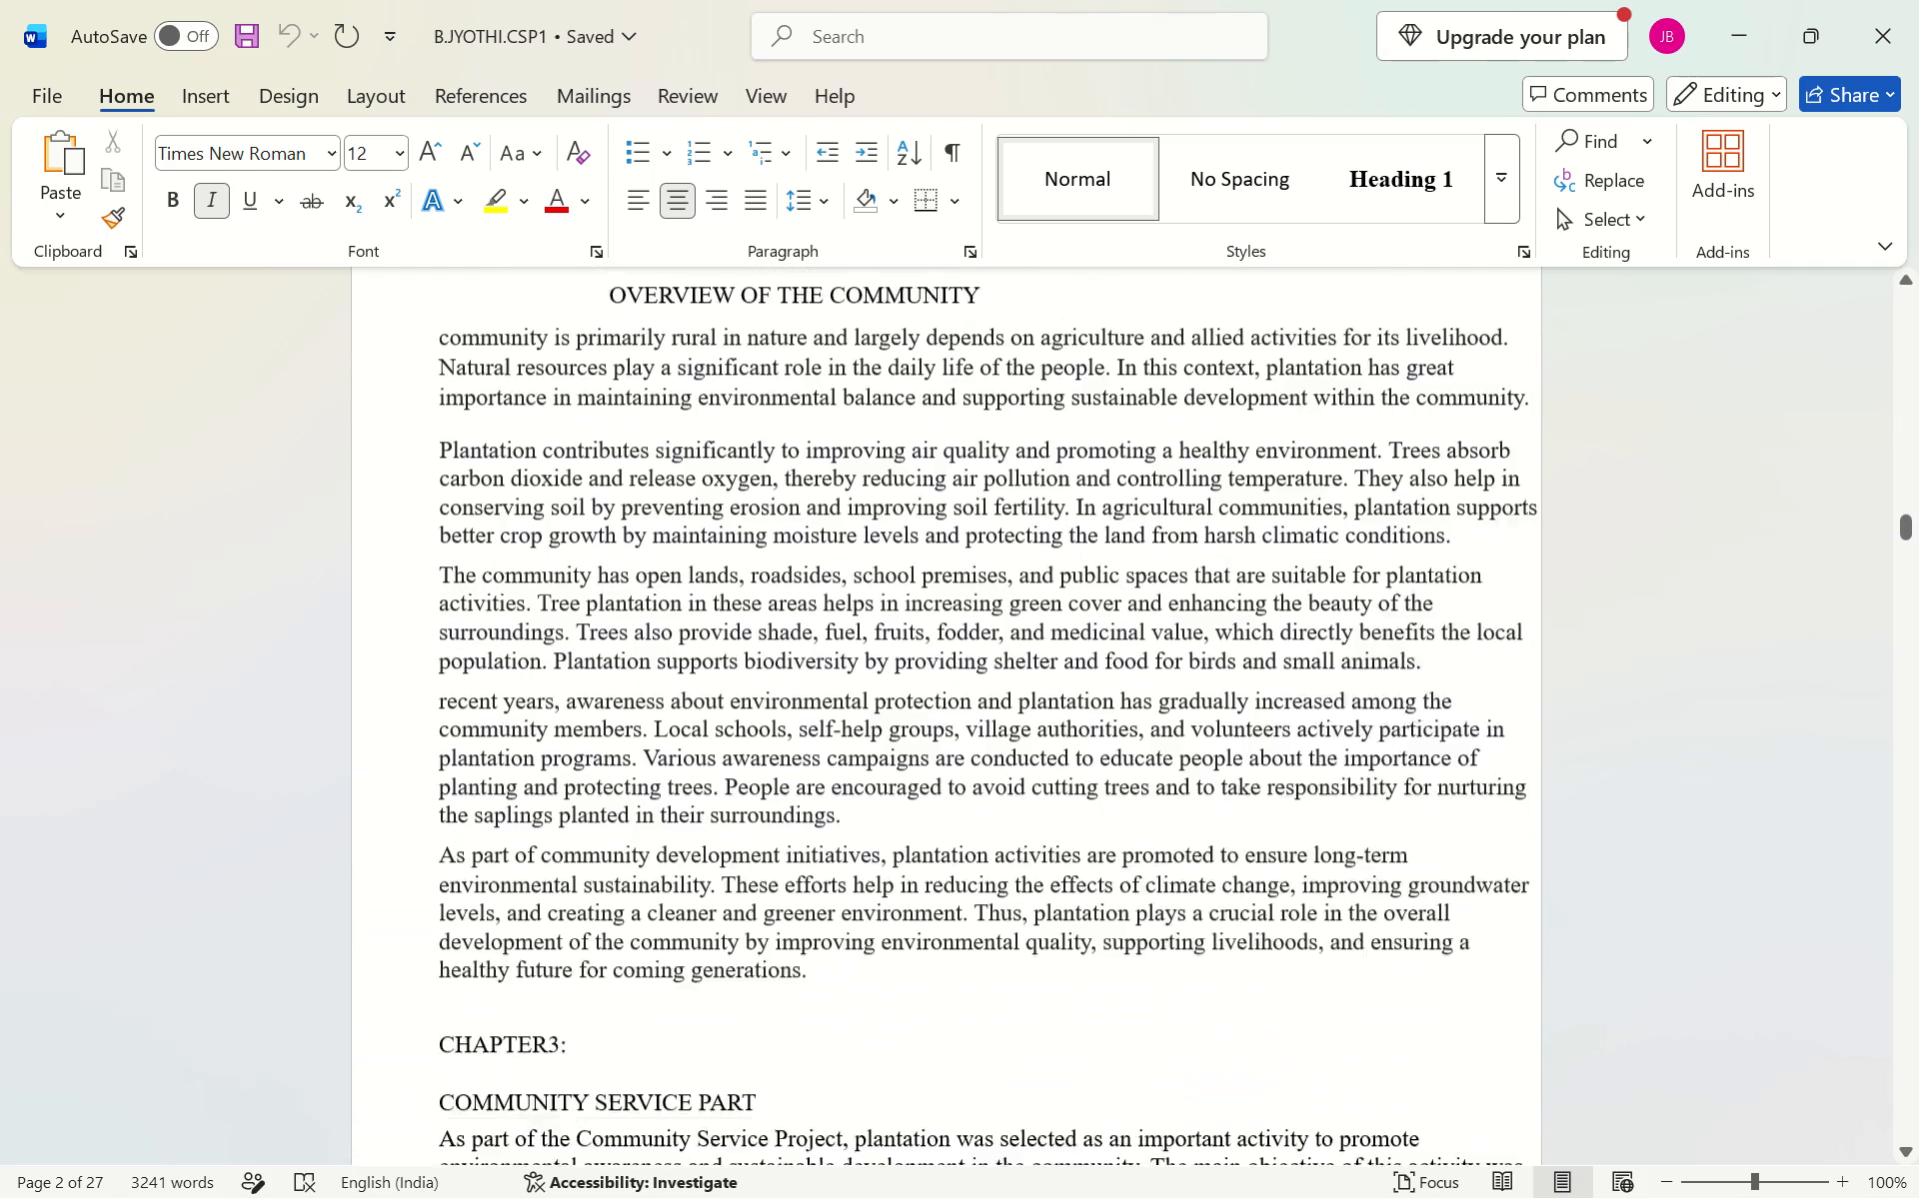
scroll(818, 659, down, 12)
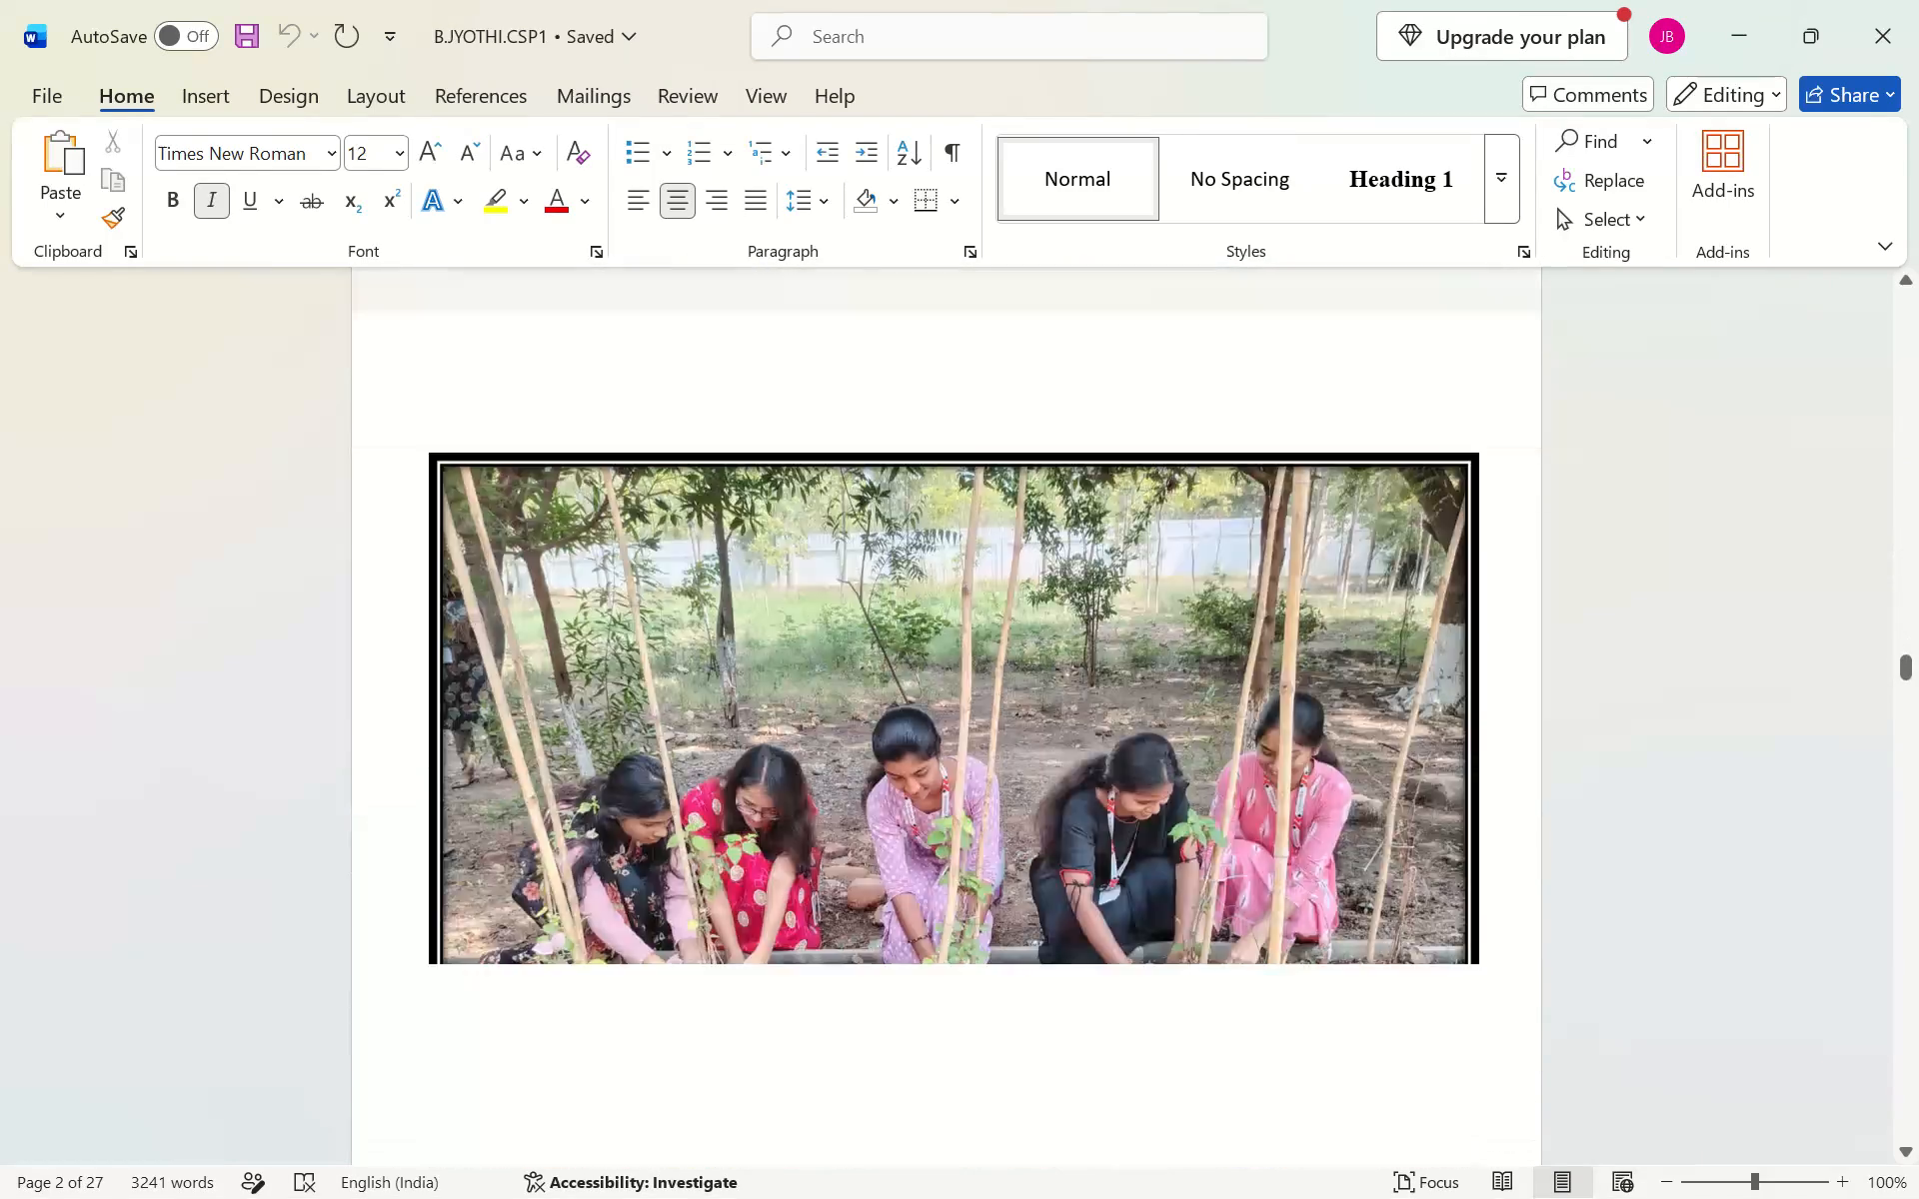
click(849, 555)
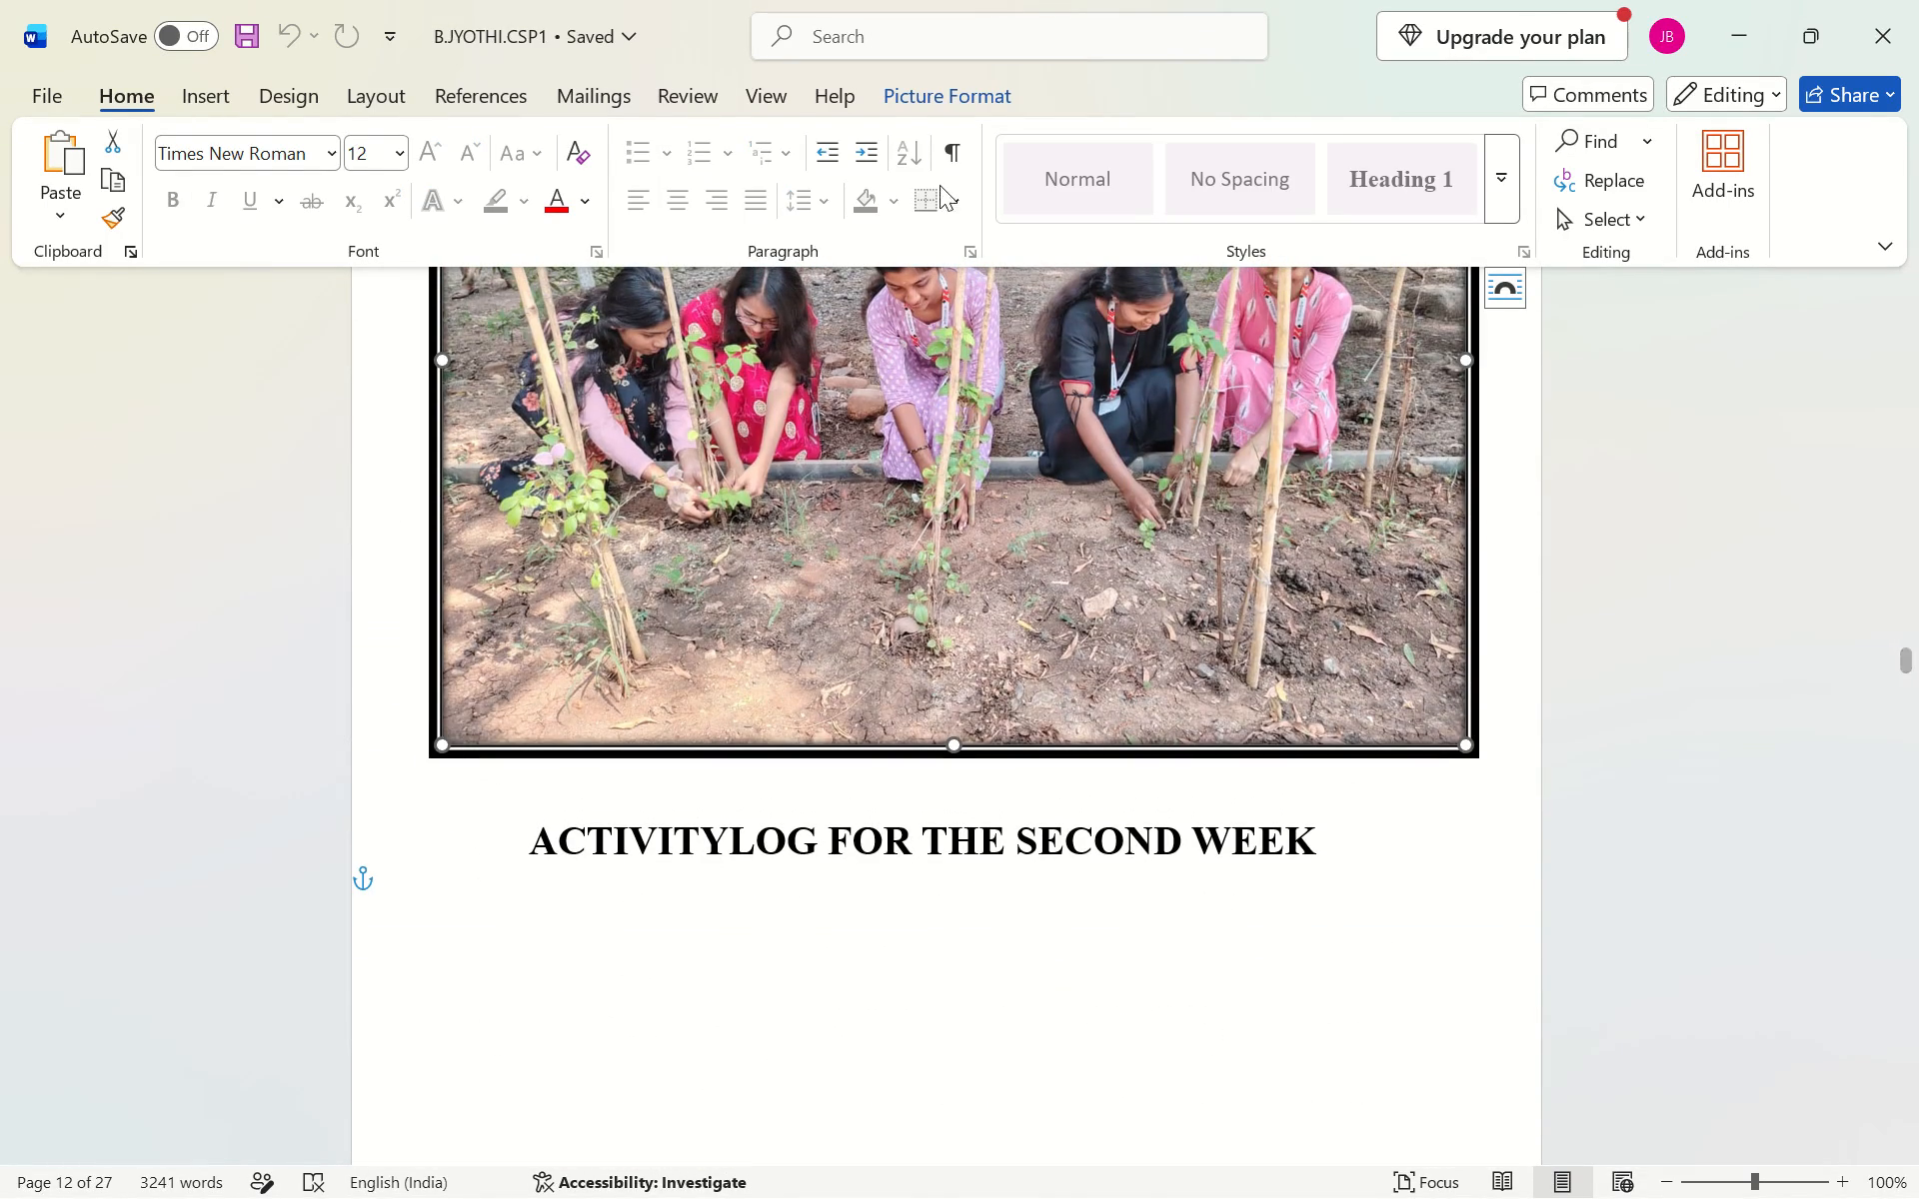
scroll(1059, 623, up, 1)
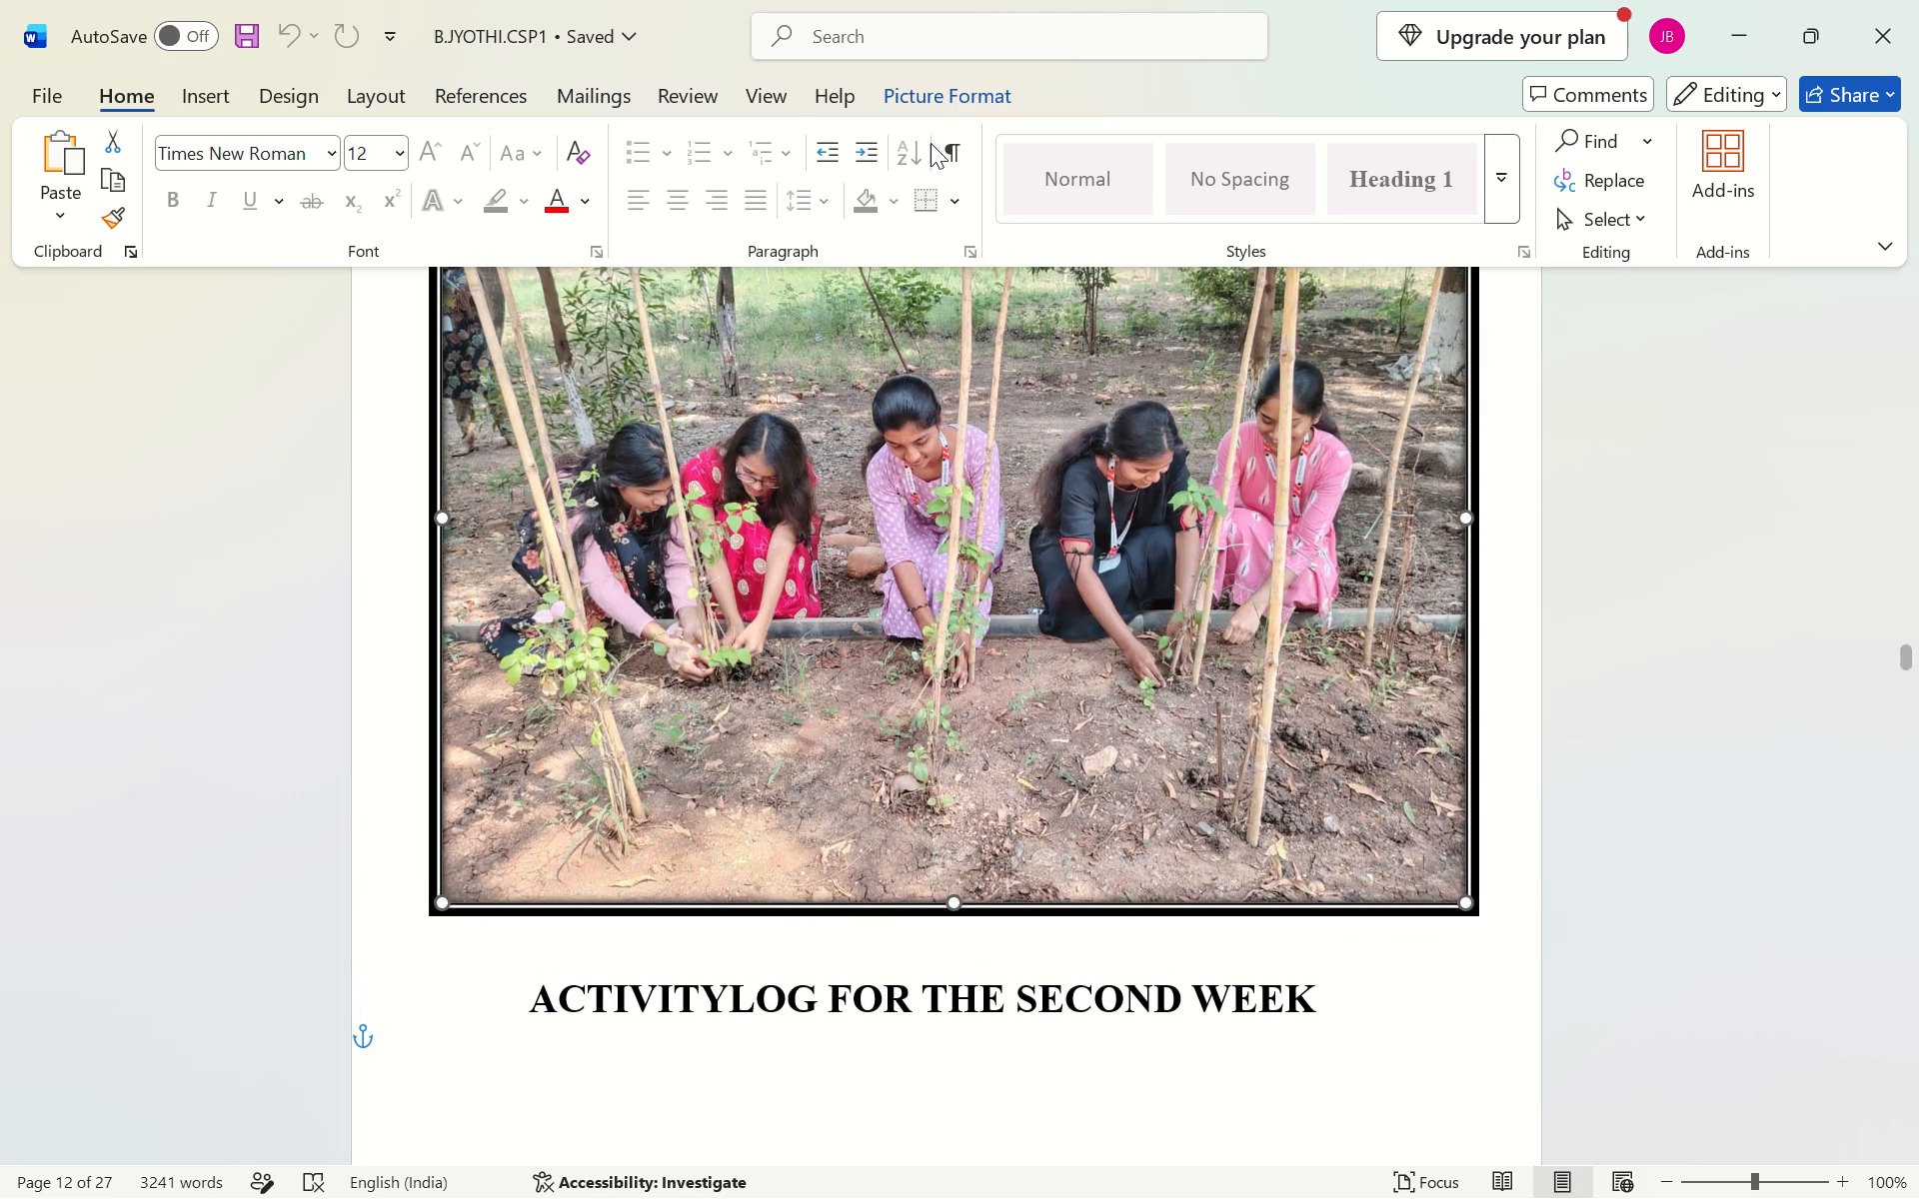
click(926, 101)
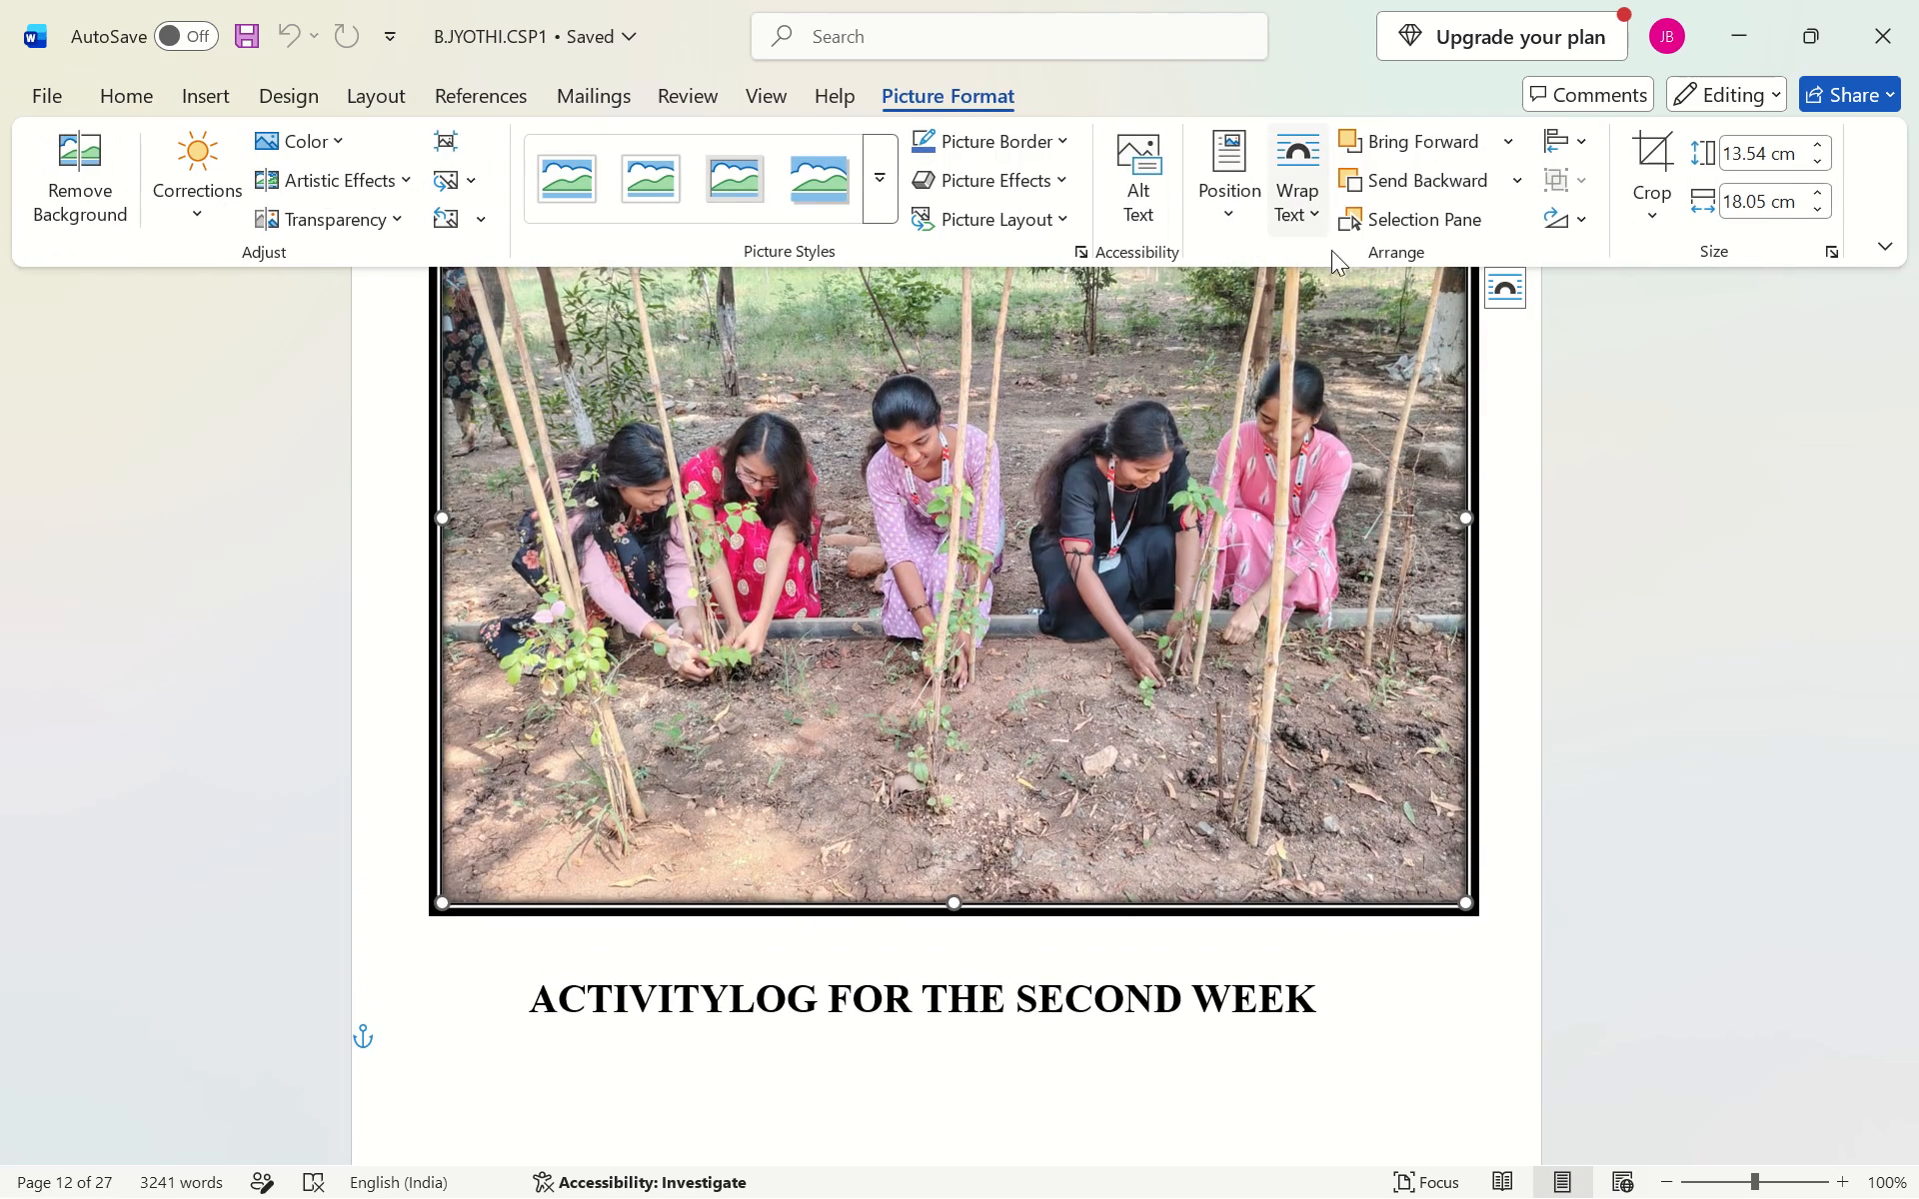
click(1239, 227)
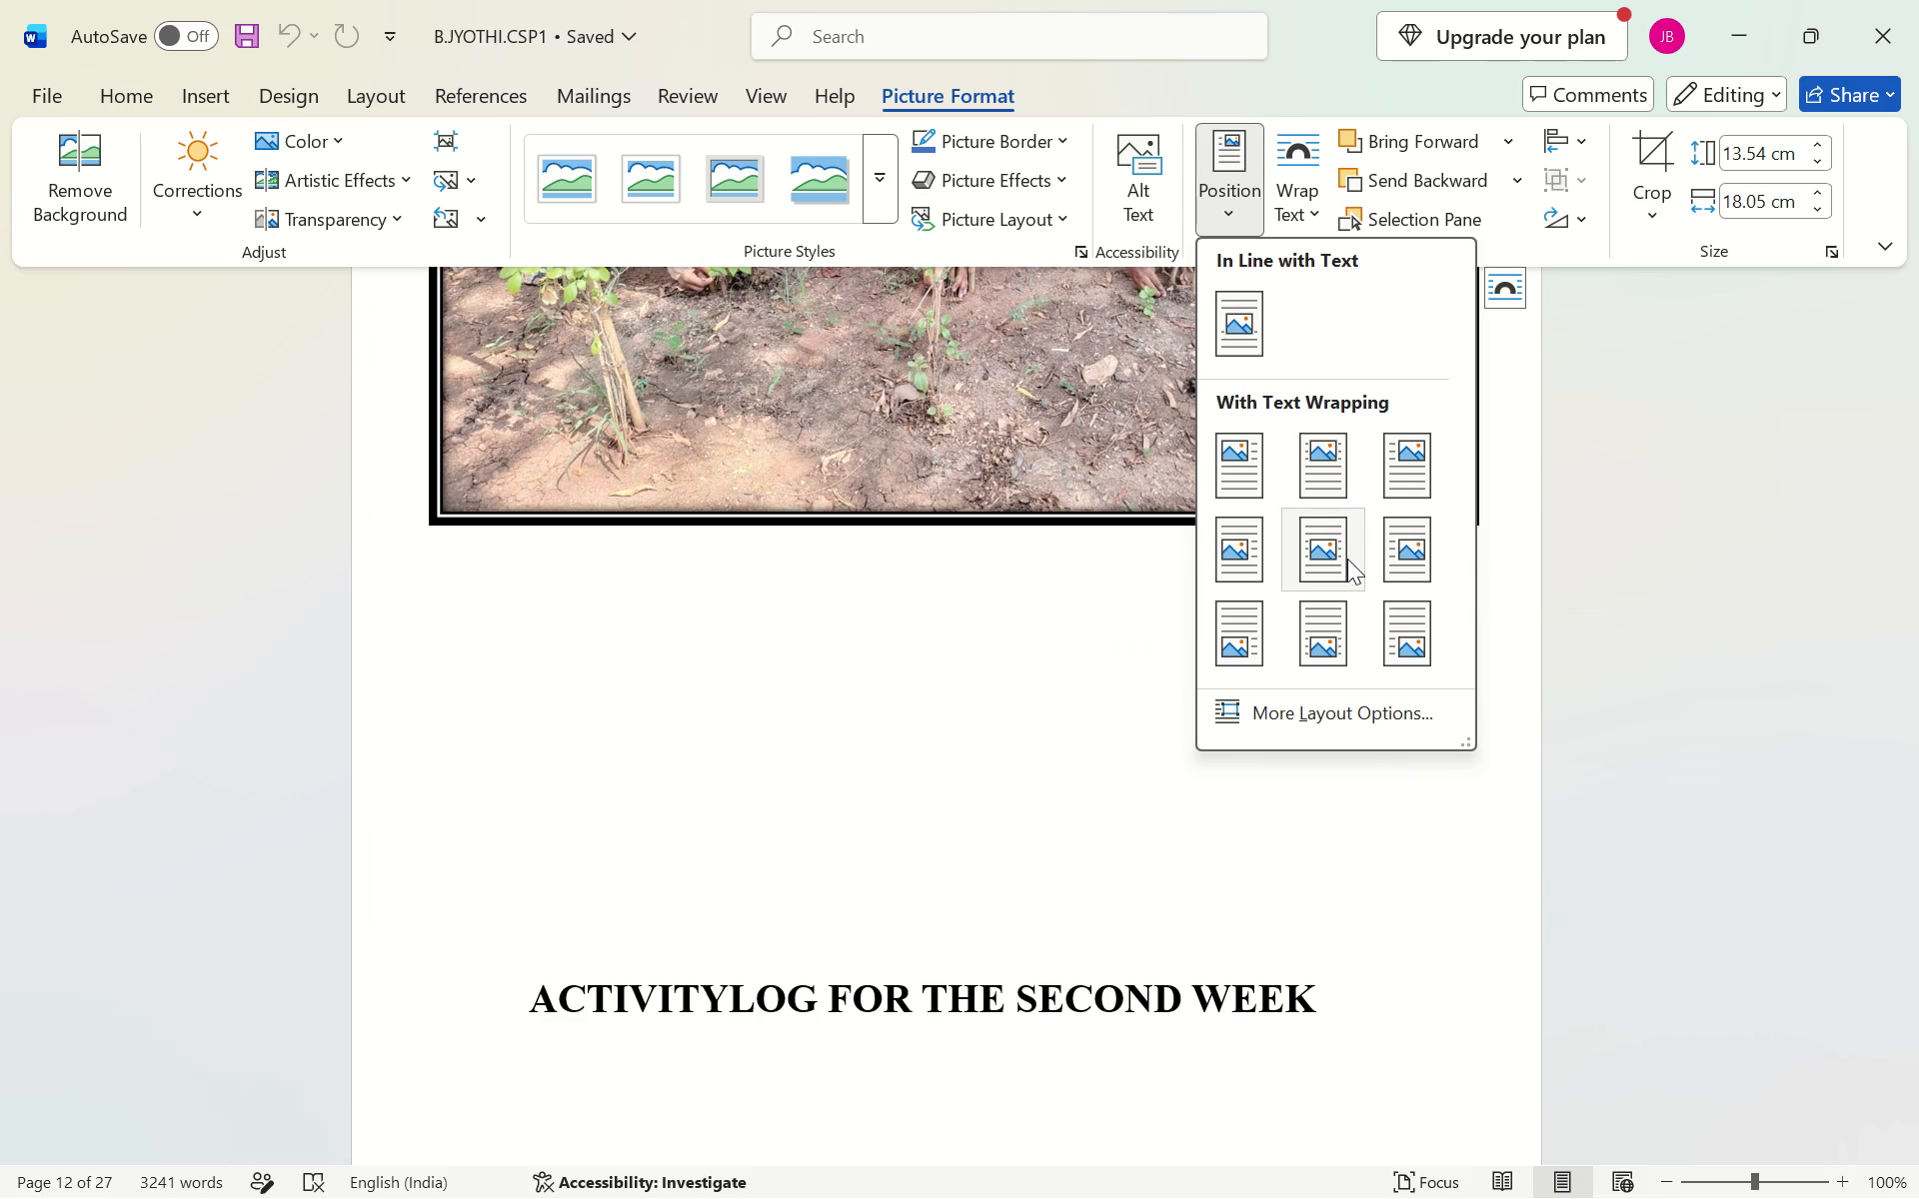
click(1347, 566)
Delete the fourth-week activity log picture that follows the "ACTIVITYLOG FOR THE SECOND WEEK" heading.
scroll(1248, 720, down, 1)
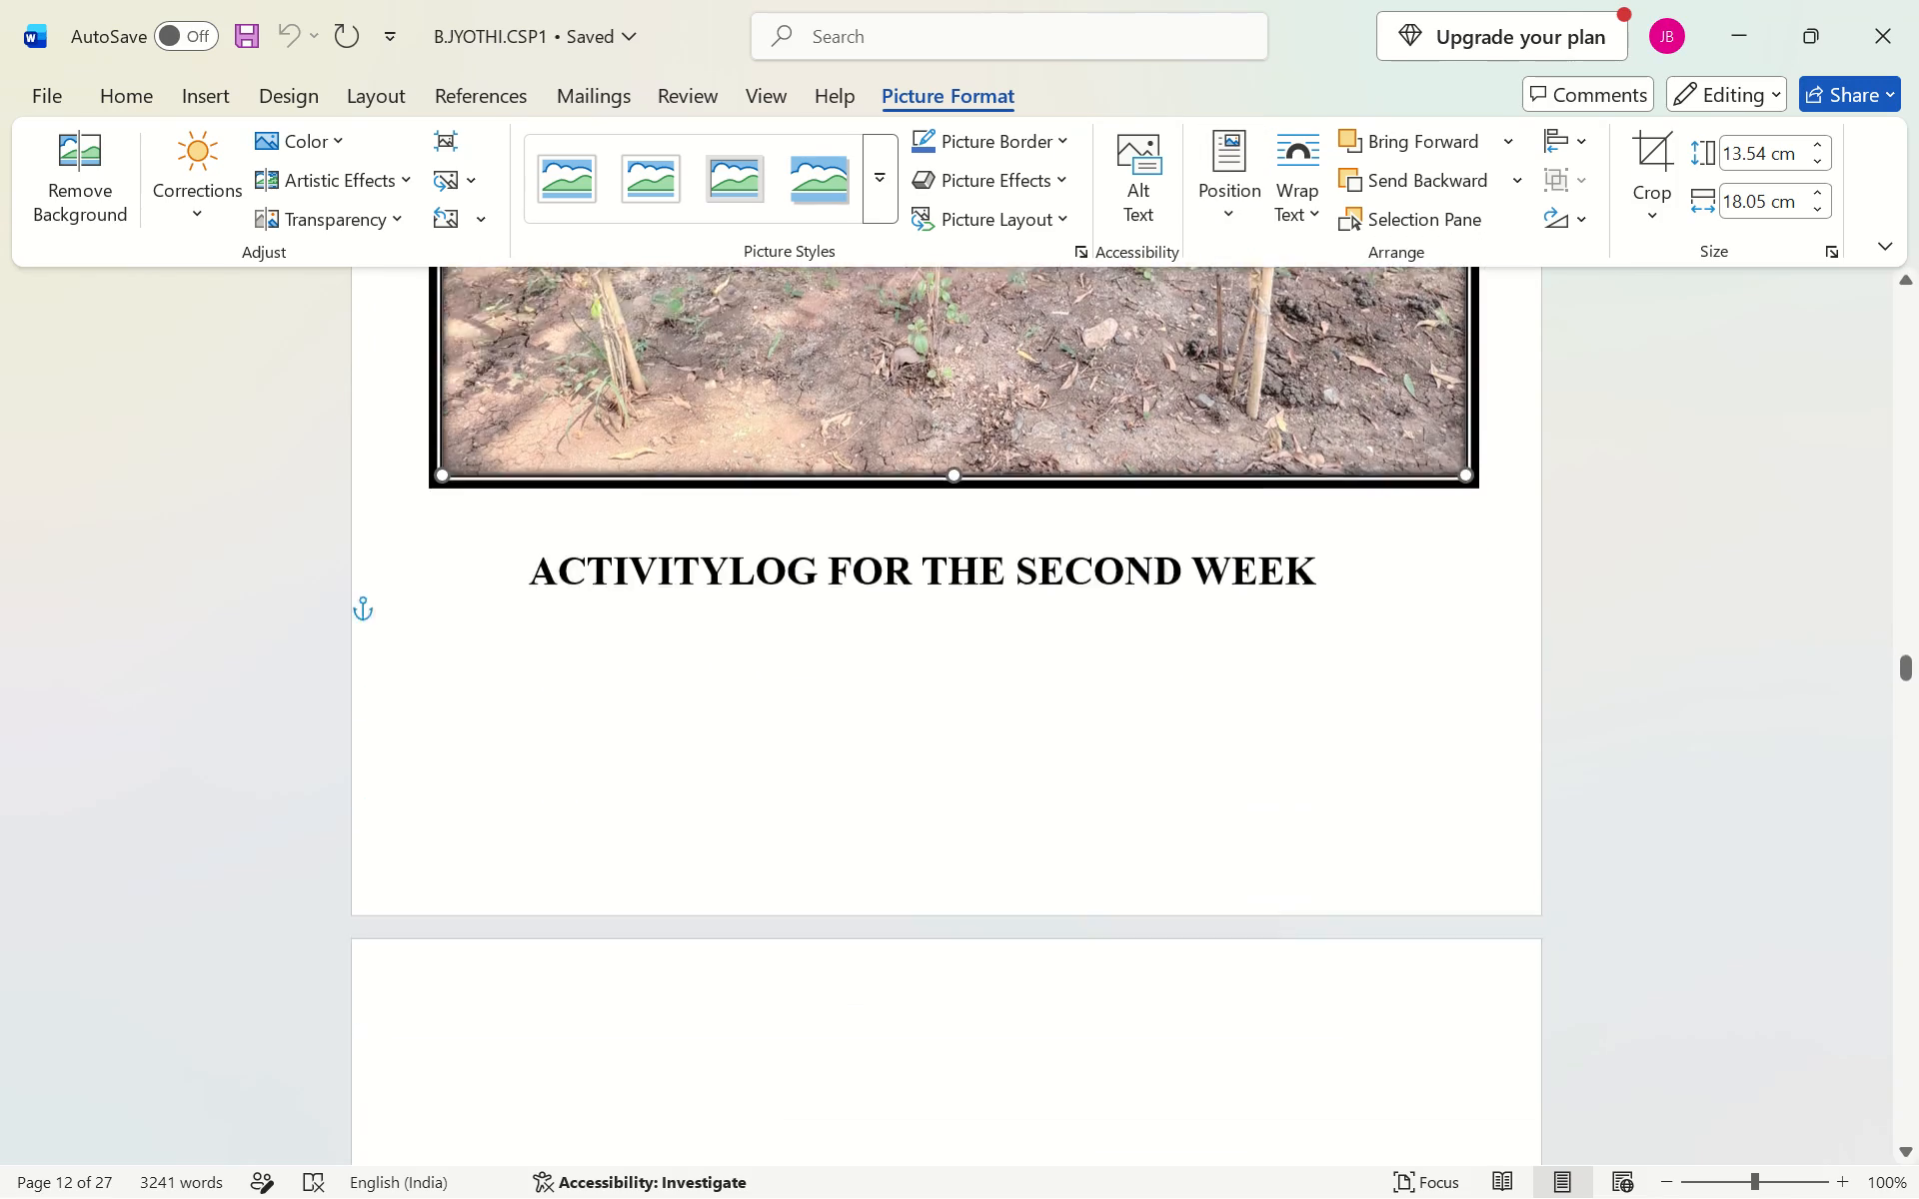
scroll(1248, 720, down, 2)
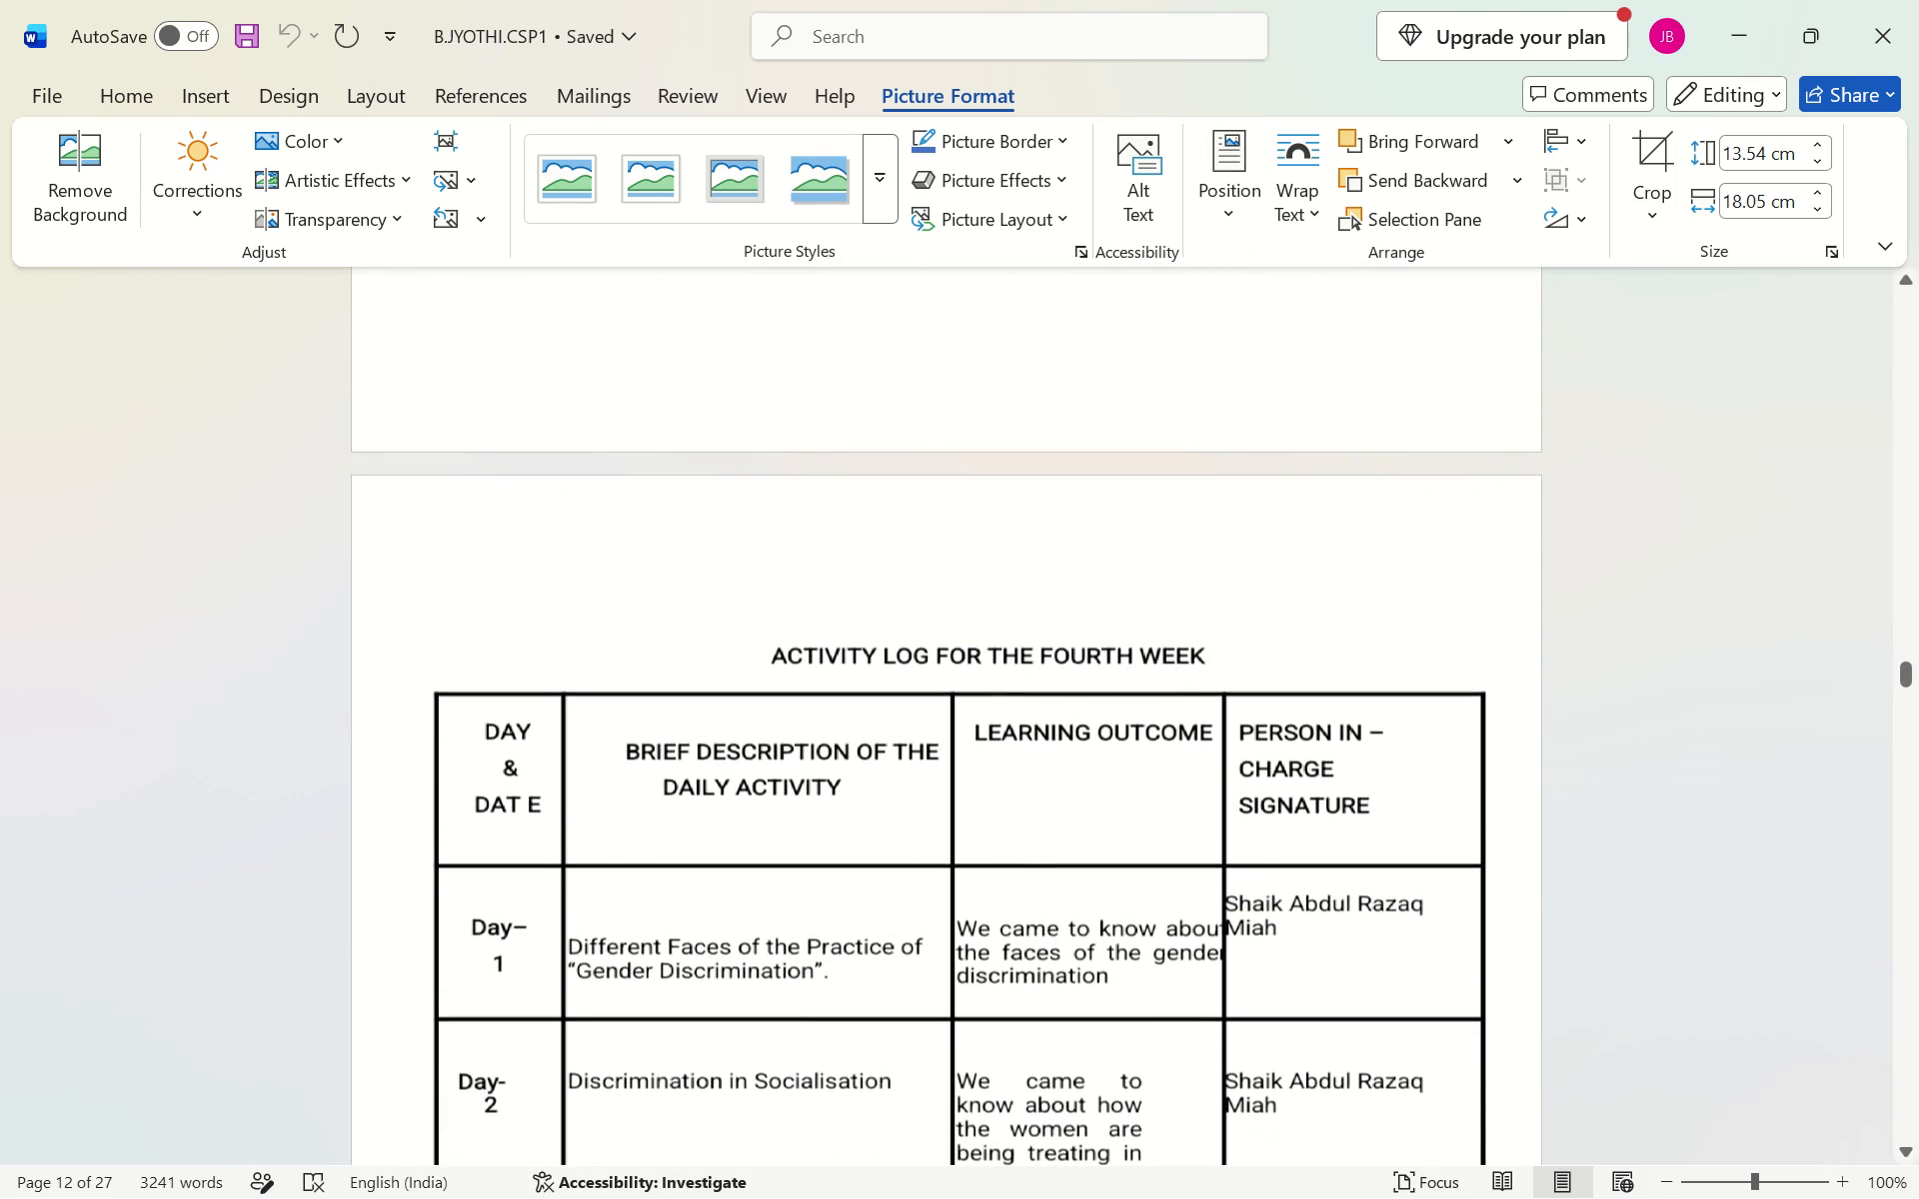
scroll(1248, 720, down, 1)
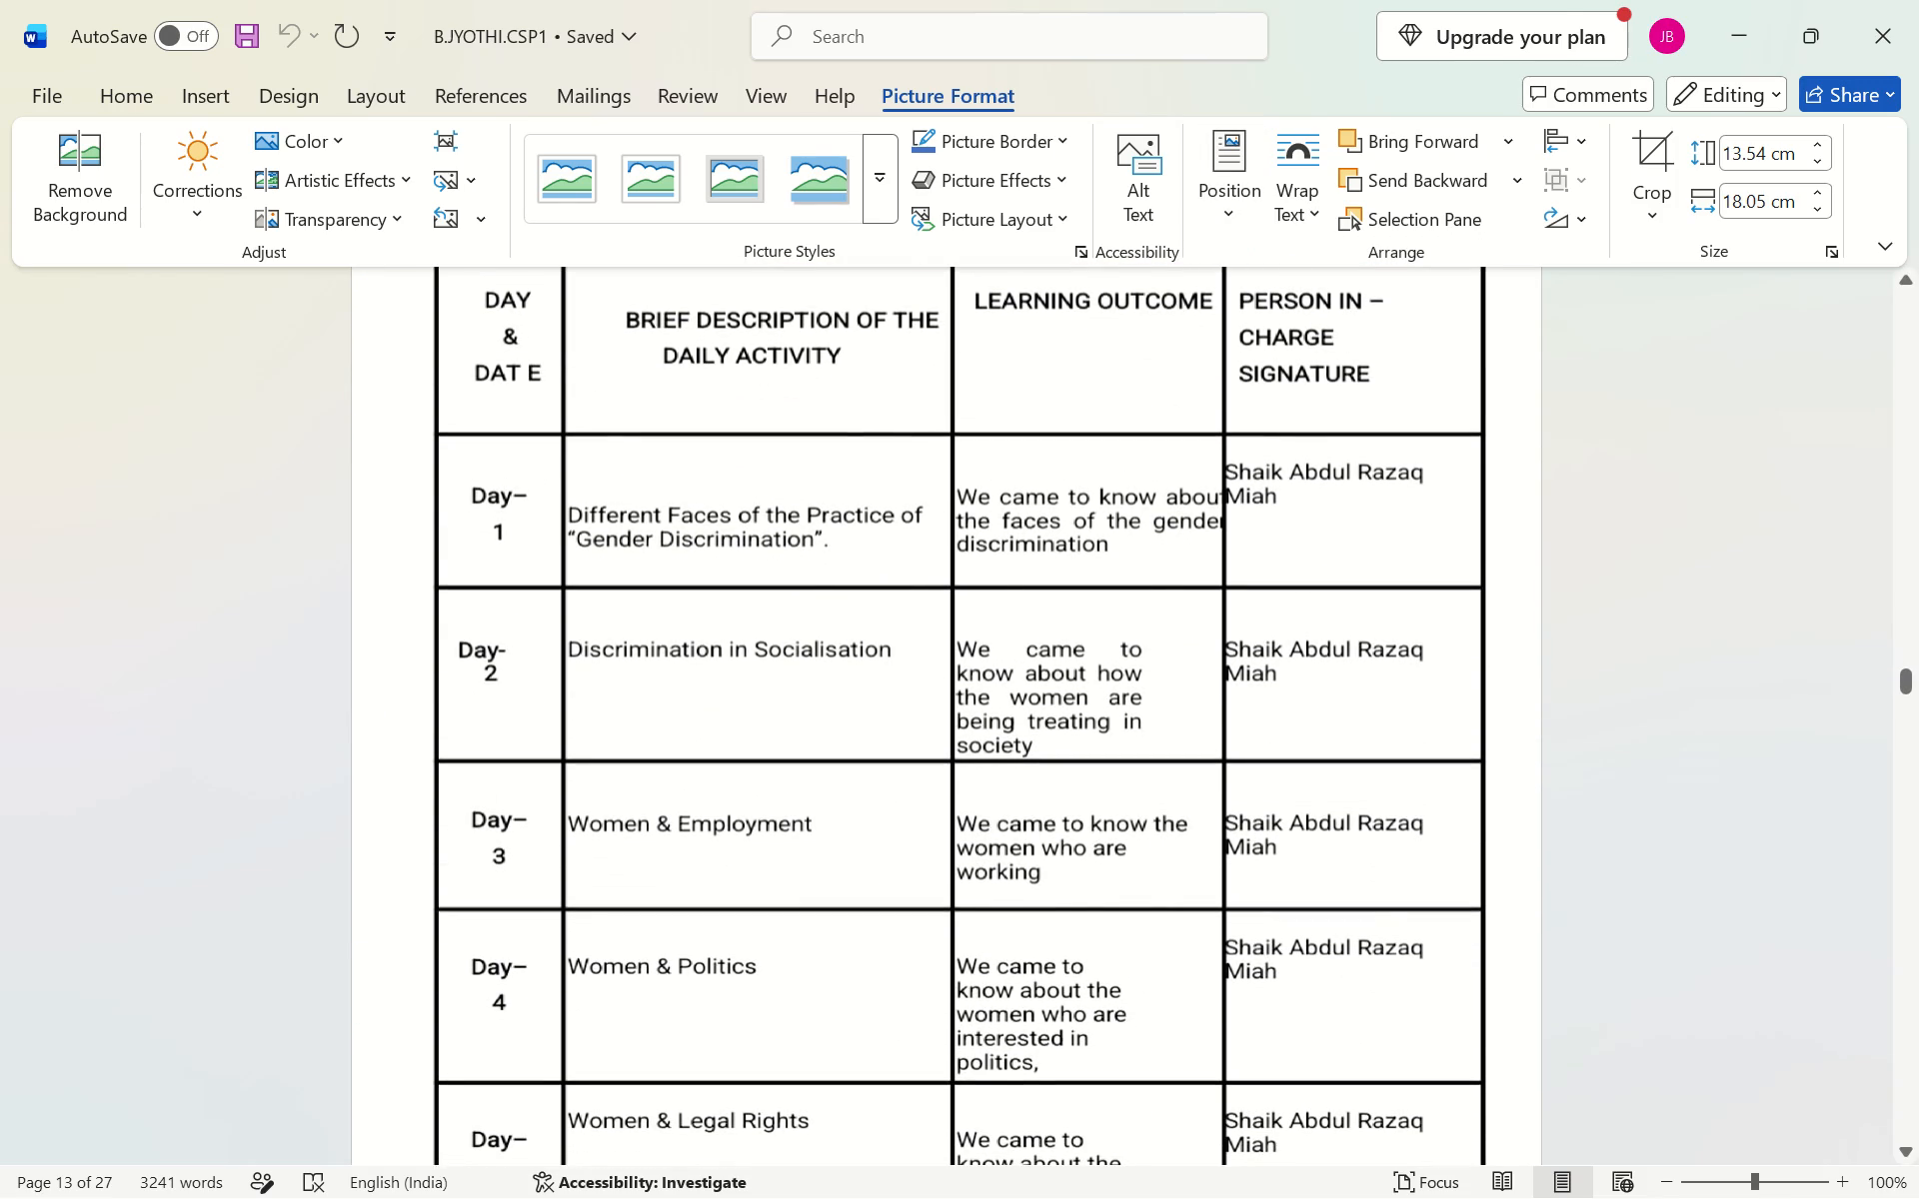
scroll(1248, 720, up, 1)
click(1110, 672)
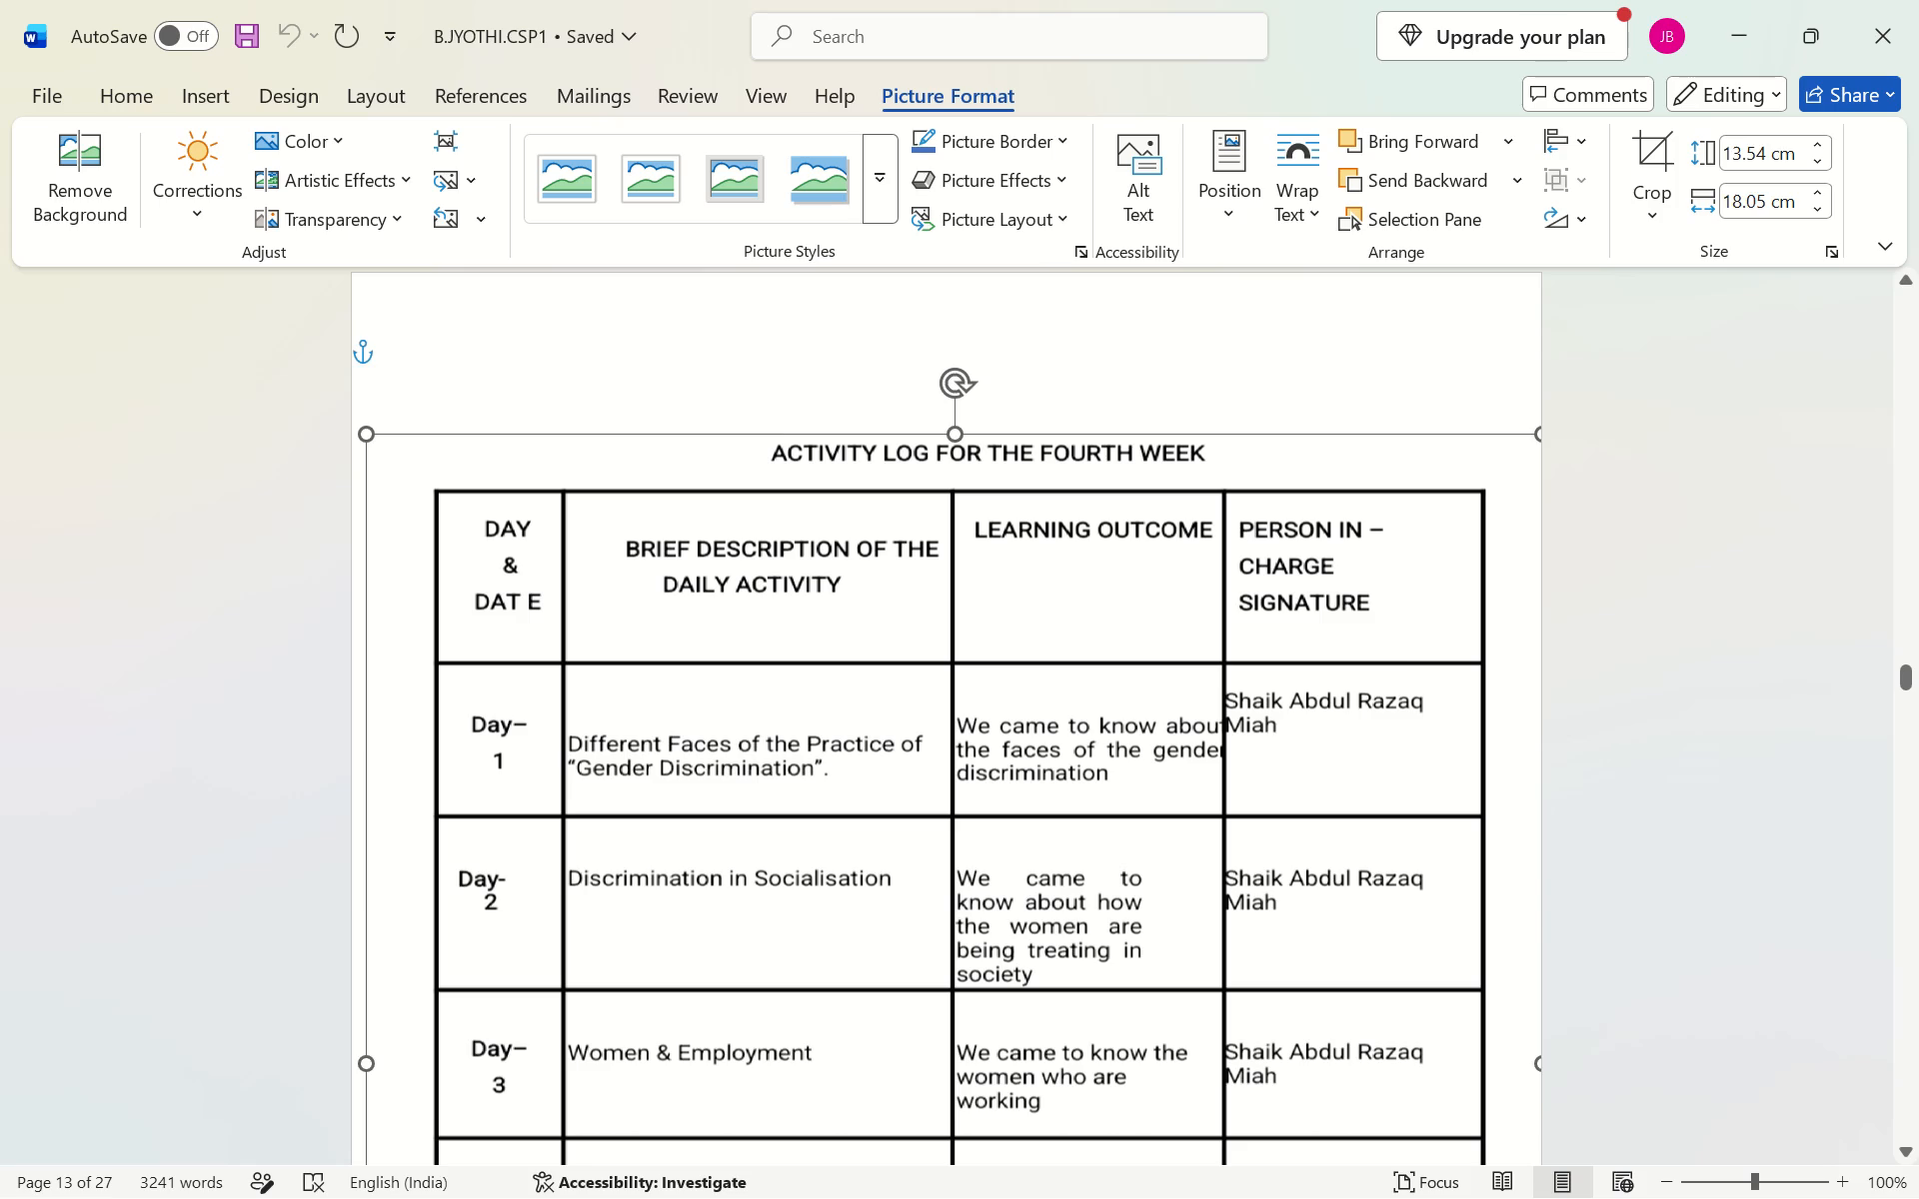
key(BackSpace)
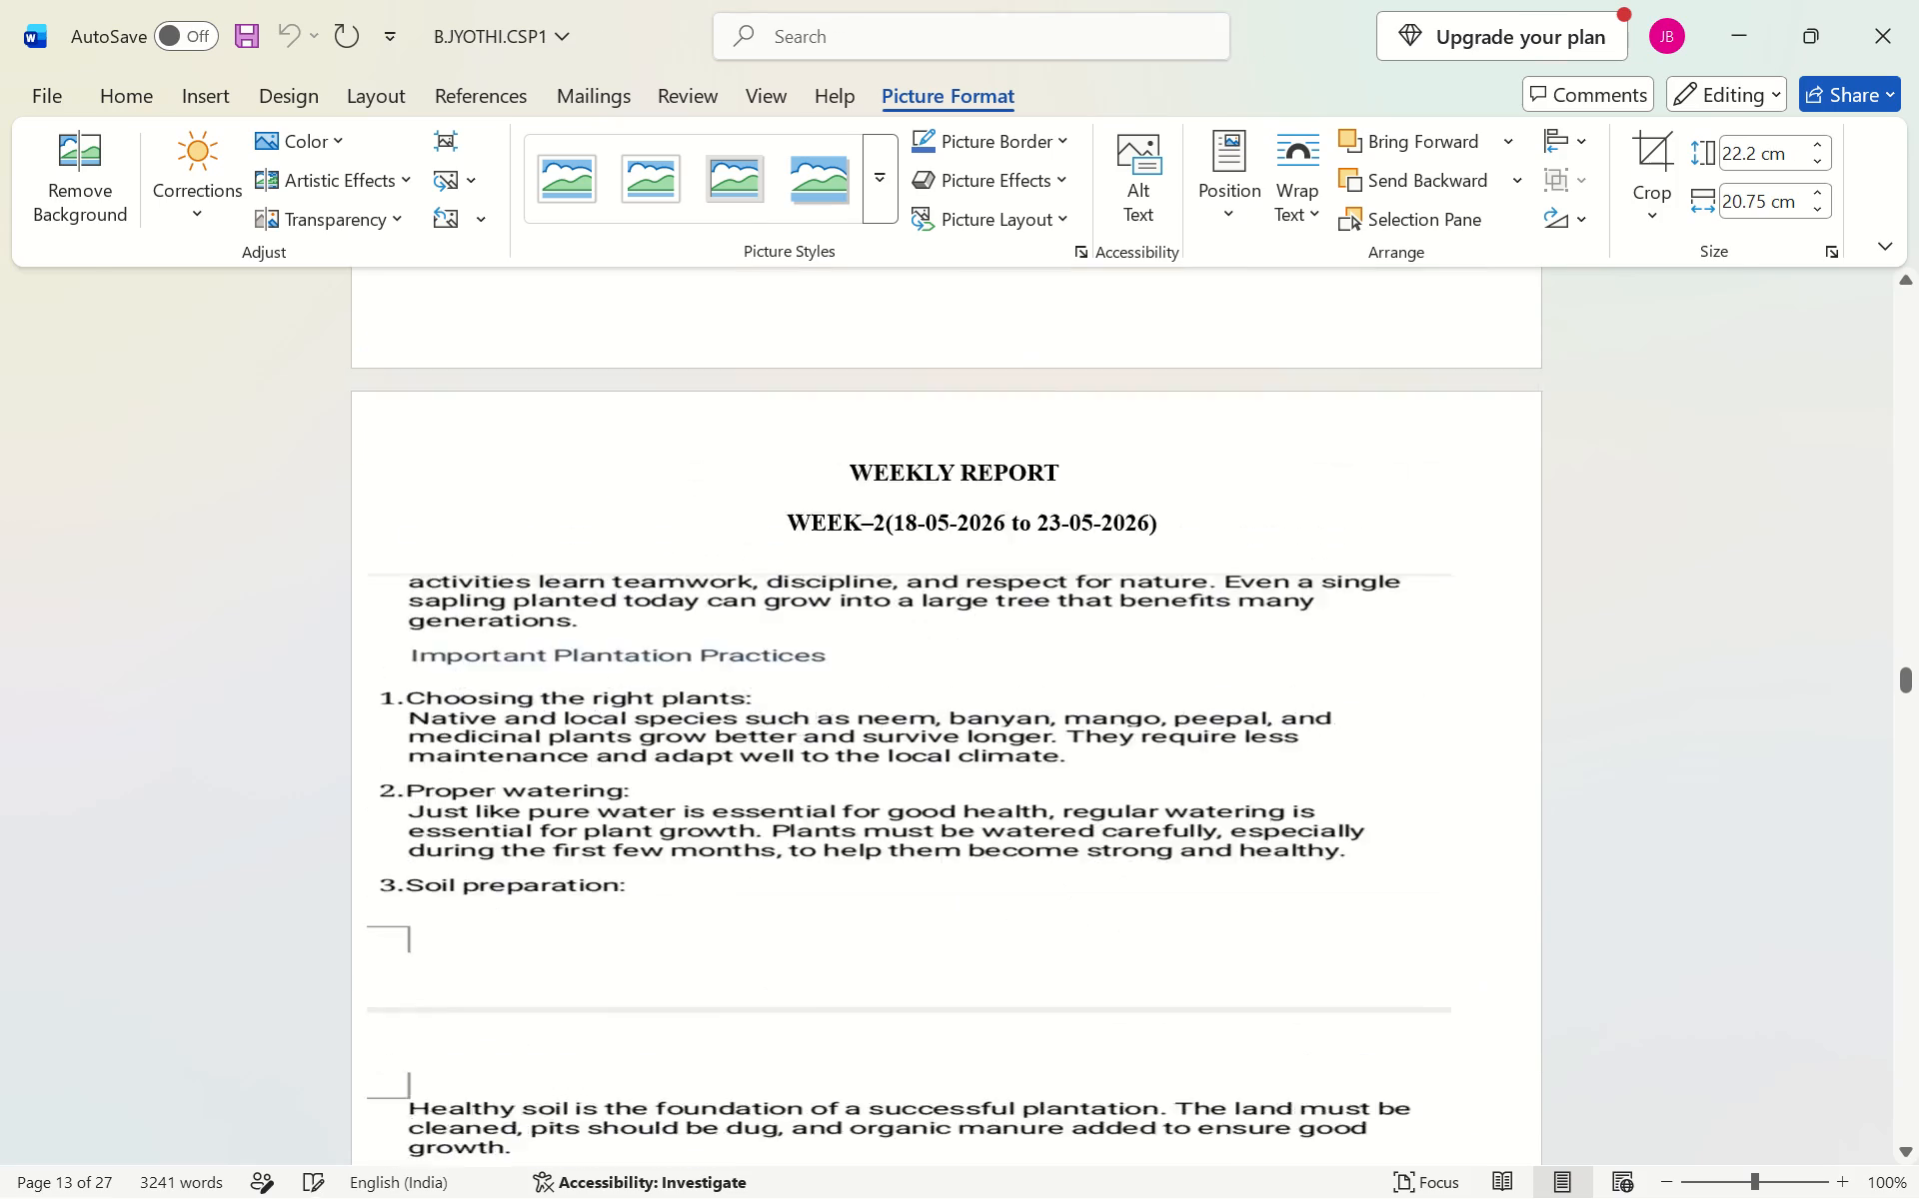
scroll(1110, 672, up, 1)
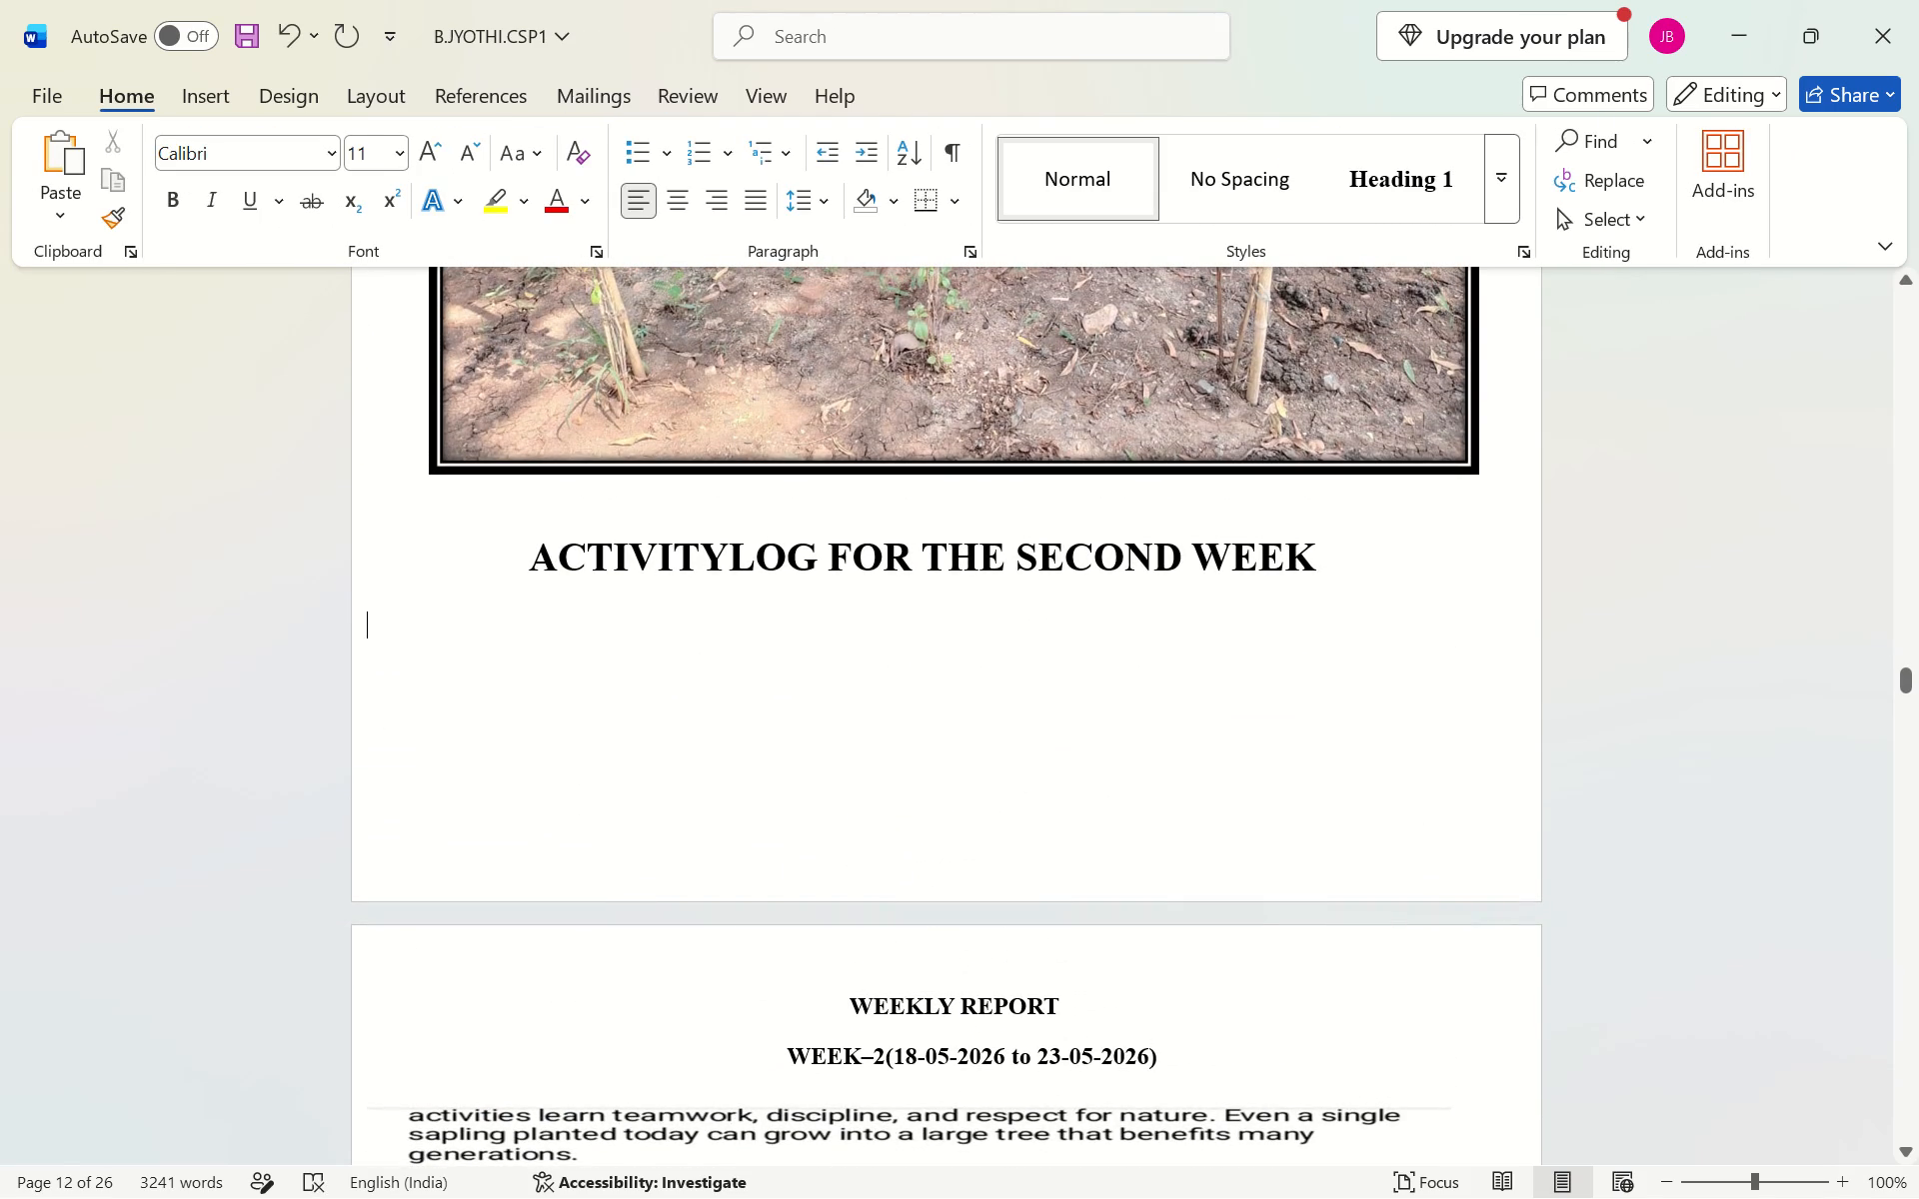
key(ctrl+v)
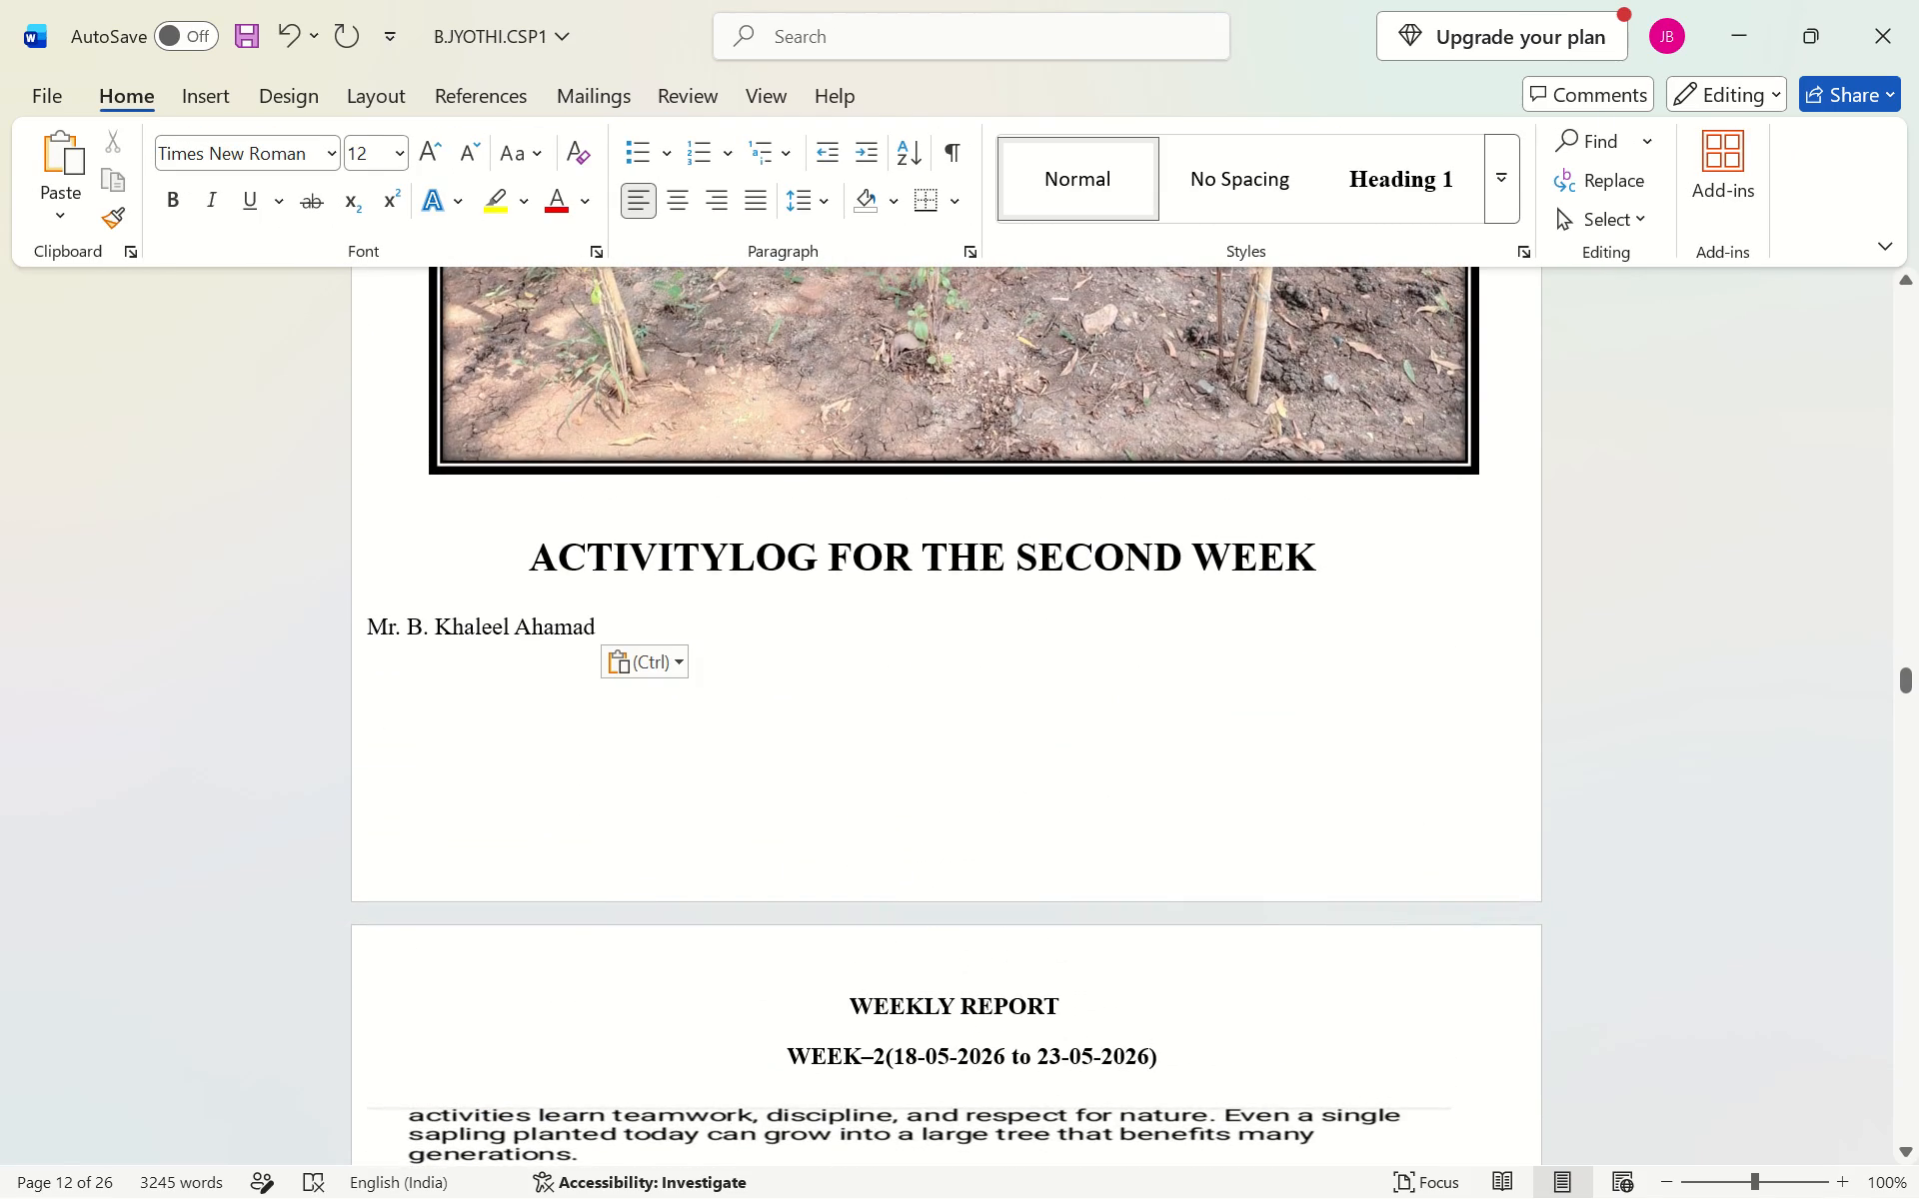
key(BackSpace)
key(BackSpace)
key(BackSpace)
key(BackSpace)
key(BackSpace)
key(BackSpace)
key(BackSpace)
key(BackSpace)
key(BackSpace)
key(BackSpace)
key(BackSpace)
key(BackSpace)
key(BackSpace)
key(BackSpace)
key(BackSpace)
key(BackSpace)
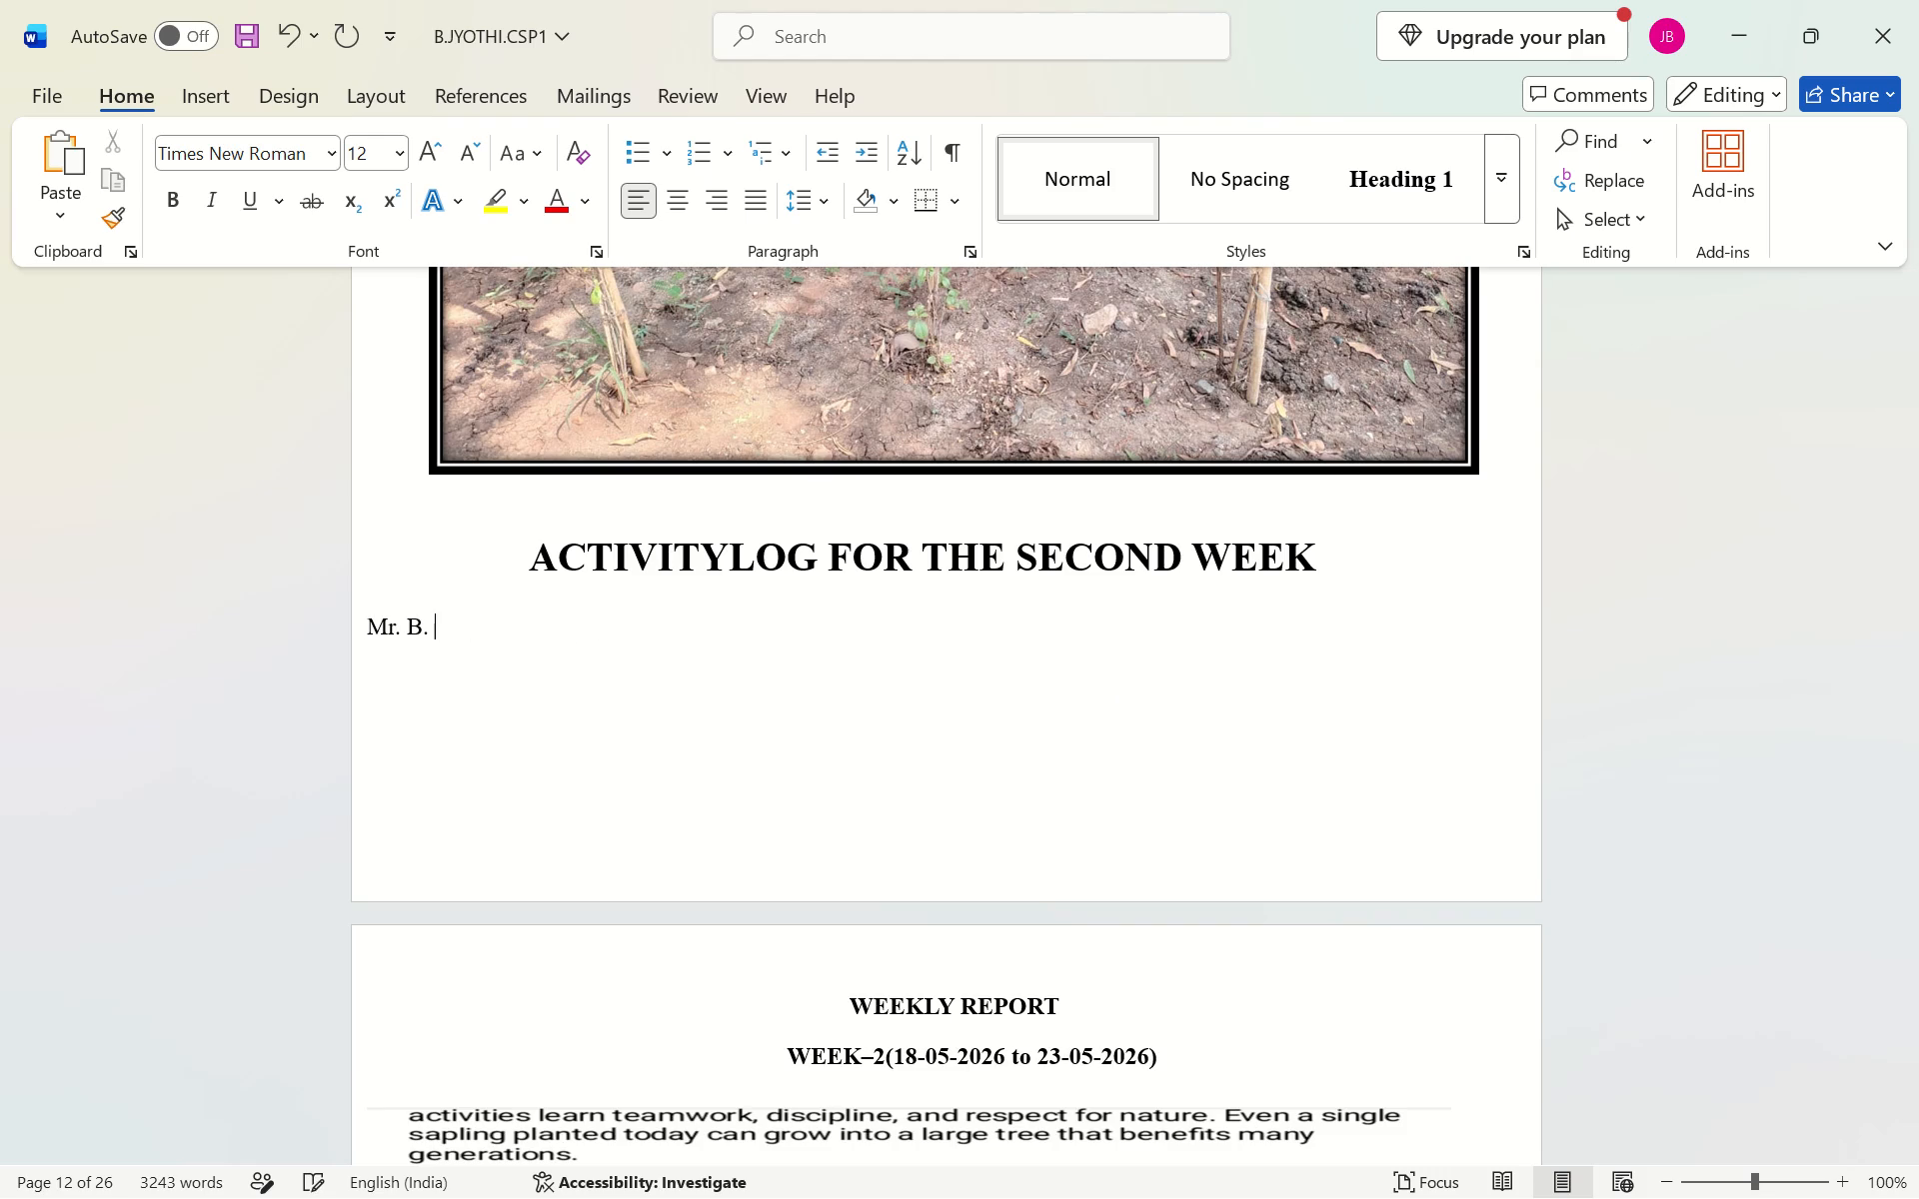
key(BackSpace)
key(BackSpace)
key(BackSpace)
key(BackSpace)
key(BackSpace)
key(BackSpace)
Insert the picture "Third Week Activity Log" from the Downloads folder below the "ACTIVITYLOG FOR THE SECOND WEEK" heading.
click(219, 102)
click(306, 206)
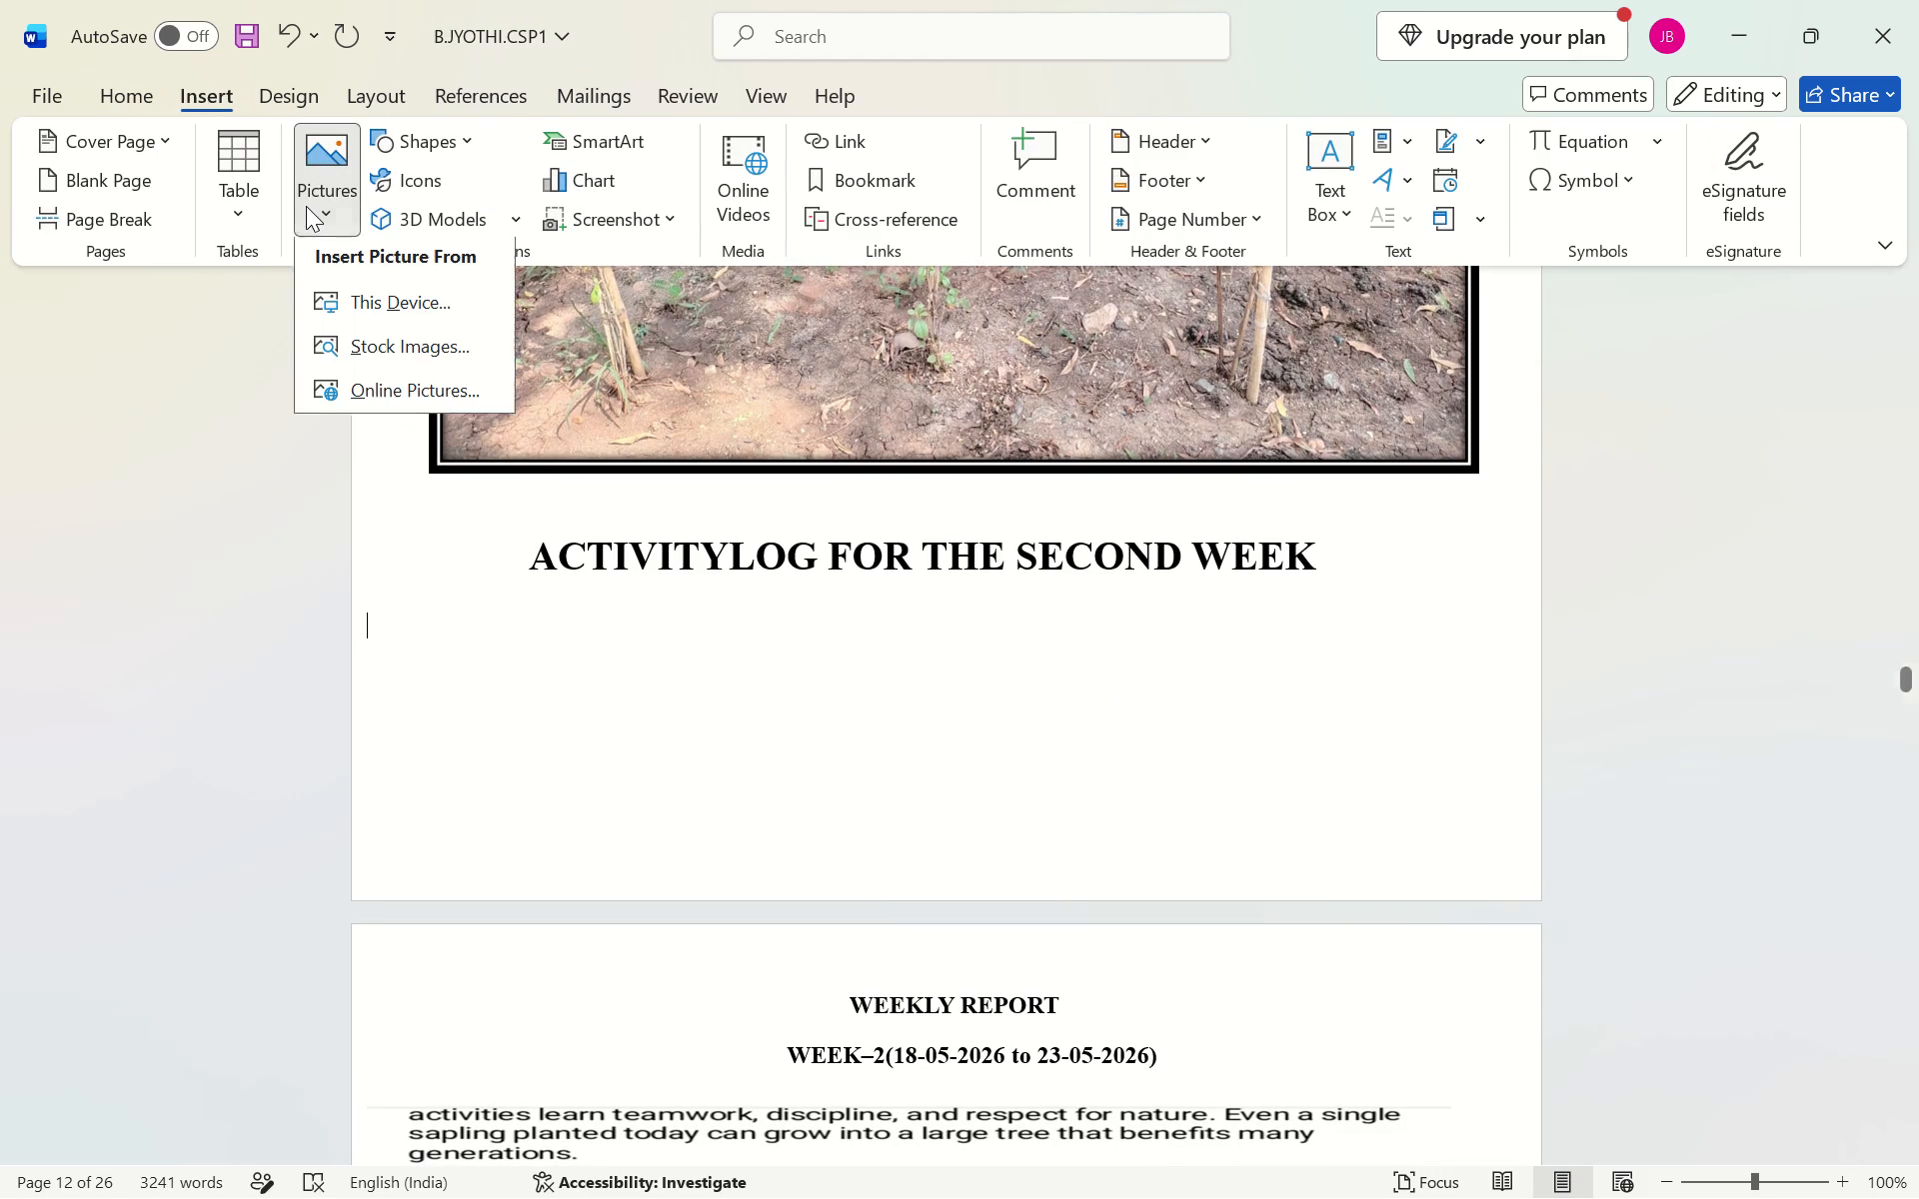
click(411, 312)
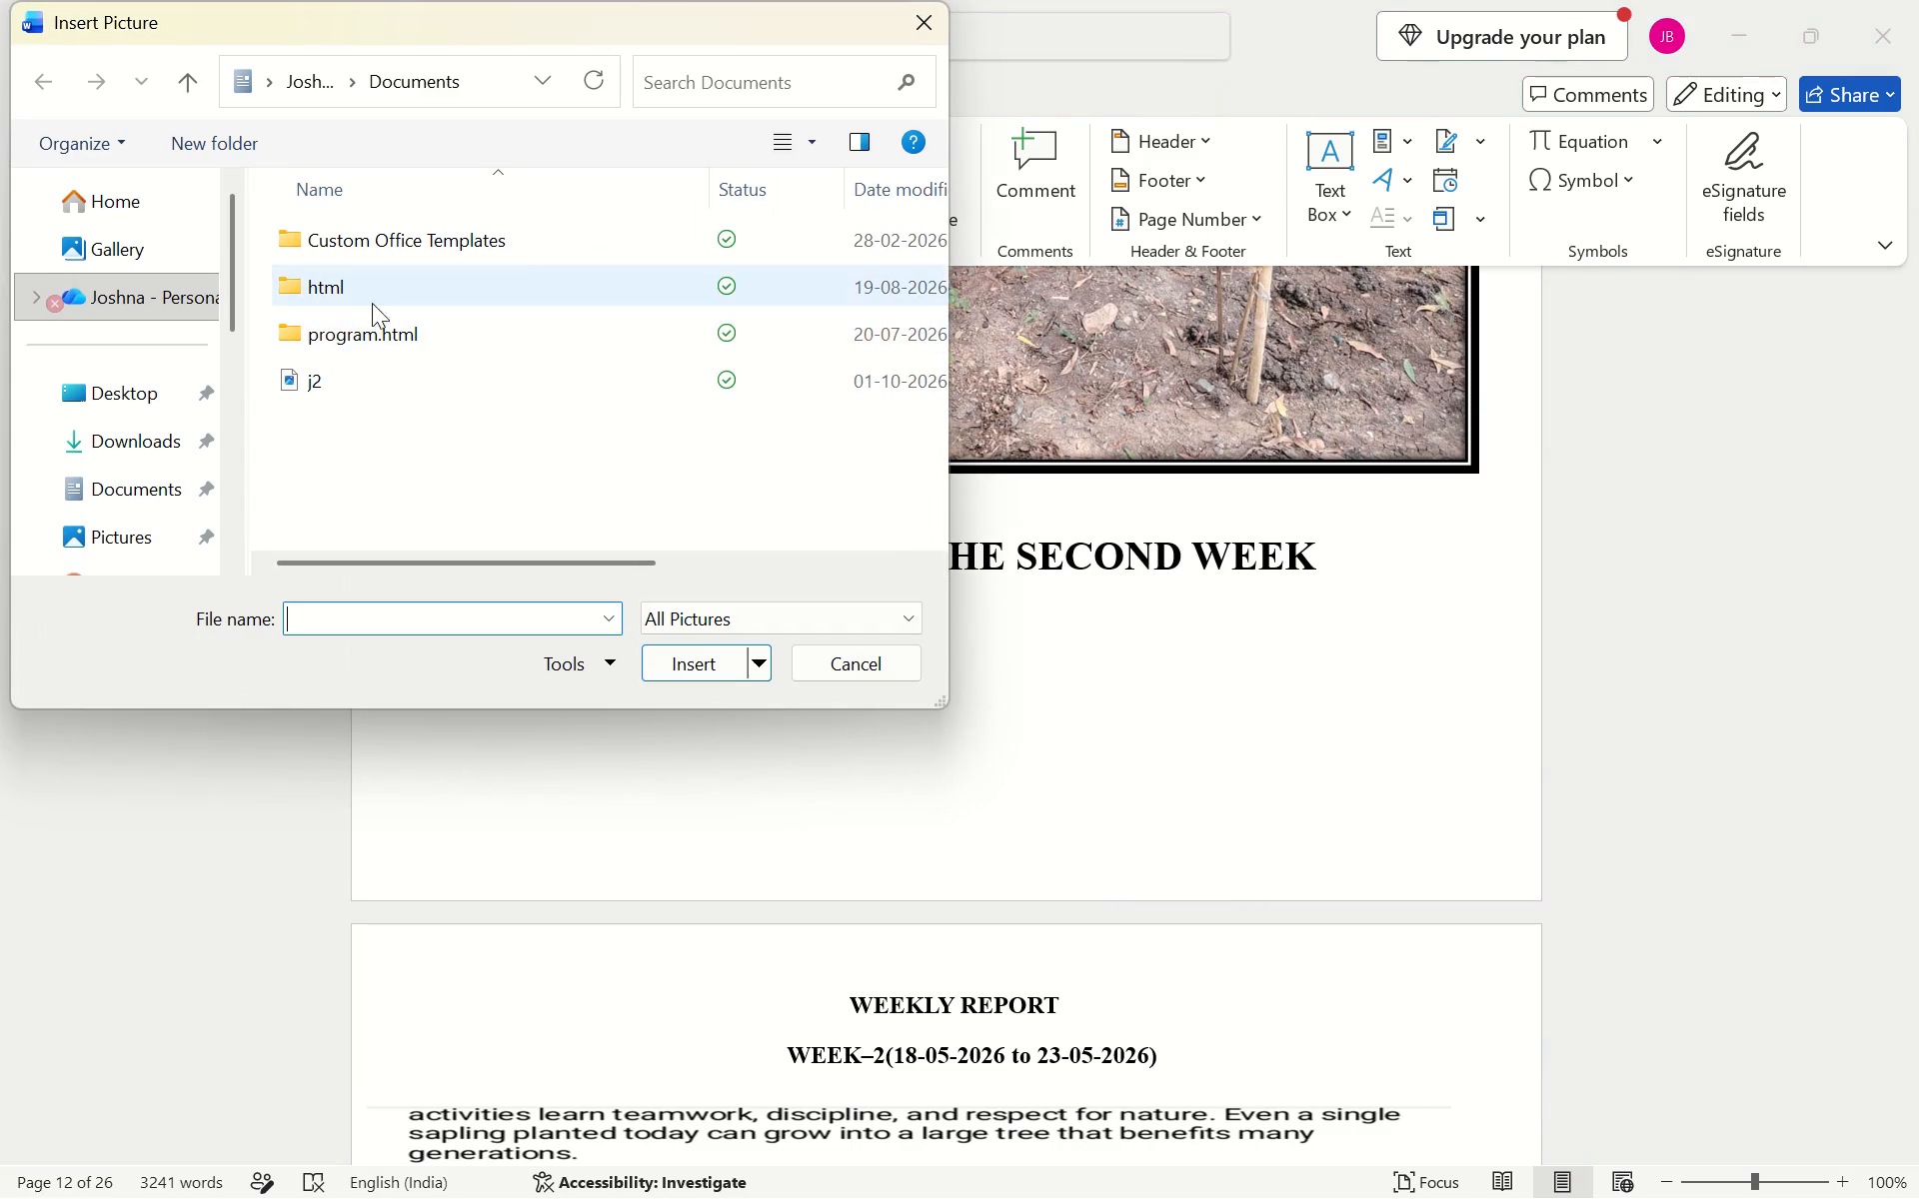
click(152, 425)
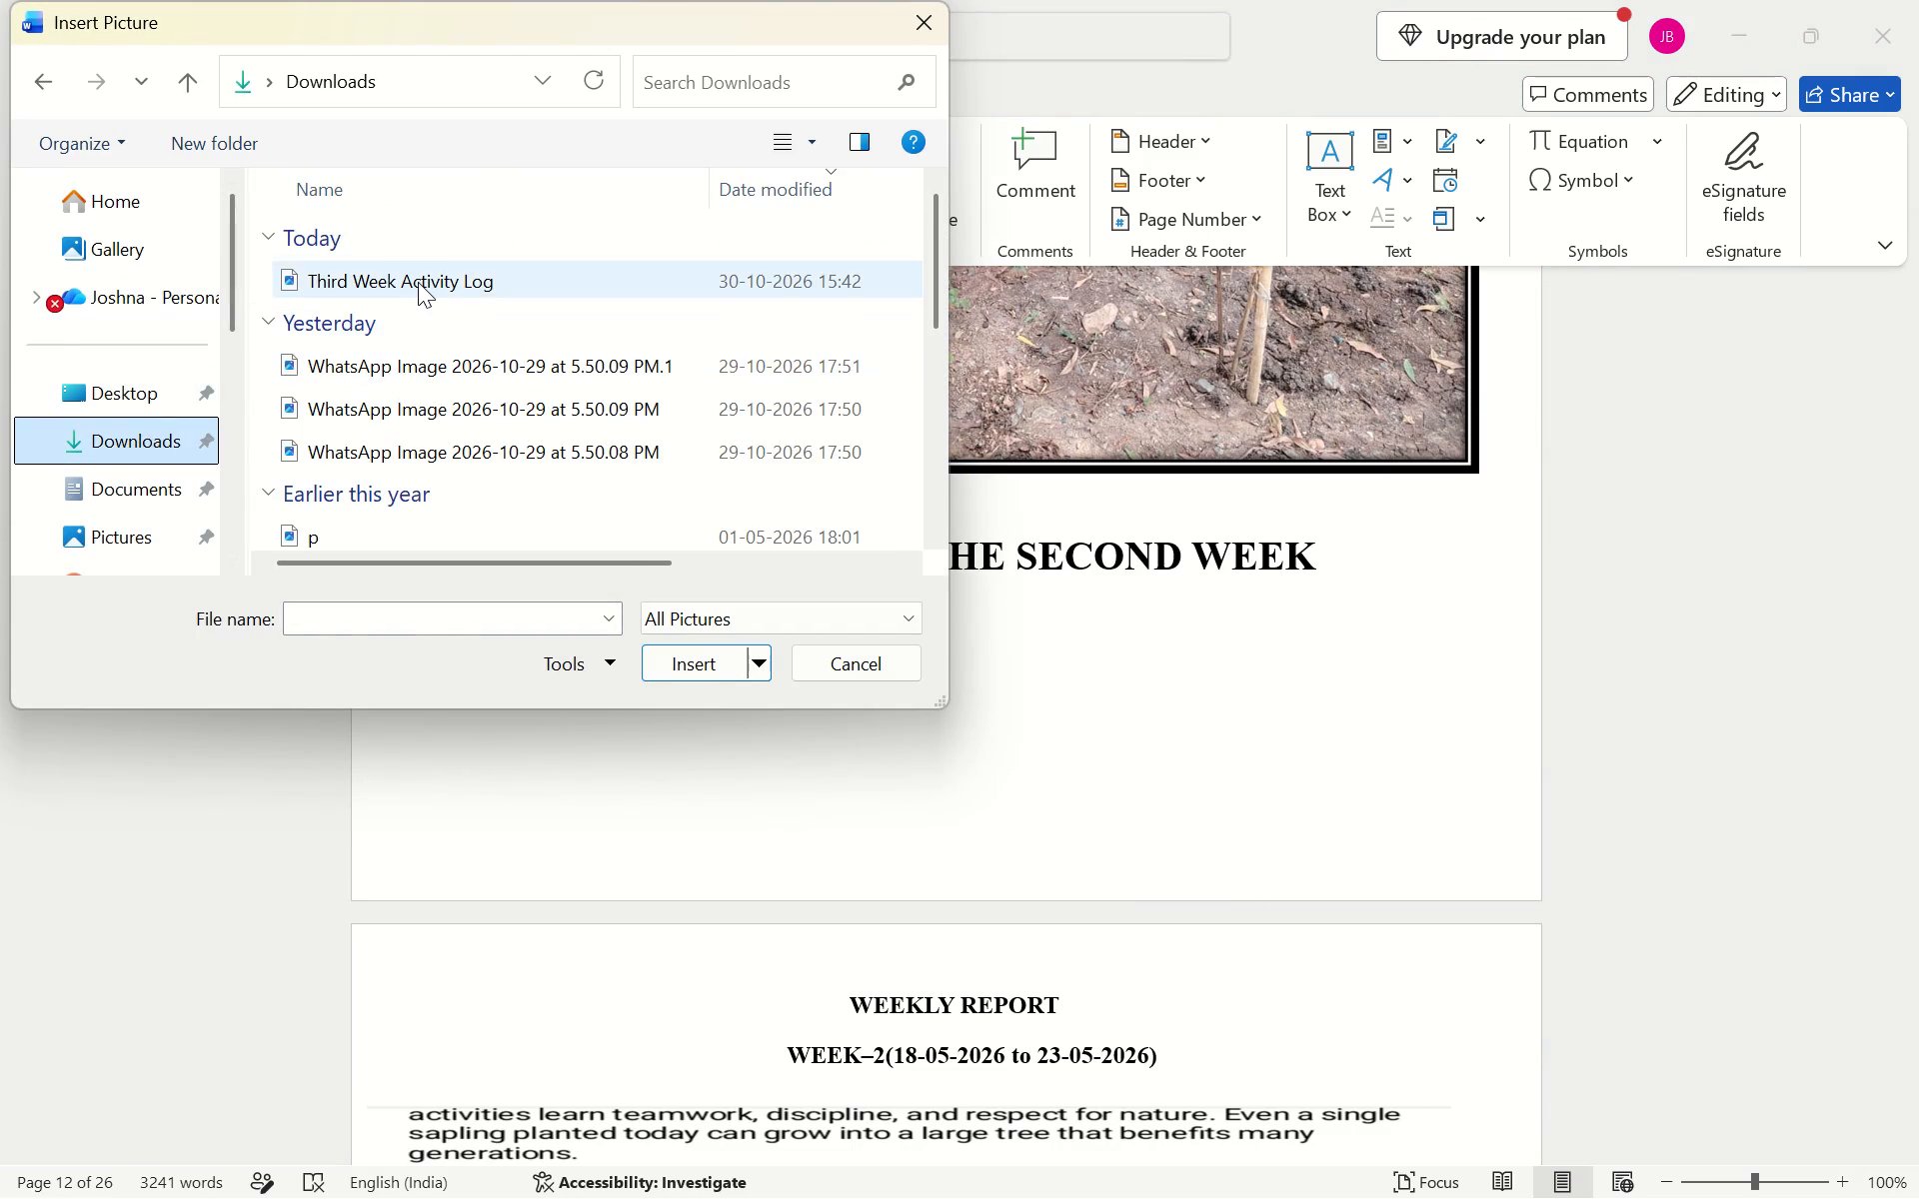
click(418, 281)
click(684, 665)
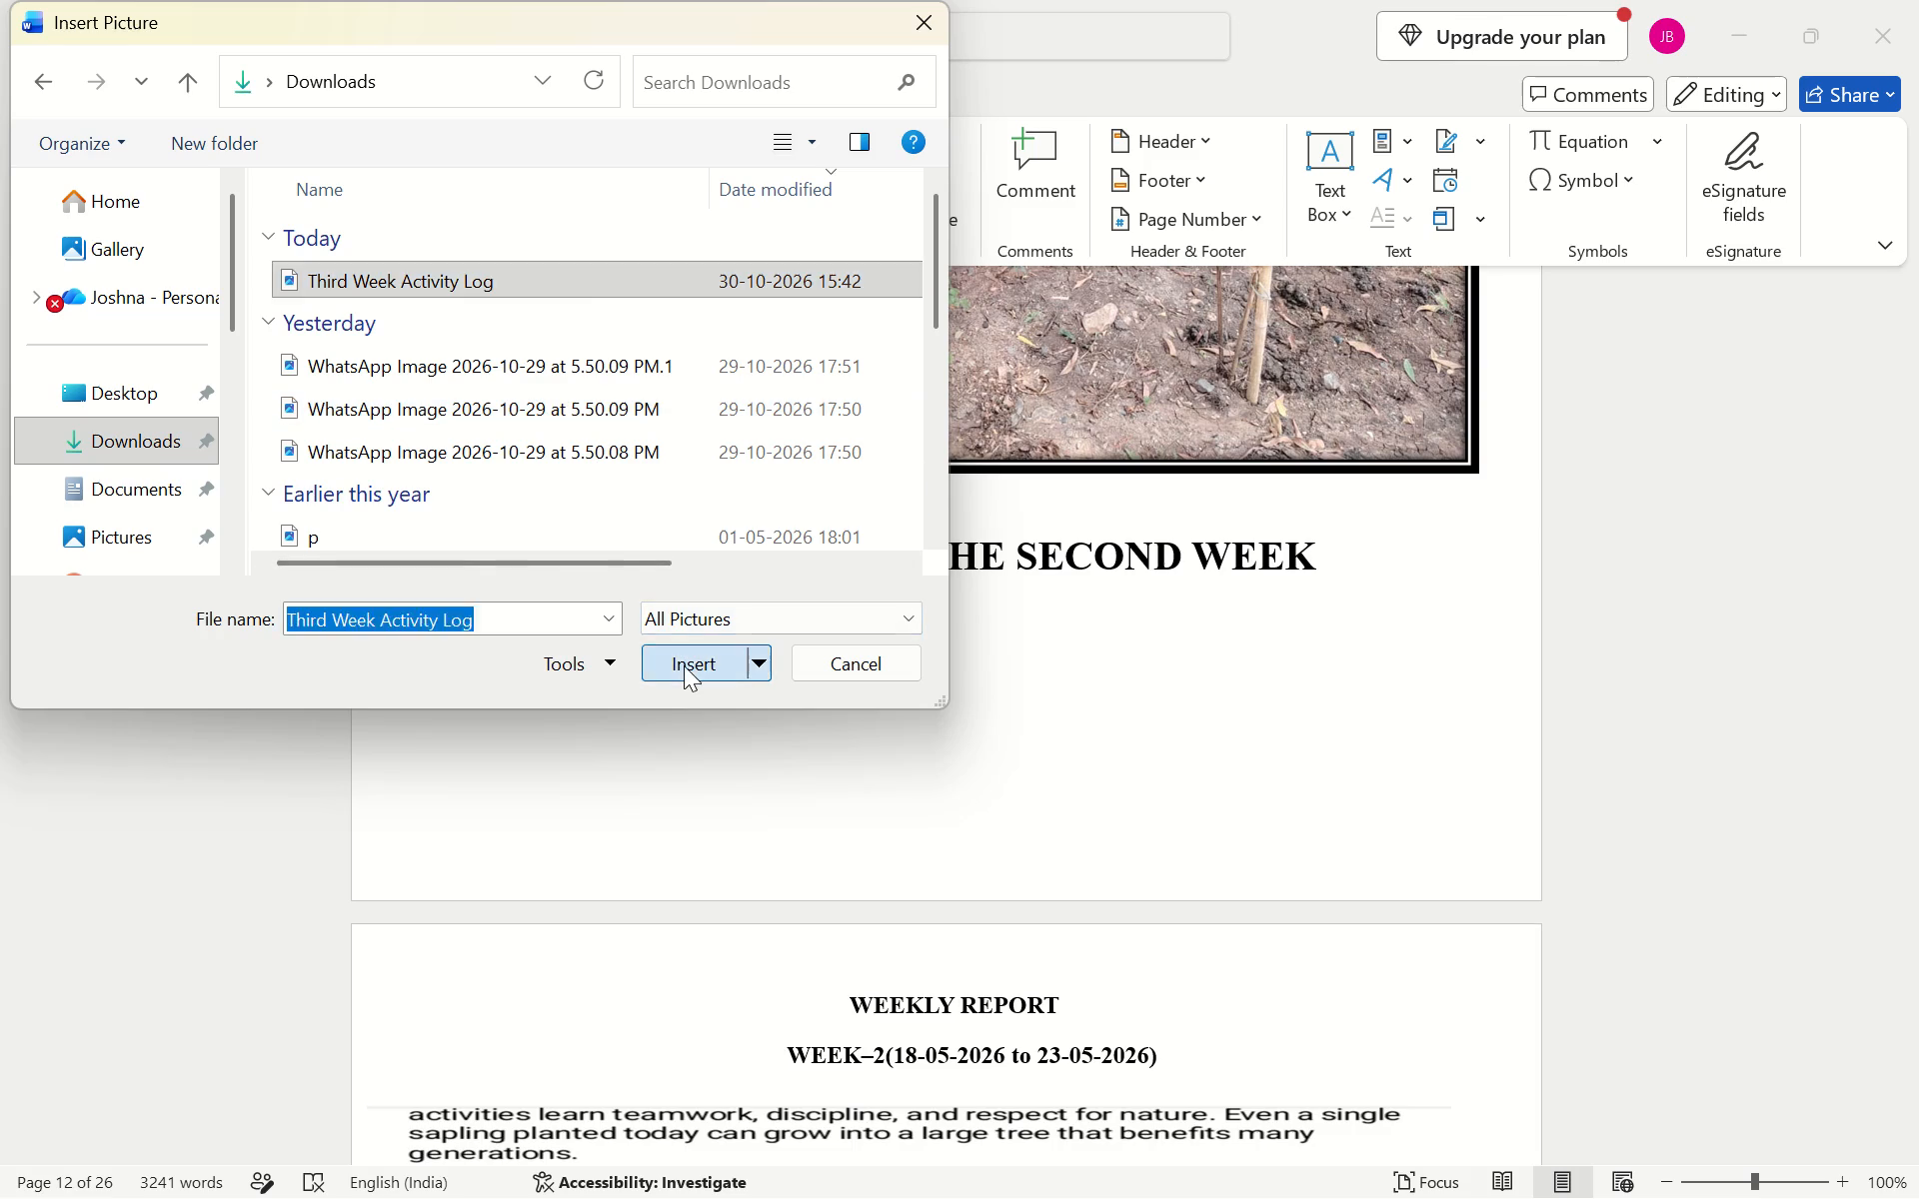
scroll(864, 743, down, 8)
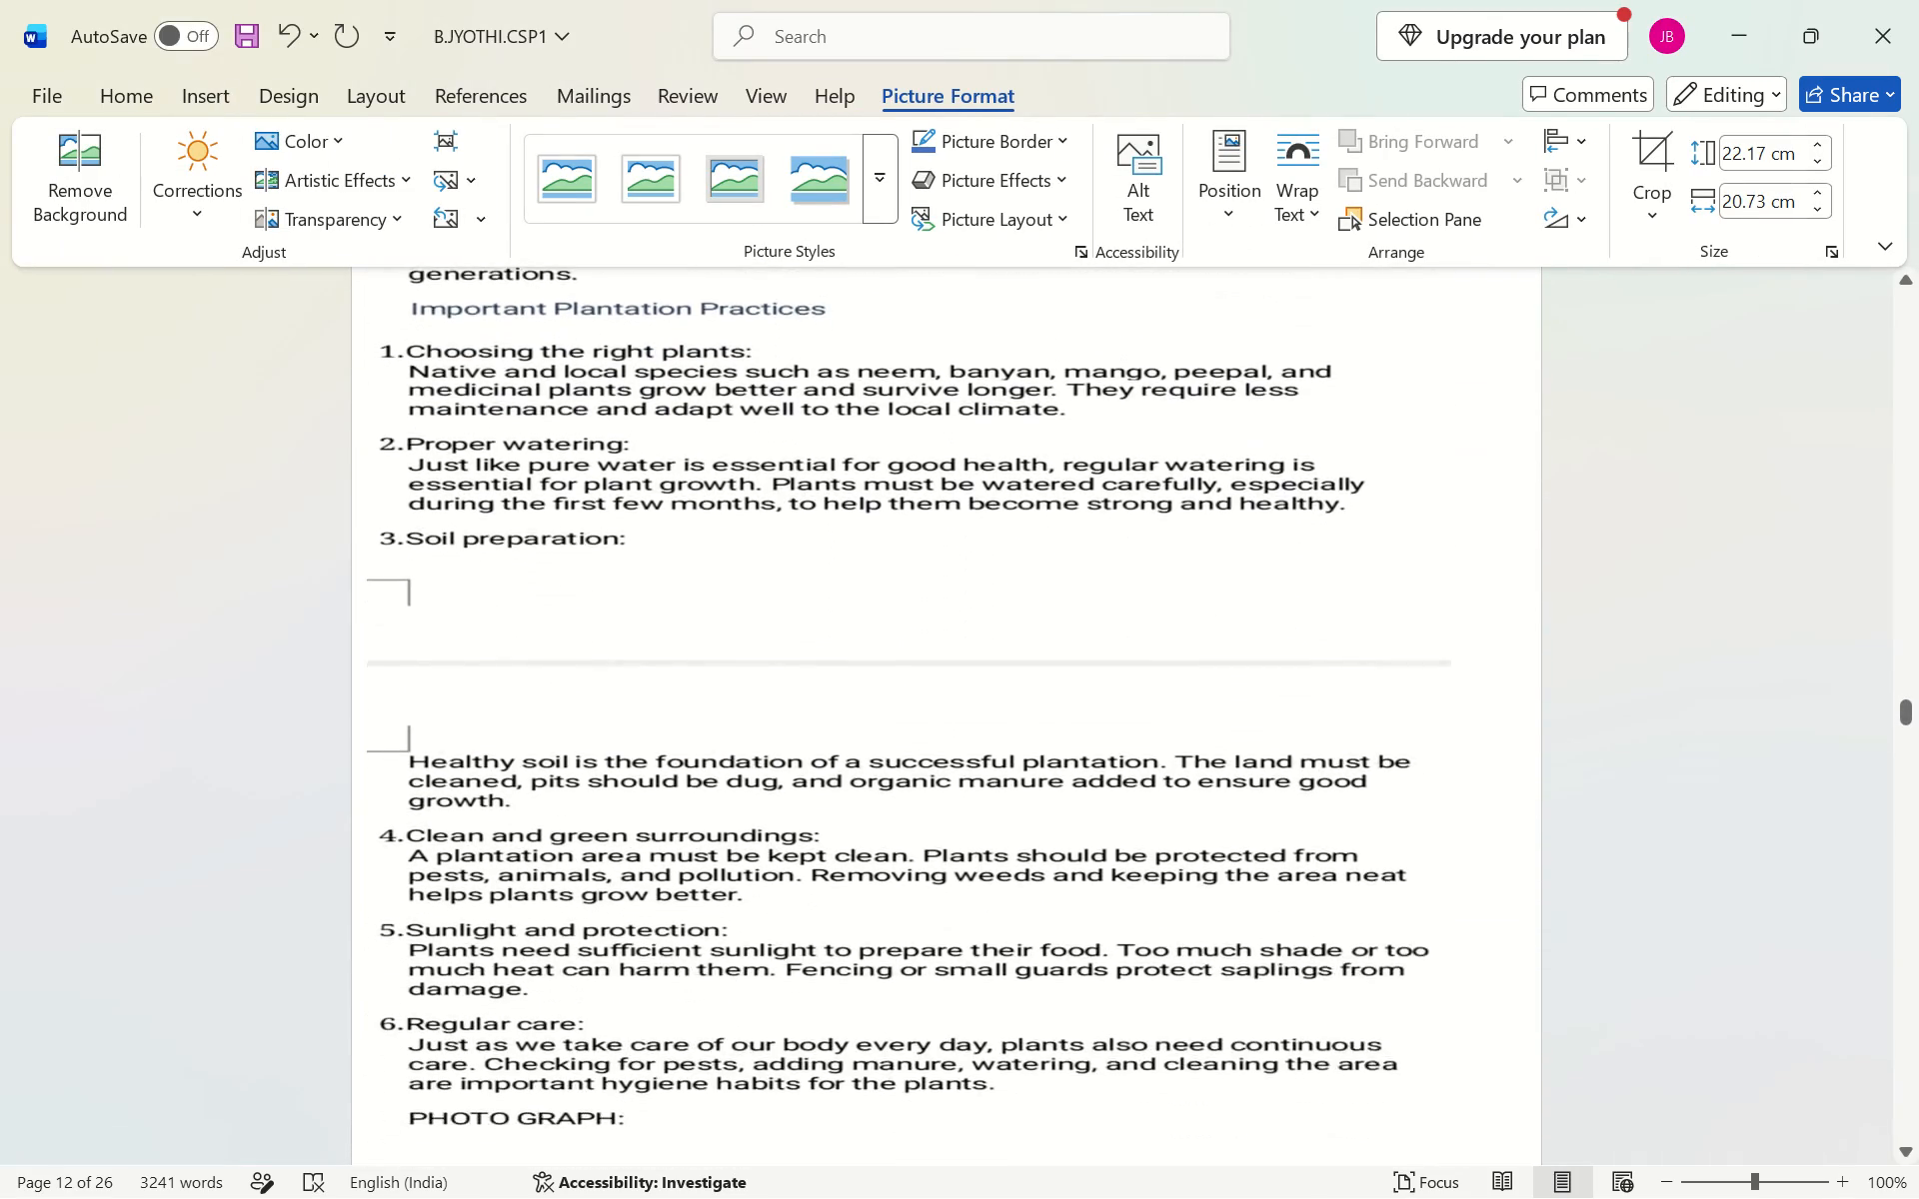
scroll(864, 743, down, 4)
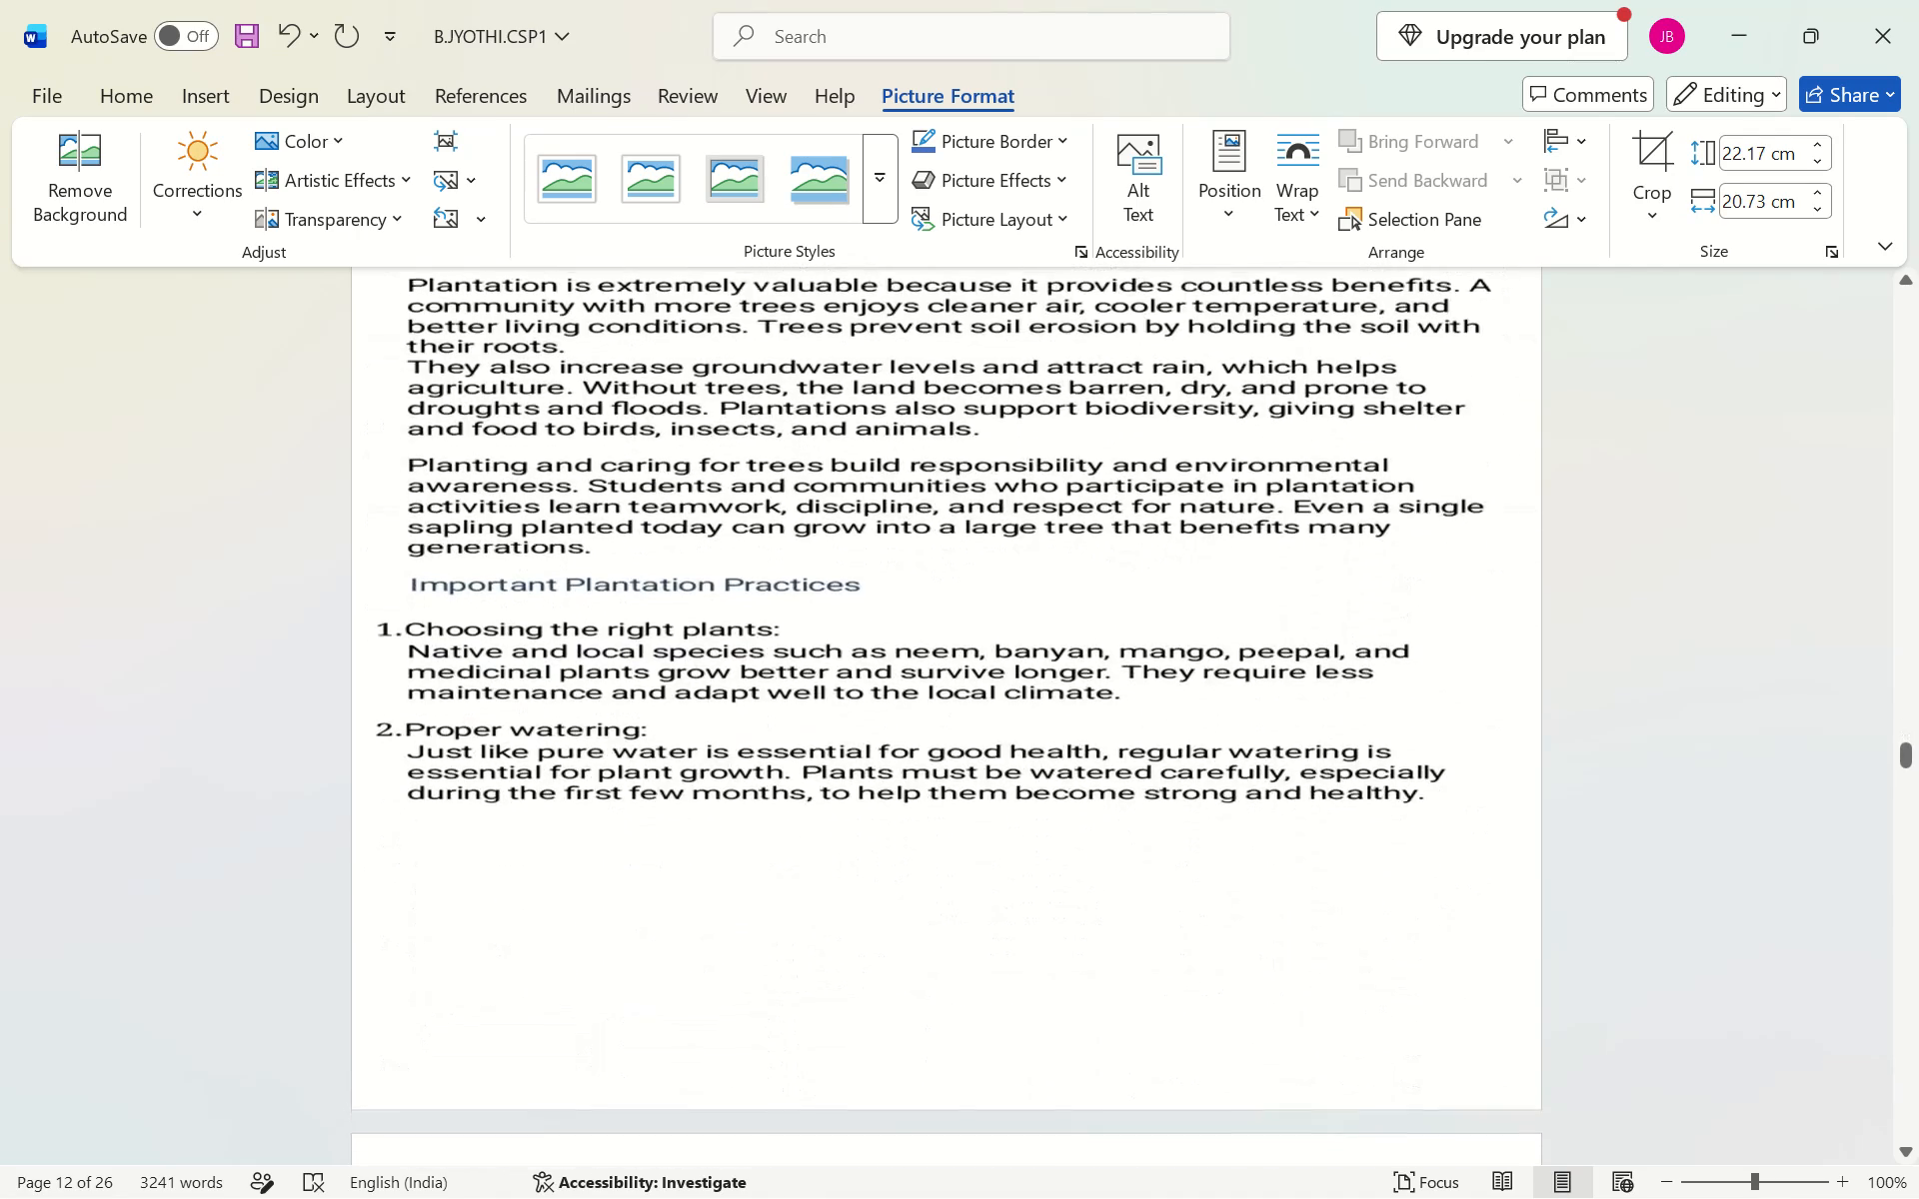
scroll(864, 743, down, 3)
click(1312, 778)
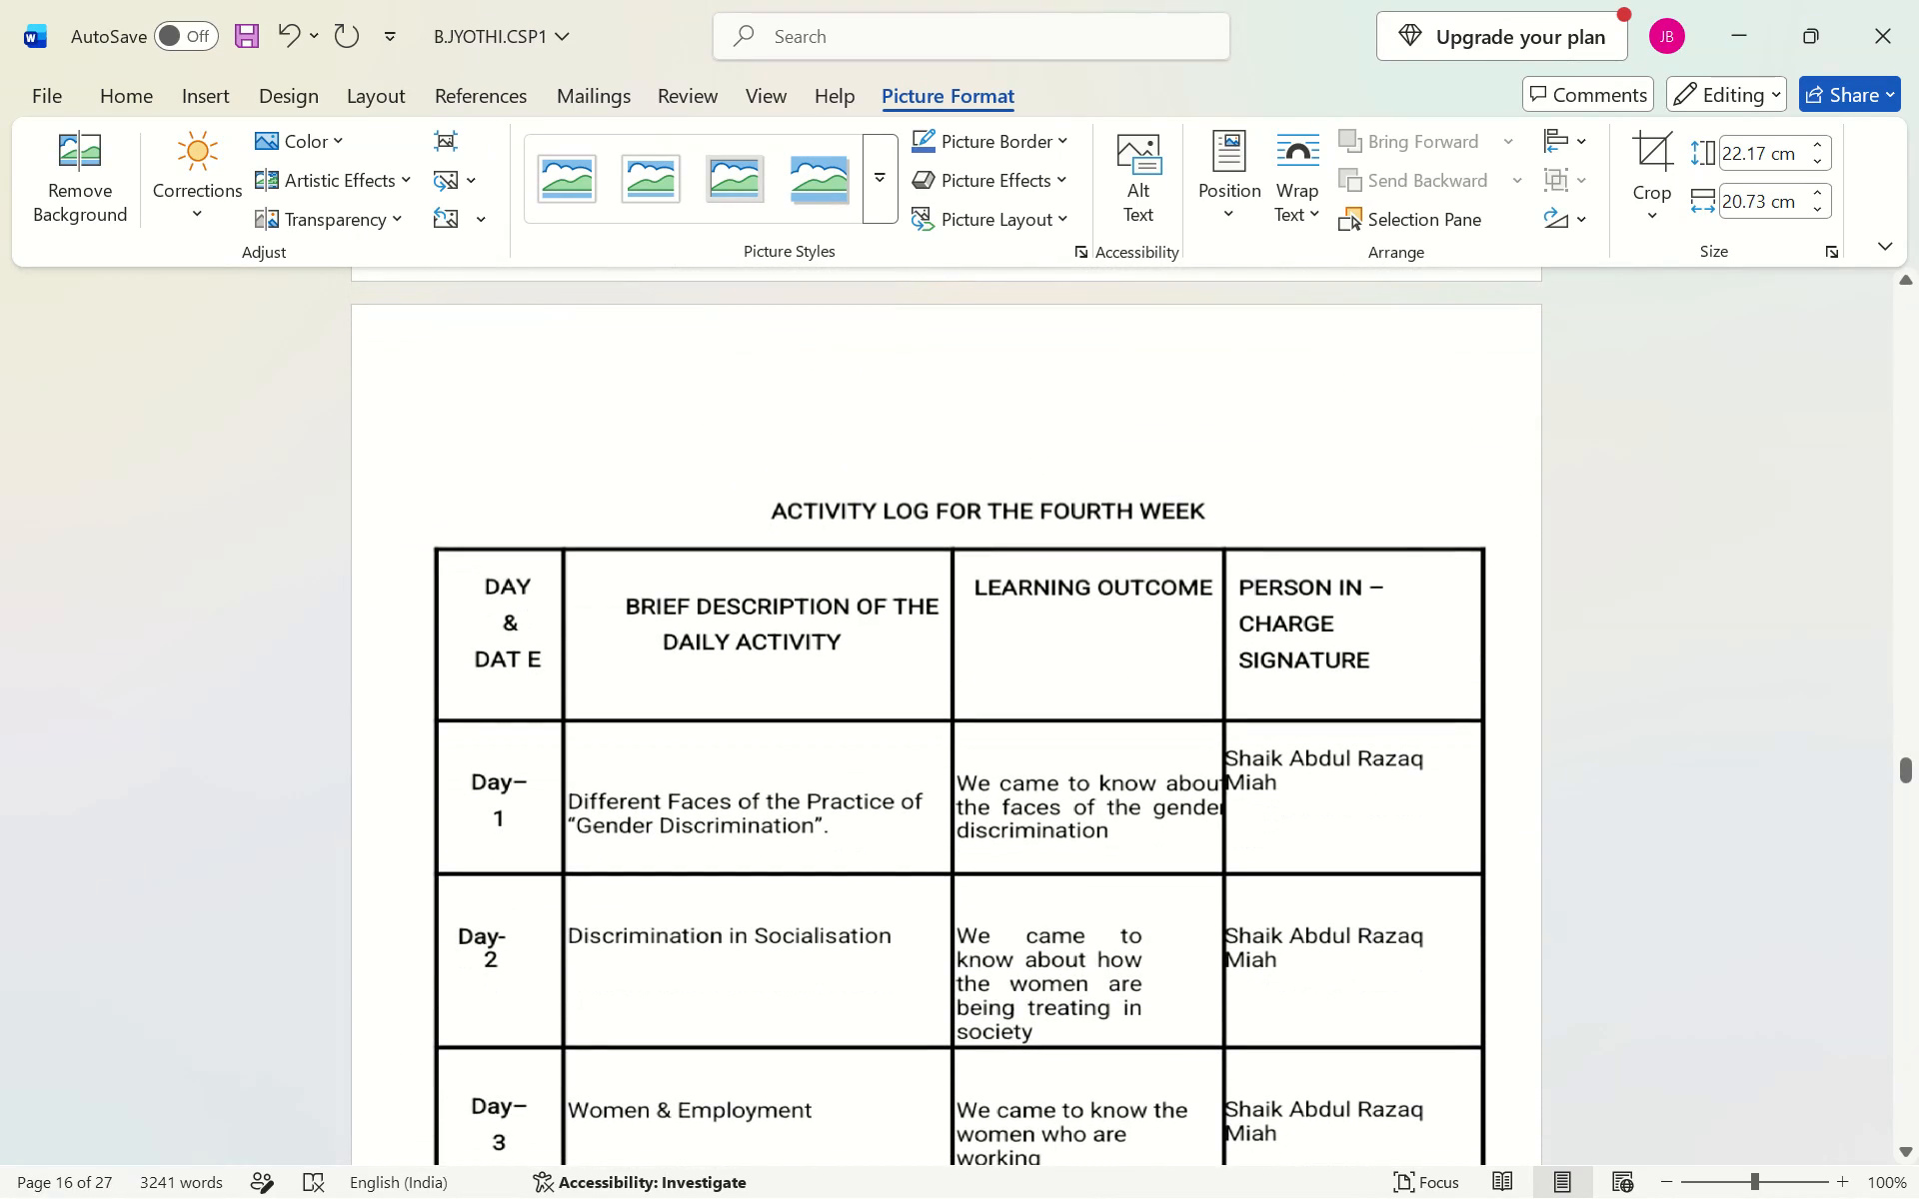
scroll(1285, 771, down, 1)
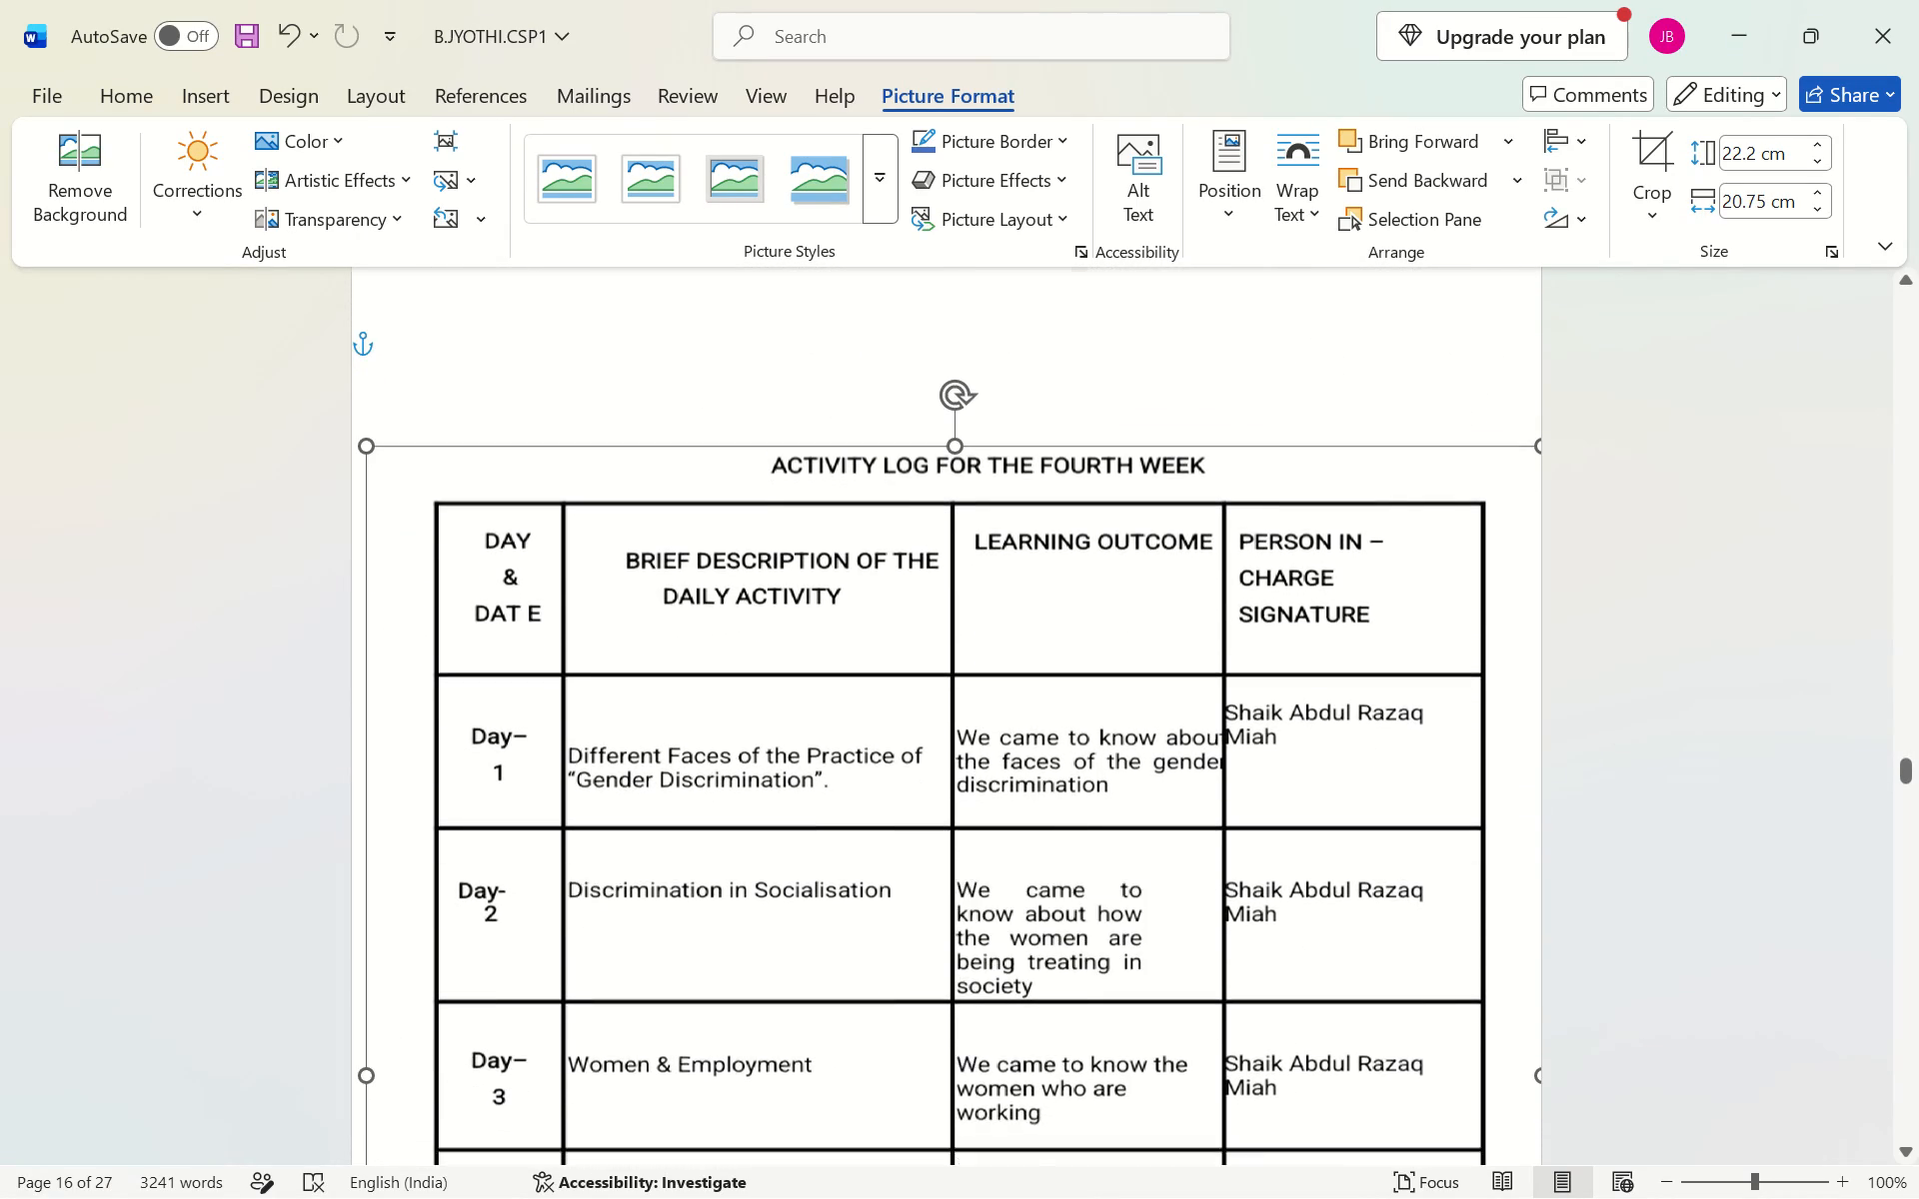
scroll(1285, 771, down, 2)
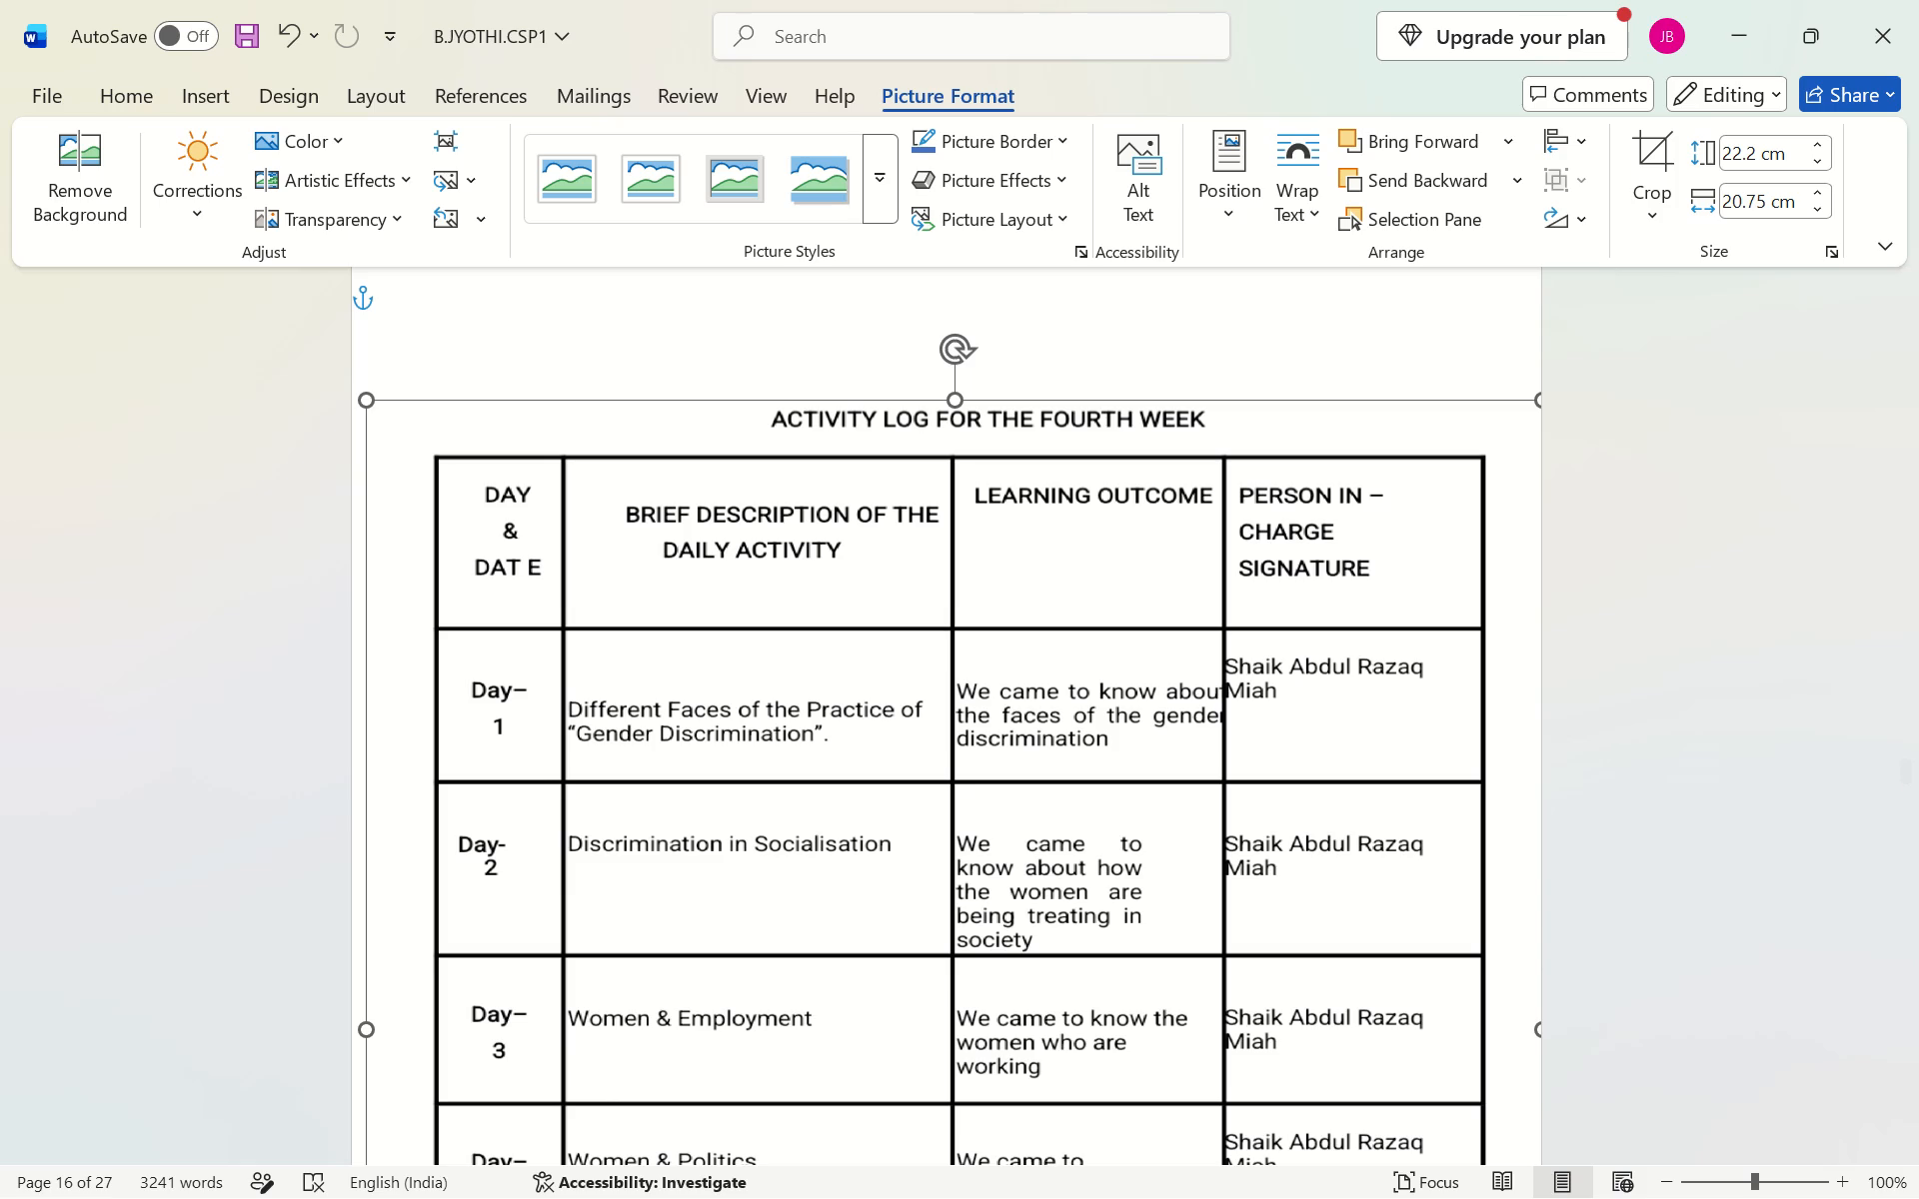
scroll(1285, 771, down, 1)
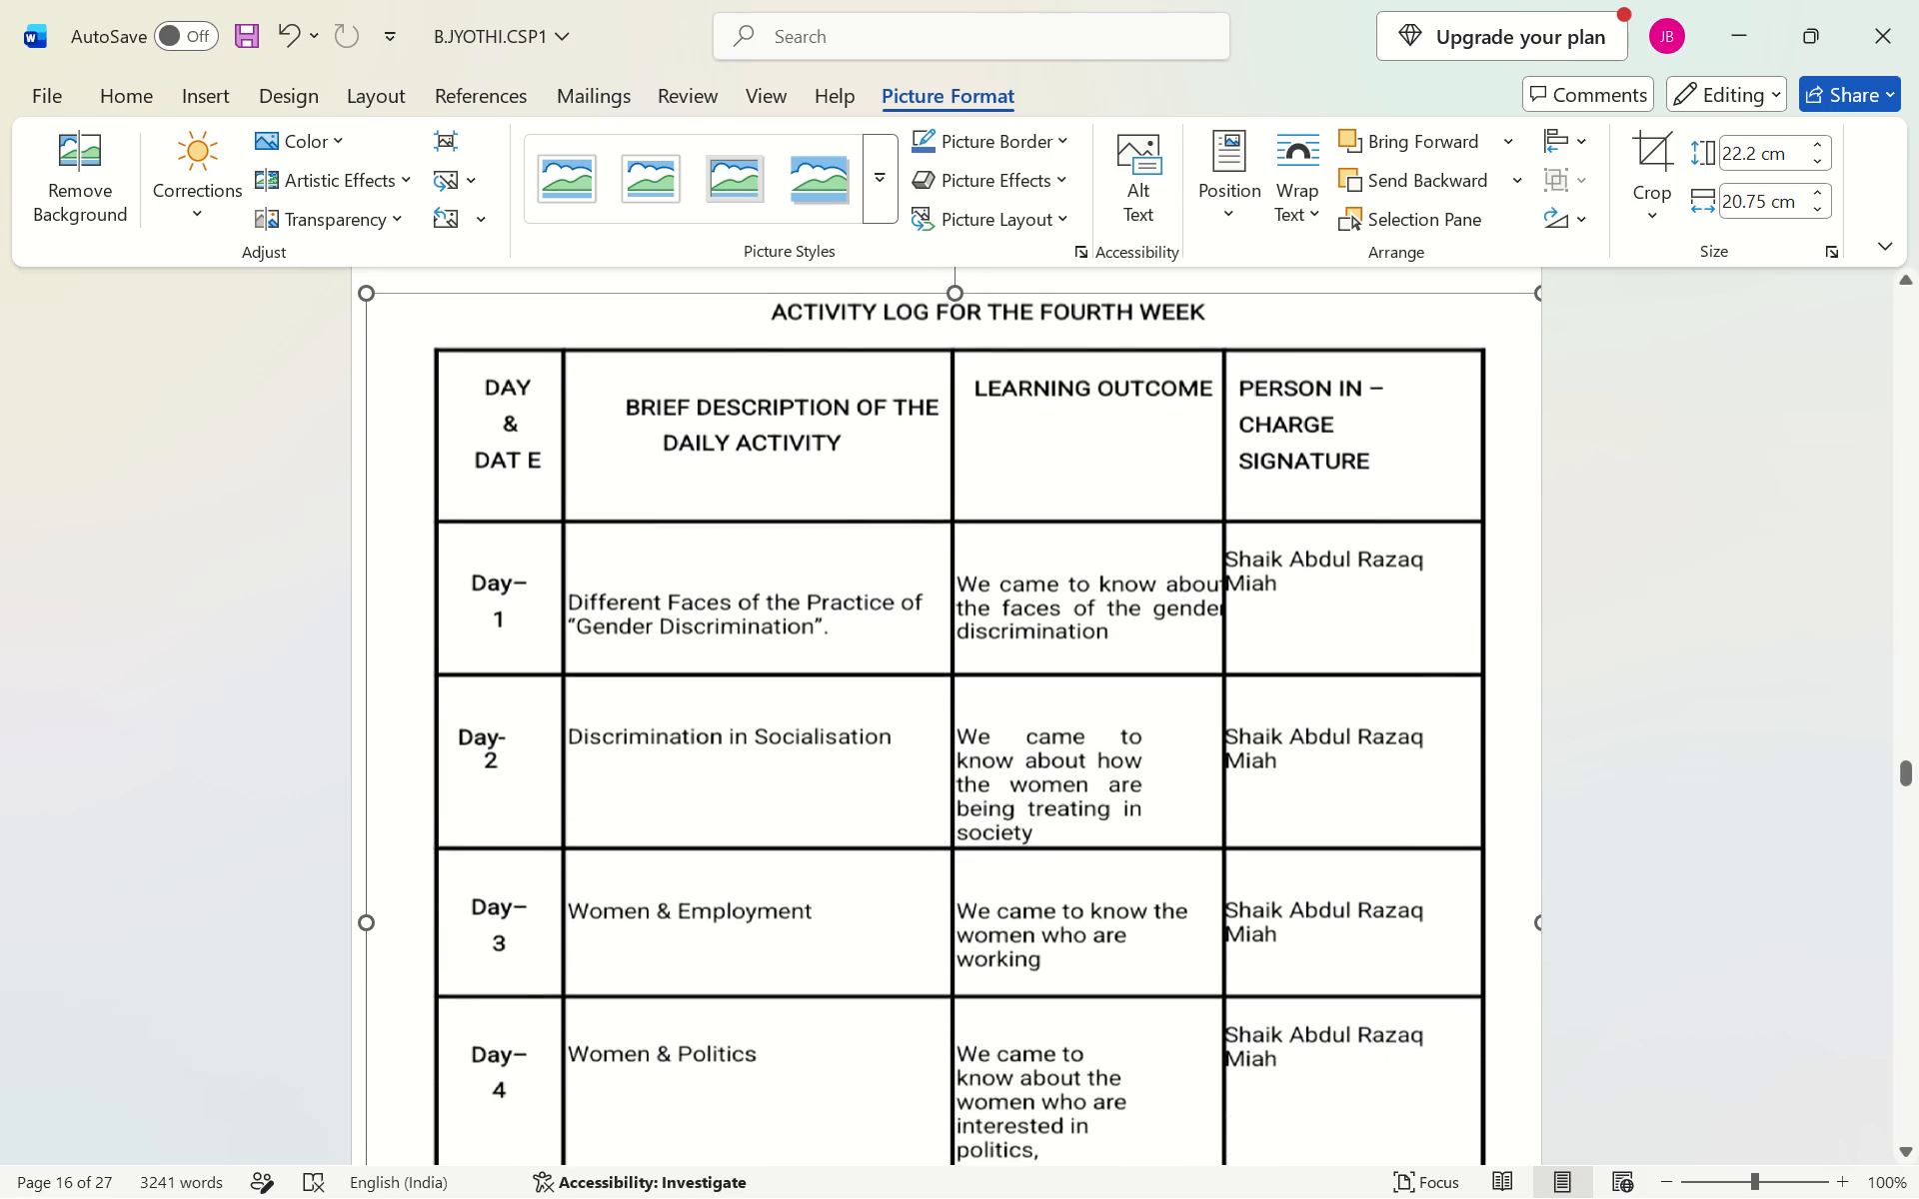
scroll(1285, 771, down, 1)
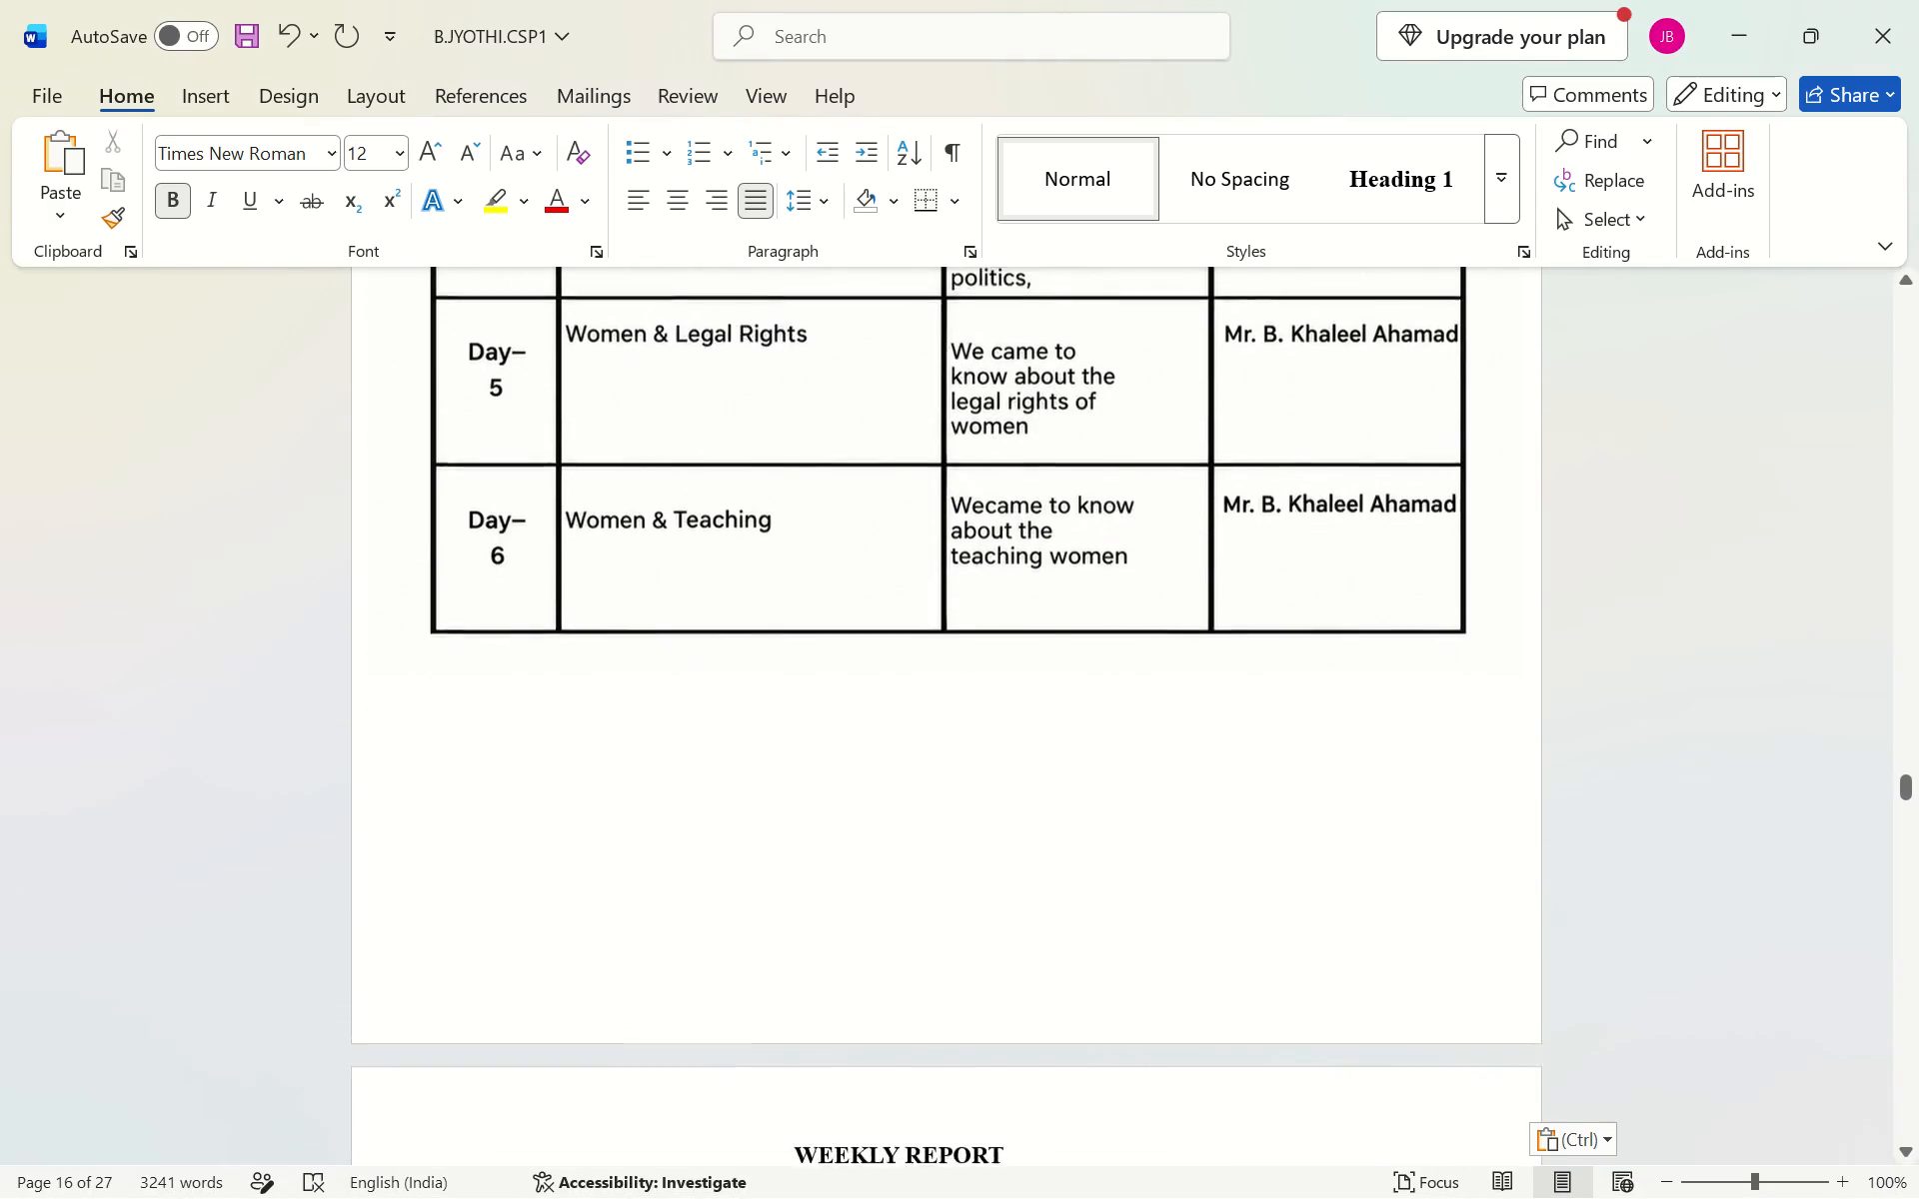
scroll(861, 737, down, 3)
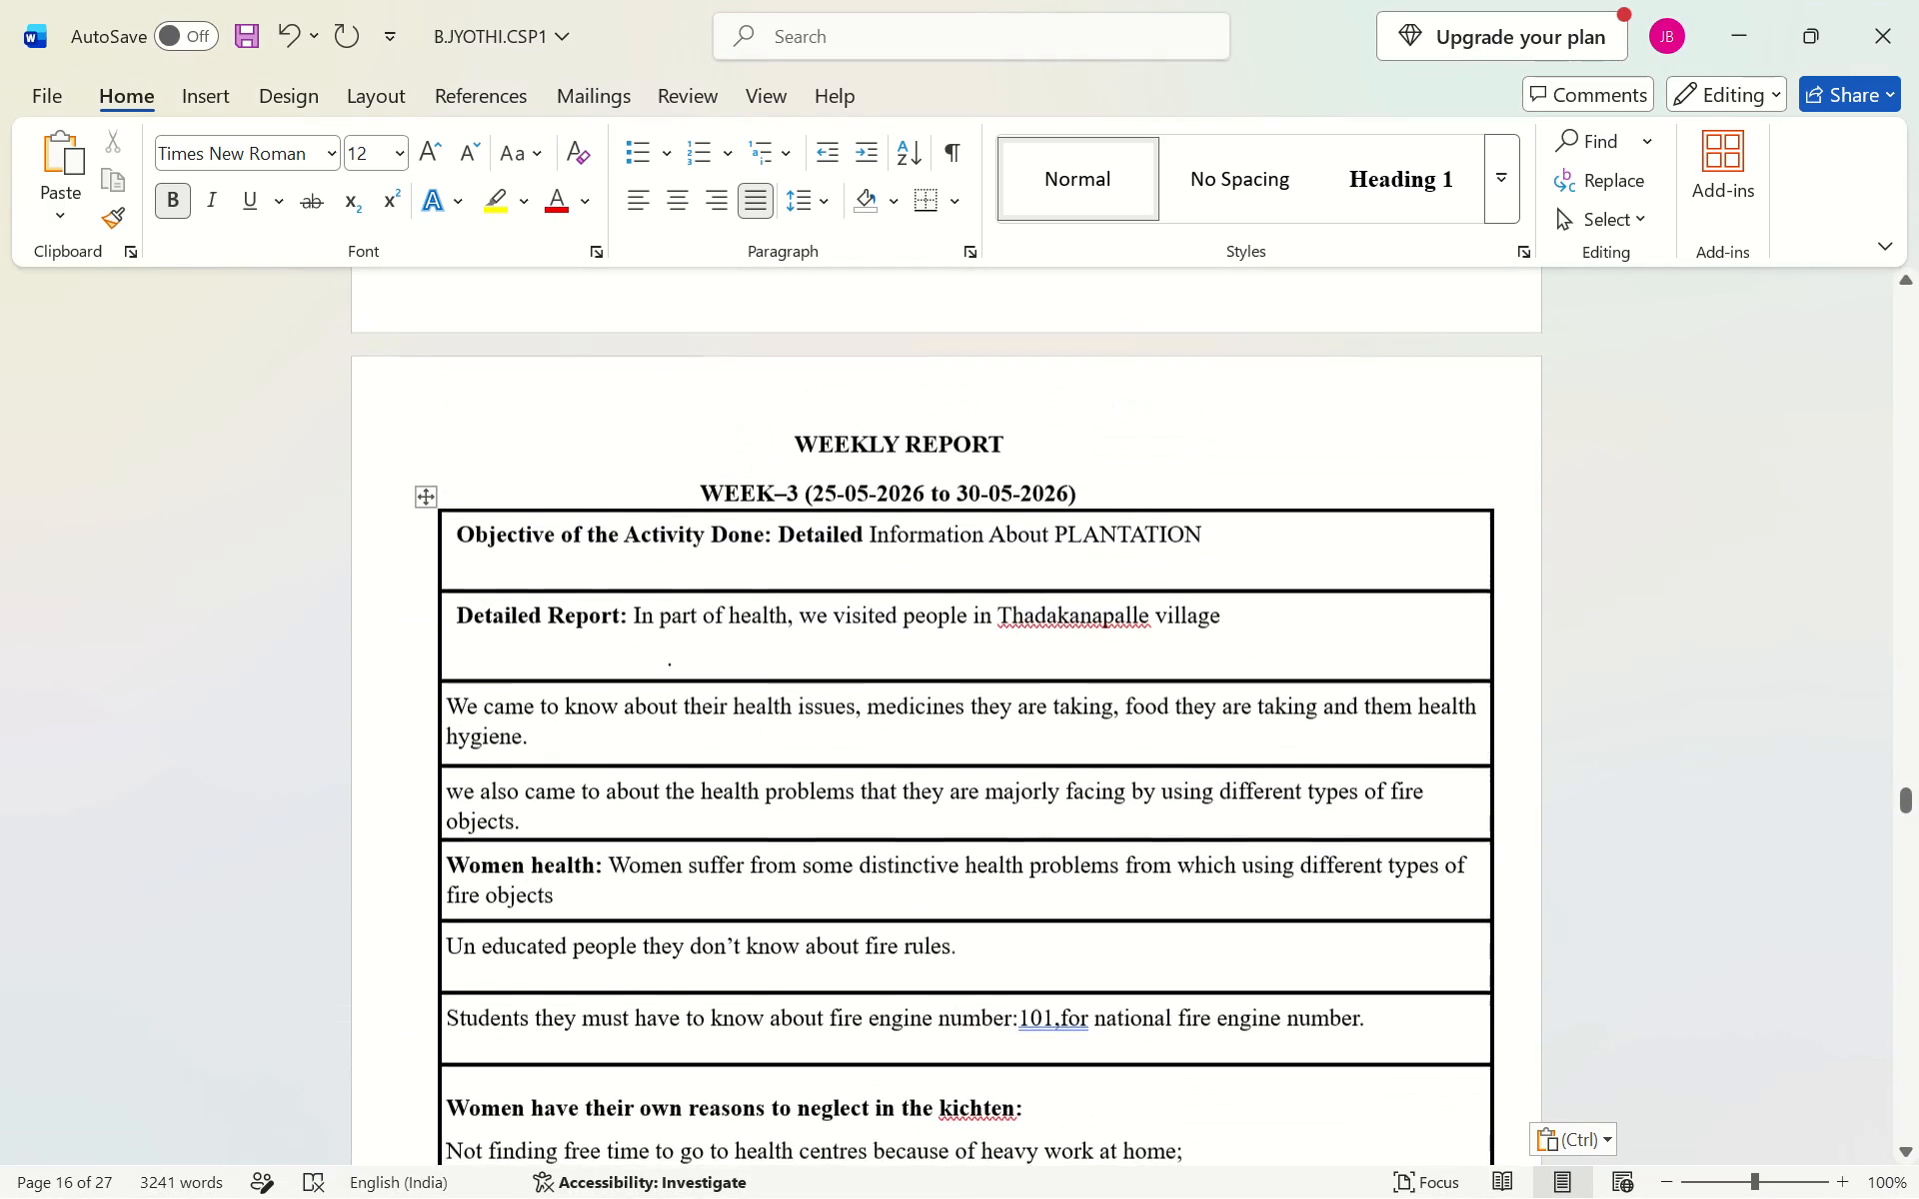
scroll(861, 737, down, 2)
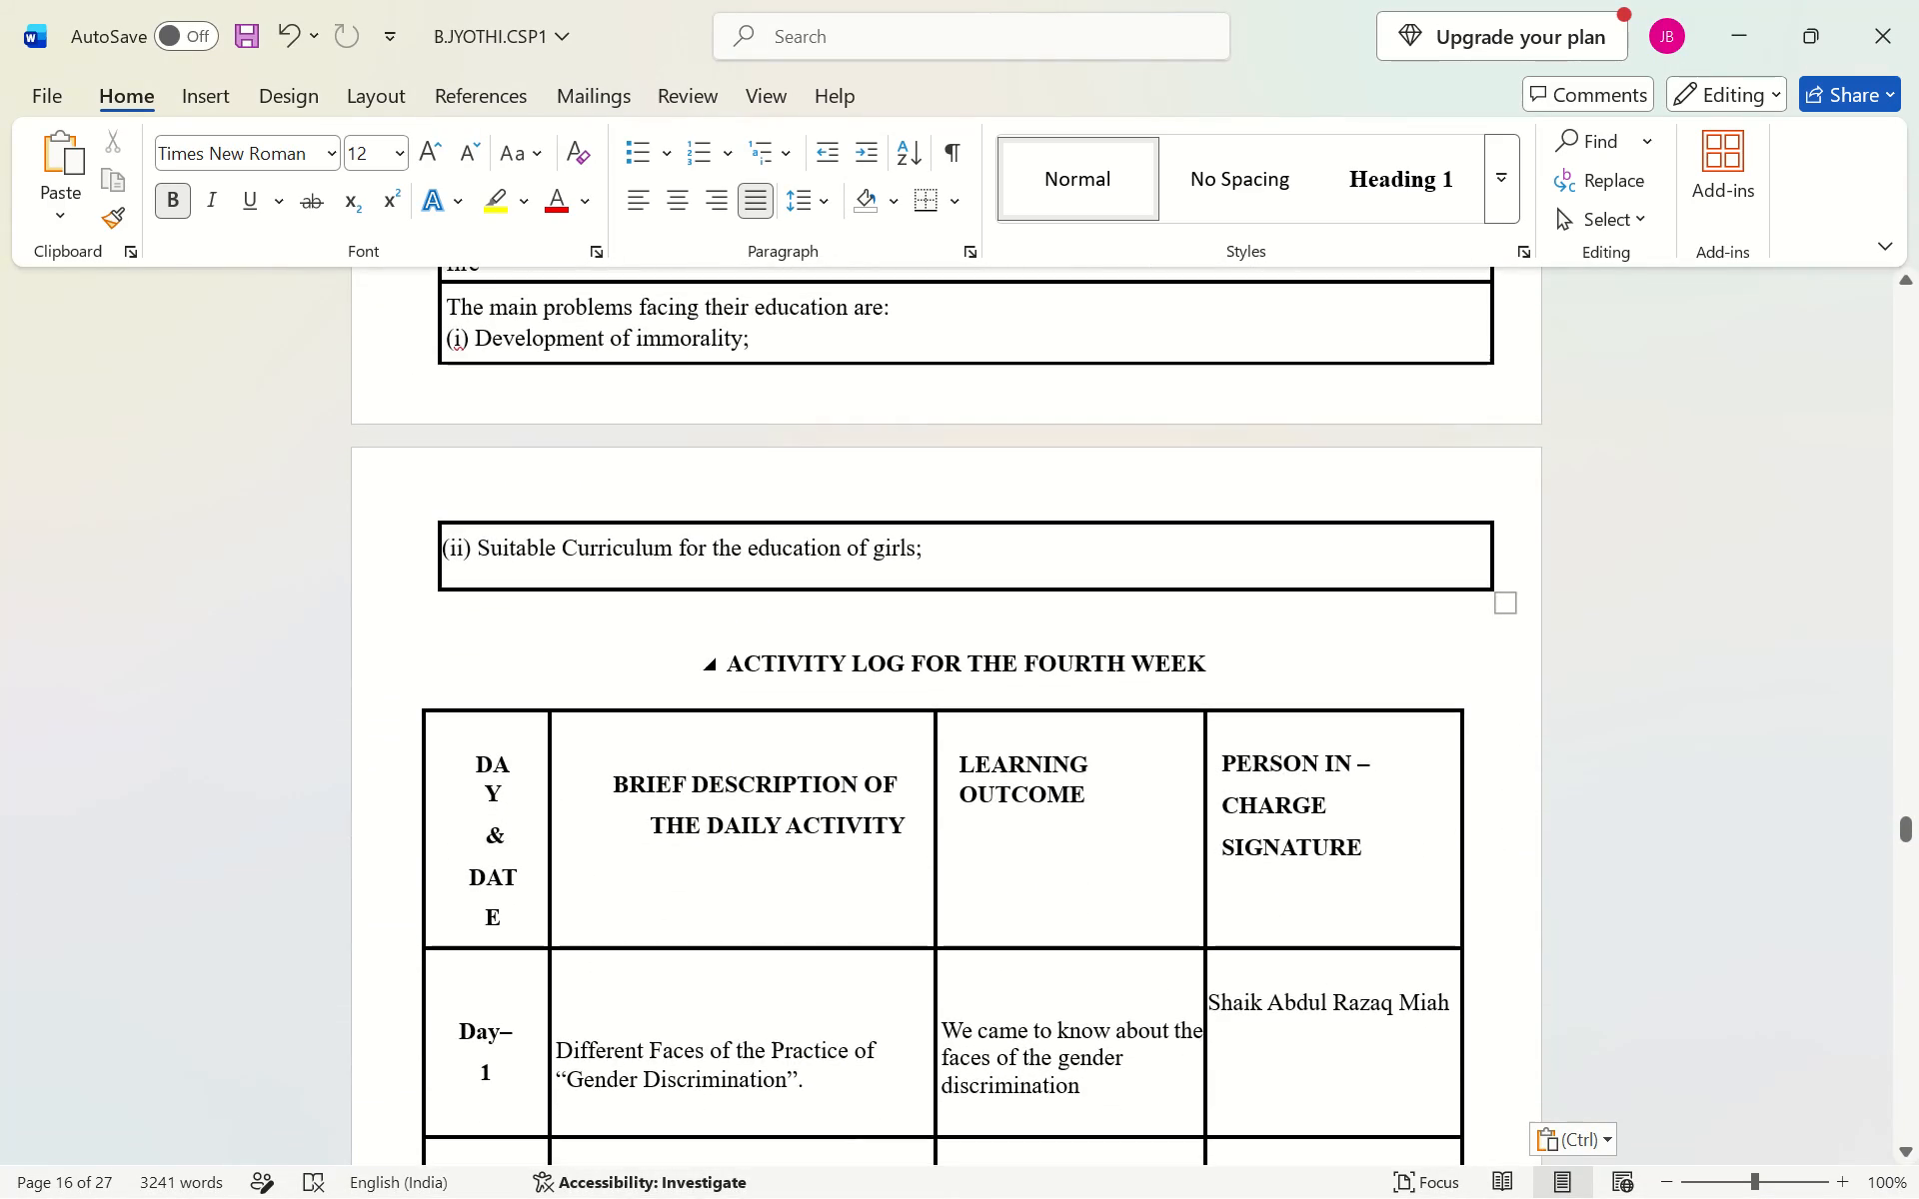
scroll(879, 669, down, 2)
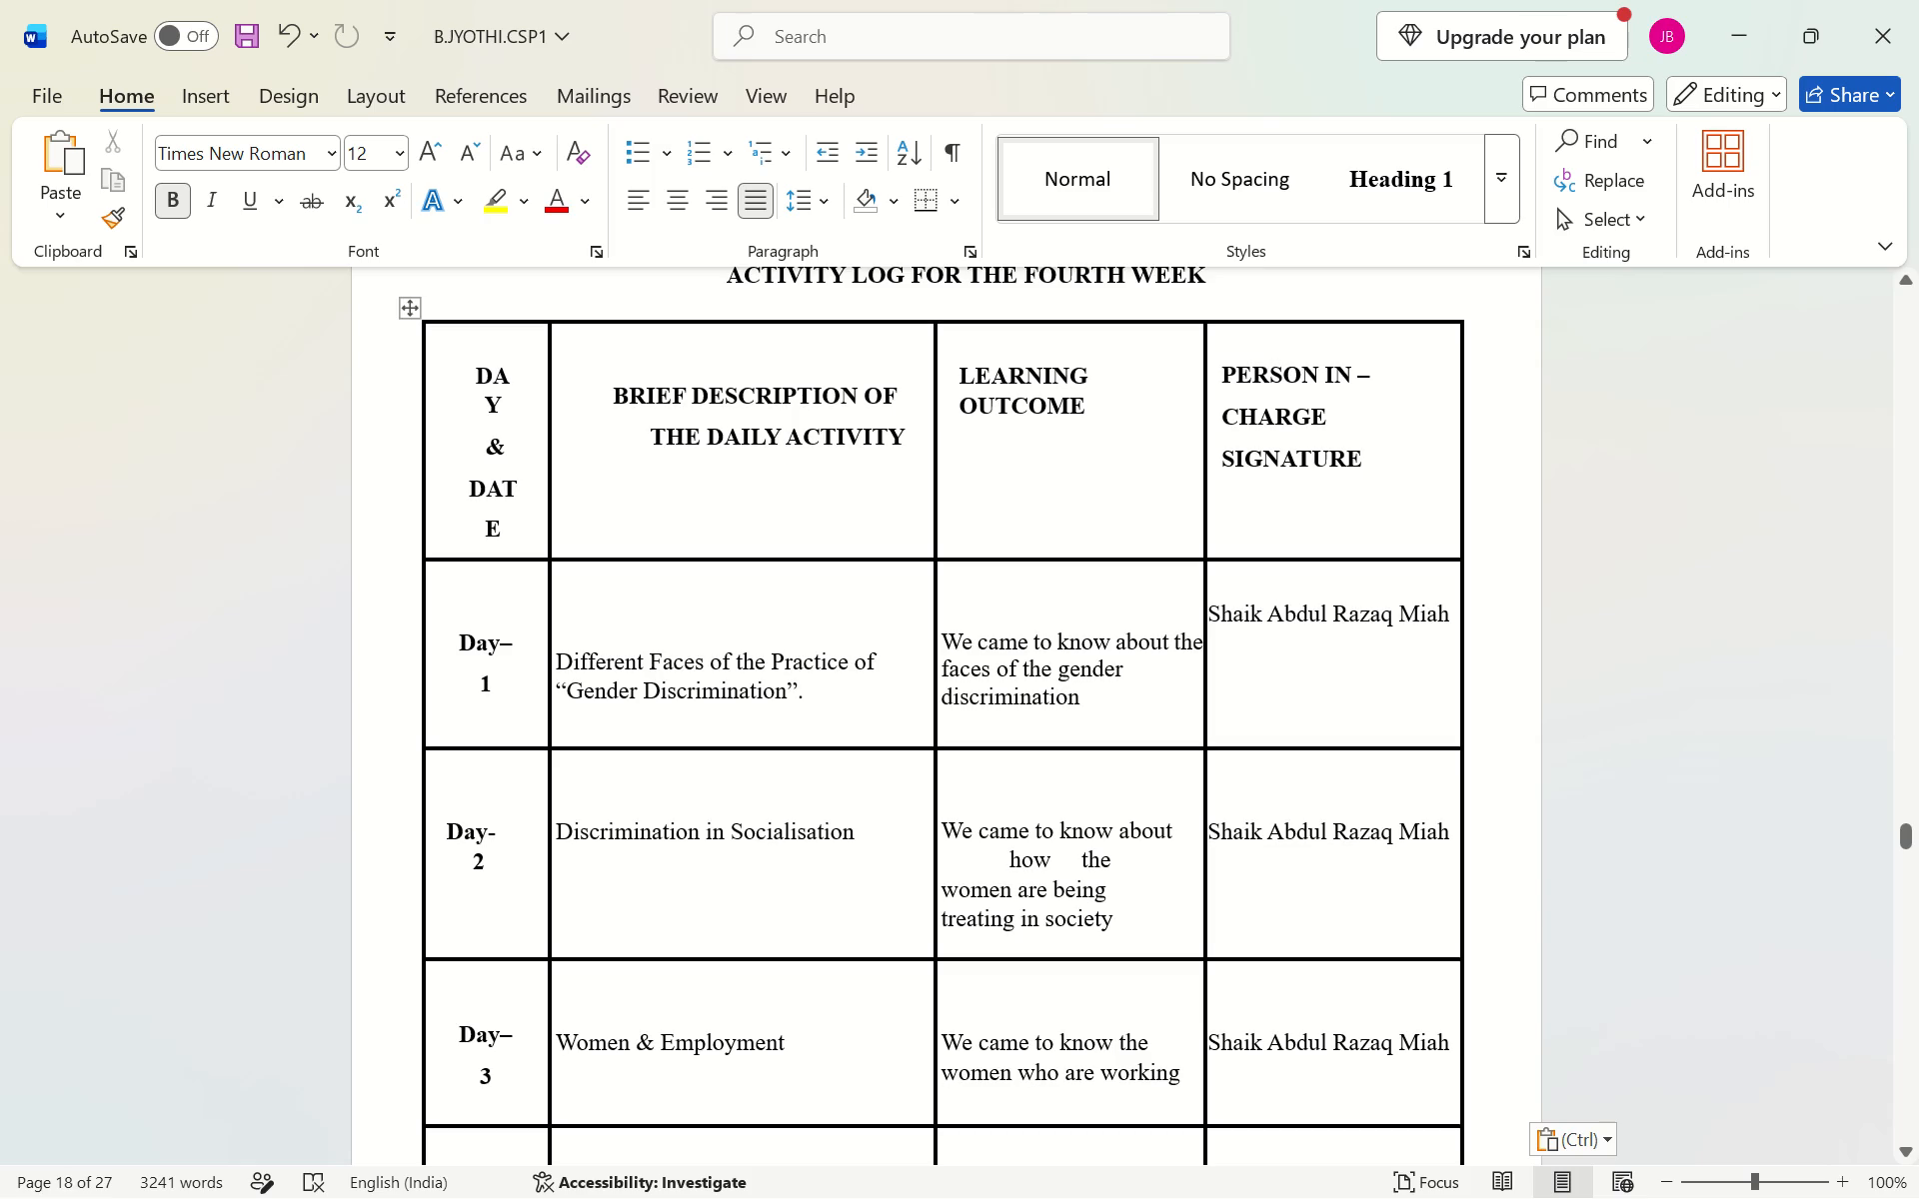
click(1458, 614)
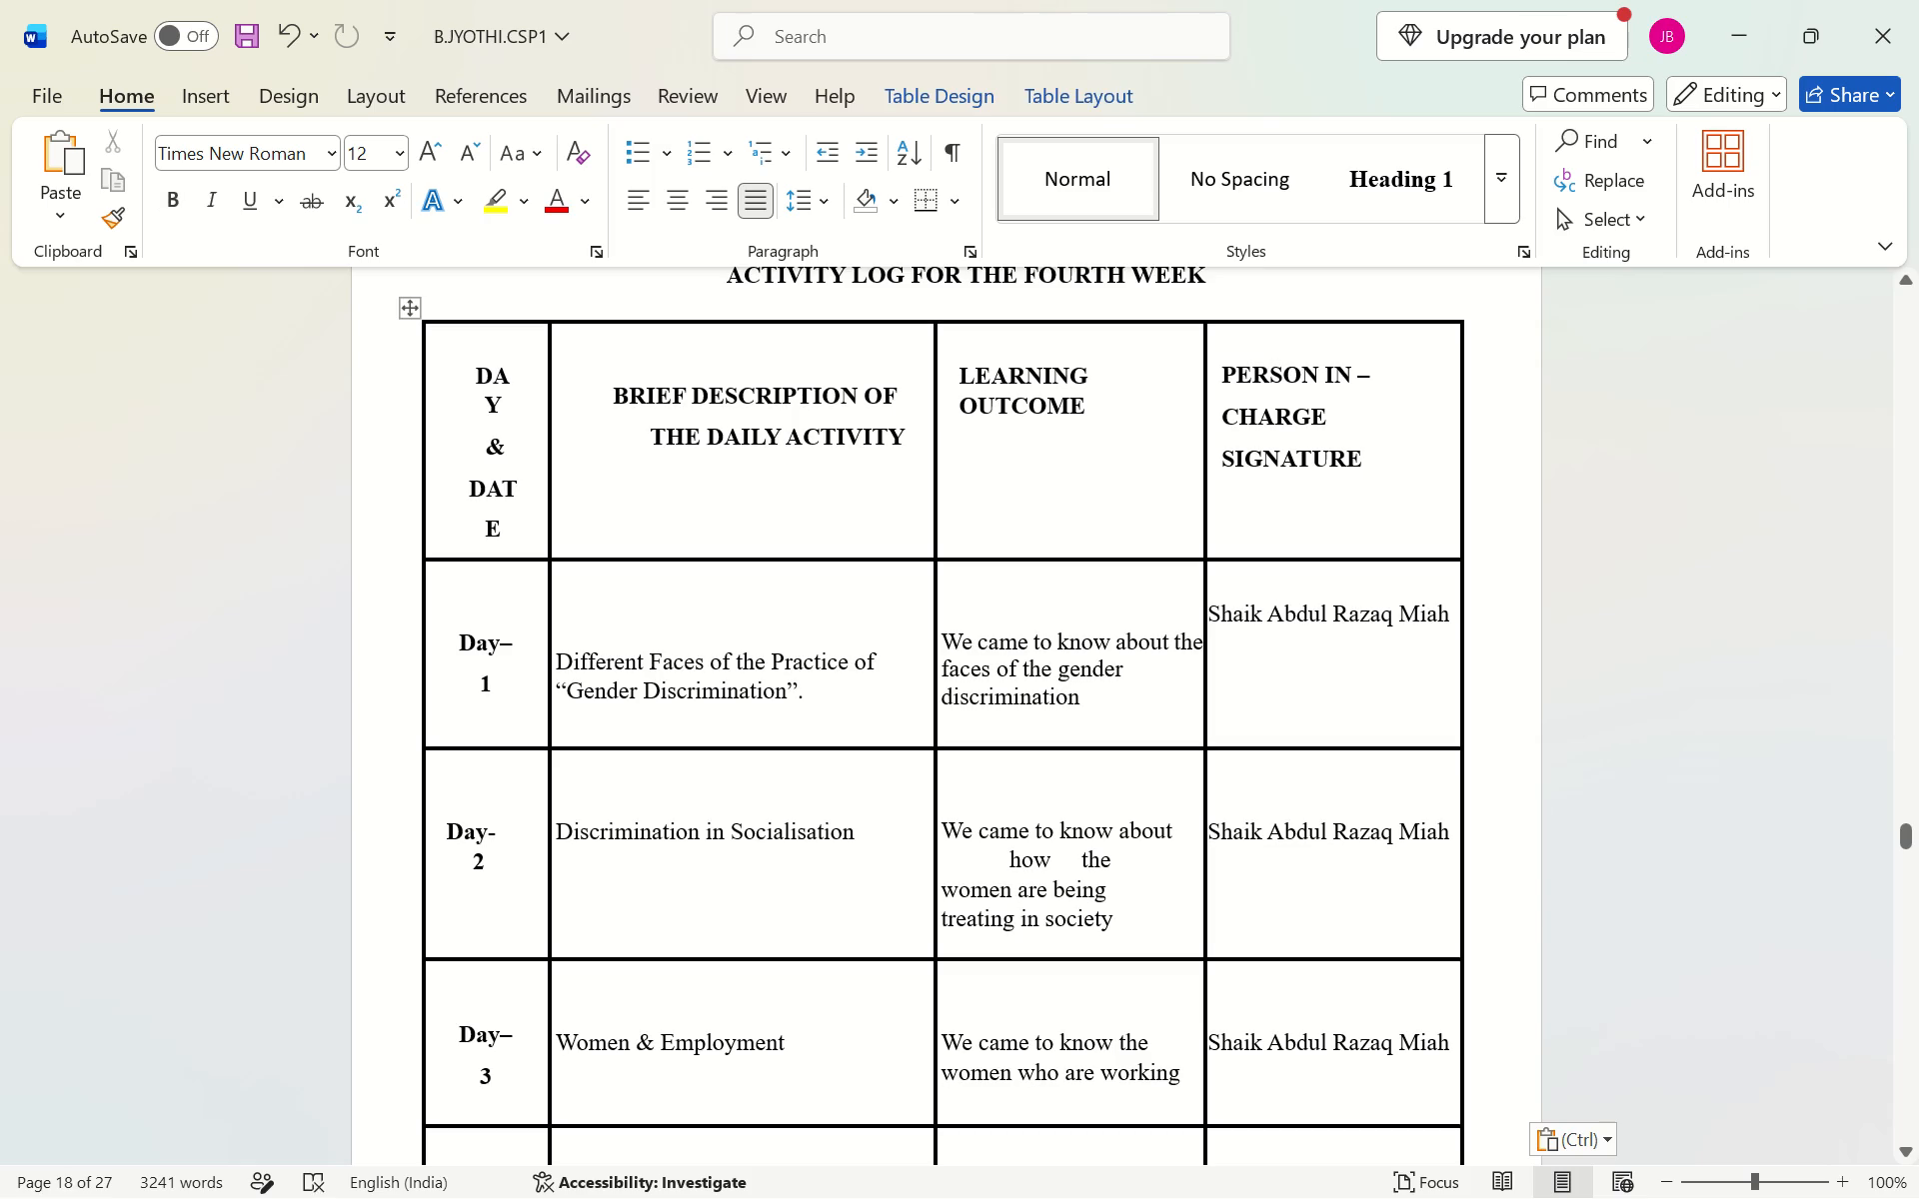
key(BackSpace)
key(BackSpace)
key(BackSpace)
key(BackSpace)
key(BackSpace)
key(BackSpace)
key(BackSpace)
key(BackSpace)
key(BackSpace)
key(BackSpace)
key(BackSpace)
key(BackSpace)
key(BackSpace)
key(BackSpace)
key(BackSpace)
key(BackSpace)
key(BackSpace)
key(BackSpace)
key(BackSpace)
key(BackSpace)
key(BackSpace)
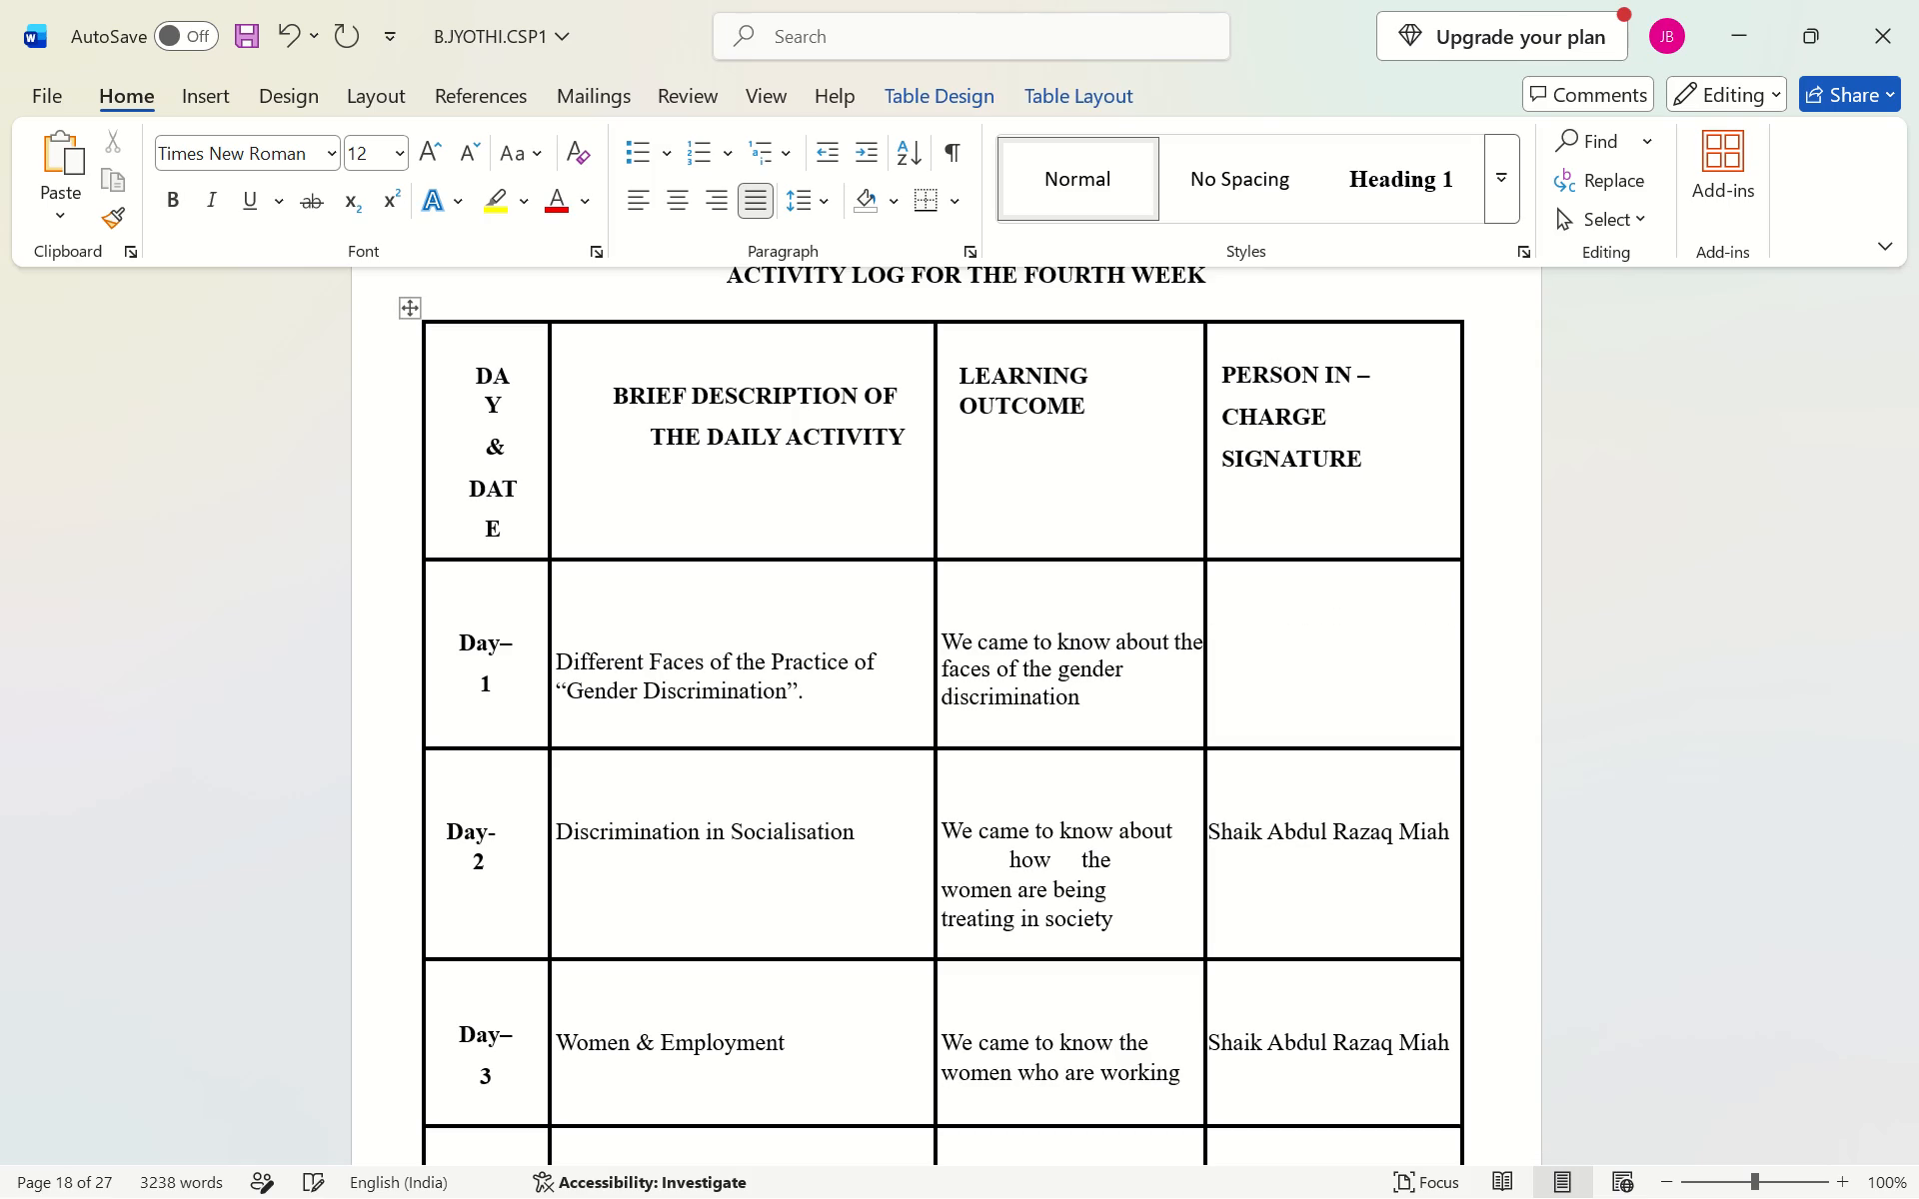
Paste the copied third-week activity log picture into the emptied Day-1 signature cell of the fourth-week table.
key(ctrl+v)
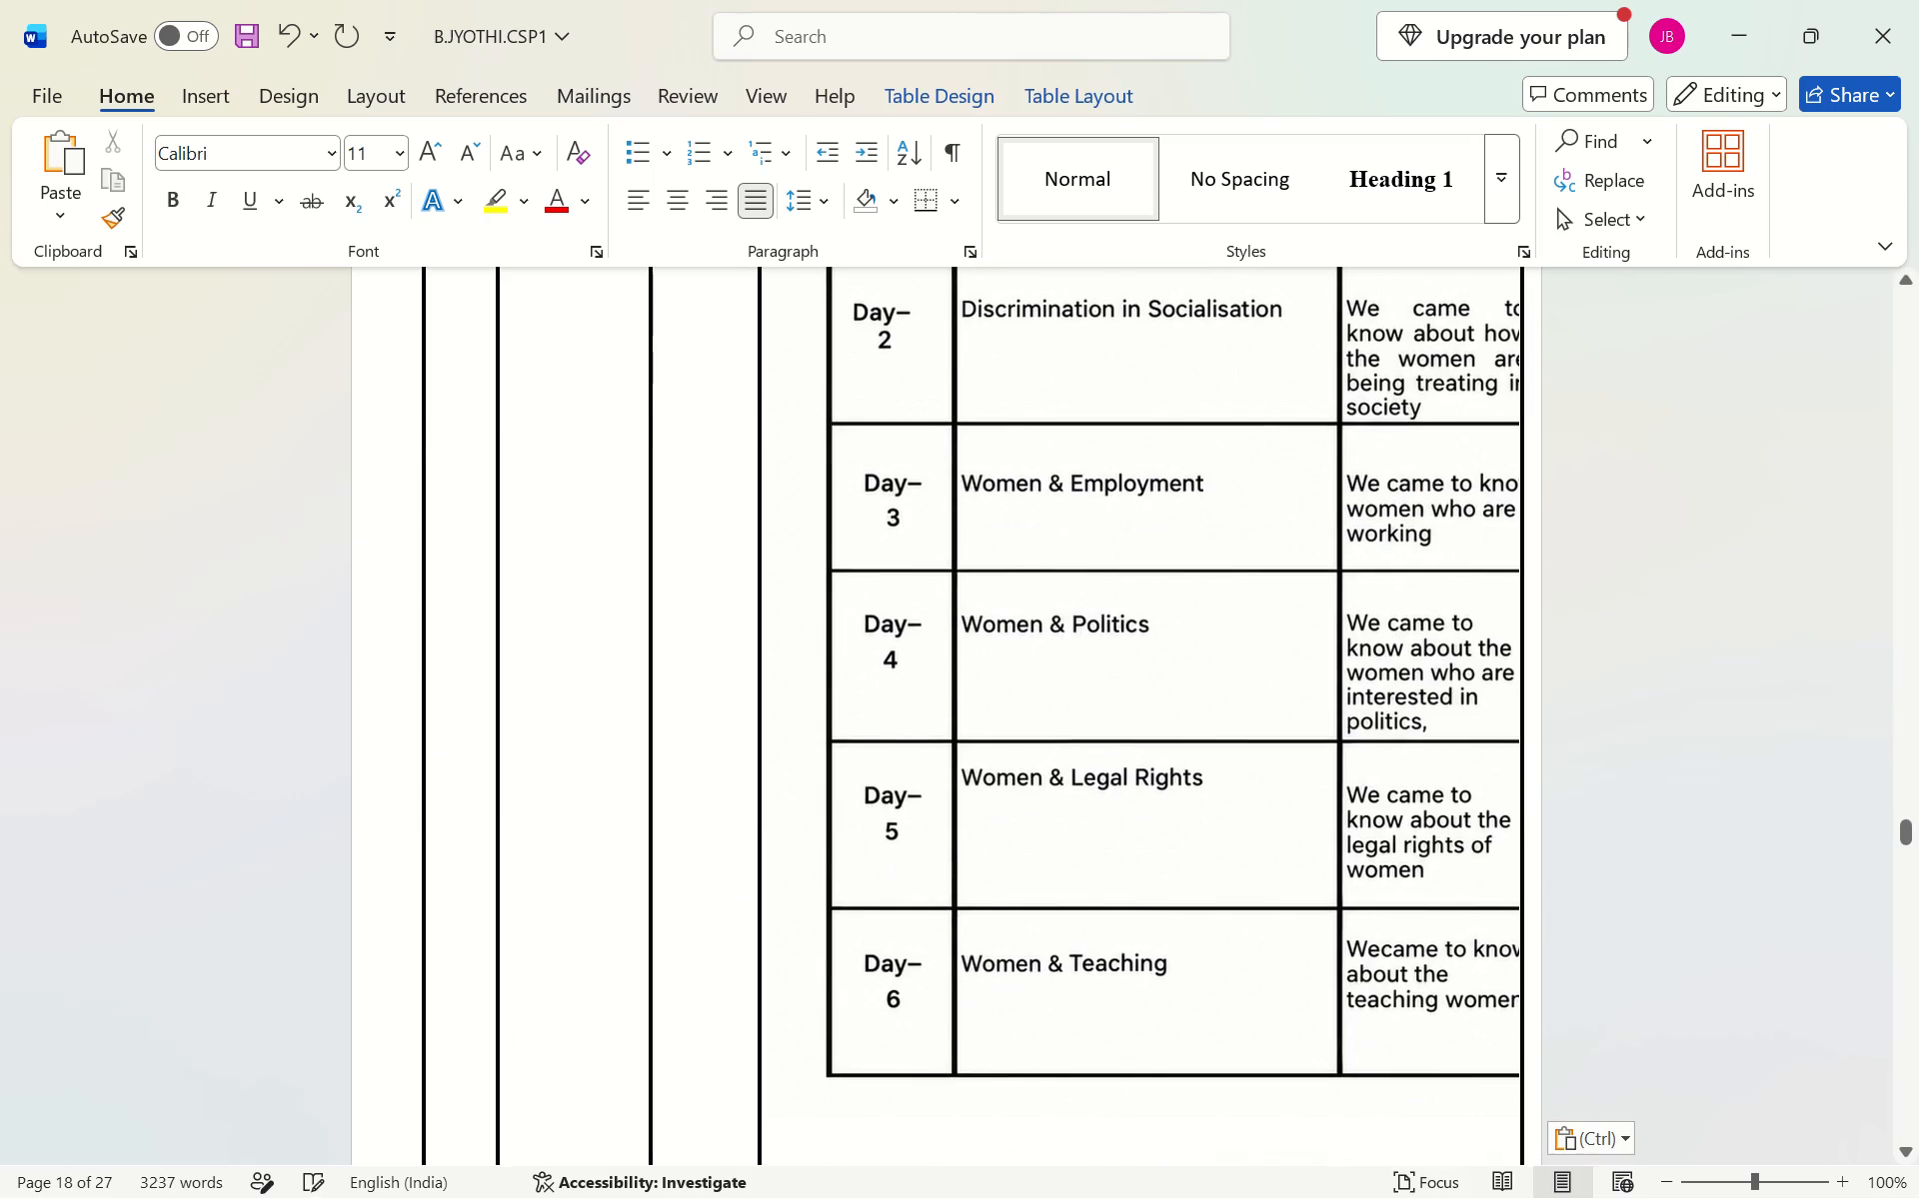
Undo the paste of the third-week picture in the Day-1 signature cell of the fourth-week activity log table.
key(BackSpace)
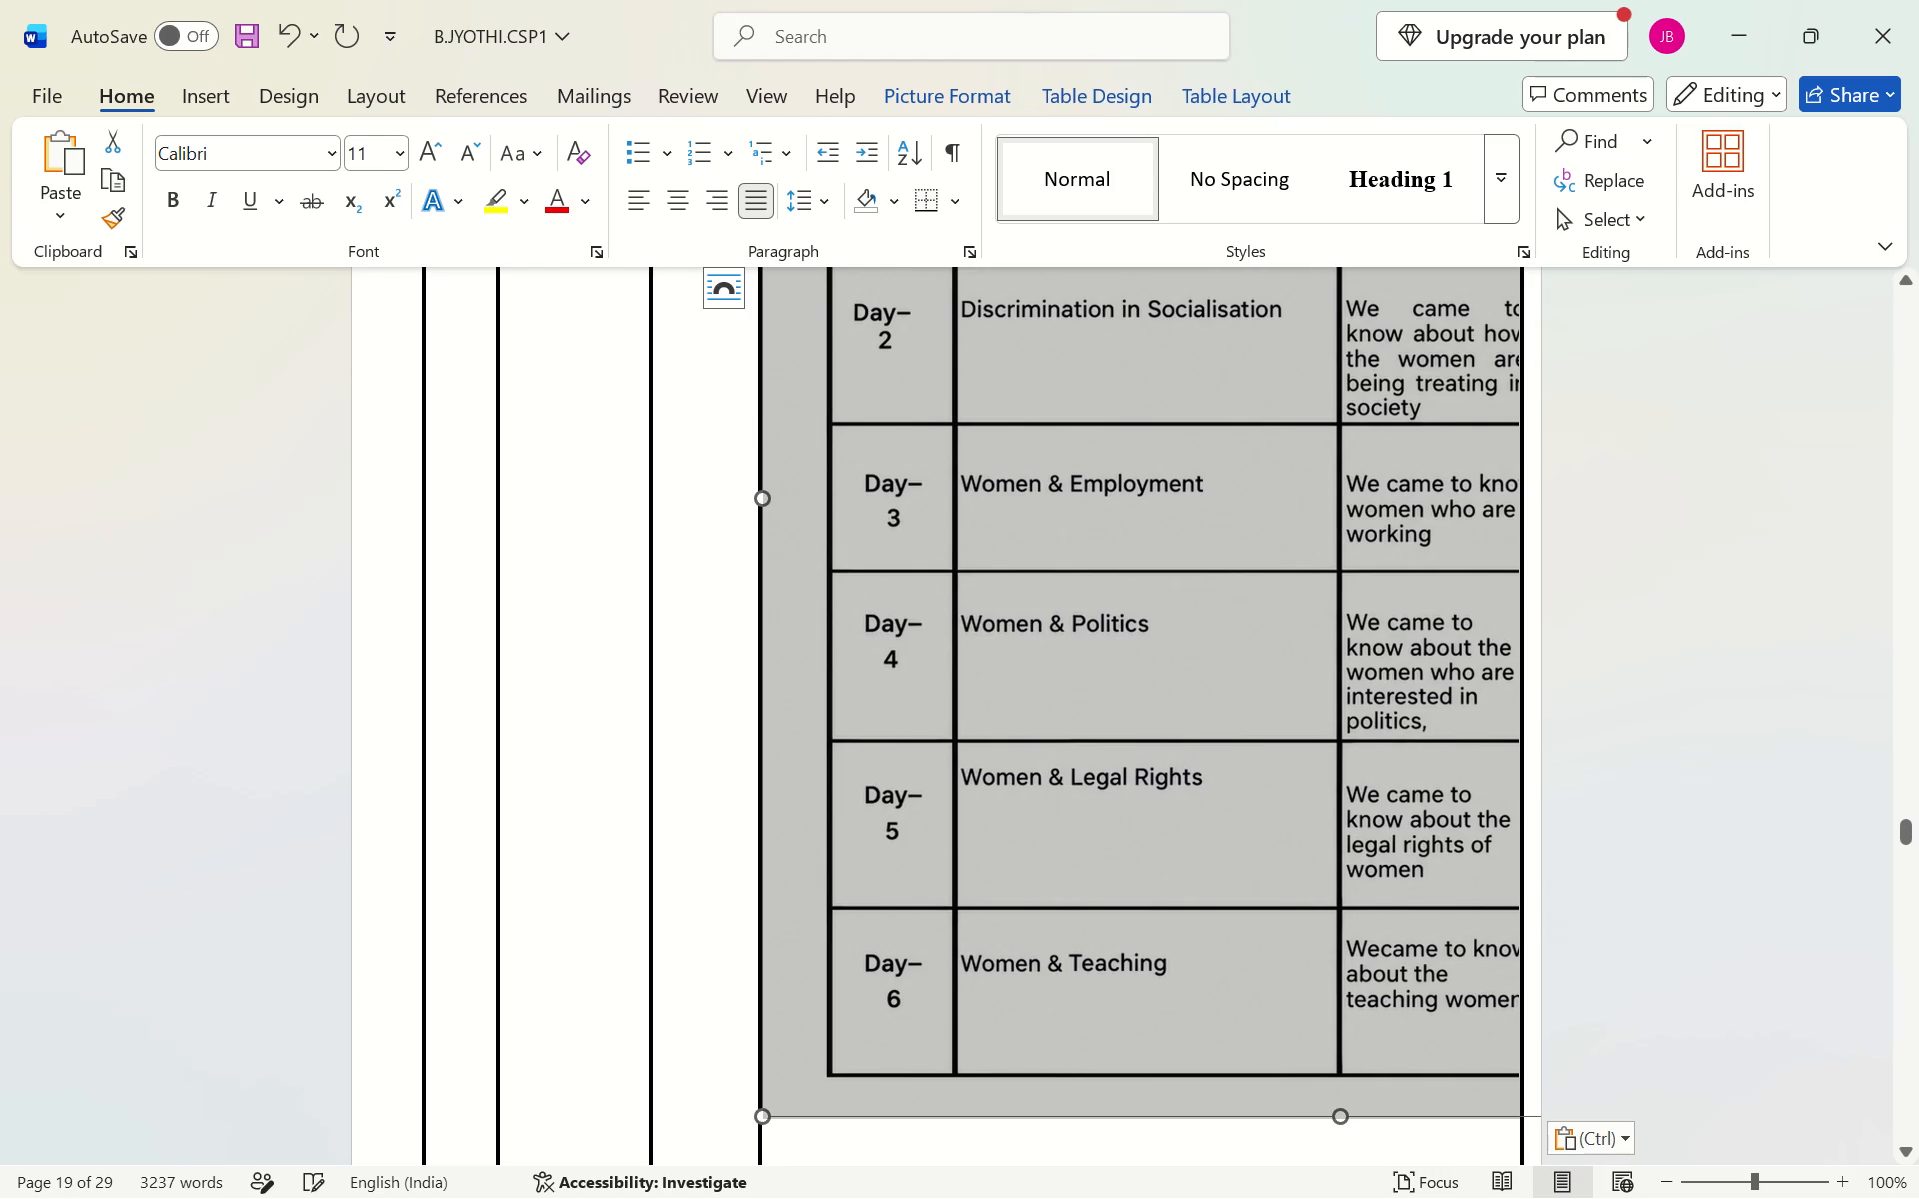
key(ctrl+z)
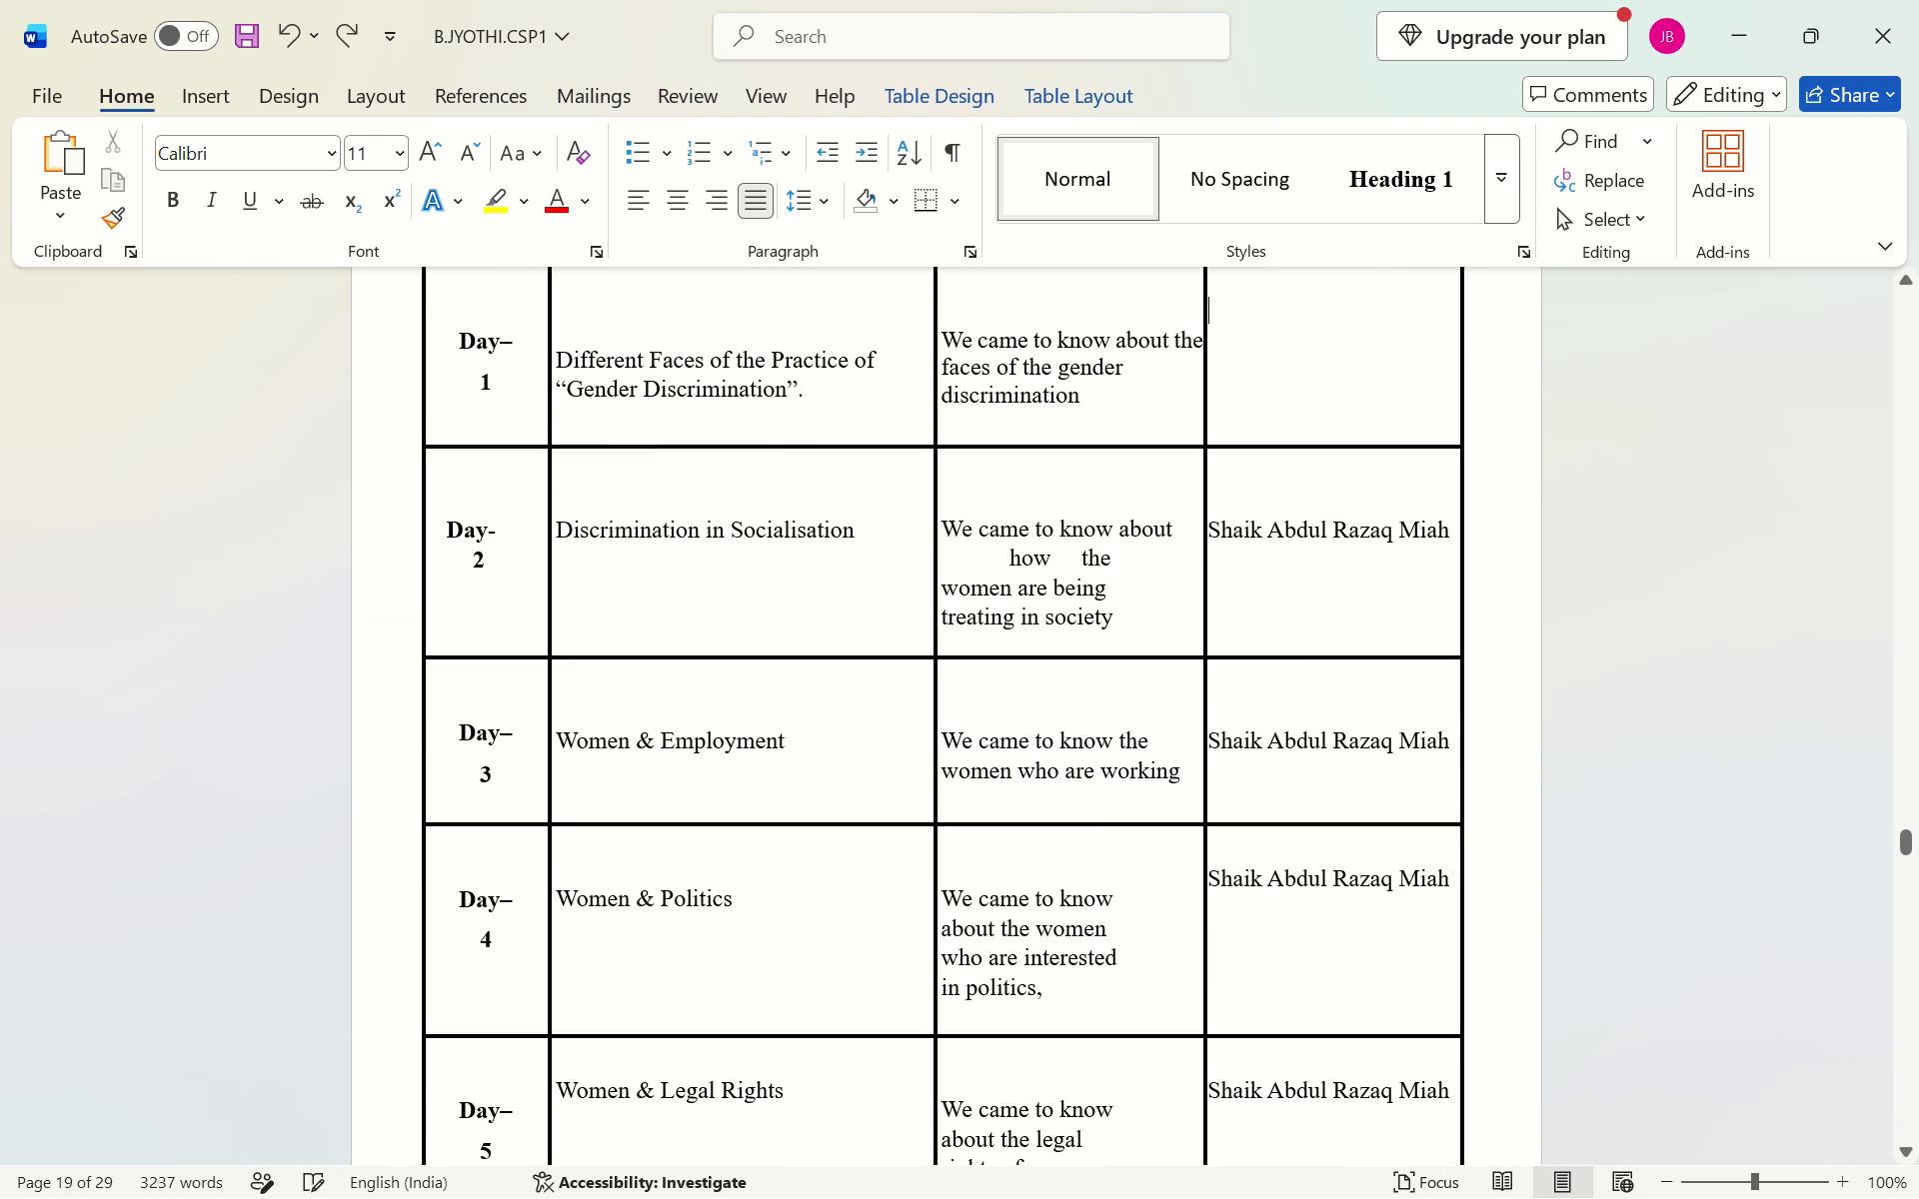
Copy the guide's name from under "Under the esteemed guidance of" on the report's cover page.
scroll(1353, 426, up, 7)
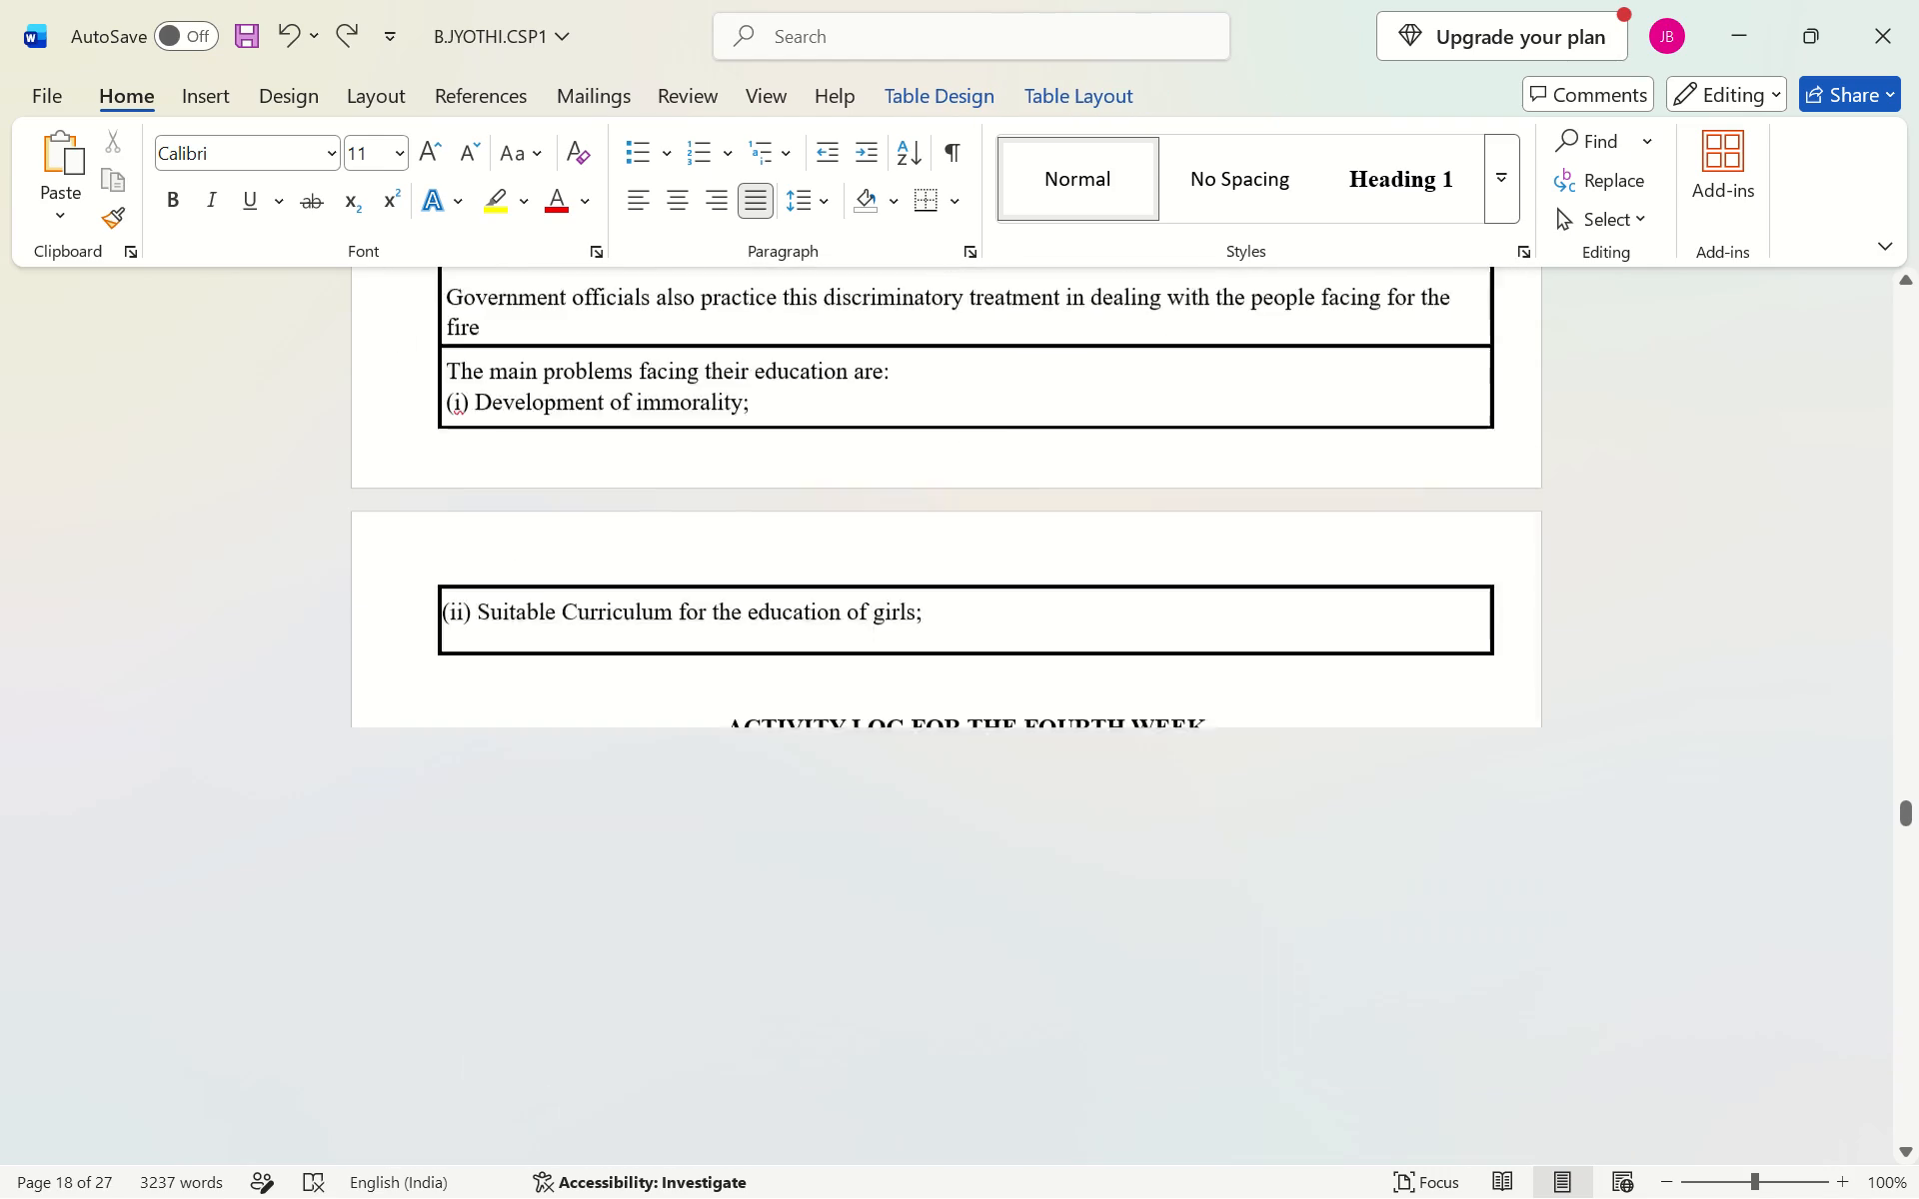
scroll(1353, 426, up, 17)
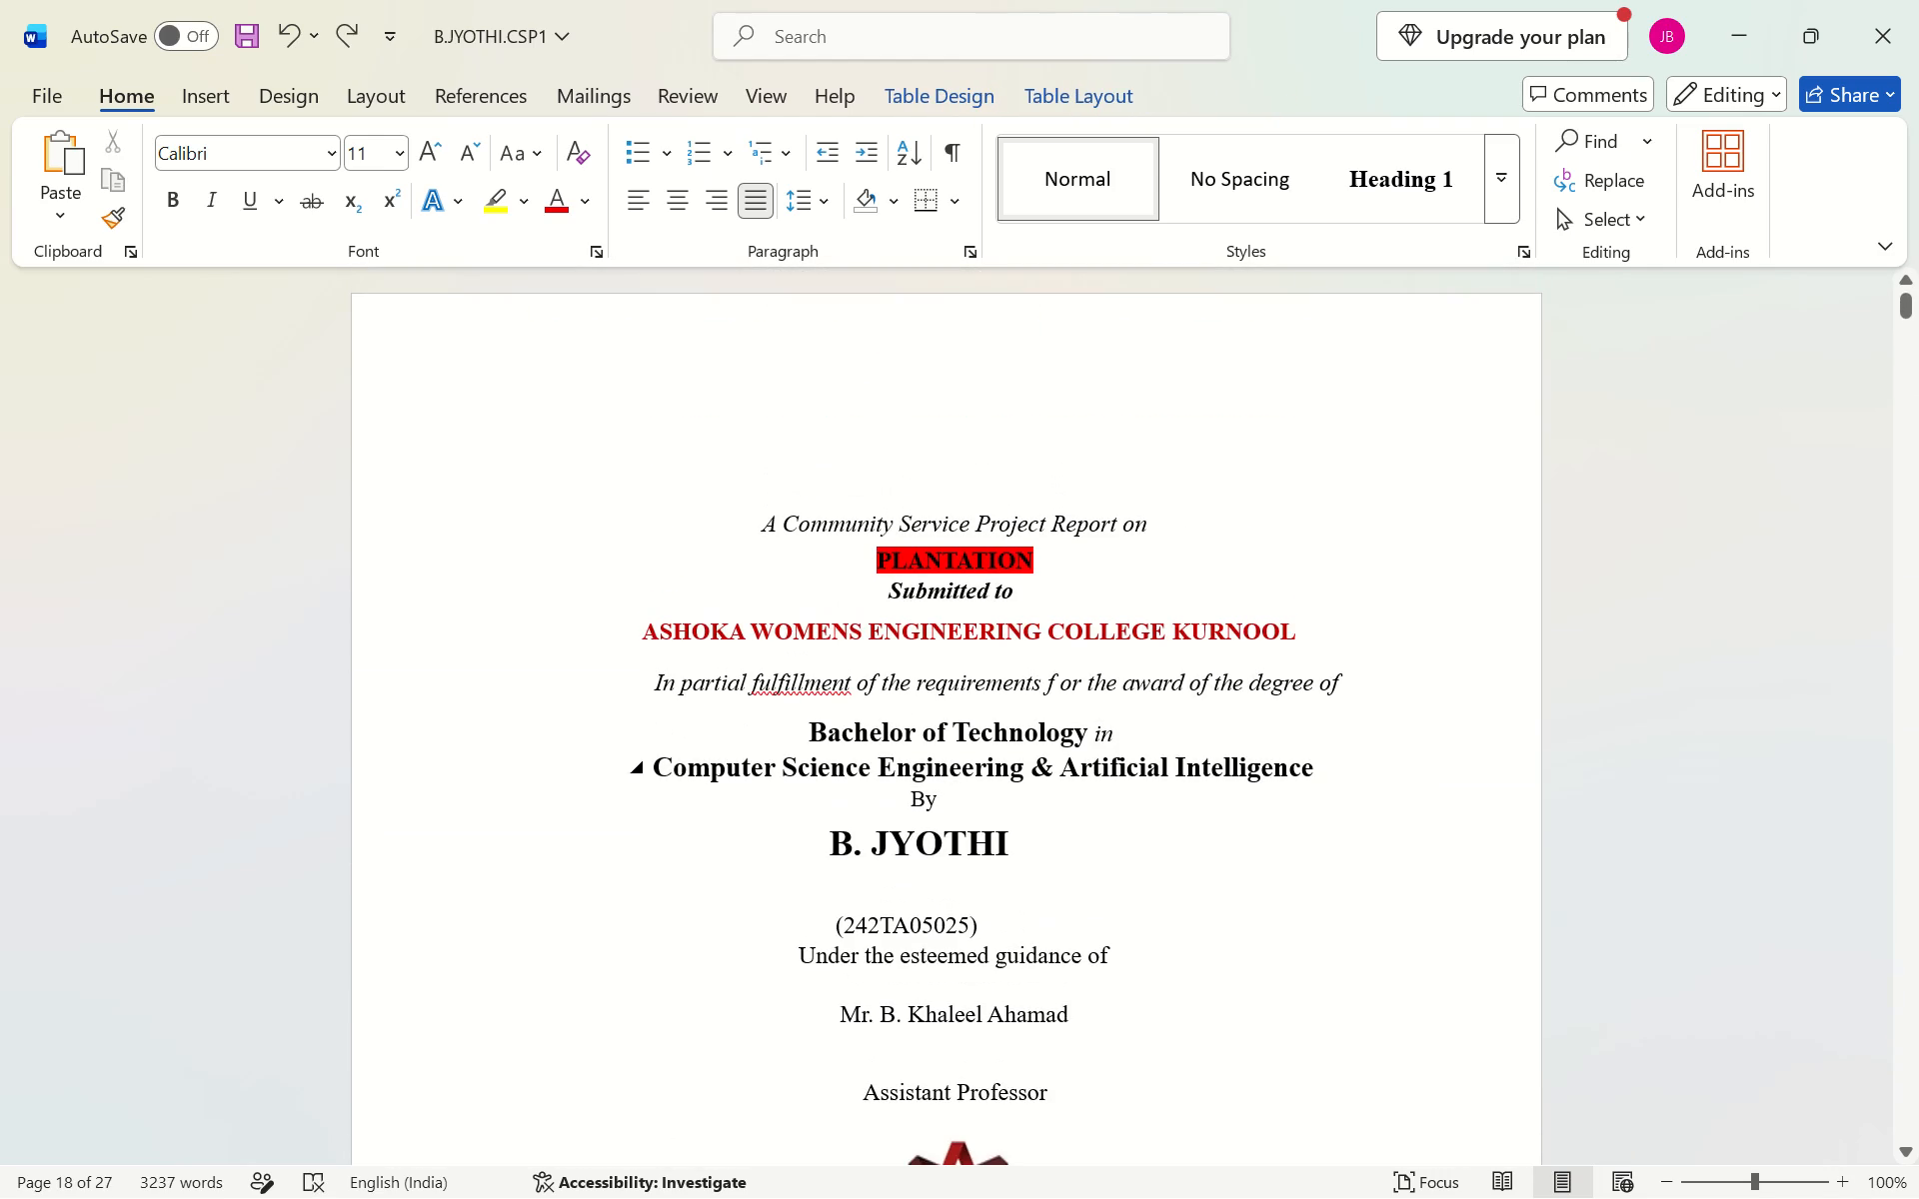
drag(836, 1011, 1046, 1004)
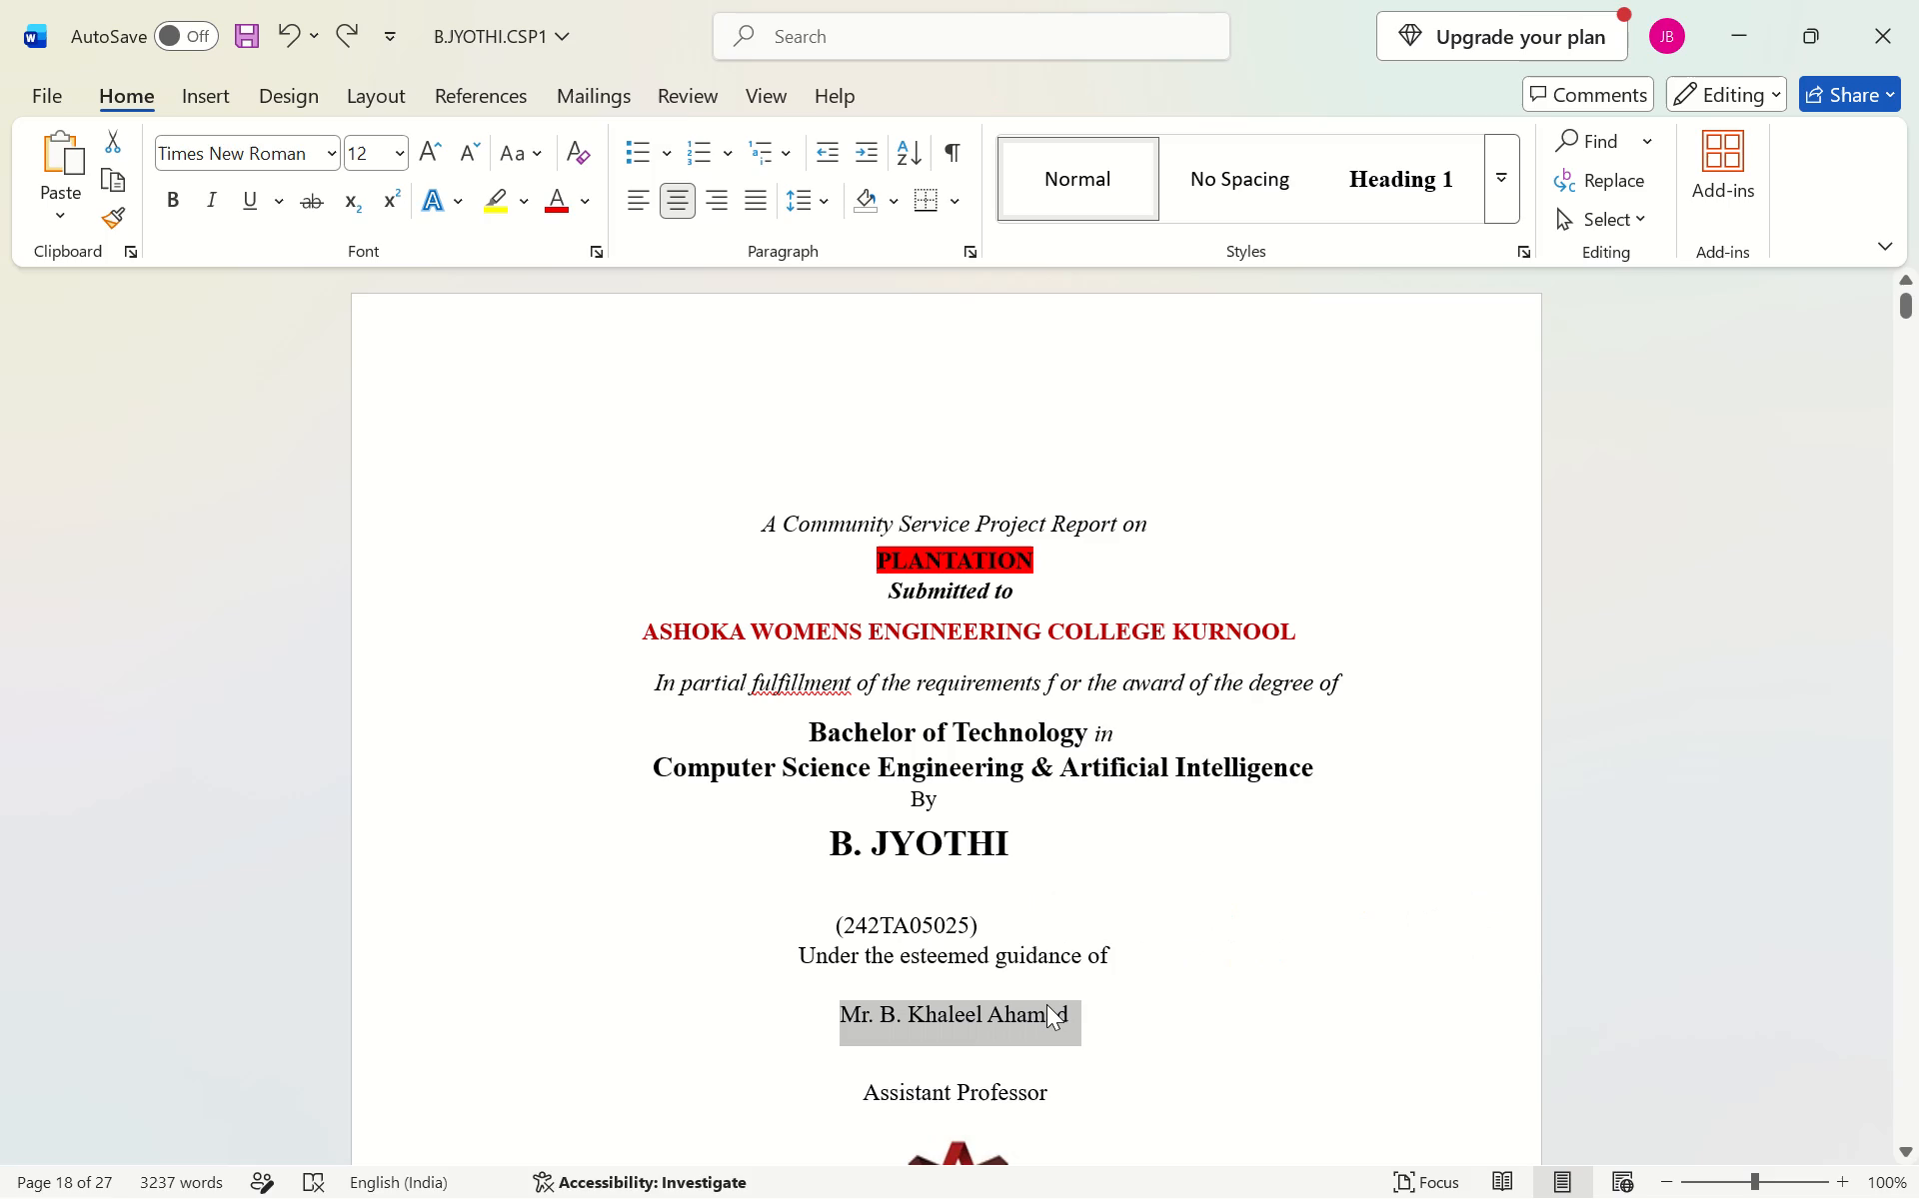
key(ctrl+c)
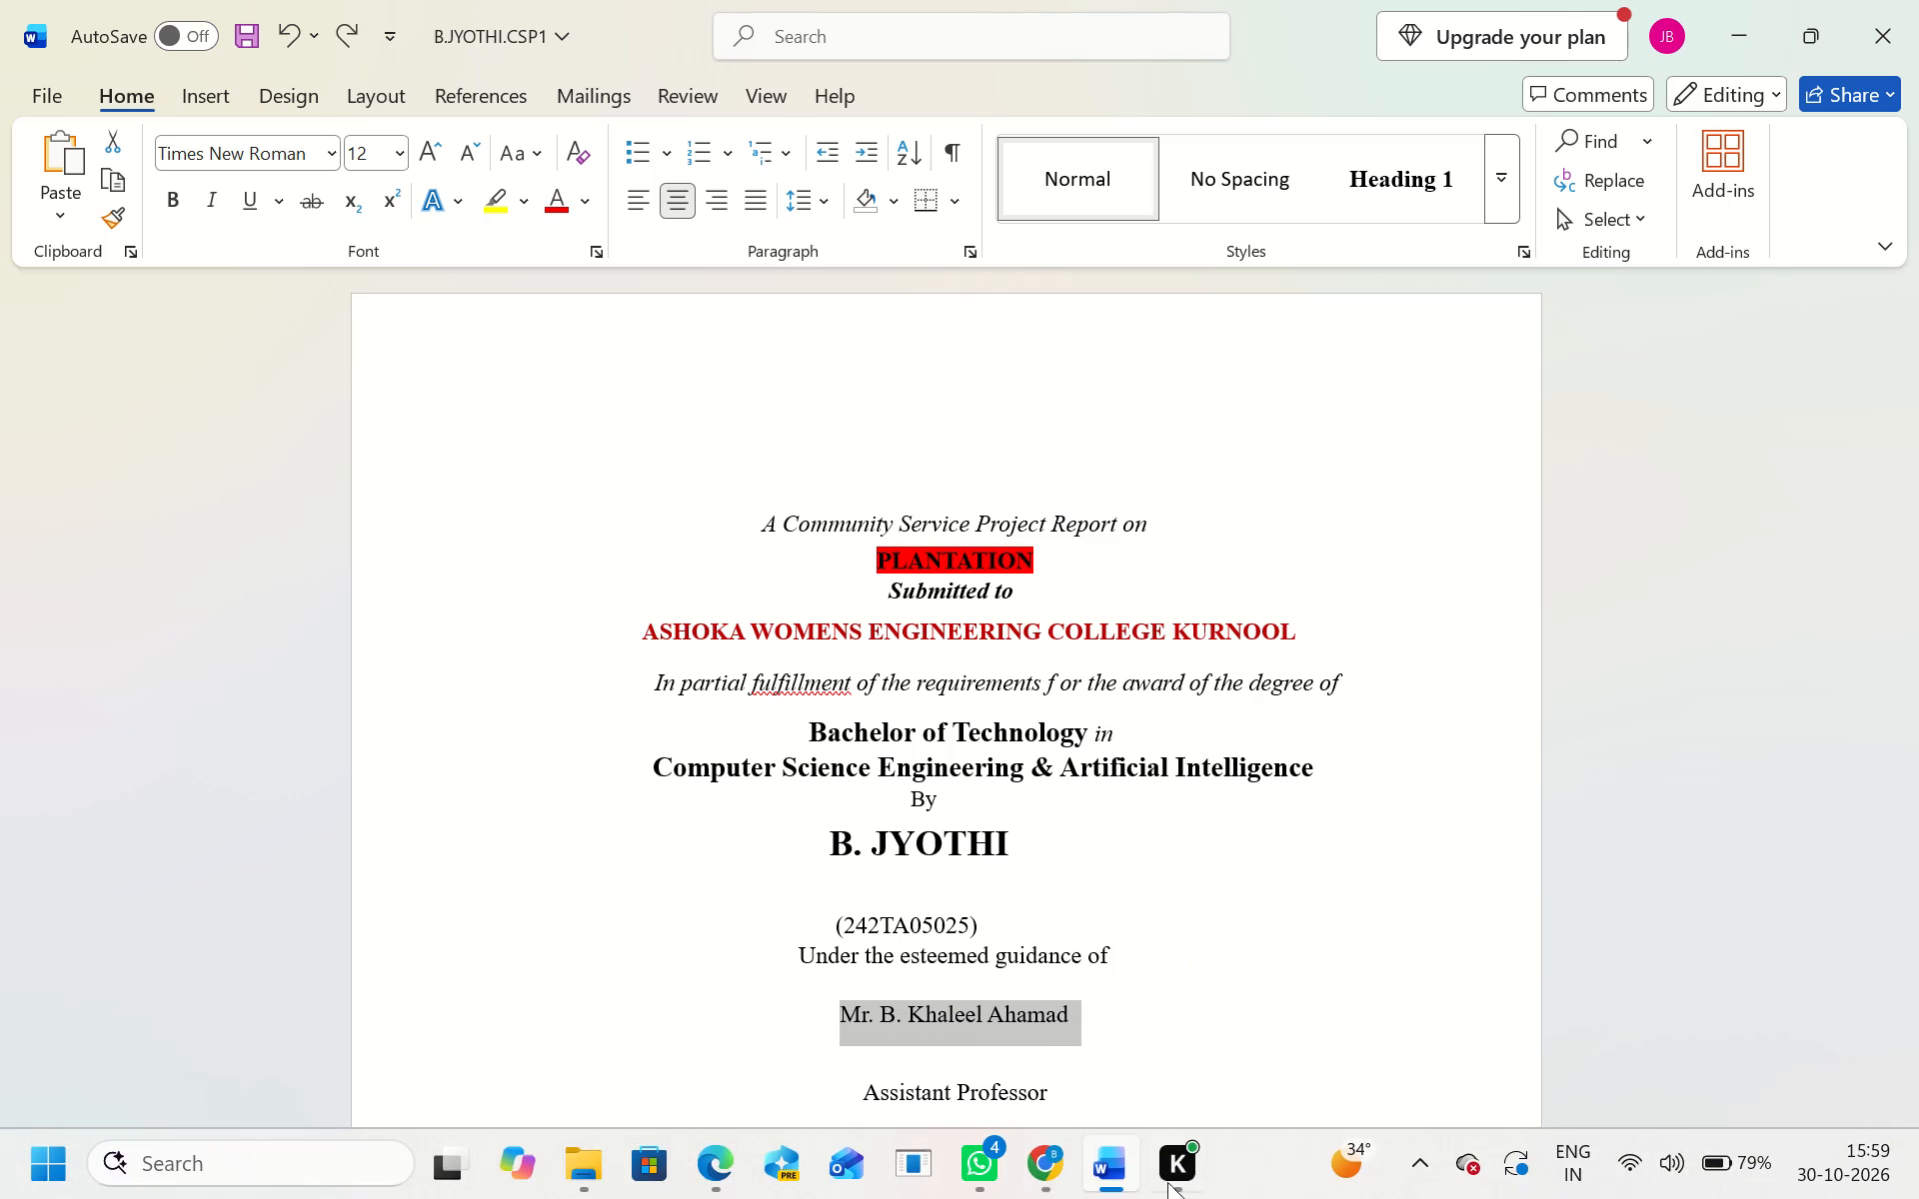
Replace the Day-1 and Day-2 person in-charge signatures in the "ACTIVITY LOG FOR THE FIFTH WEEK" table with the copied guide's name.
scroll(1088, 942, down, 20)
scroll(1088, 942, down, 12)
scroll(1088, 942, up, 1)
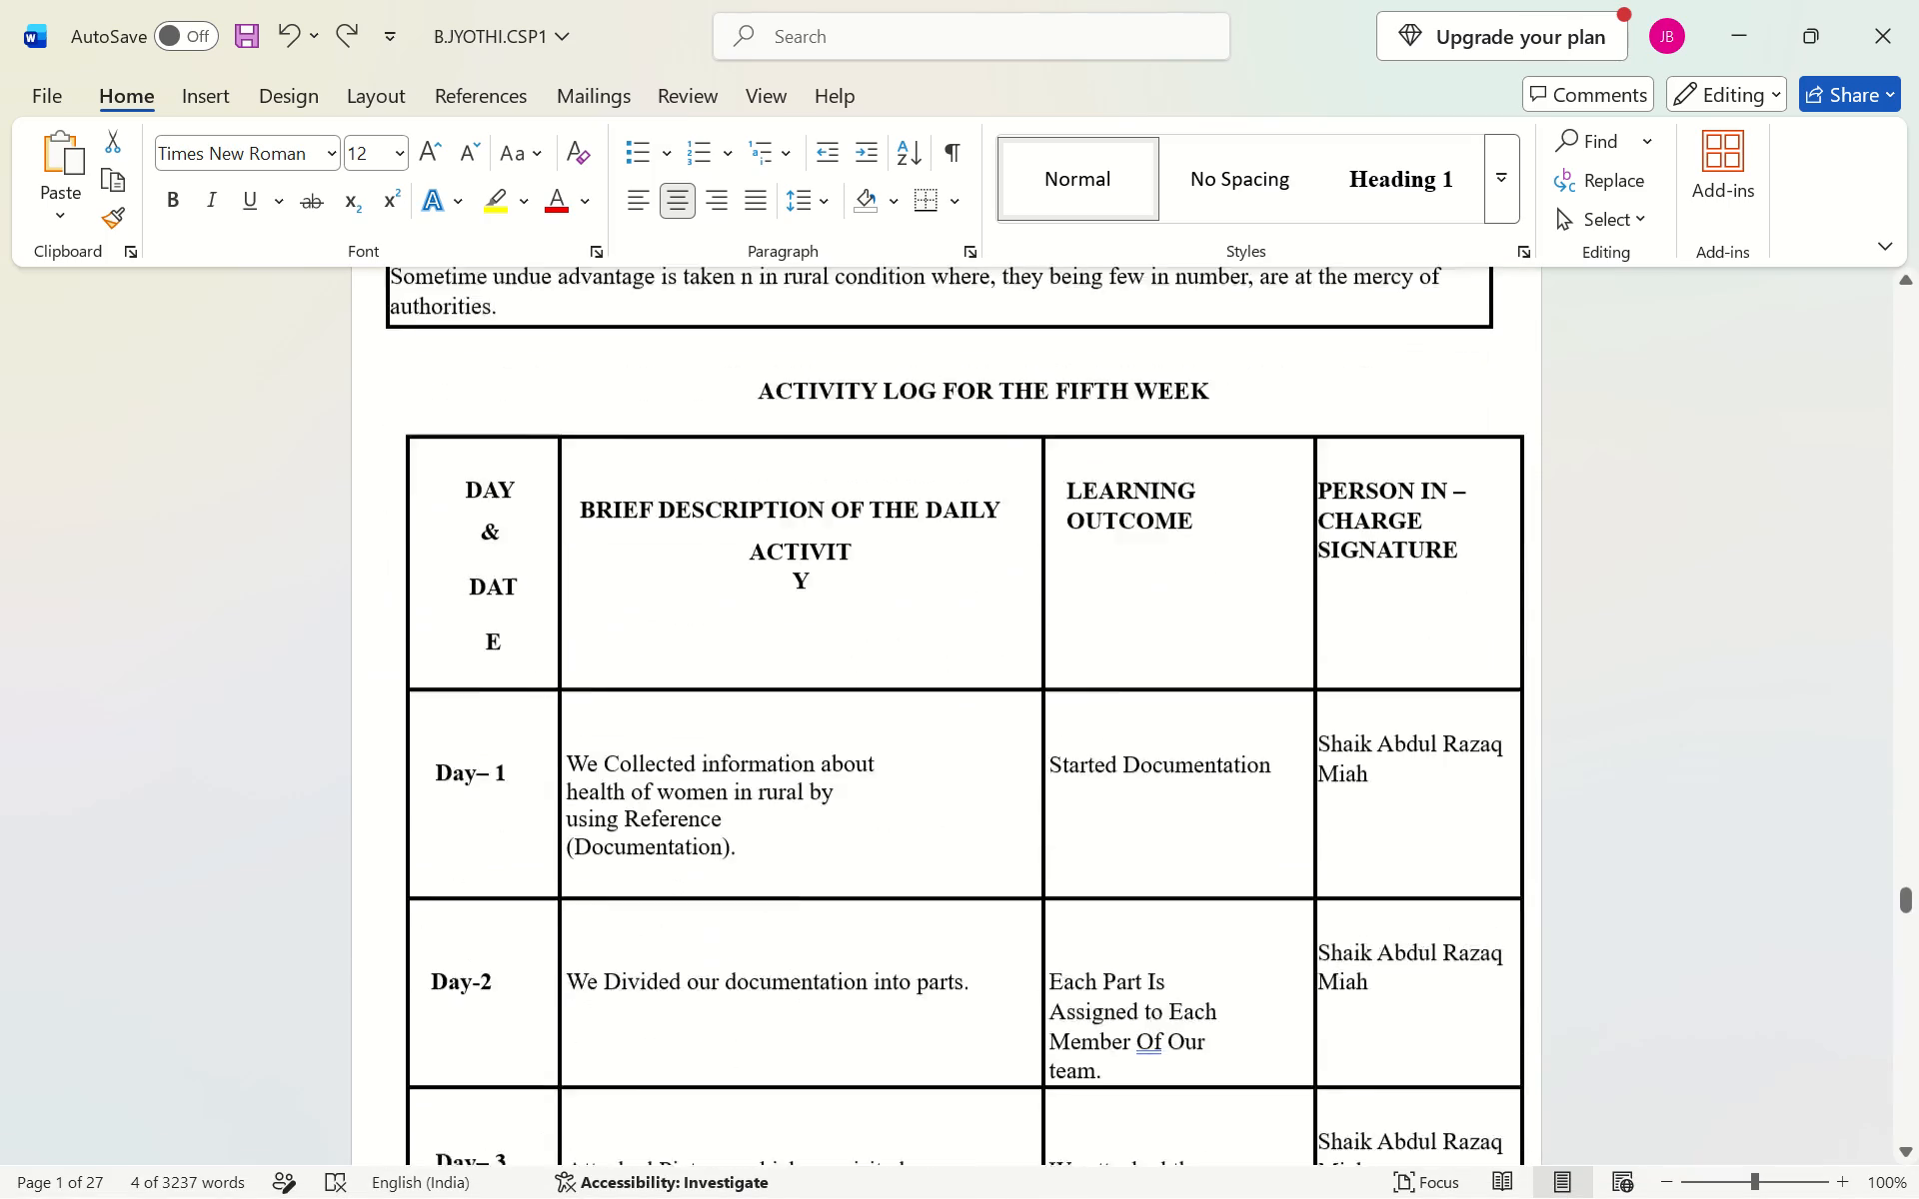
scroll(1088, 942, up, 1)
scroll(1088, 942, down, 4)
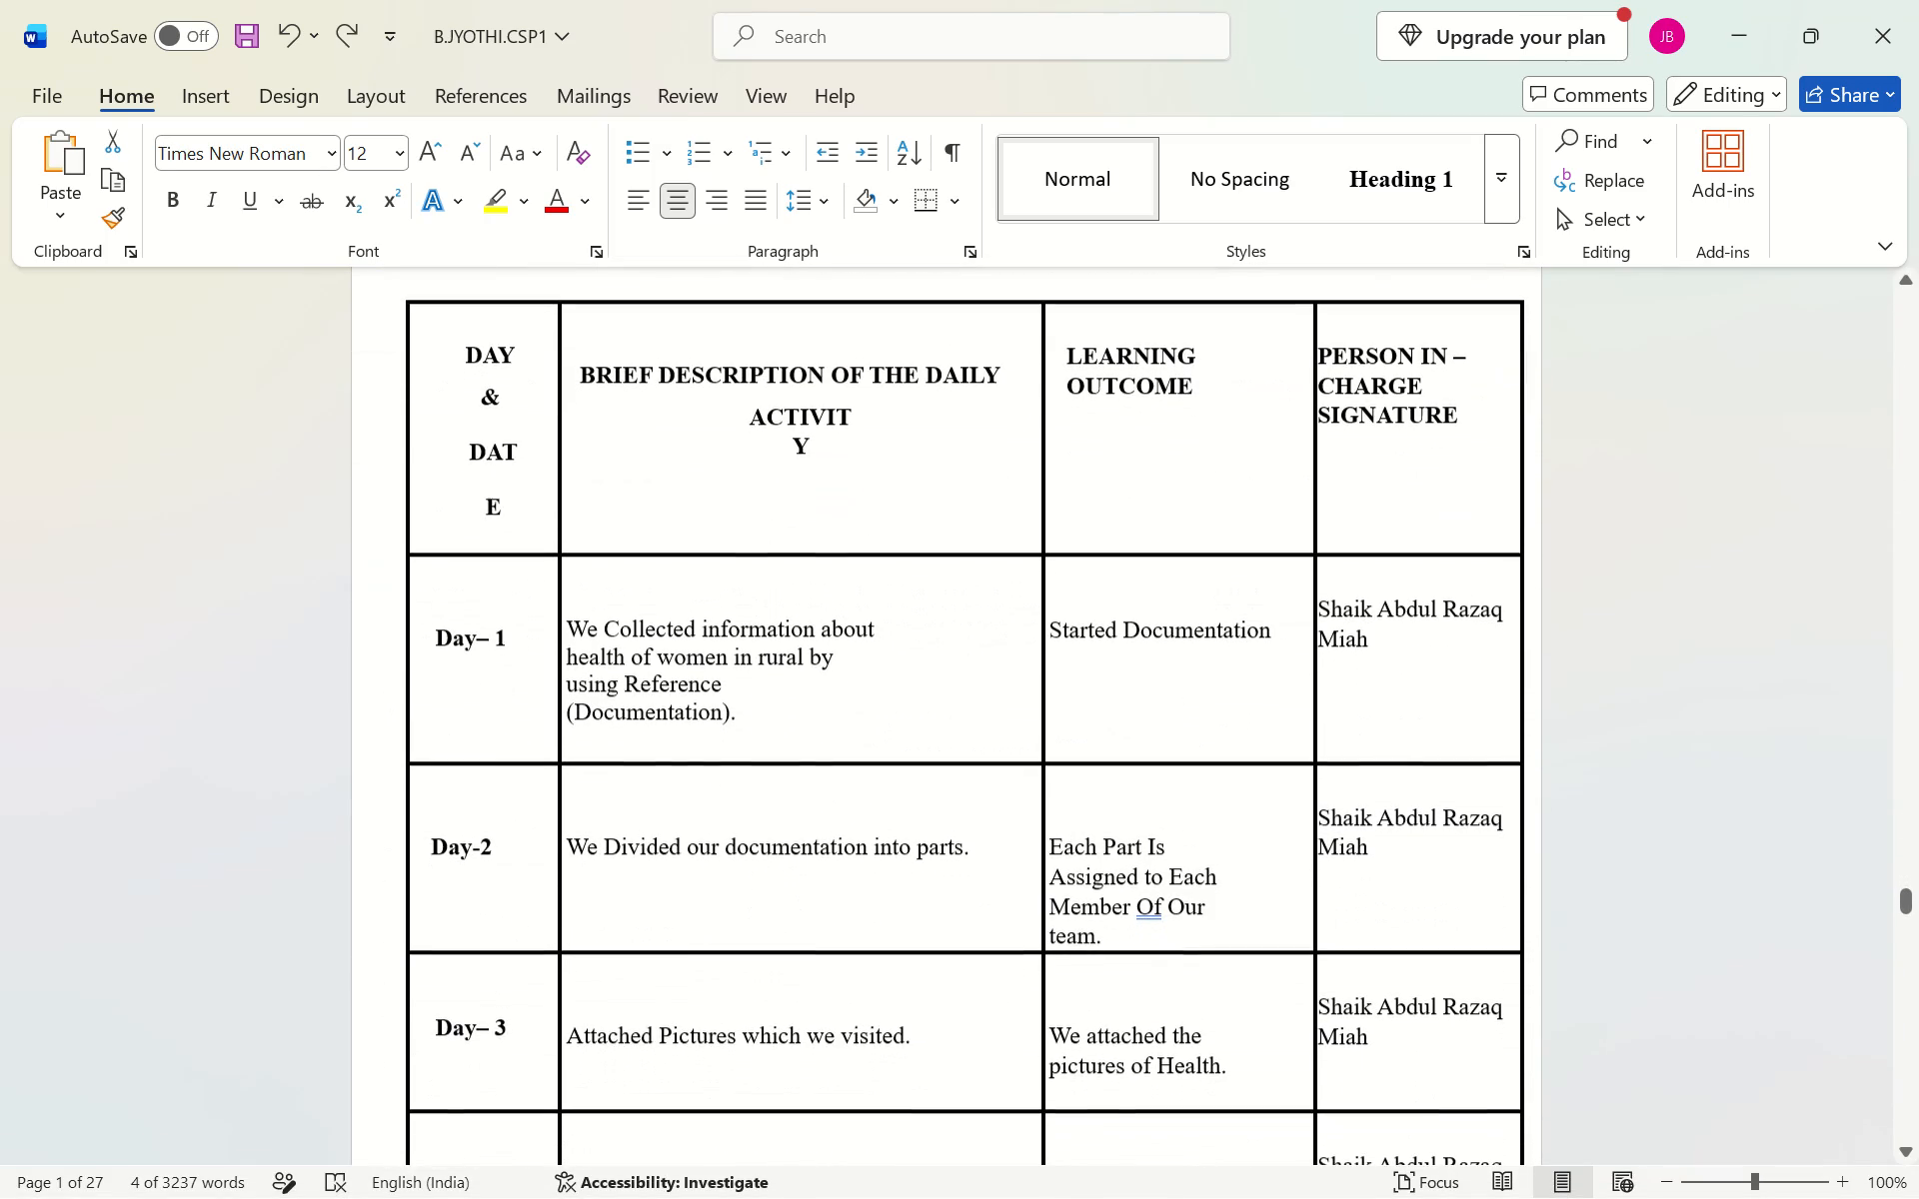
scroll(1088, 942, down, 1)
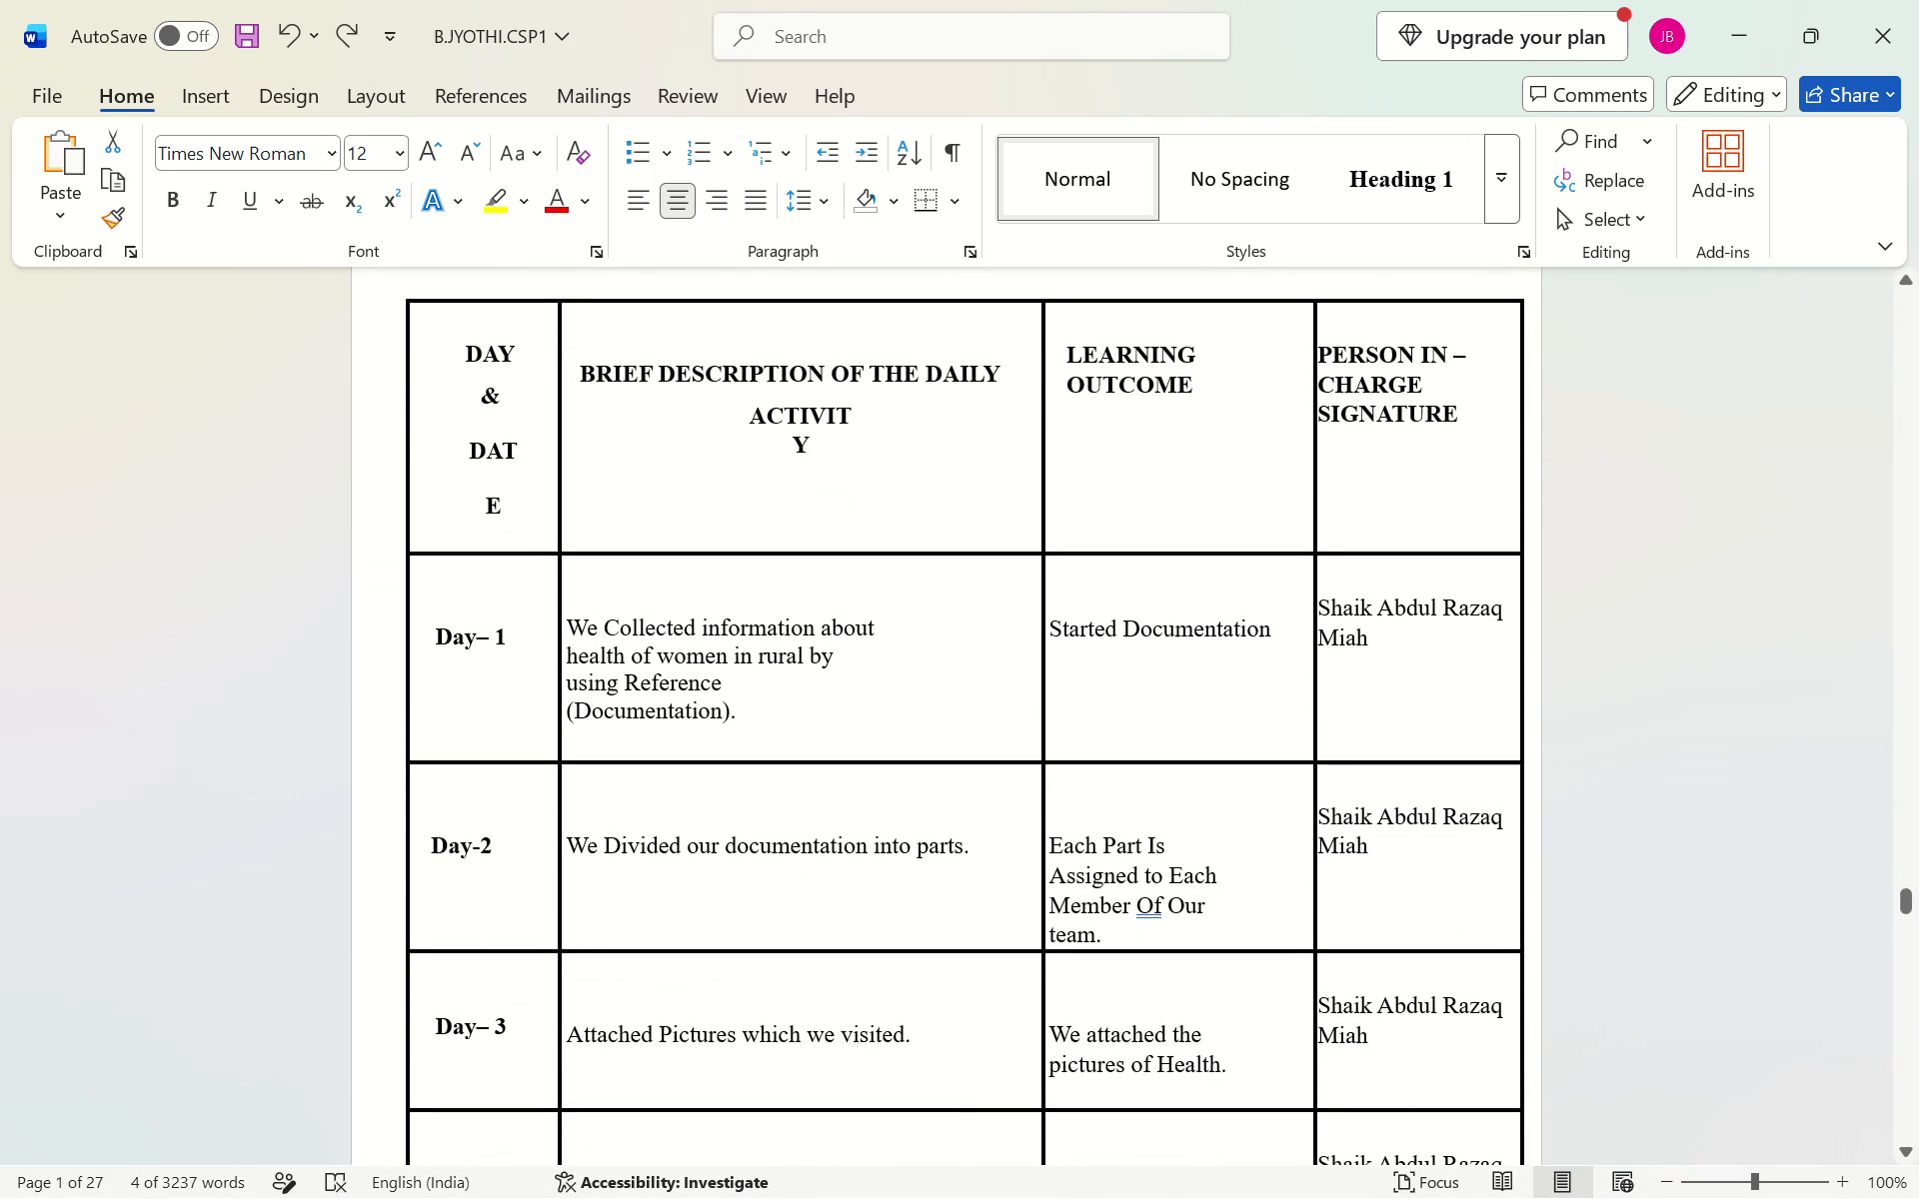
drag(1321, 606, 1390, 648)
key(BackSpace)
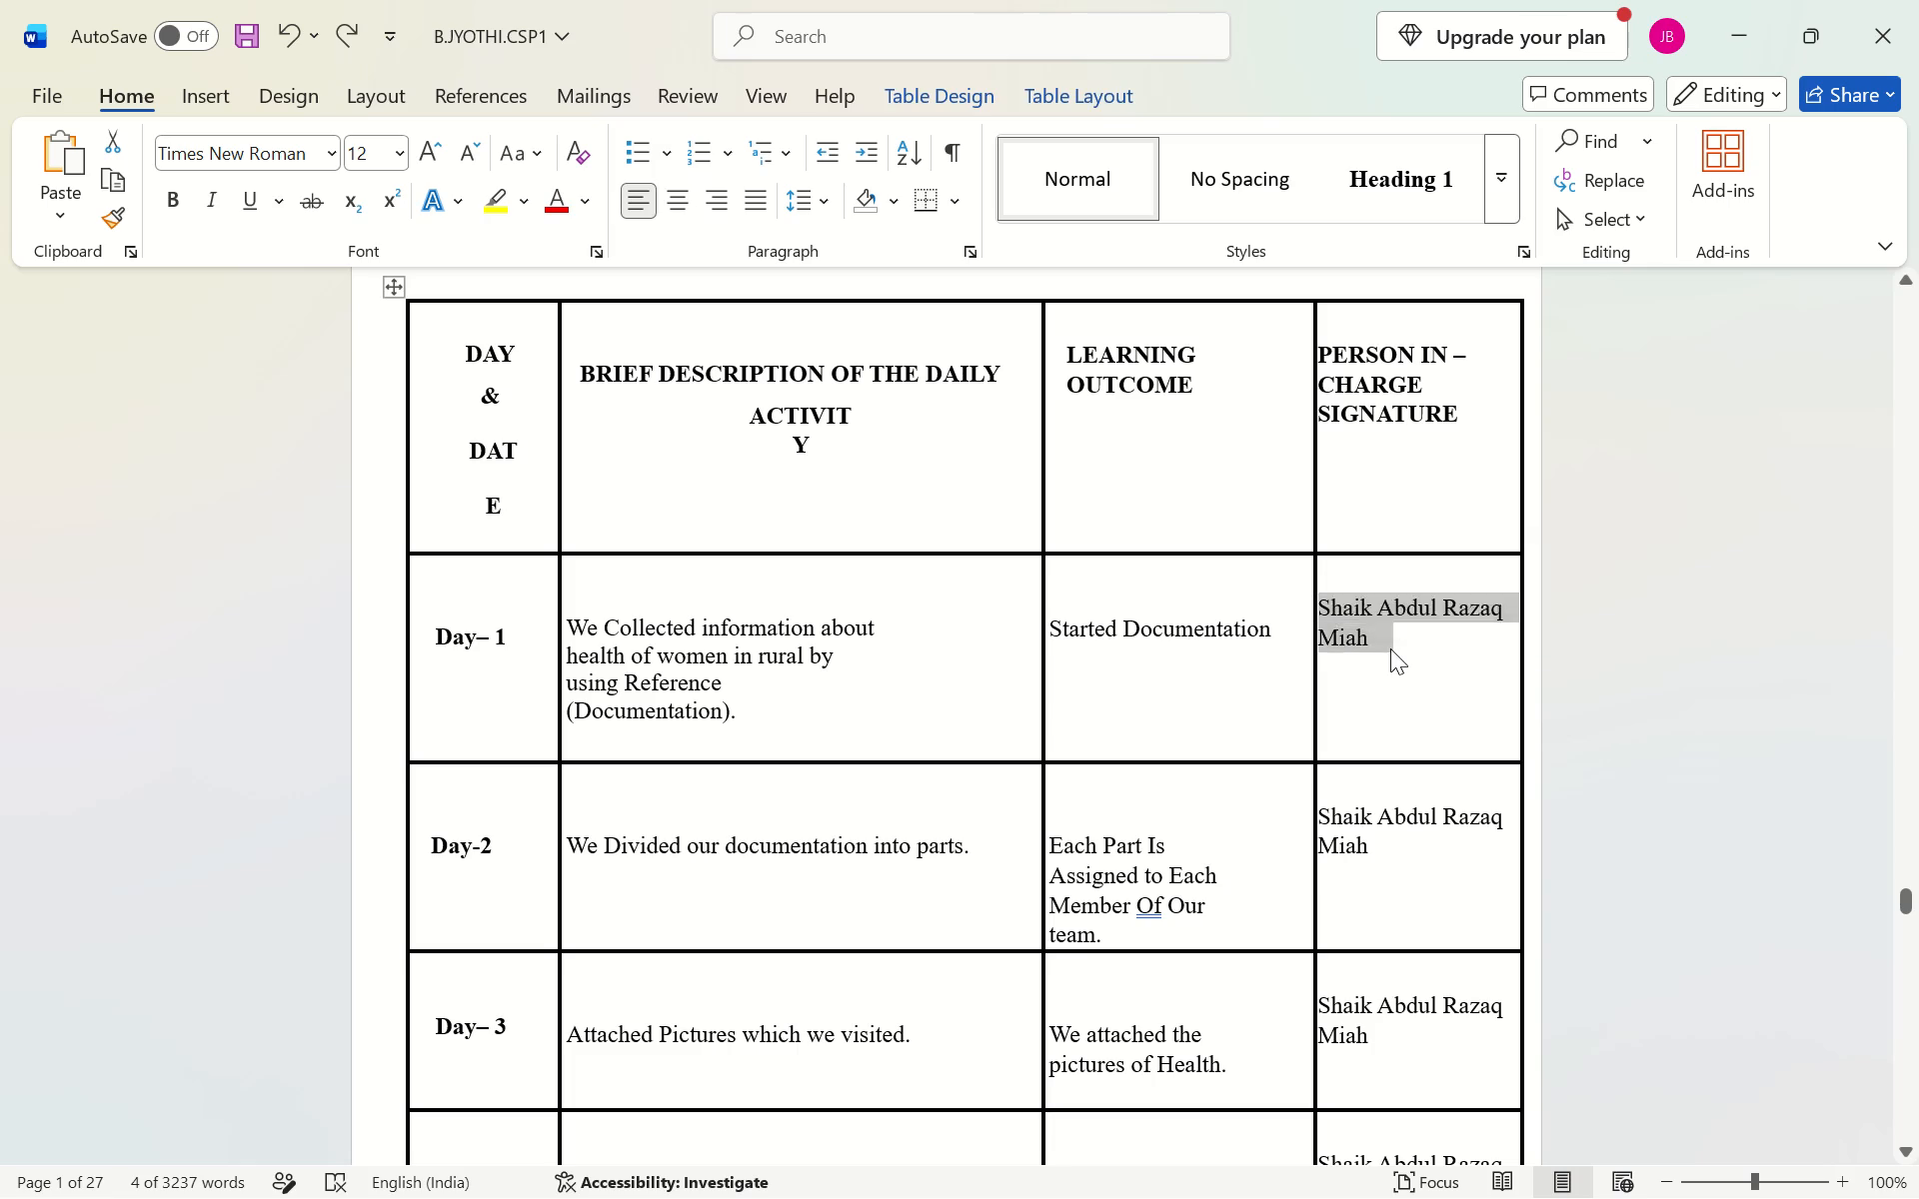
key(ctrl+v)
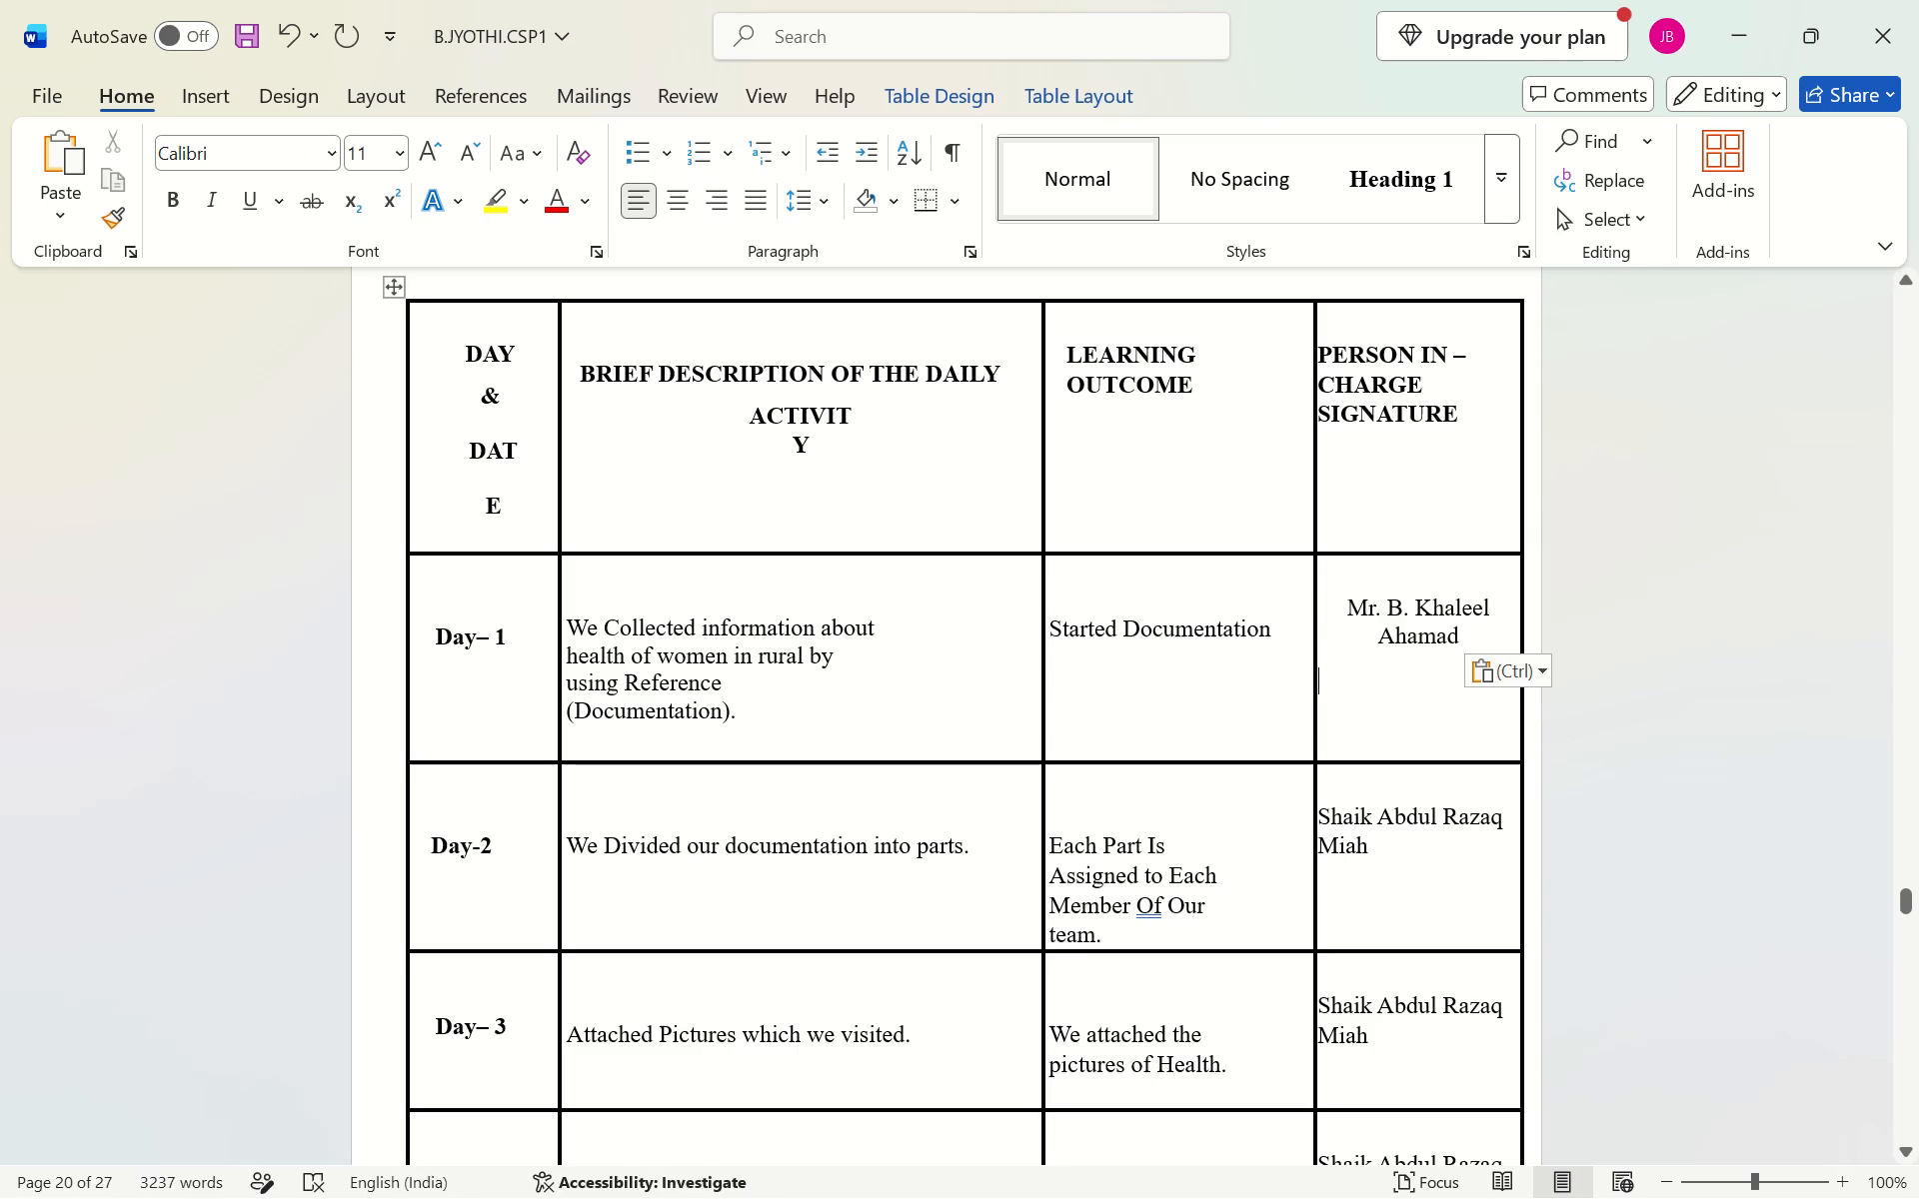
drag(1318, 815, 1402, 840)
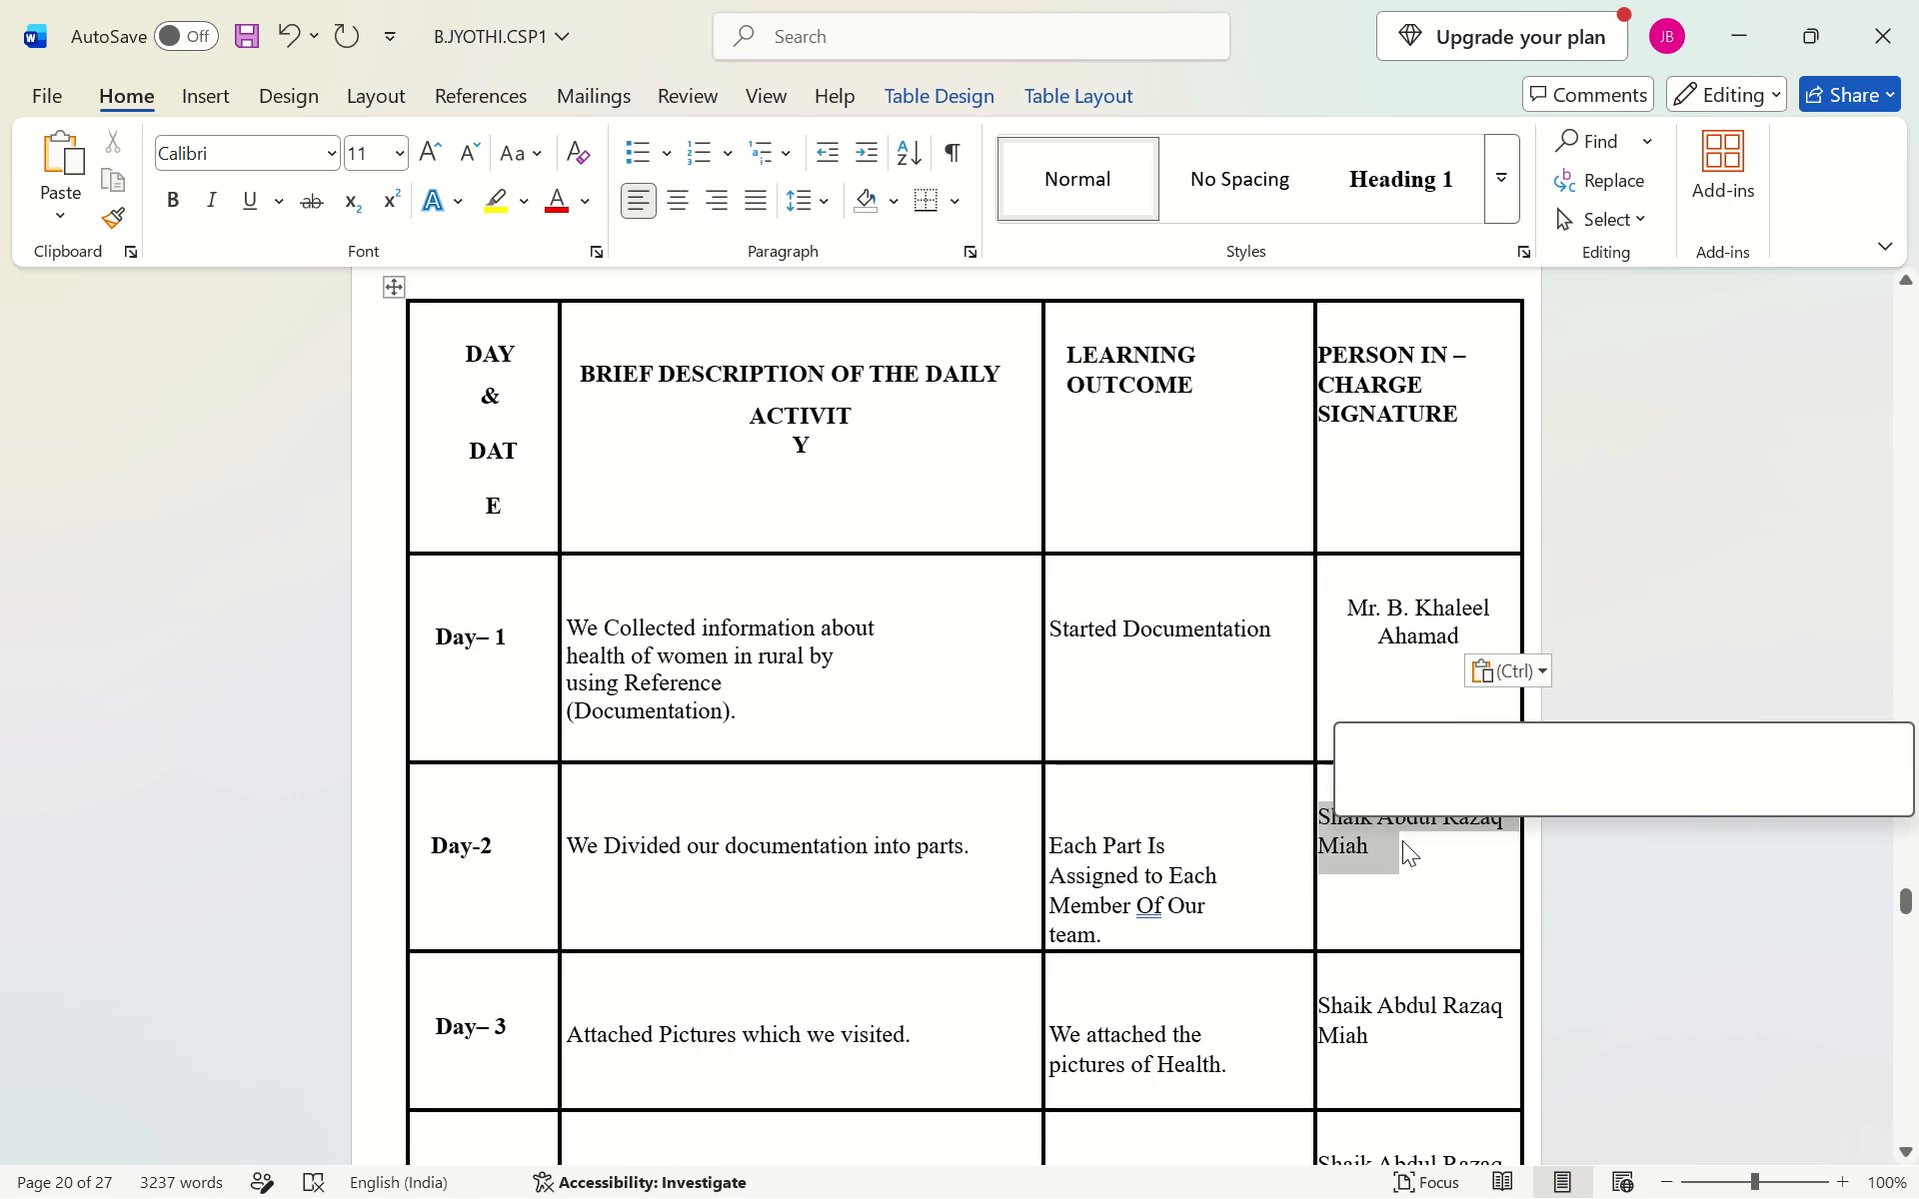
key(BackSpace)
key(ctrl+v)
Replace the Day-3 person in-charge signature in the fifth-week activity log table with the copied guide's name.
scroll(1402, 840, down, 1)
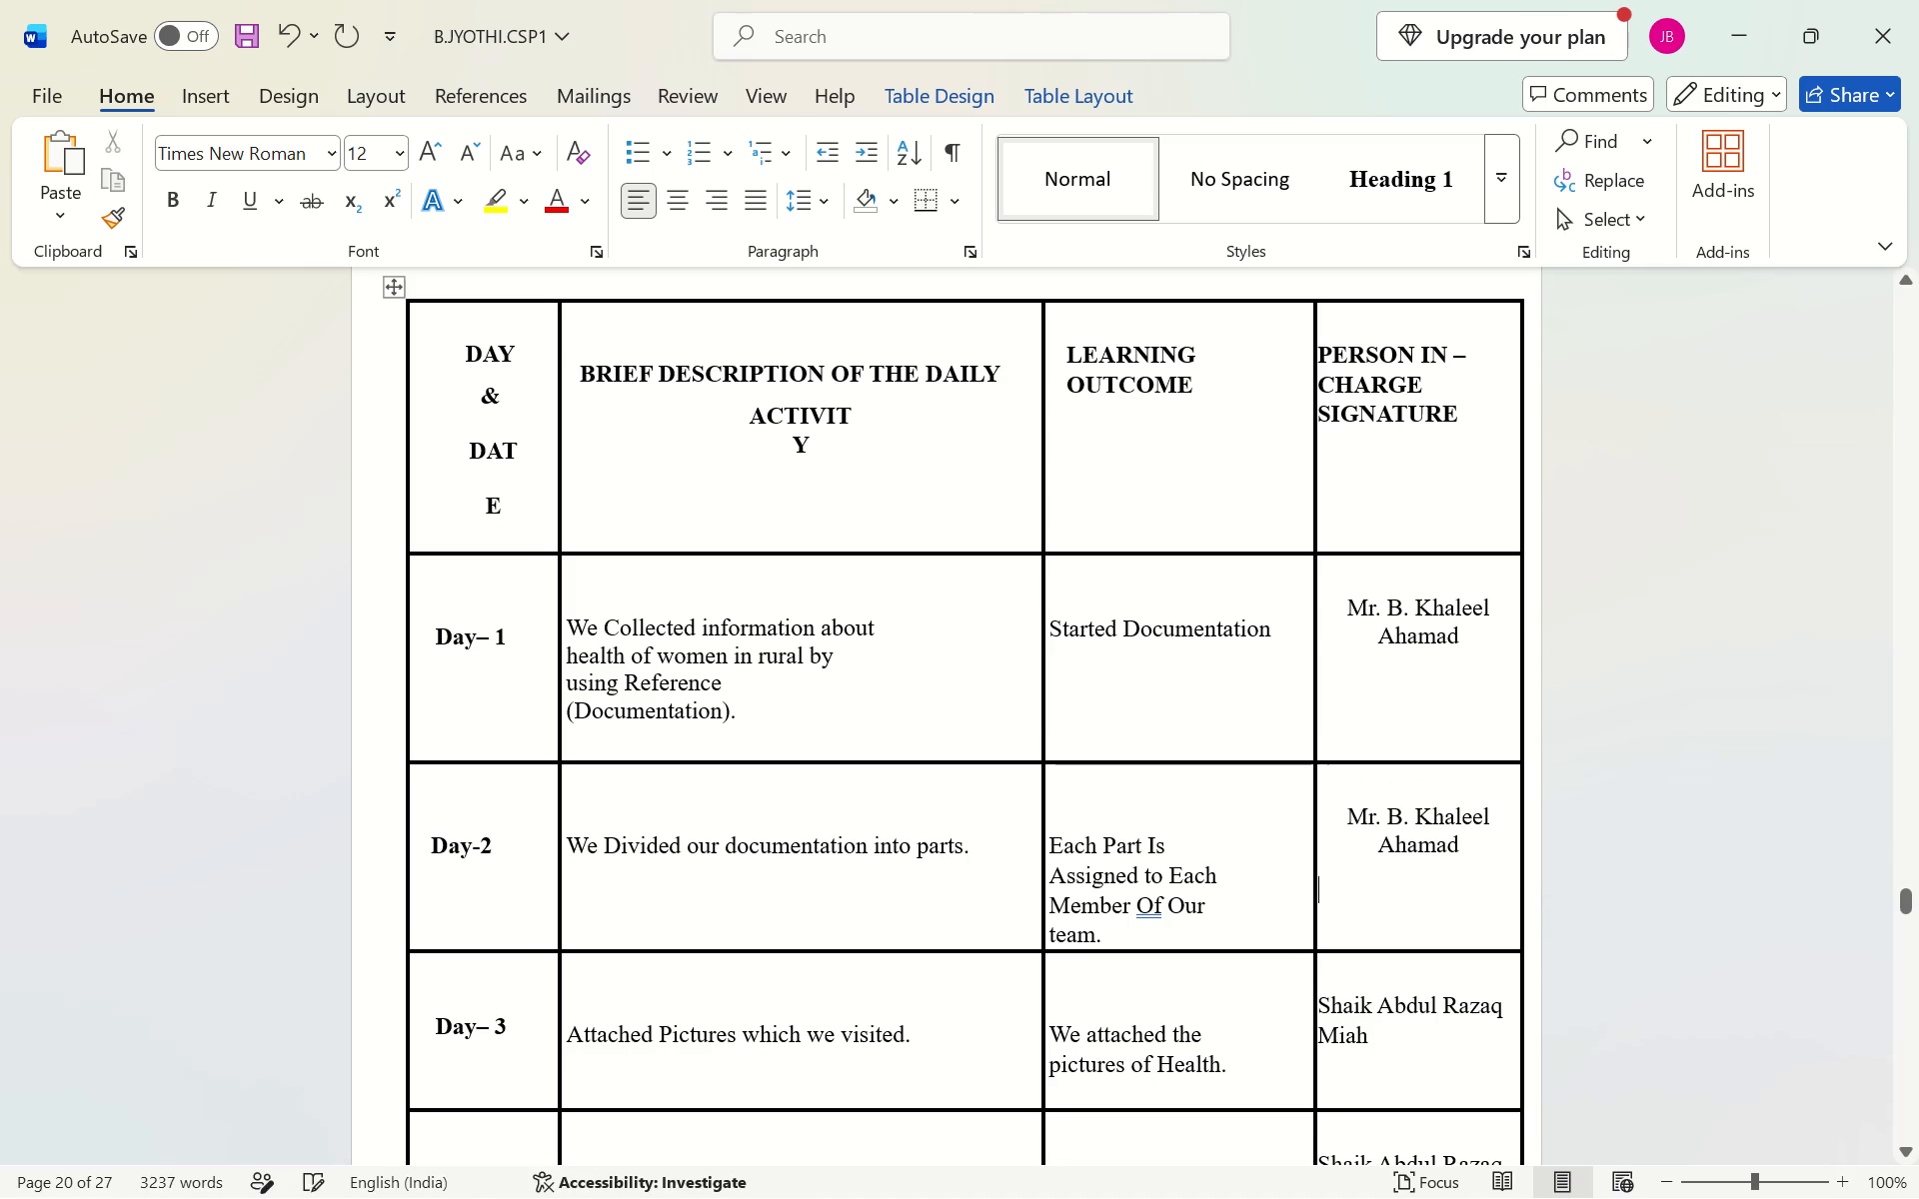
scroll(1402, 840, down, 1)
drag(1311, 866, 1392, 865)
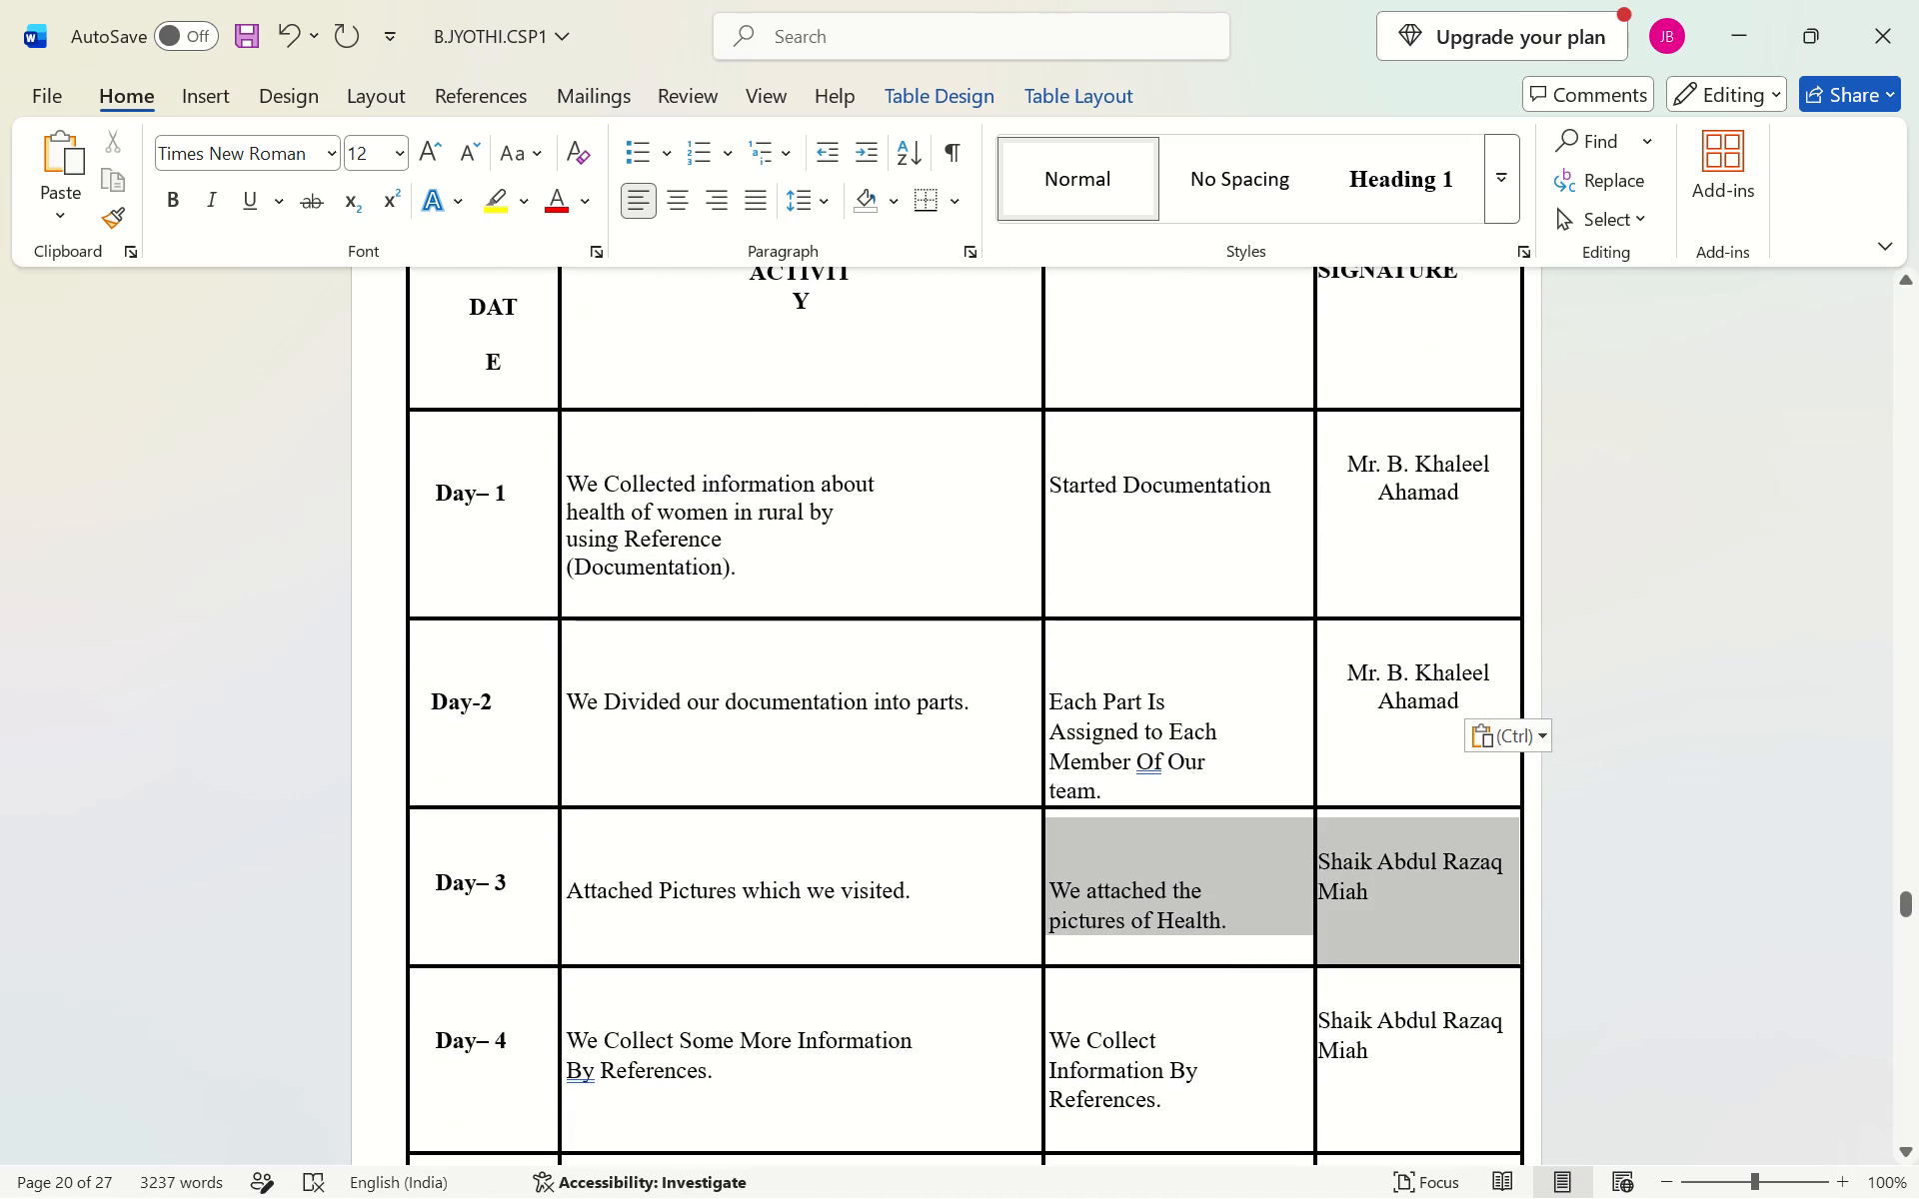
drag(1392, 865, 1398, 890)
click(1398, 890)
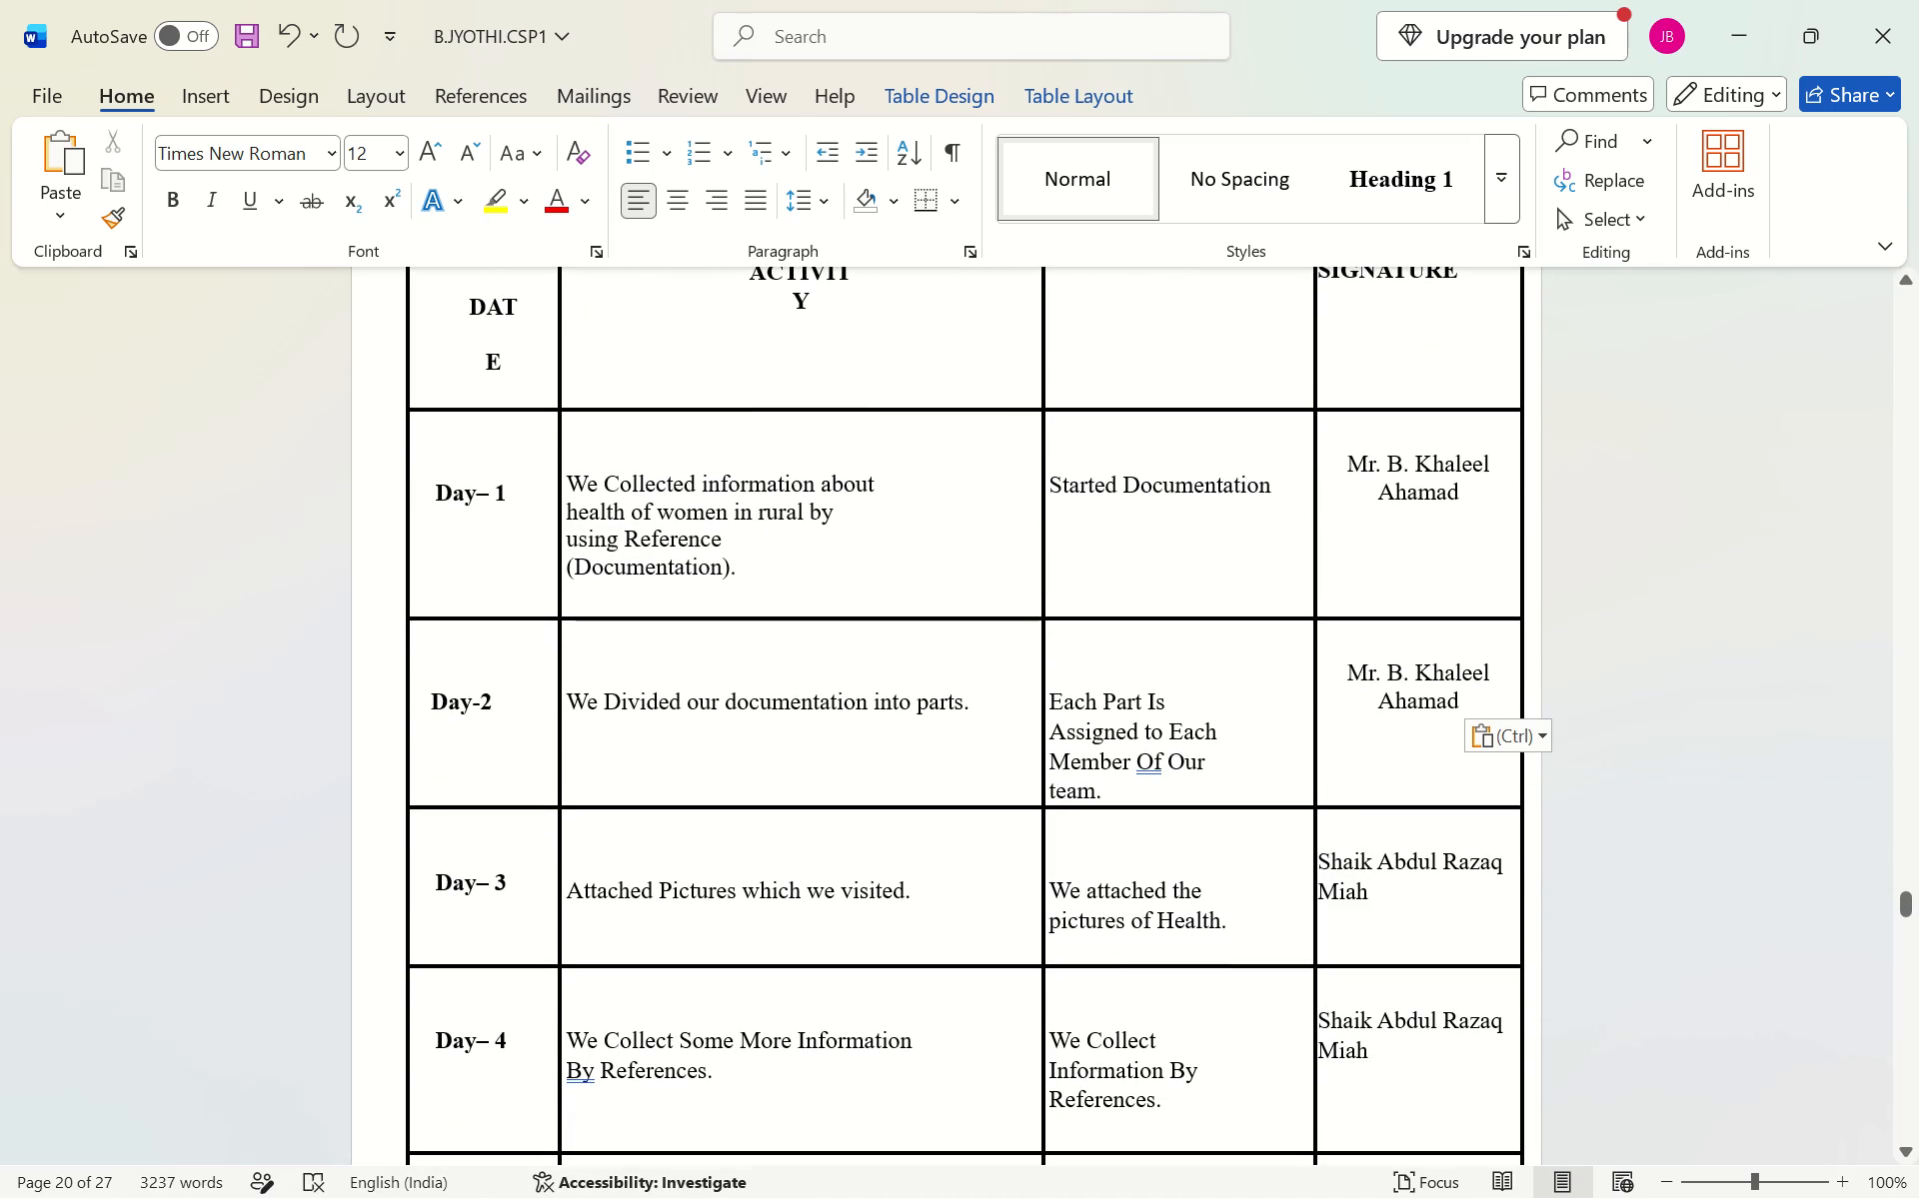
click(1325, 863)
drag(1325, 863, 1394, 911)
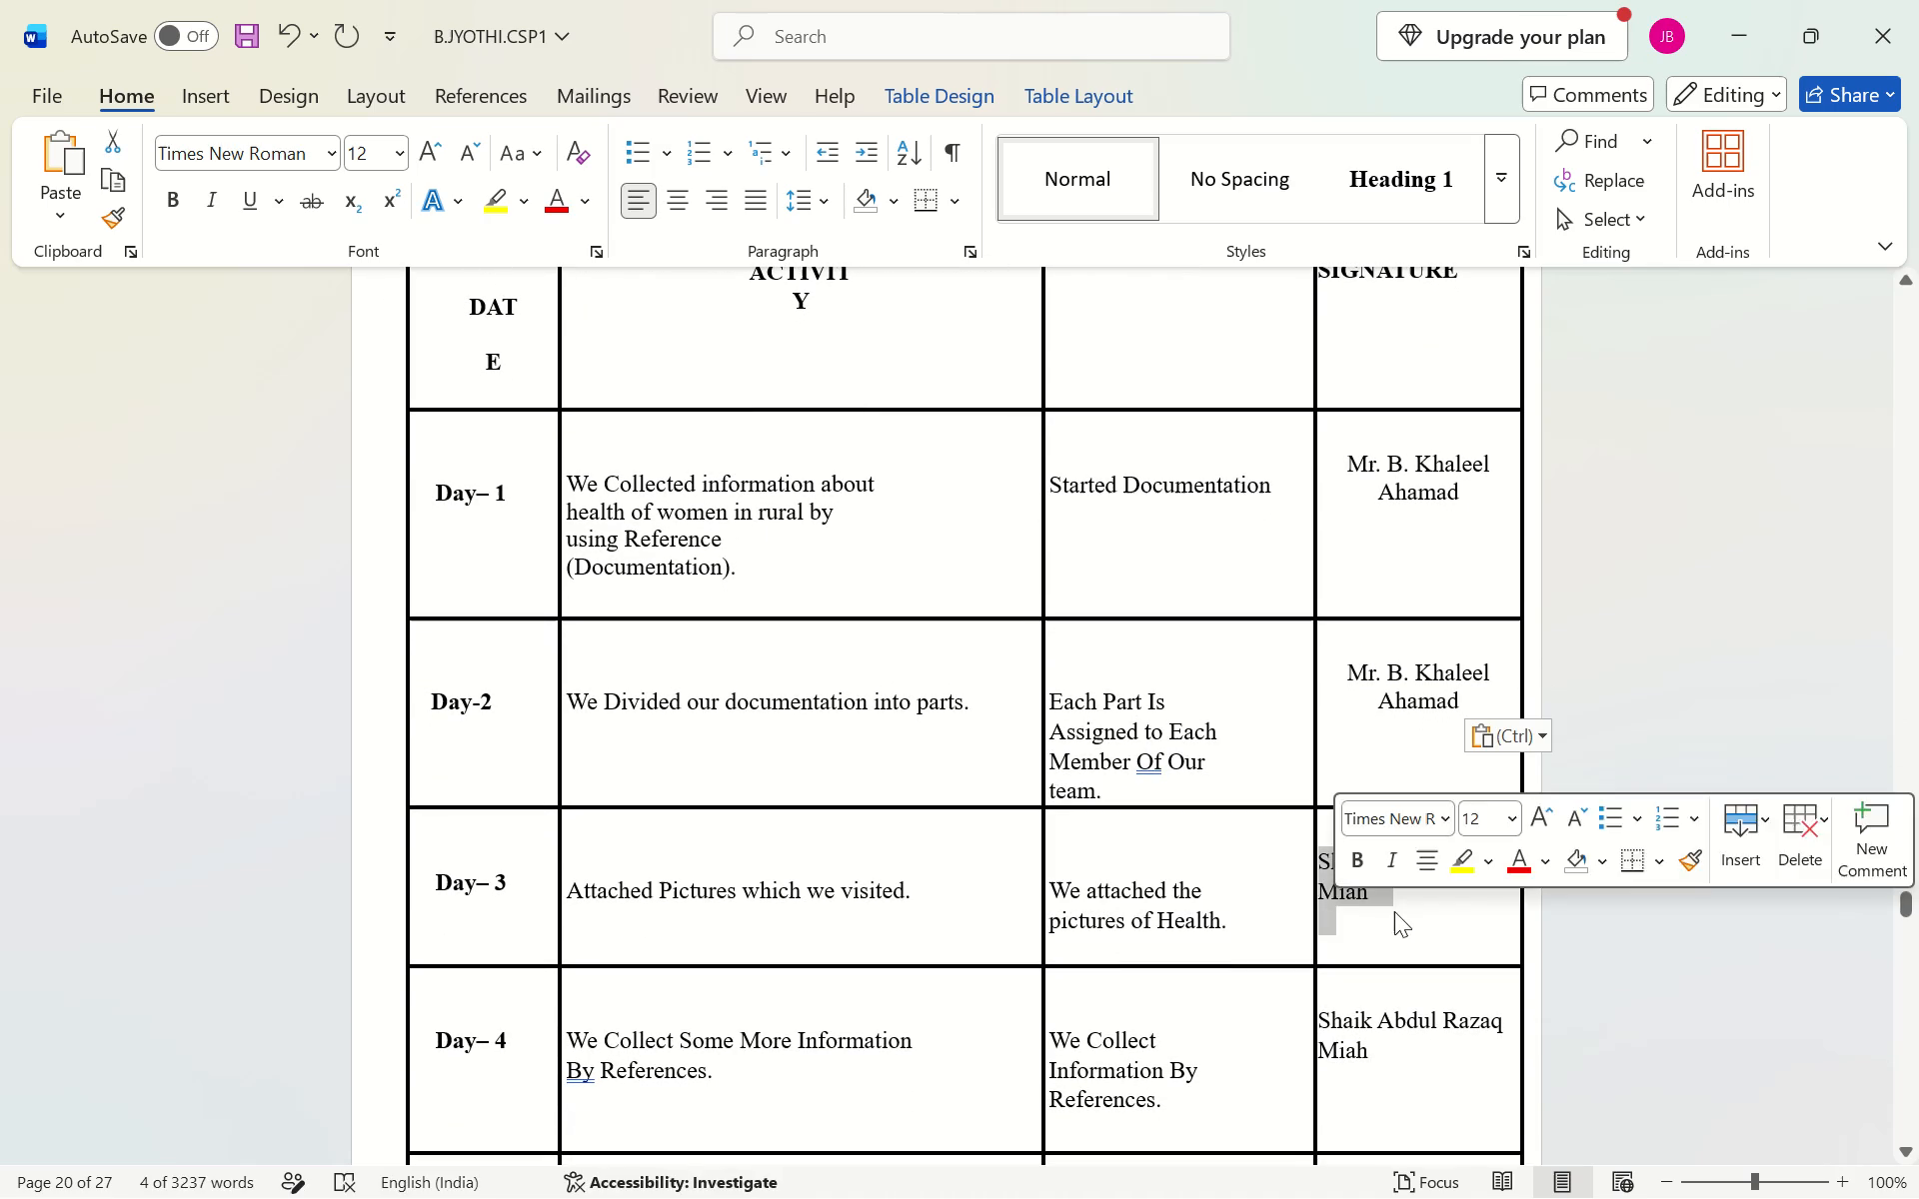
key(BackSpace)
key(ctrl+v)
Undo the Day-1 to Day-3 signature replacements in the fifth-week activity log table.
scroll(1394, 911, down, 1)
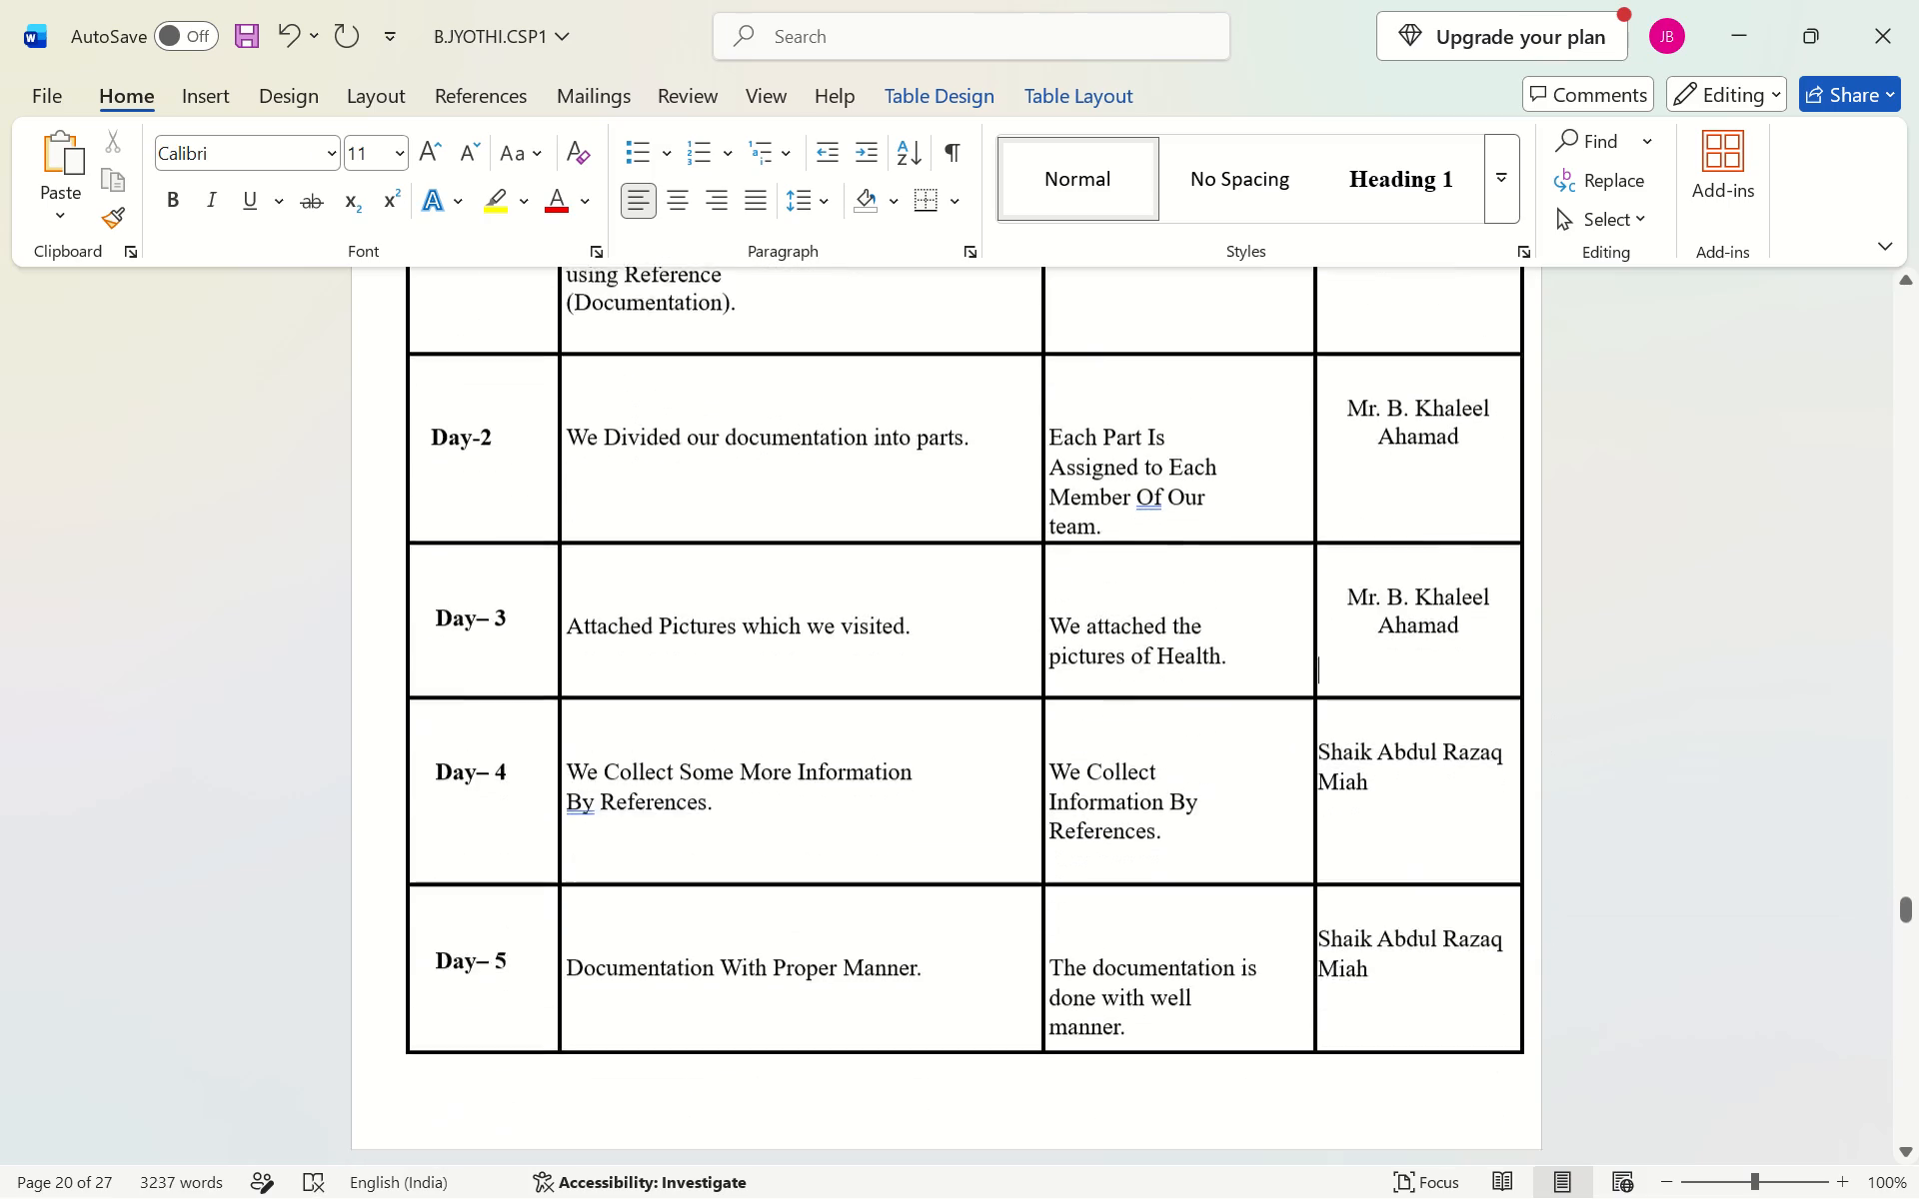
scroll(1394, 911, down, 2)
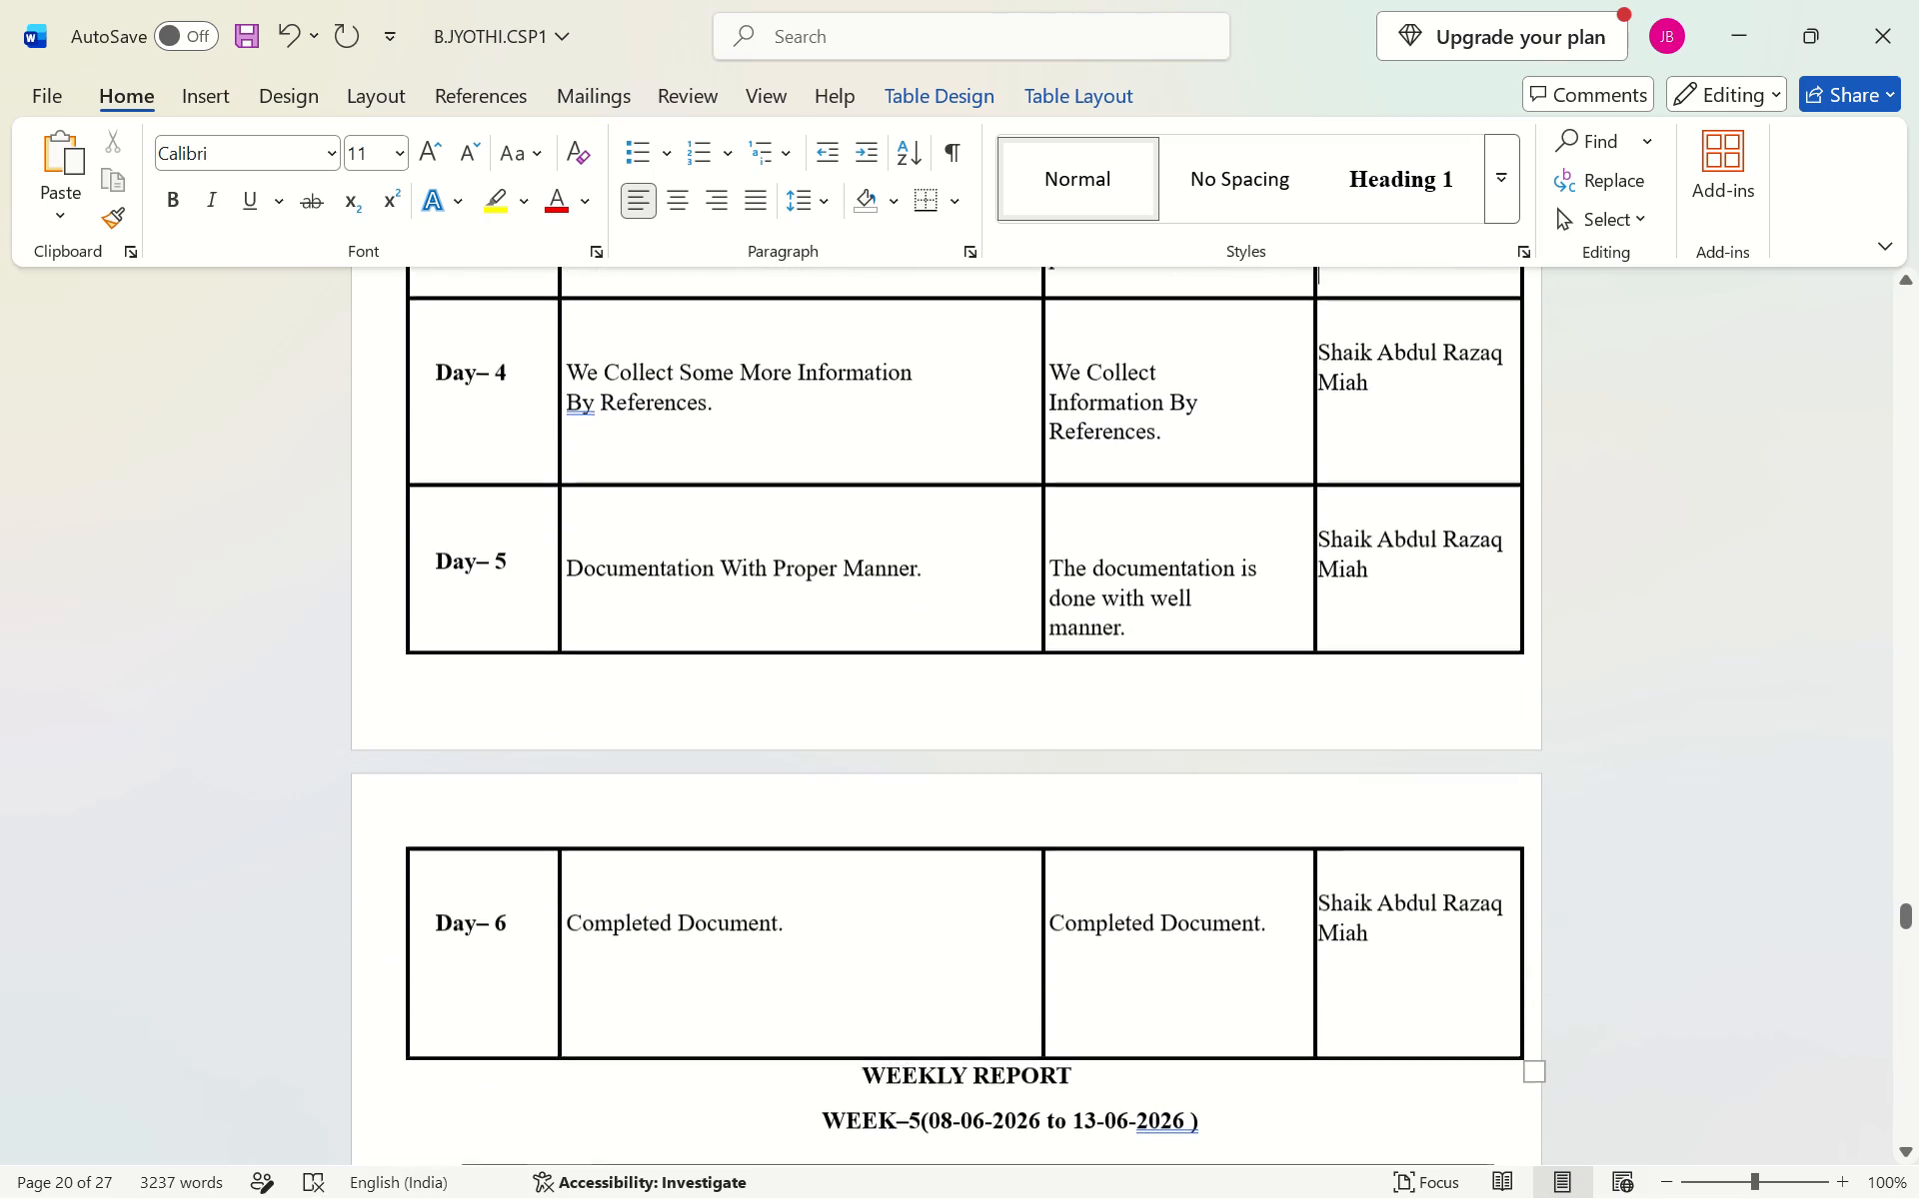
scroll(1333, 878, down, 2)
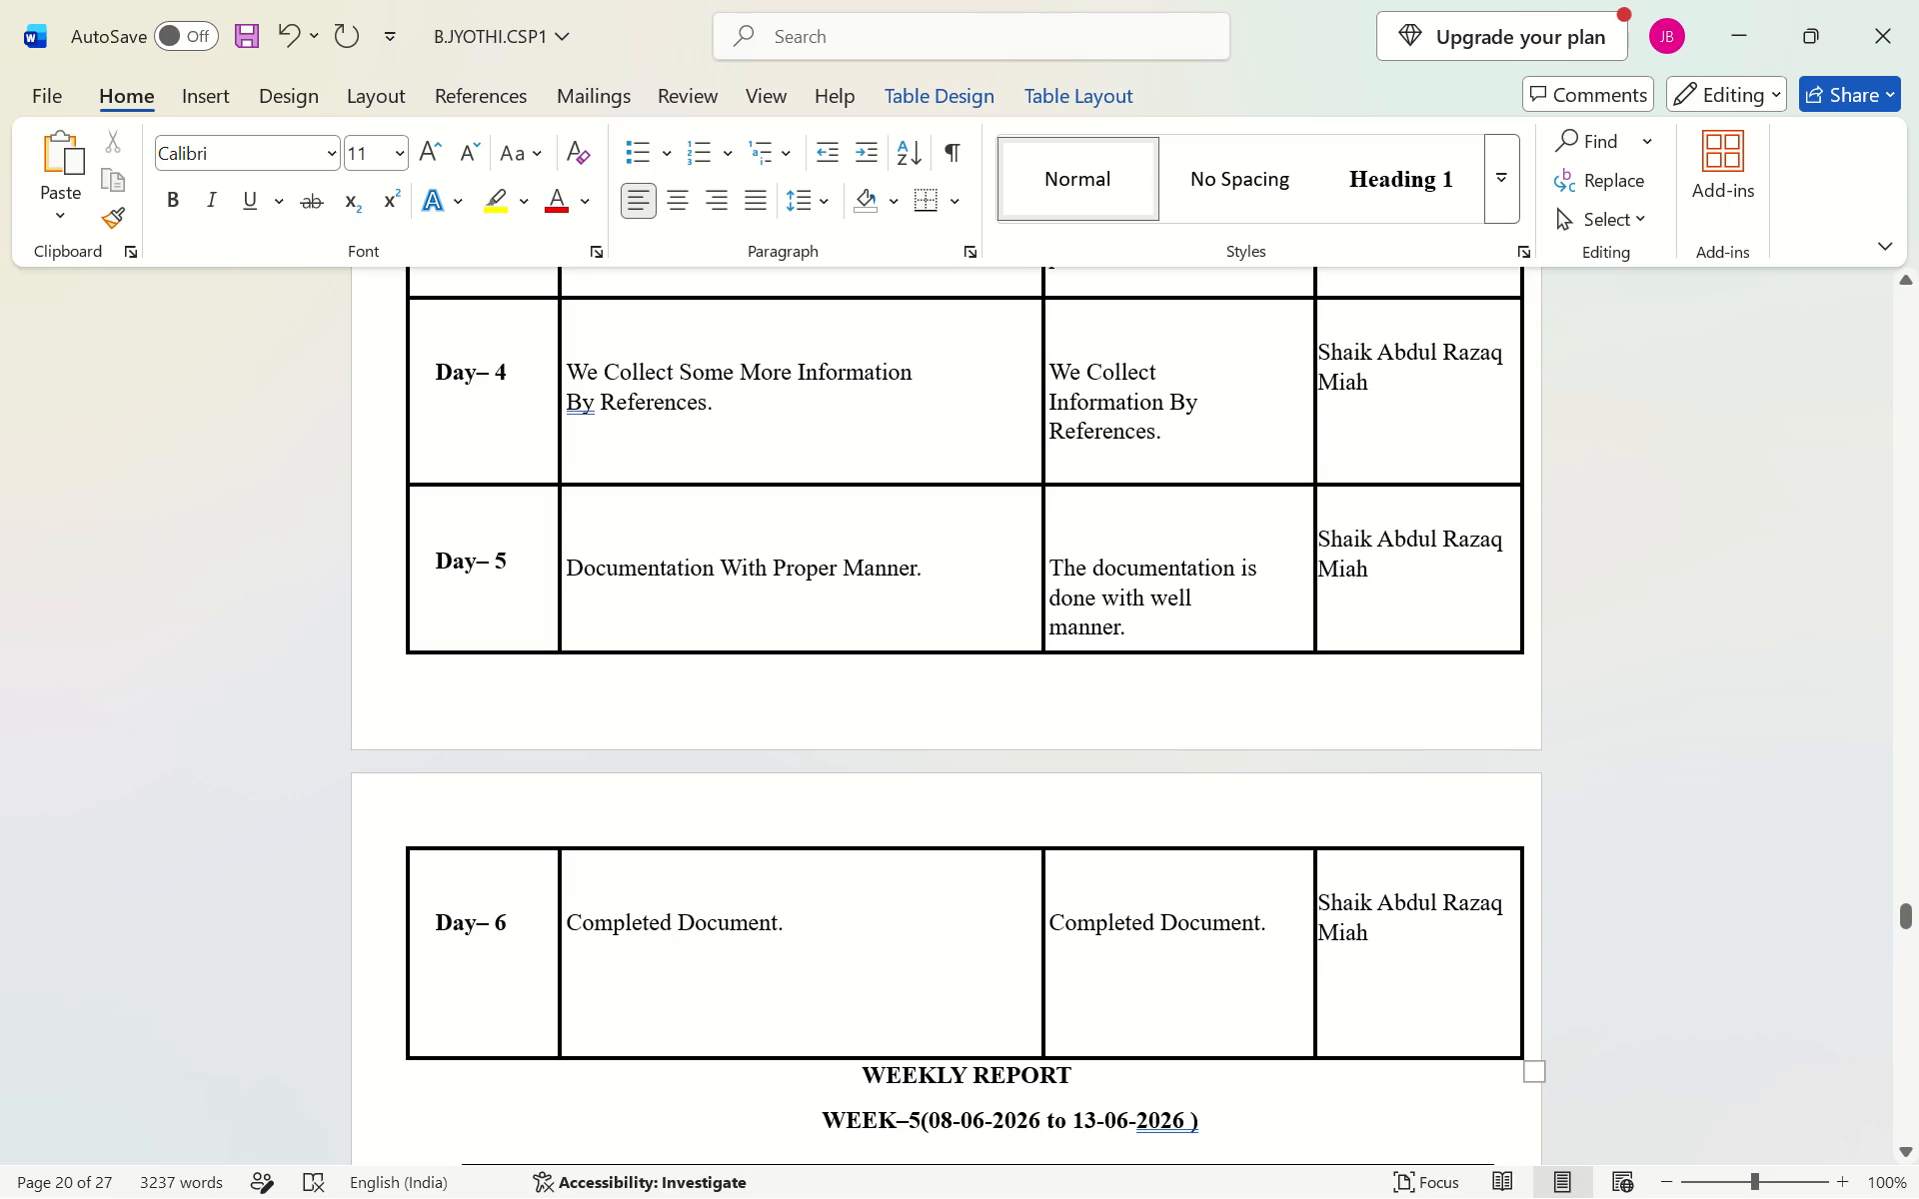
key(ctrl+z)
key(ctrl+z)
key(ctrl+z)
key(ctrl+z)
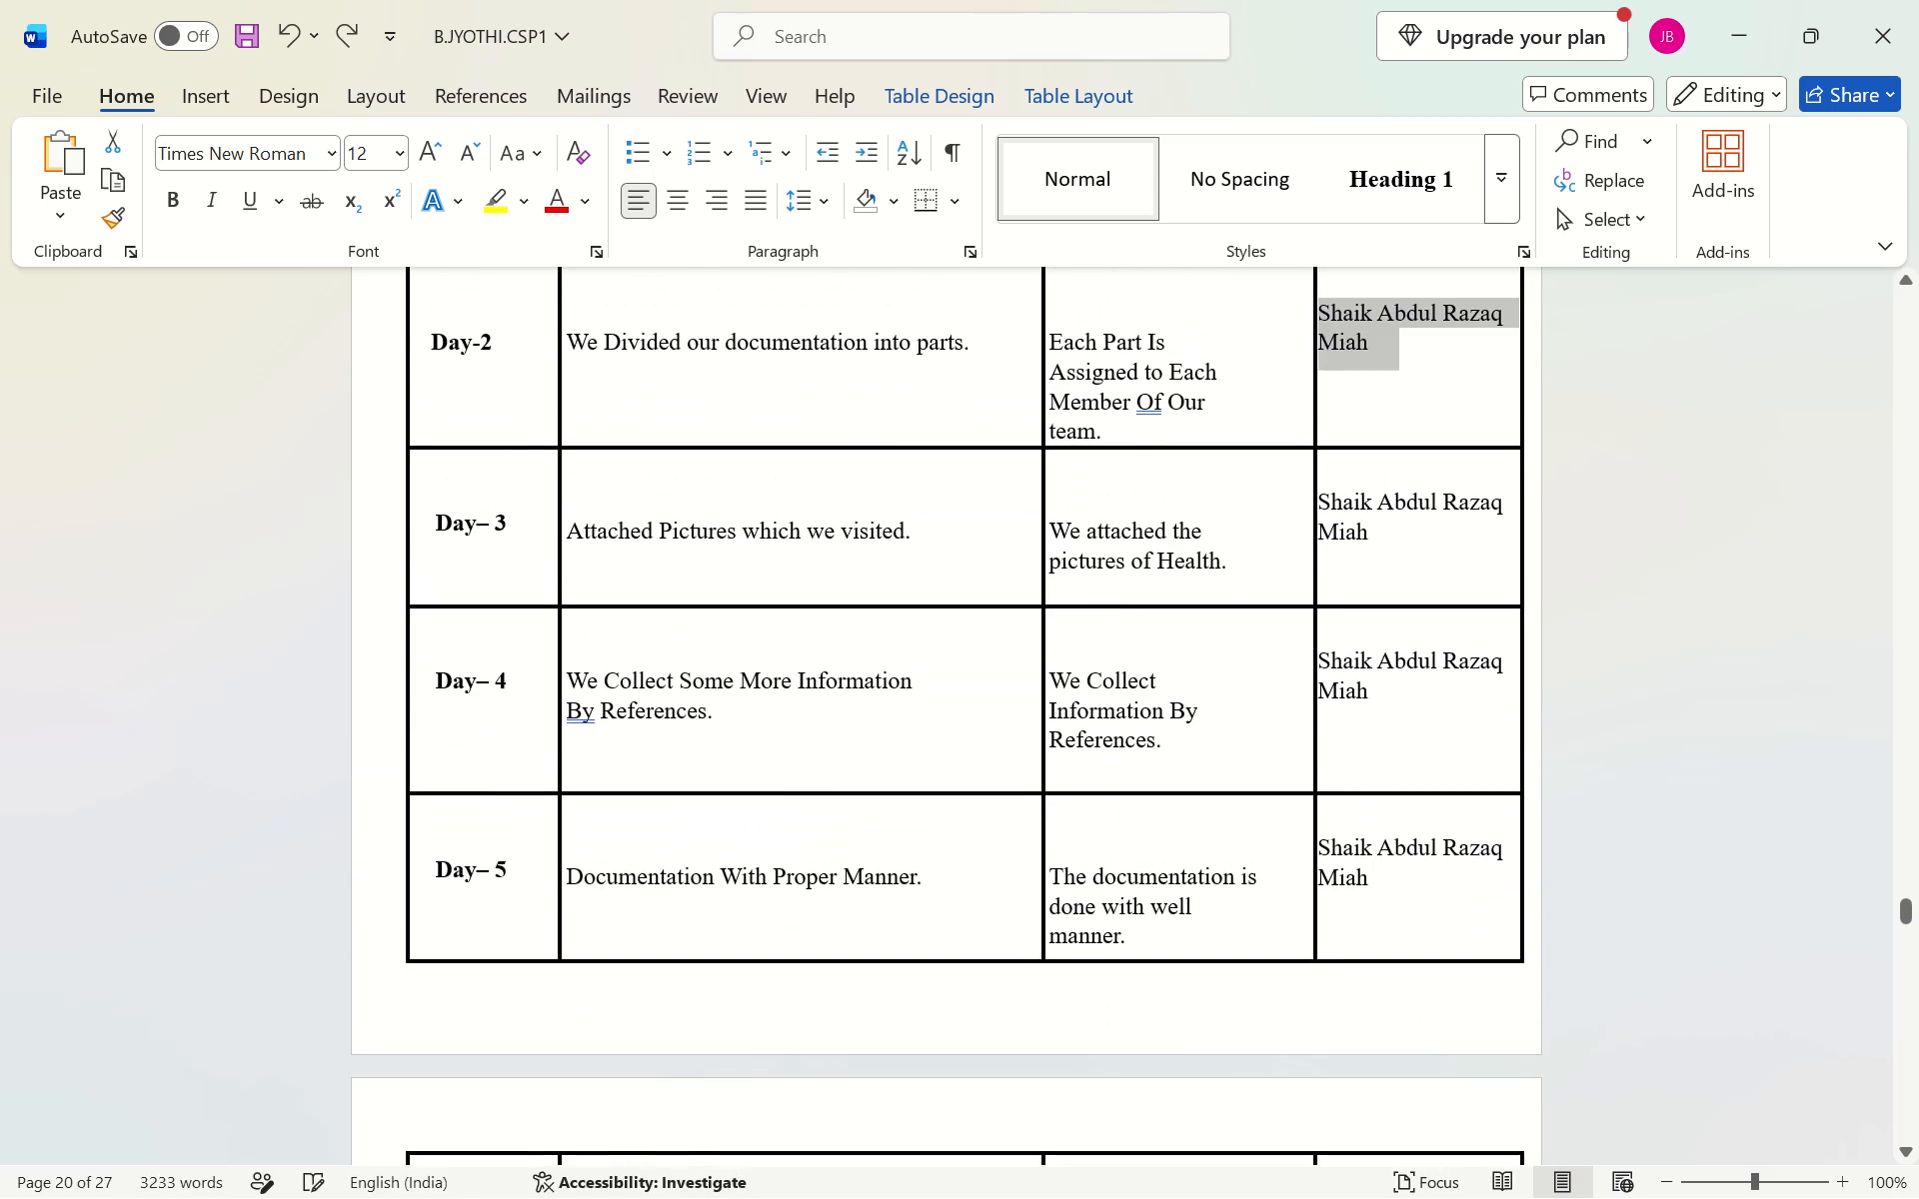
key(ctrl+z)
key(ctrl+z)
Undo the deletion of the first three letters of the Day-1 signature in the fourth-week activity log table.
key(ctrl+z)
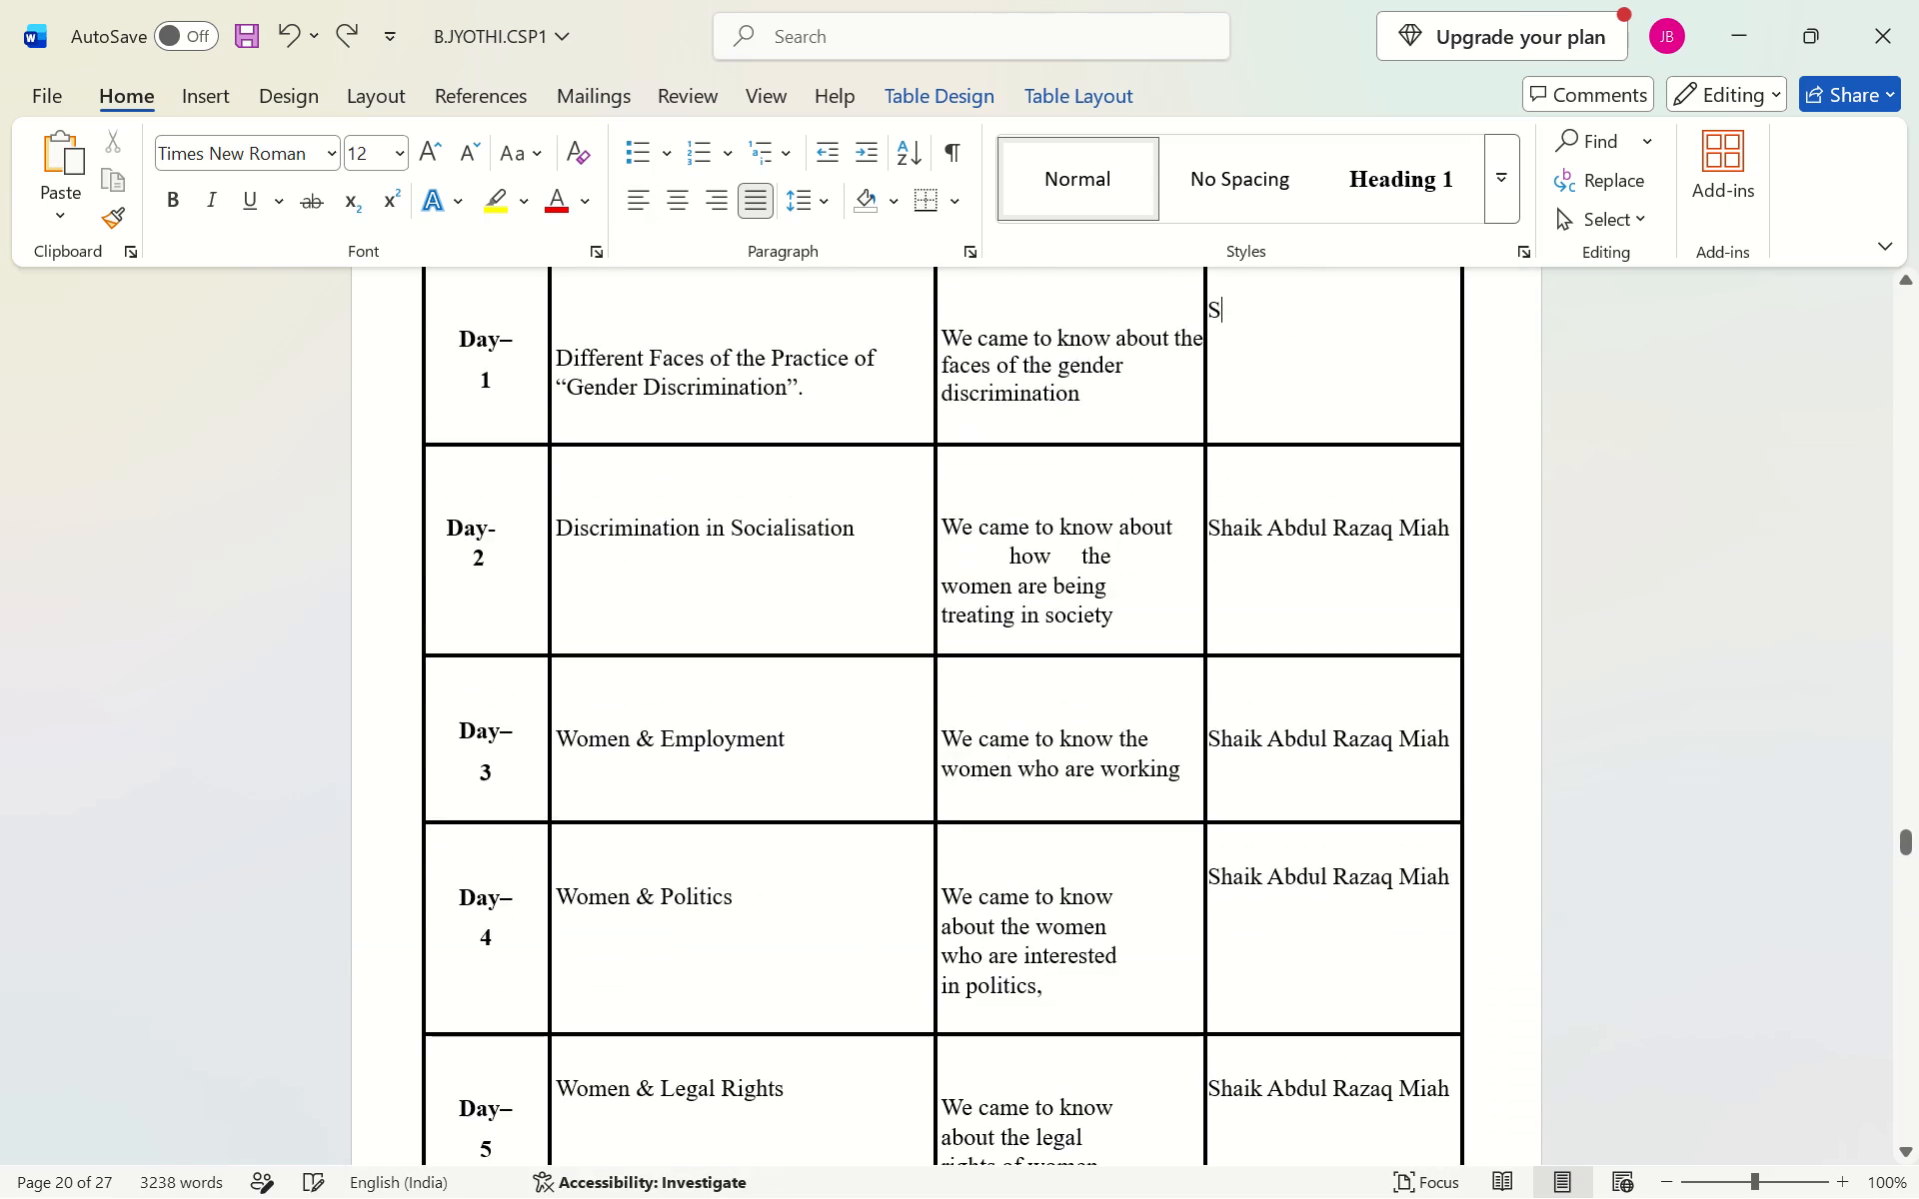
scroll(571, 647, down, 2)
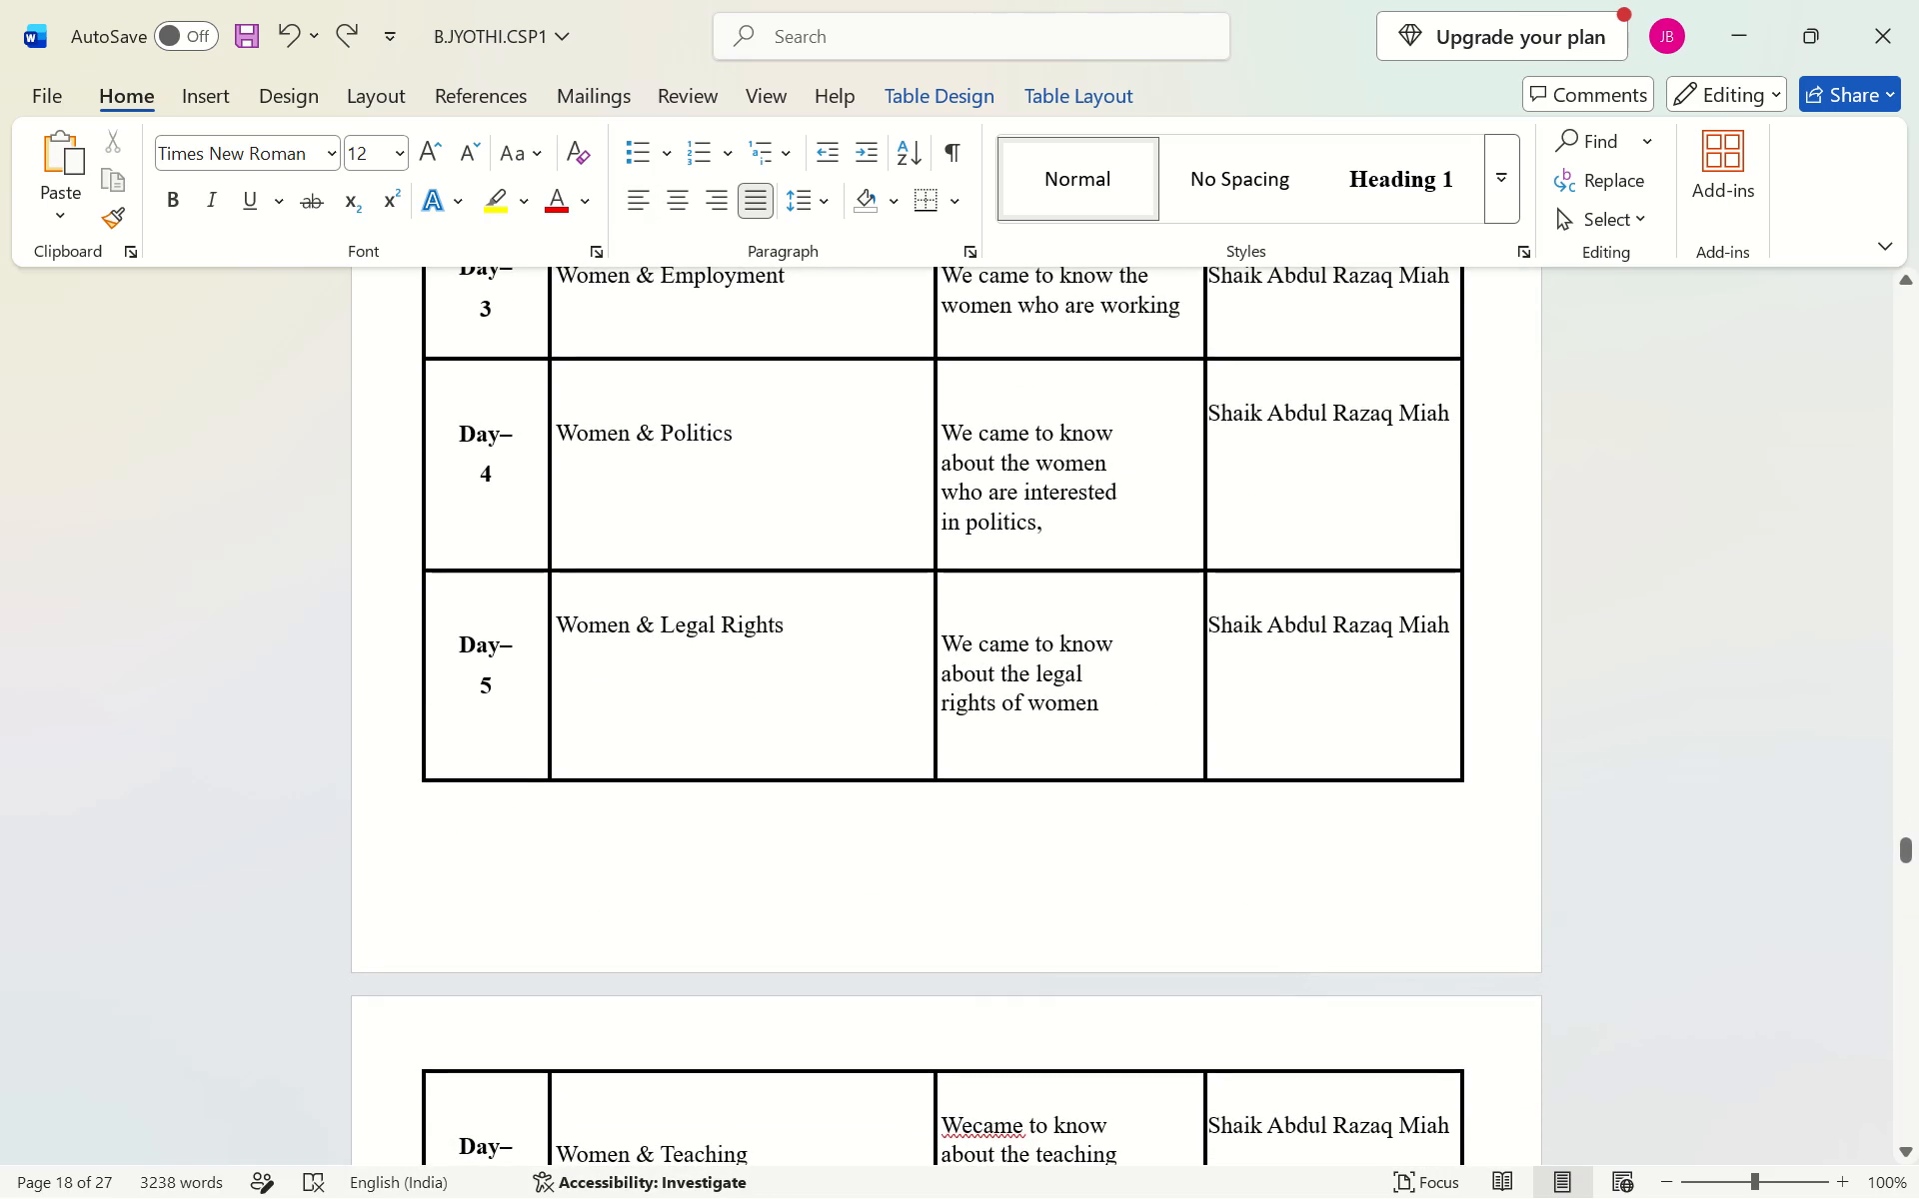
key(ctrl+z)
ctrl+scroll(571, 647, down, 1)
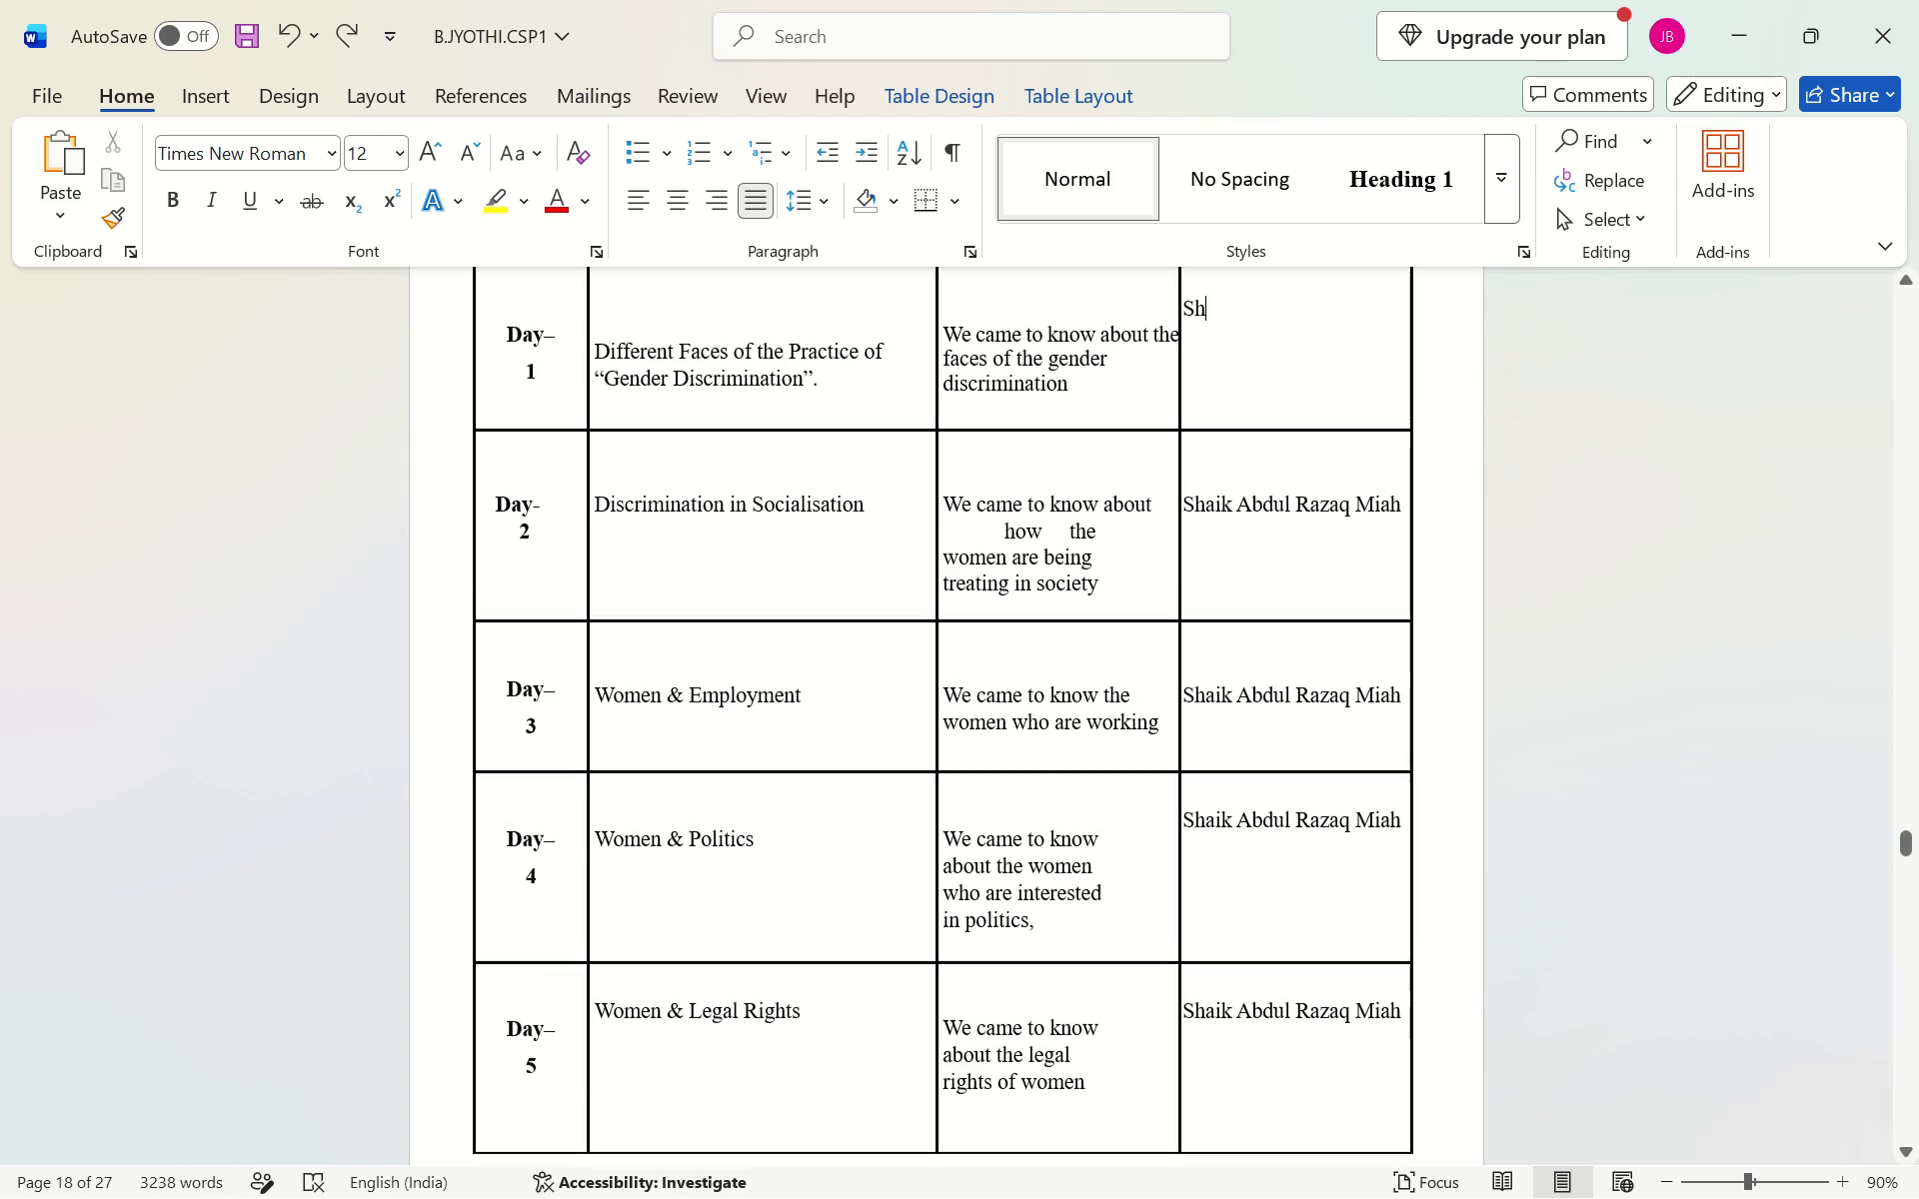
scroll(571, 647, down, 1)
scroll(571, 647, up, 1)
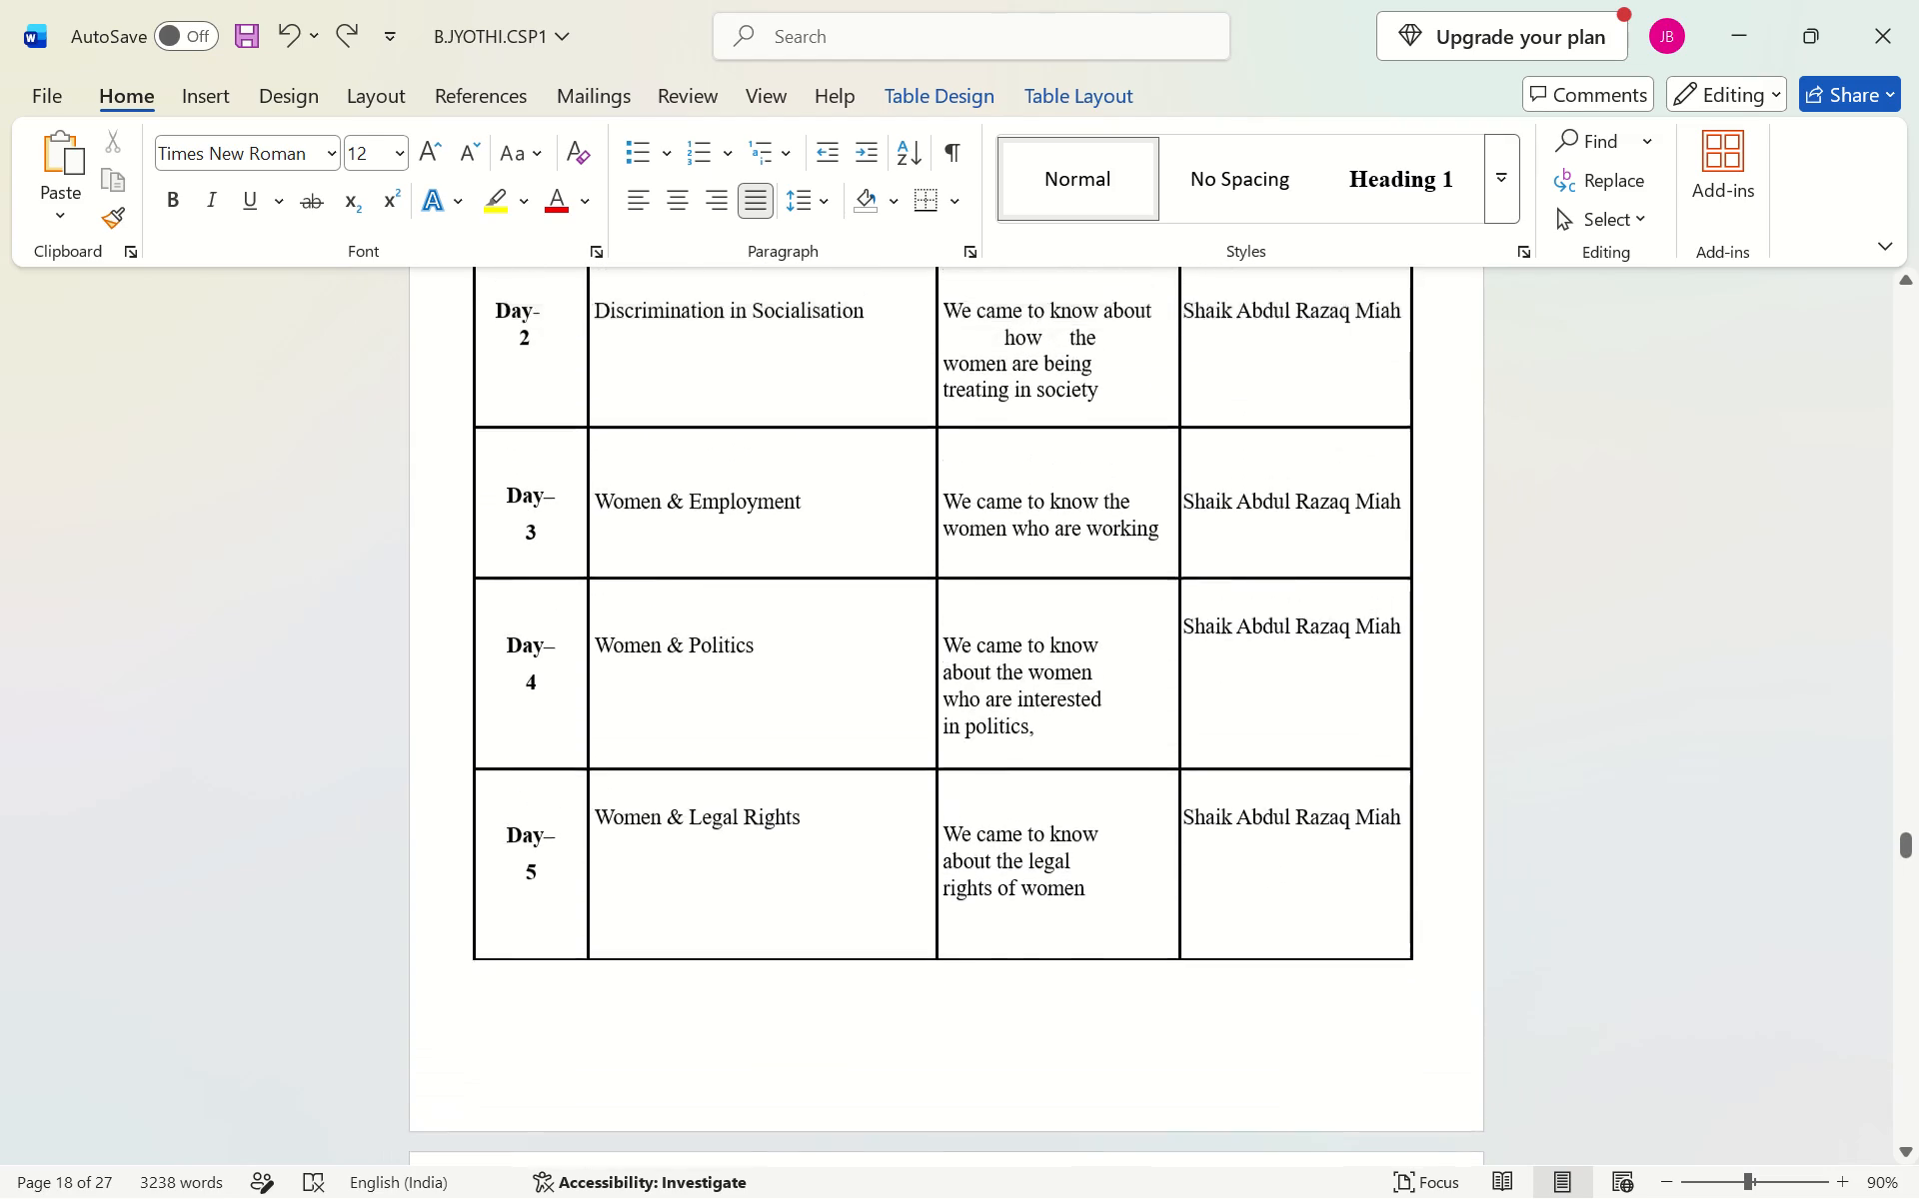
scroll(571, 647, up, 2)
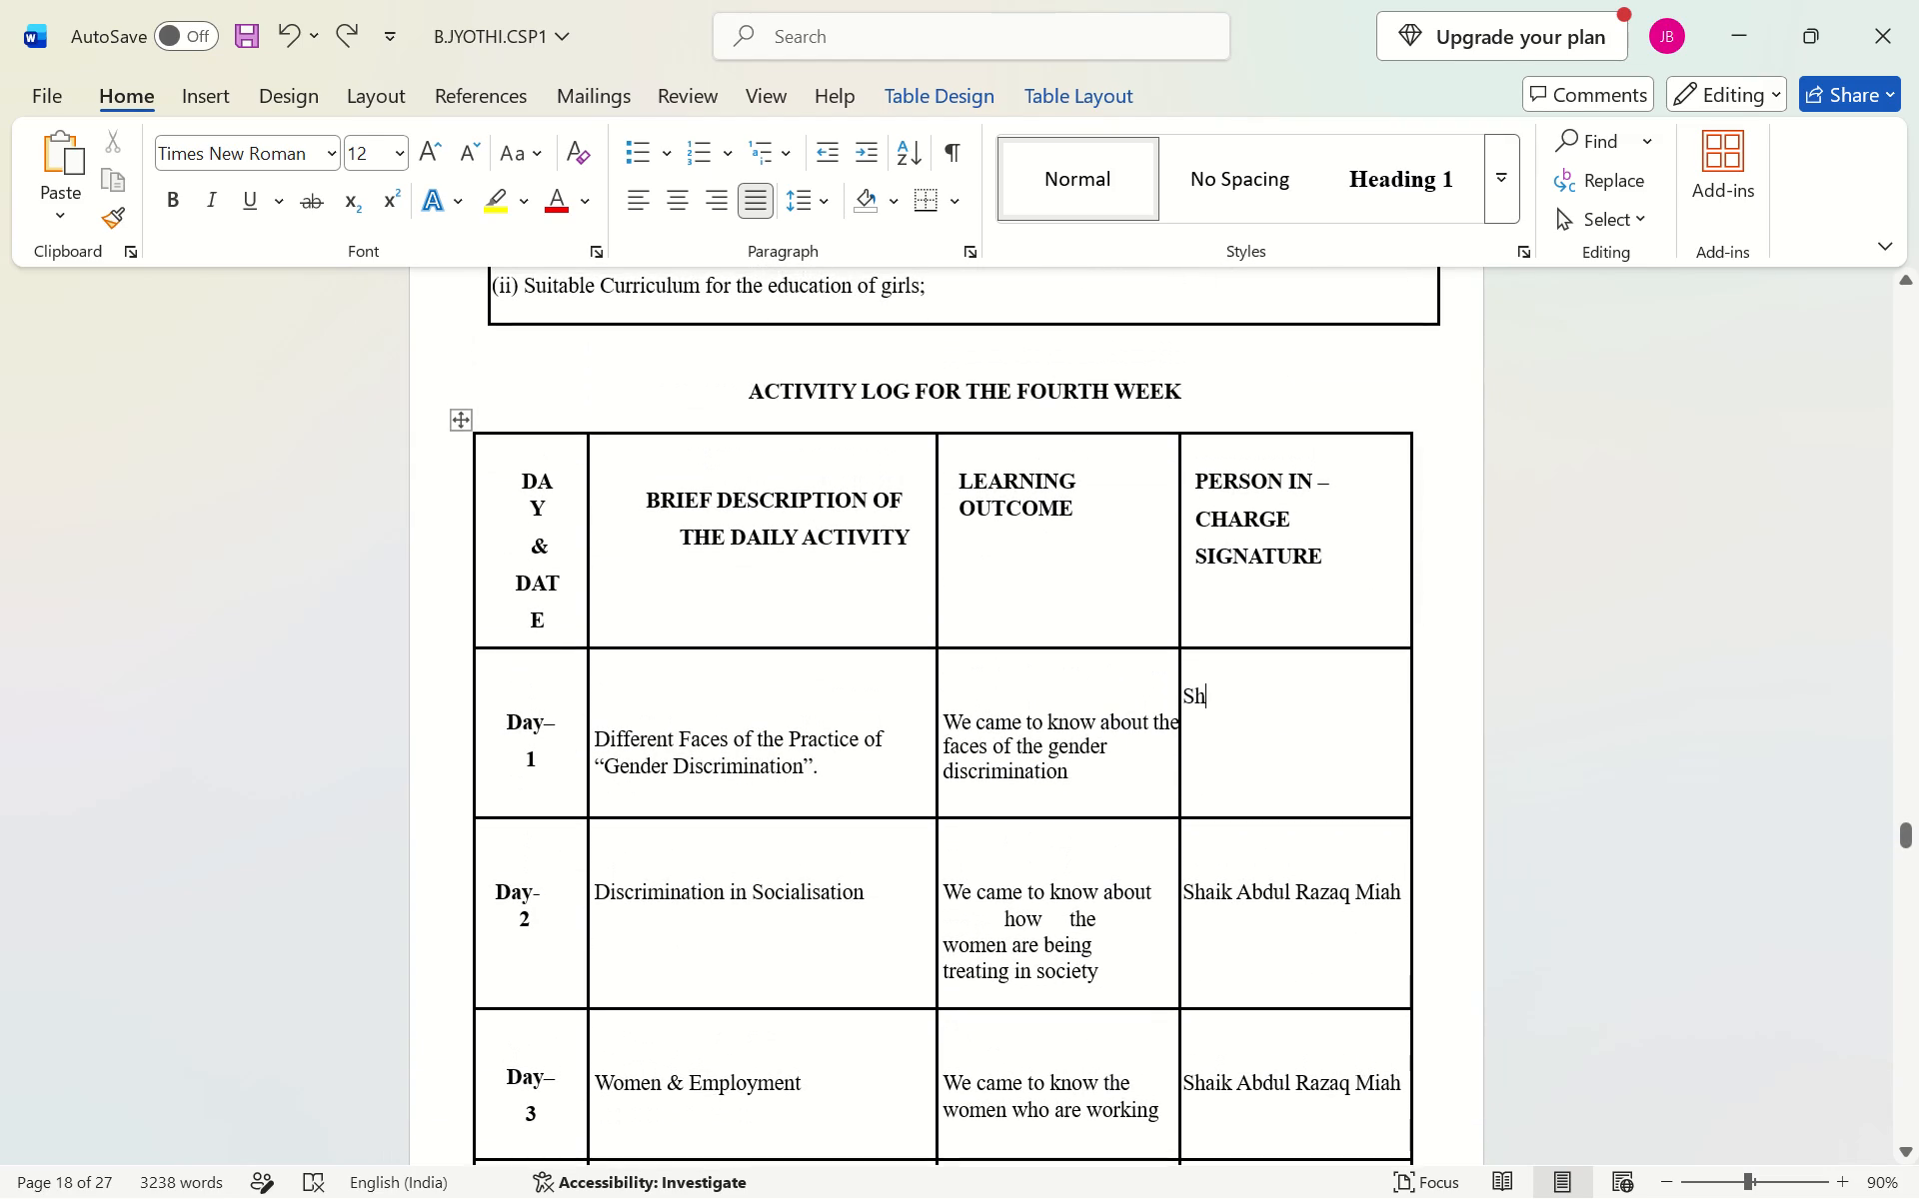
key(ctrl+z)
Reduce the heights of the Day-2, Day-3 and Day-4 rows in the fourth-week activity log table to fit Day-6 on the same page.
scroll(728, 748, down, 1)
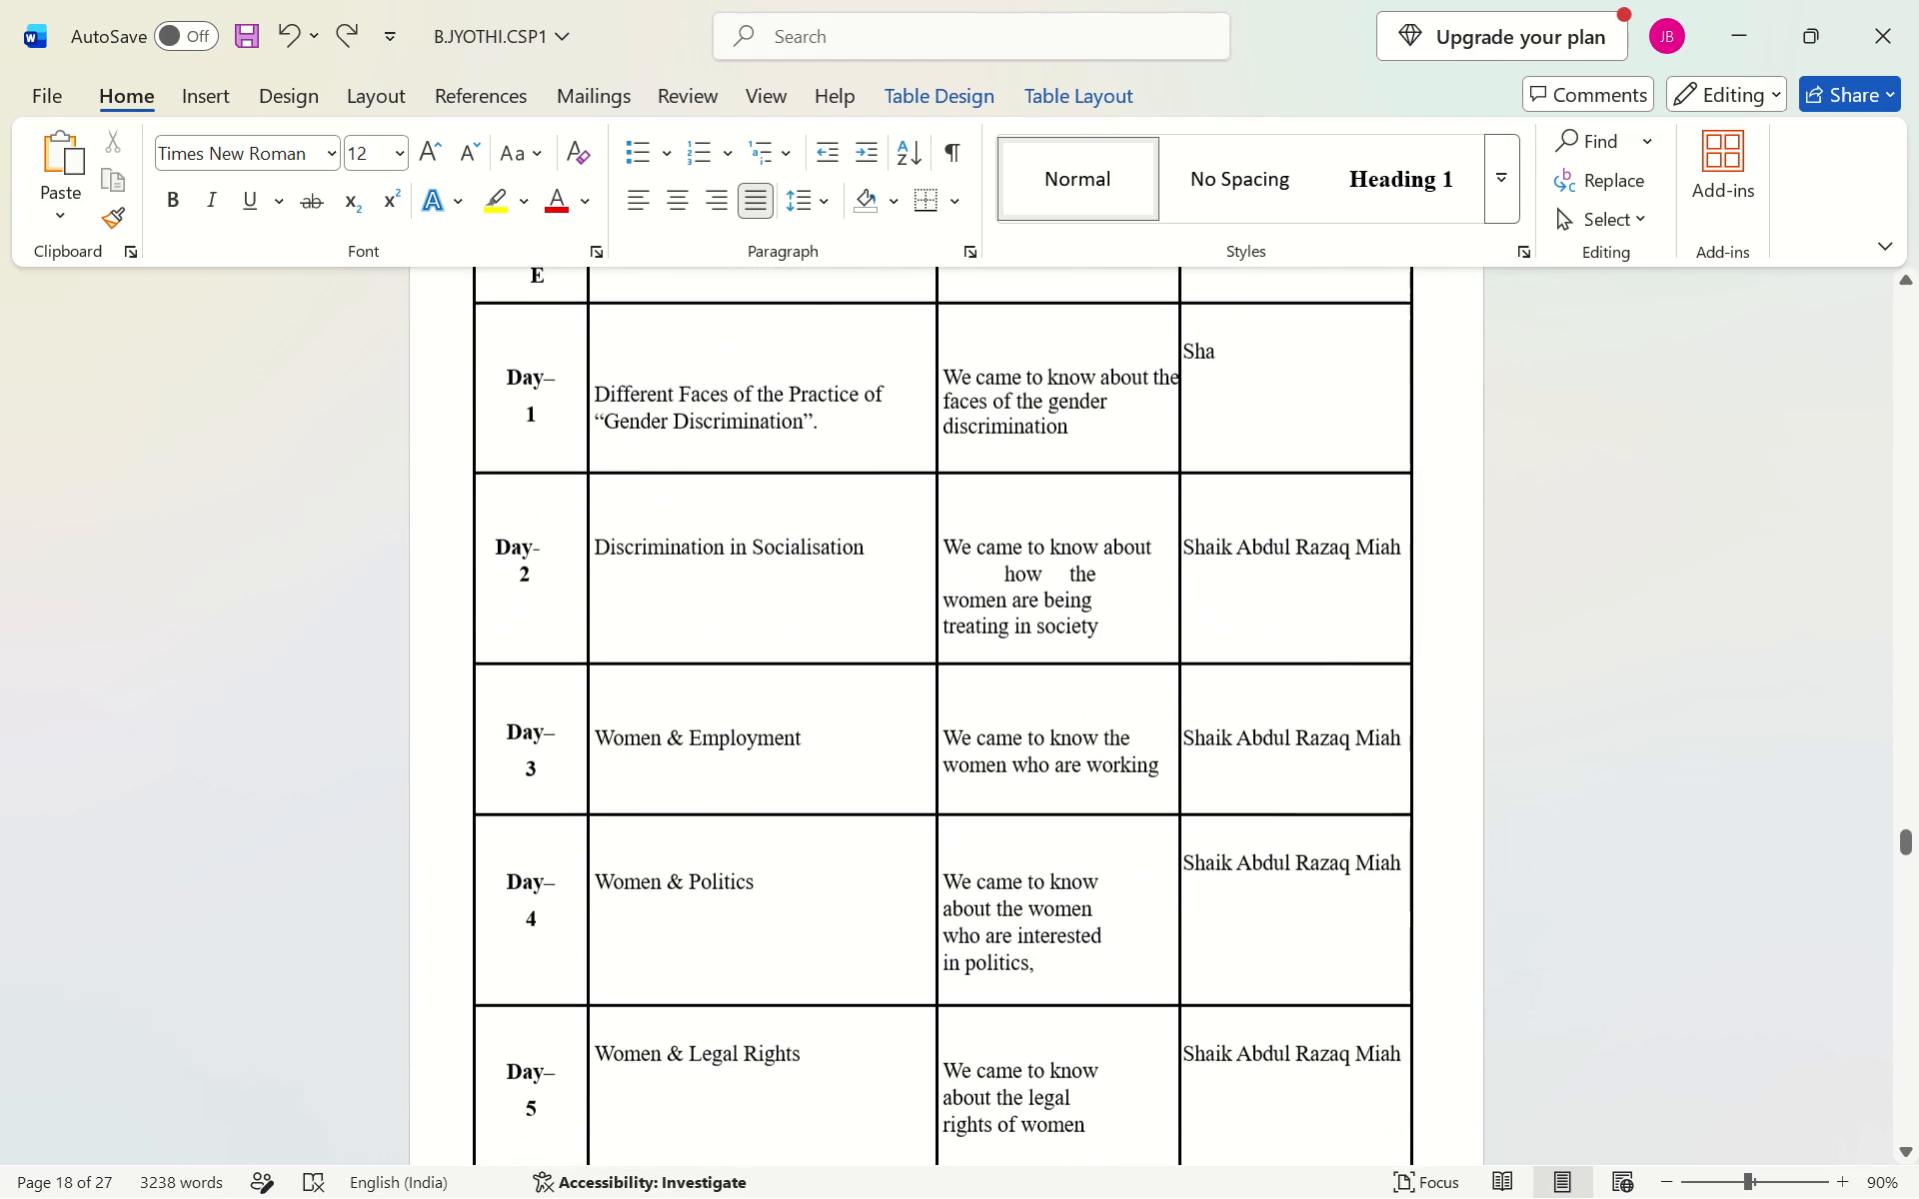
drag(662, 659, 663, 640)
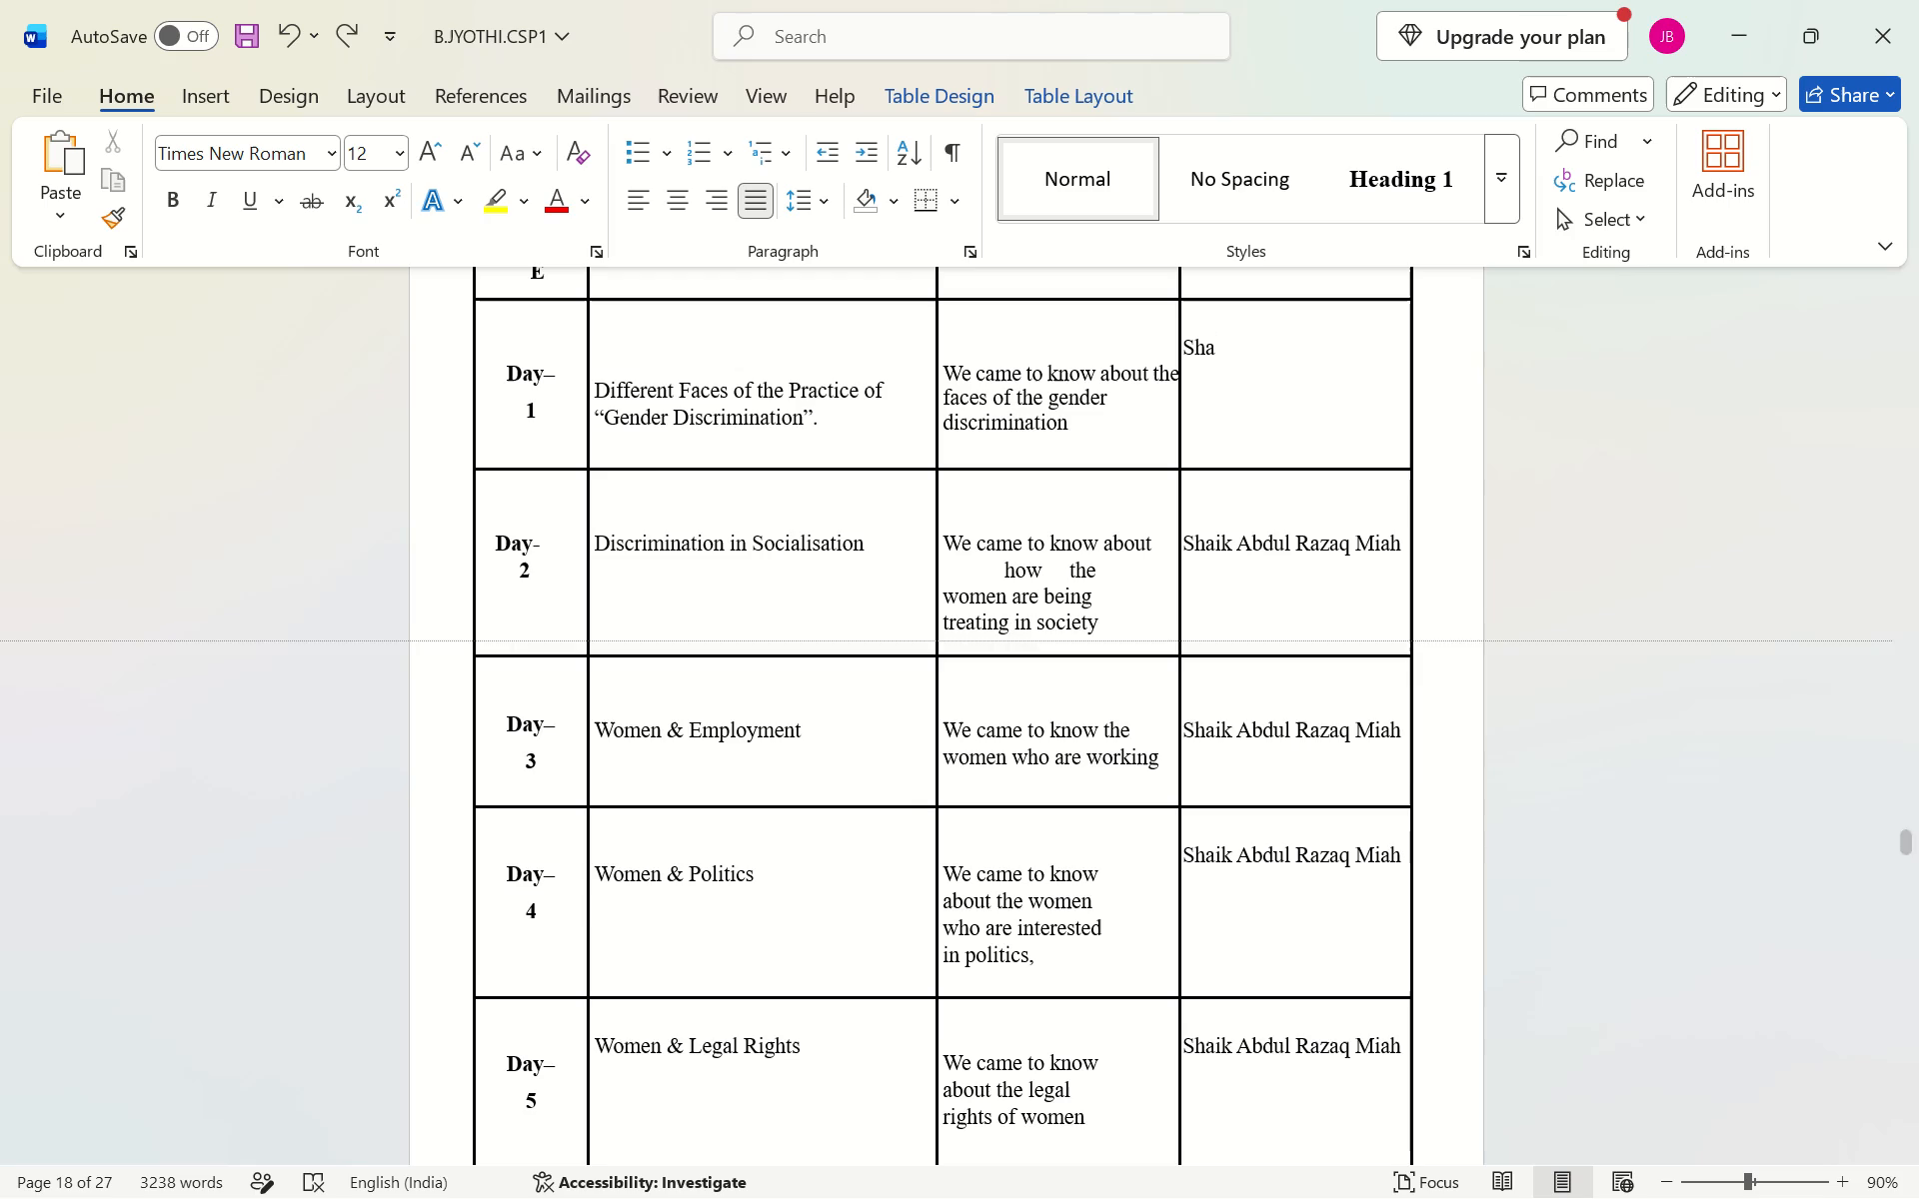
drag(663, 640, 672, 610)
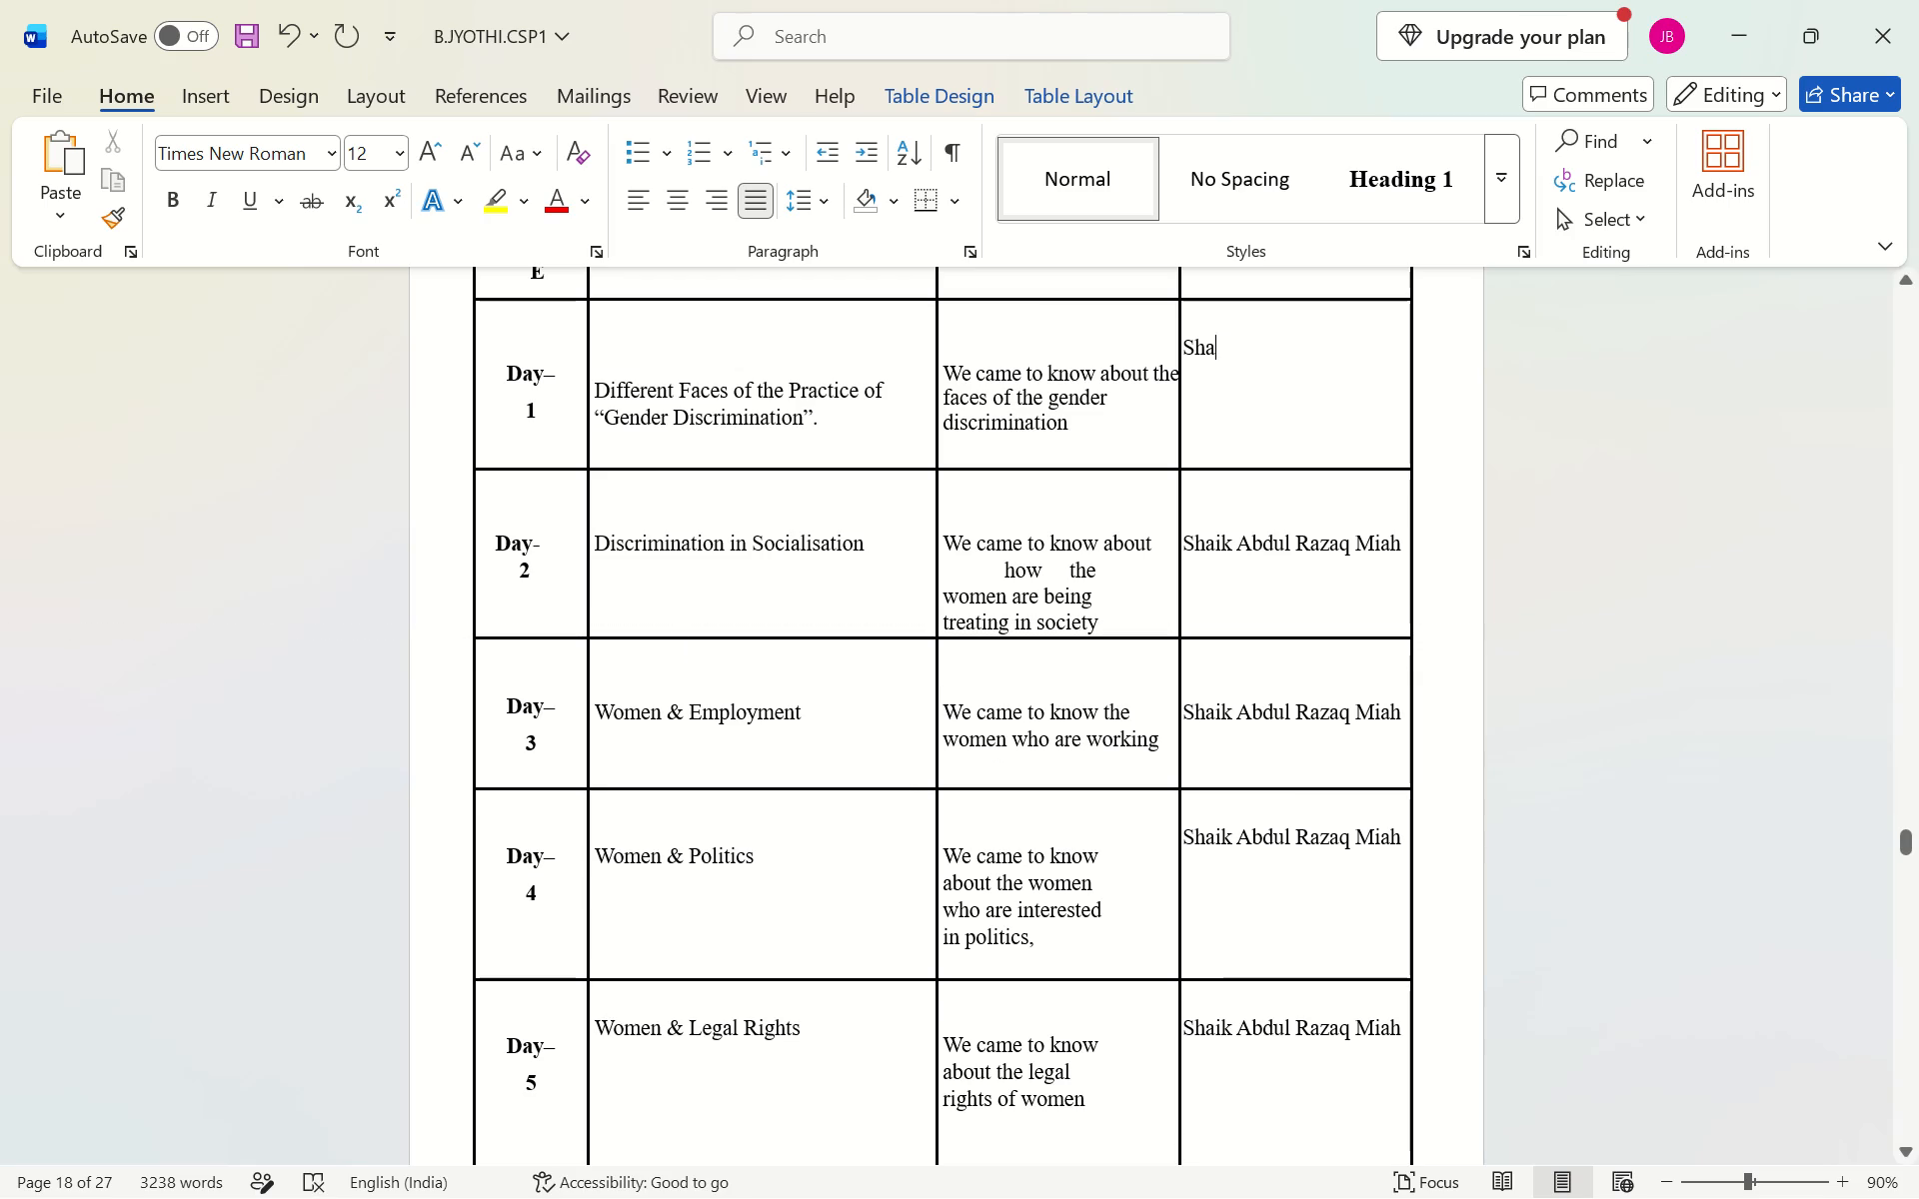
drag(677, 634, 676, 611)
drag(671, 789, 666, 762)
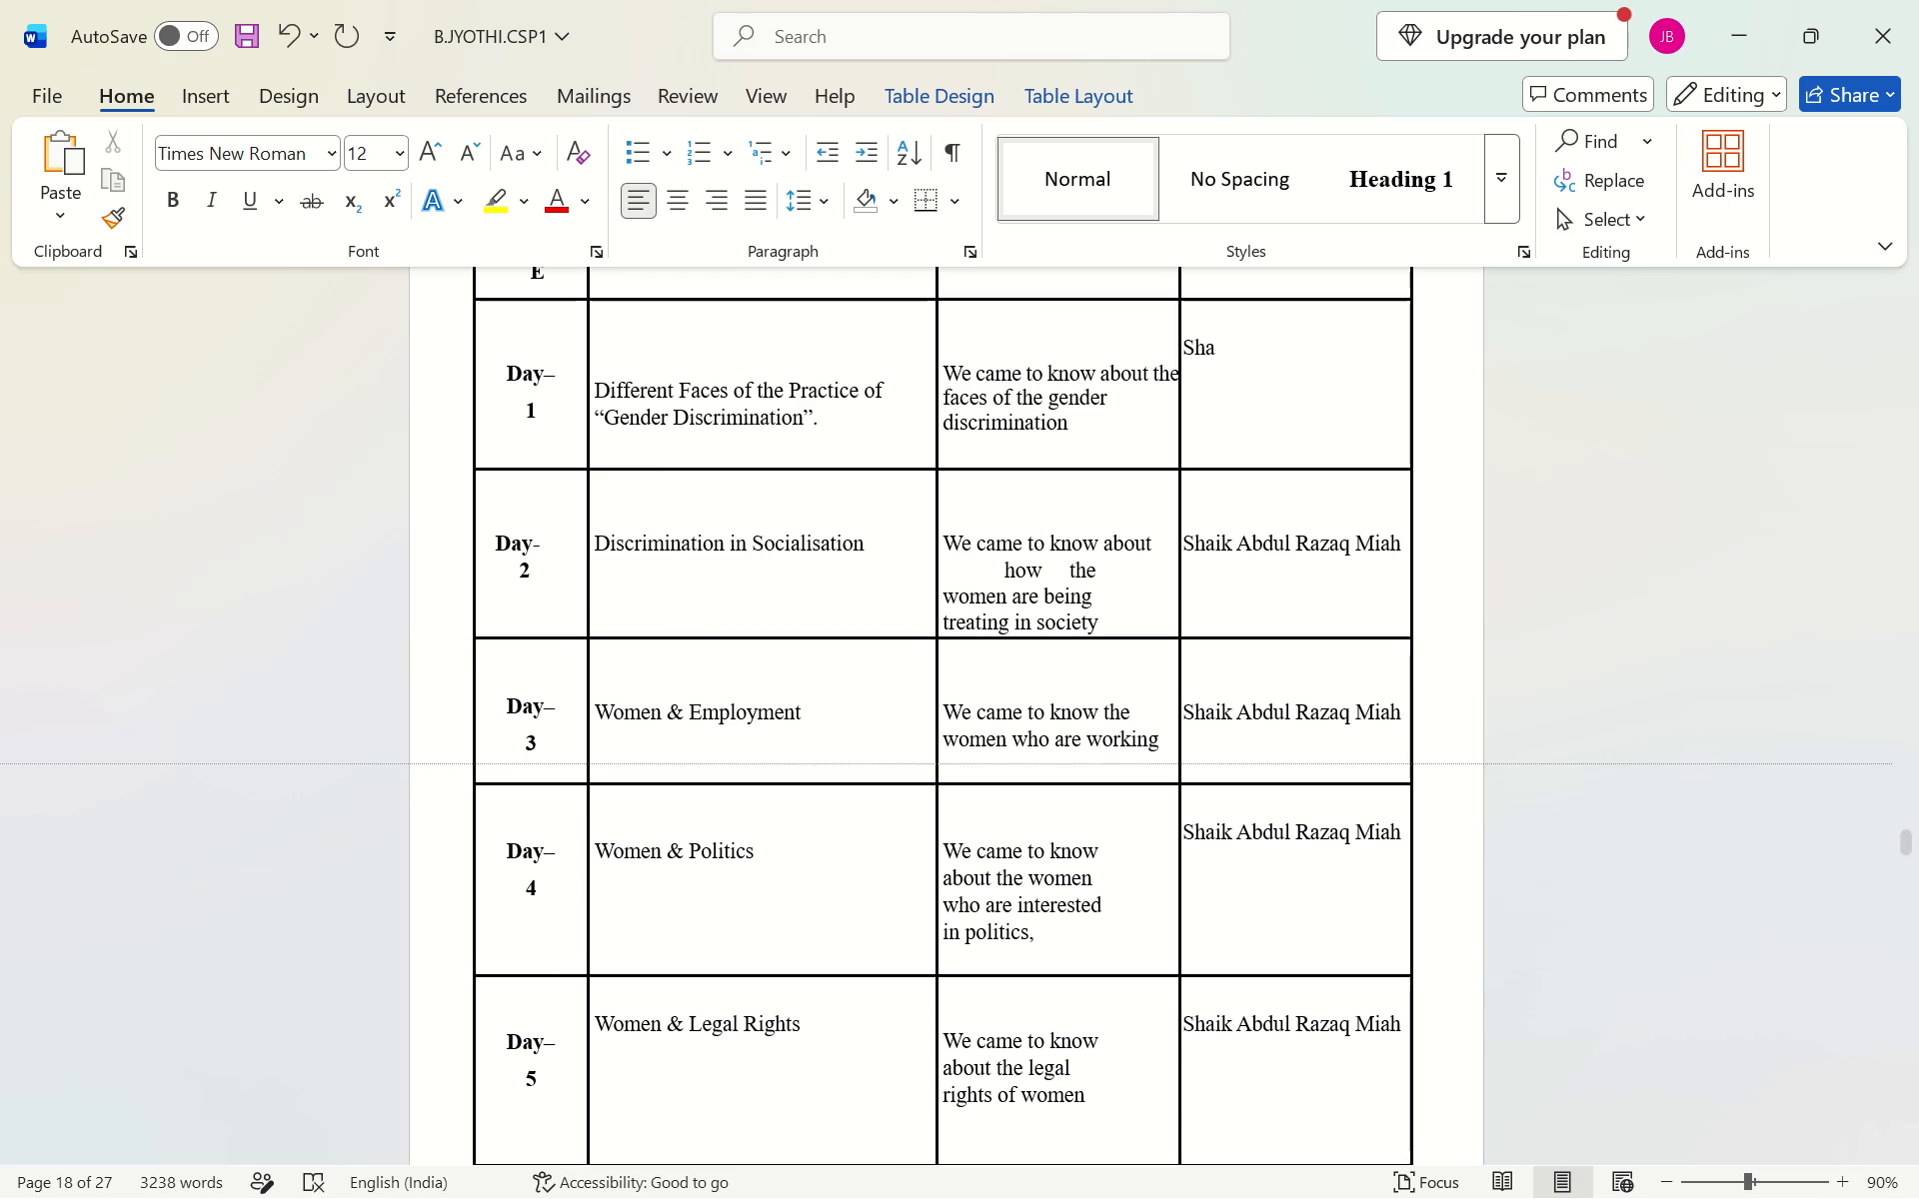
drag(666, 762, 671, 742)
scroll(681, 782, down, 1)
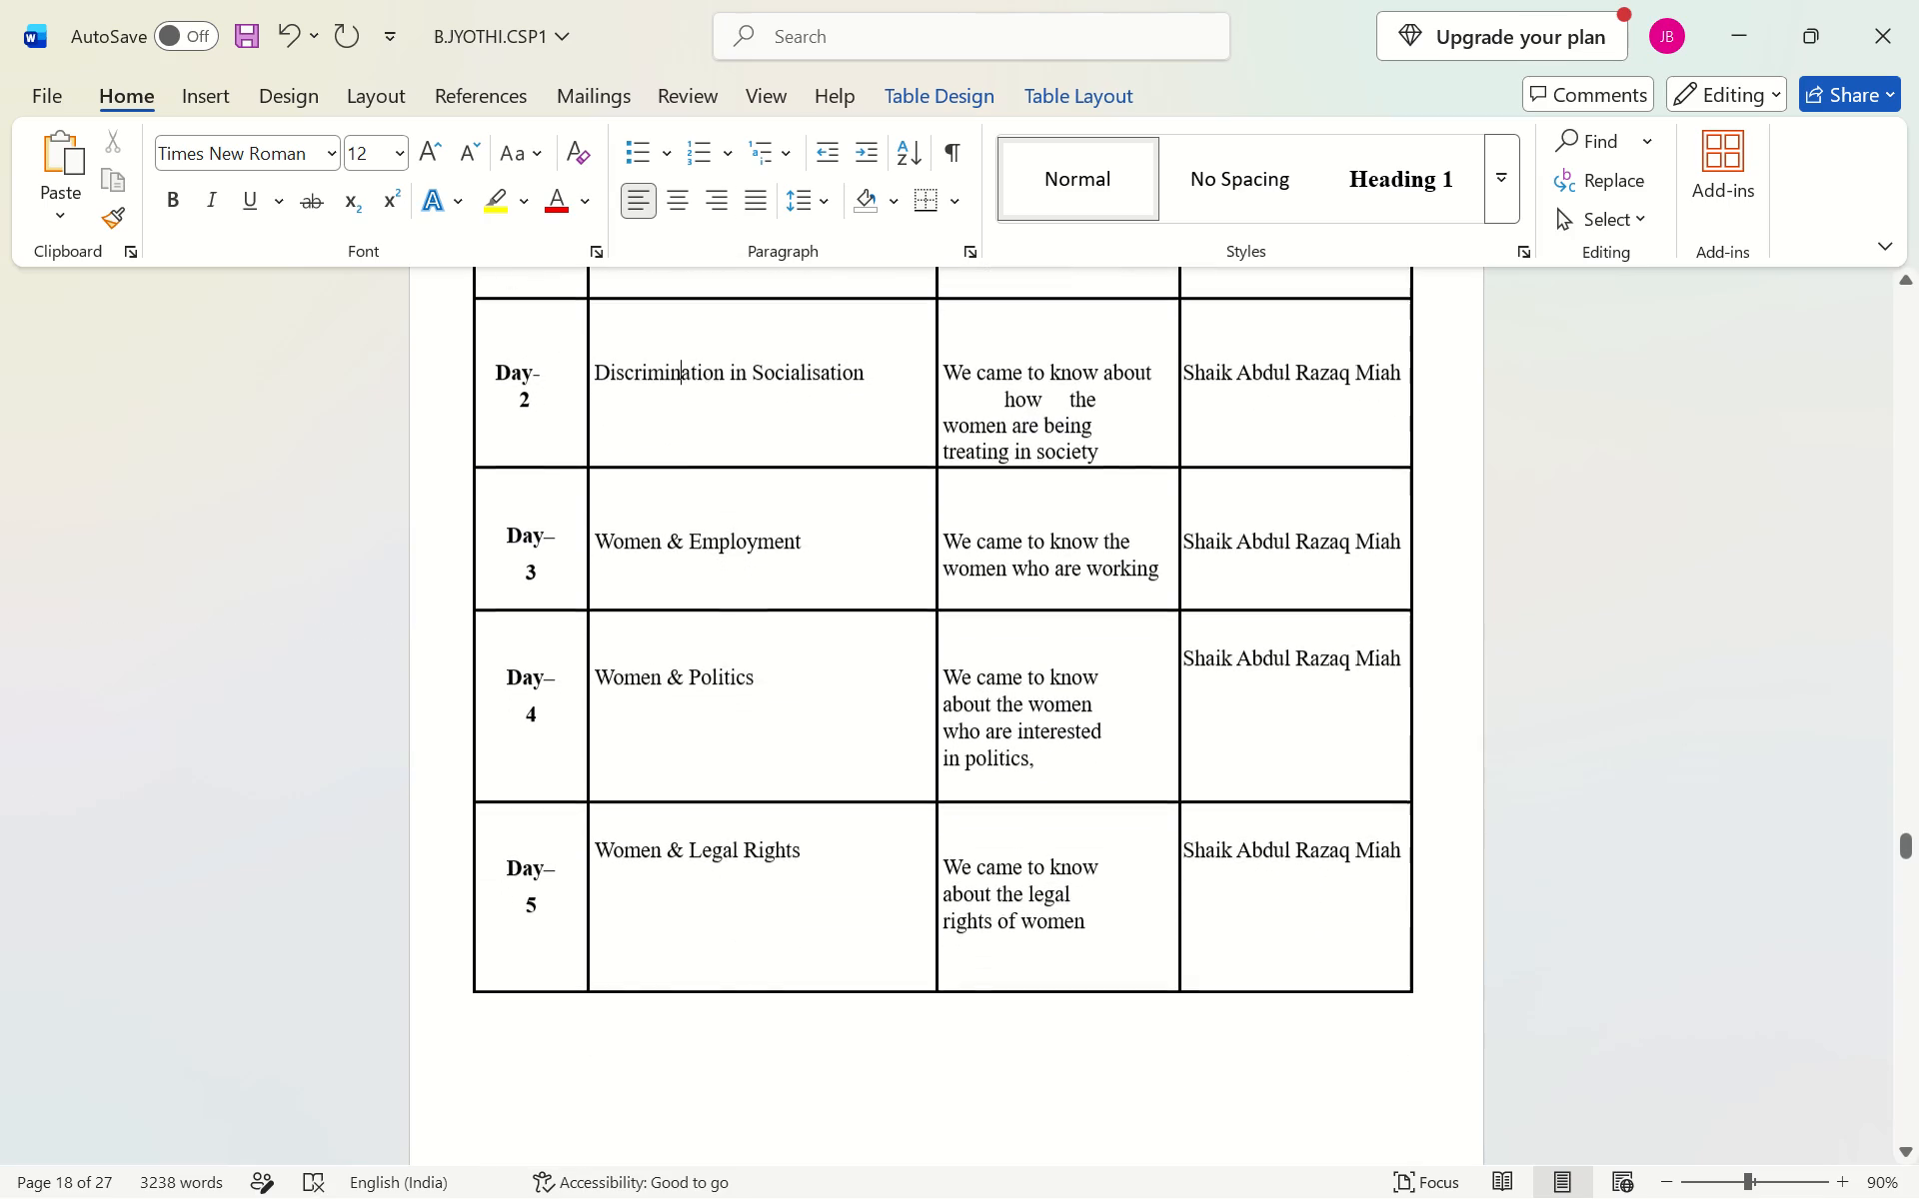
scroll(681, 782, down, 1)
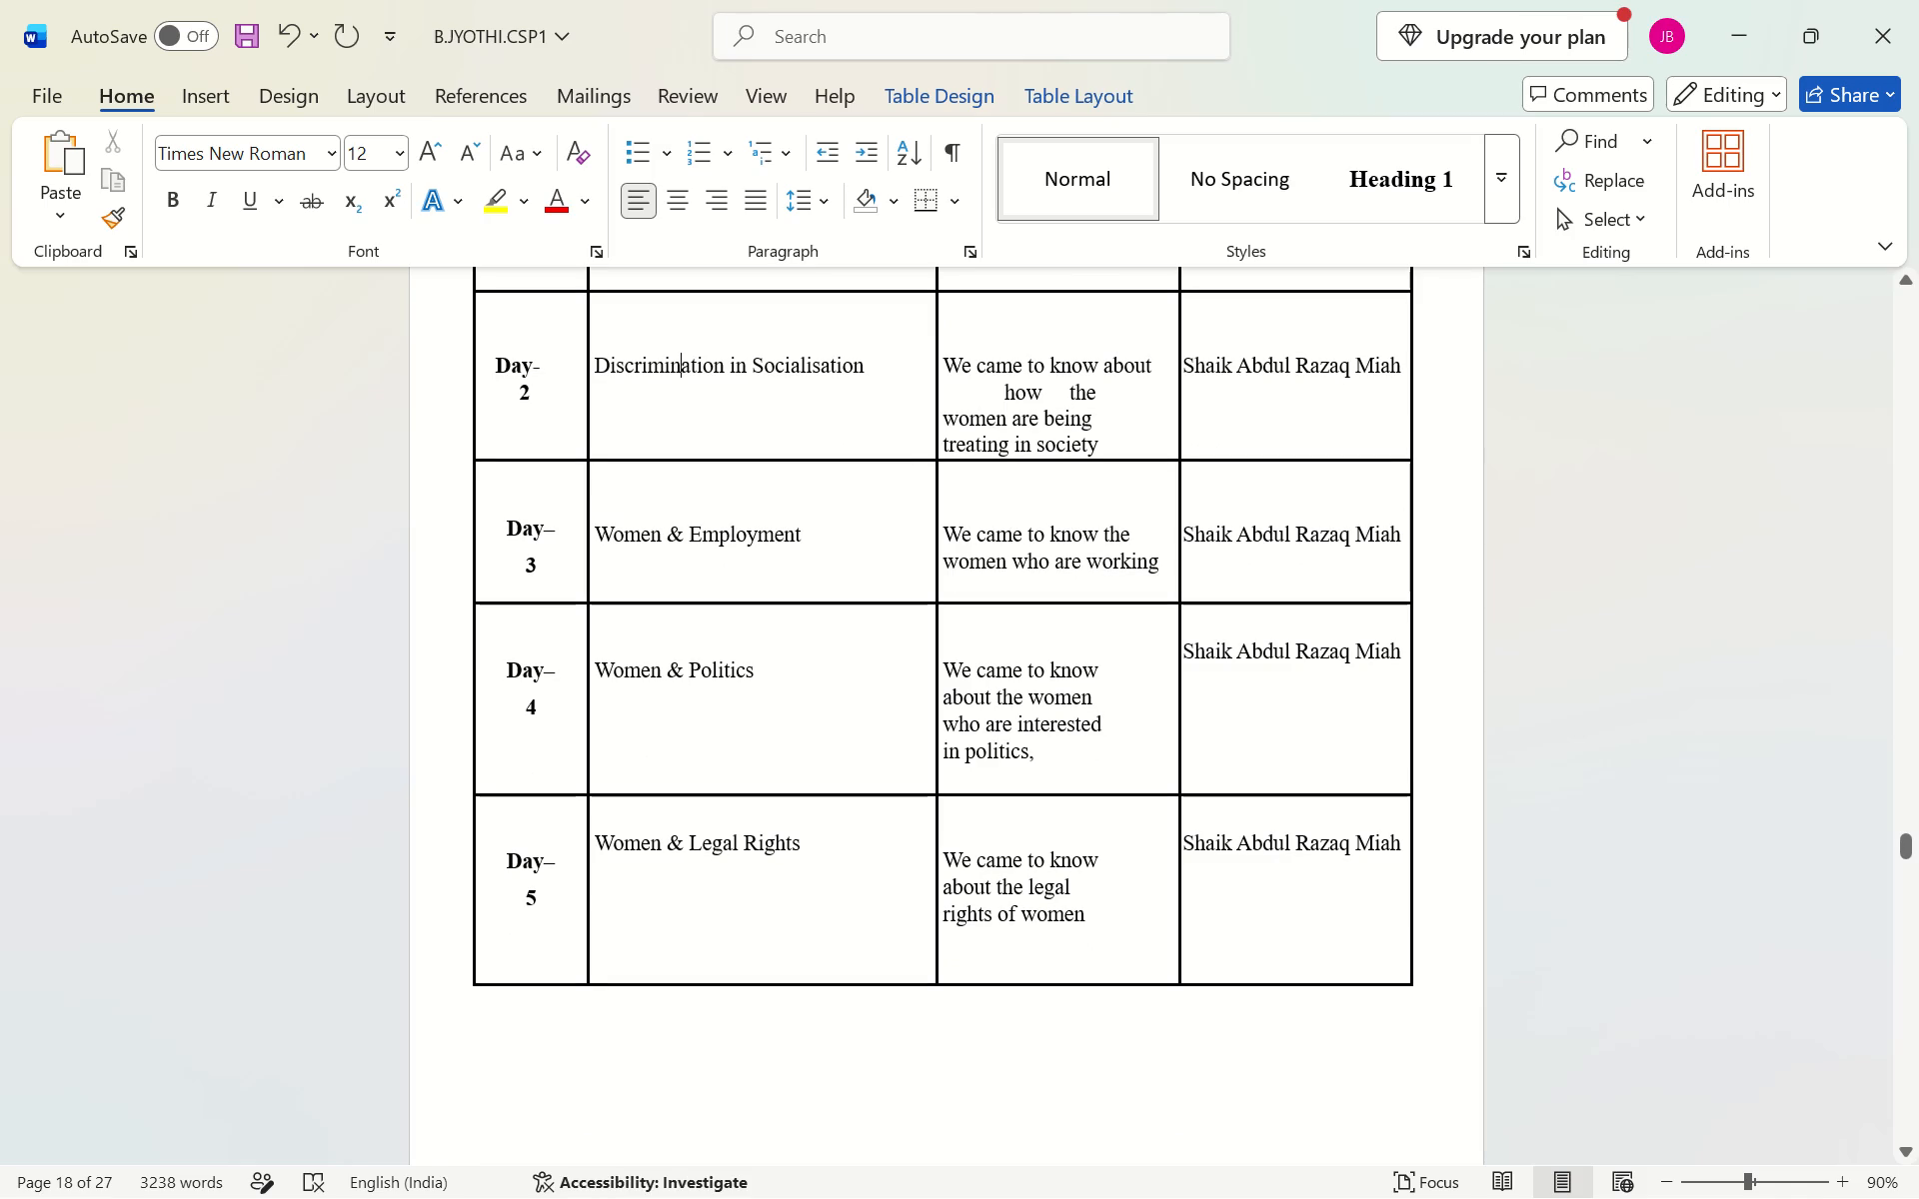
click(678, 794)
drag(678, 794, 686, 734)
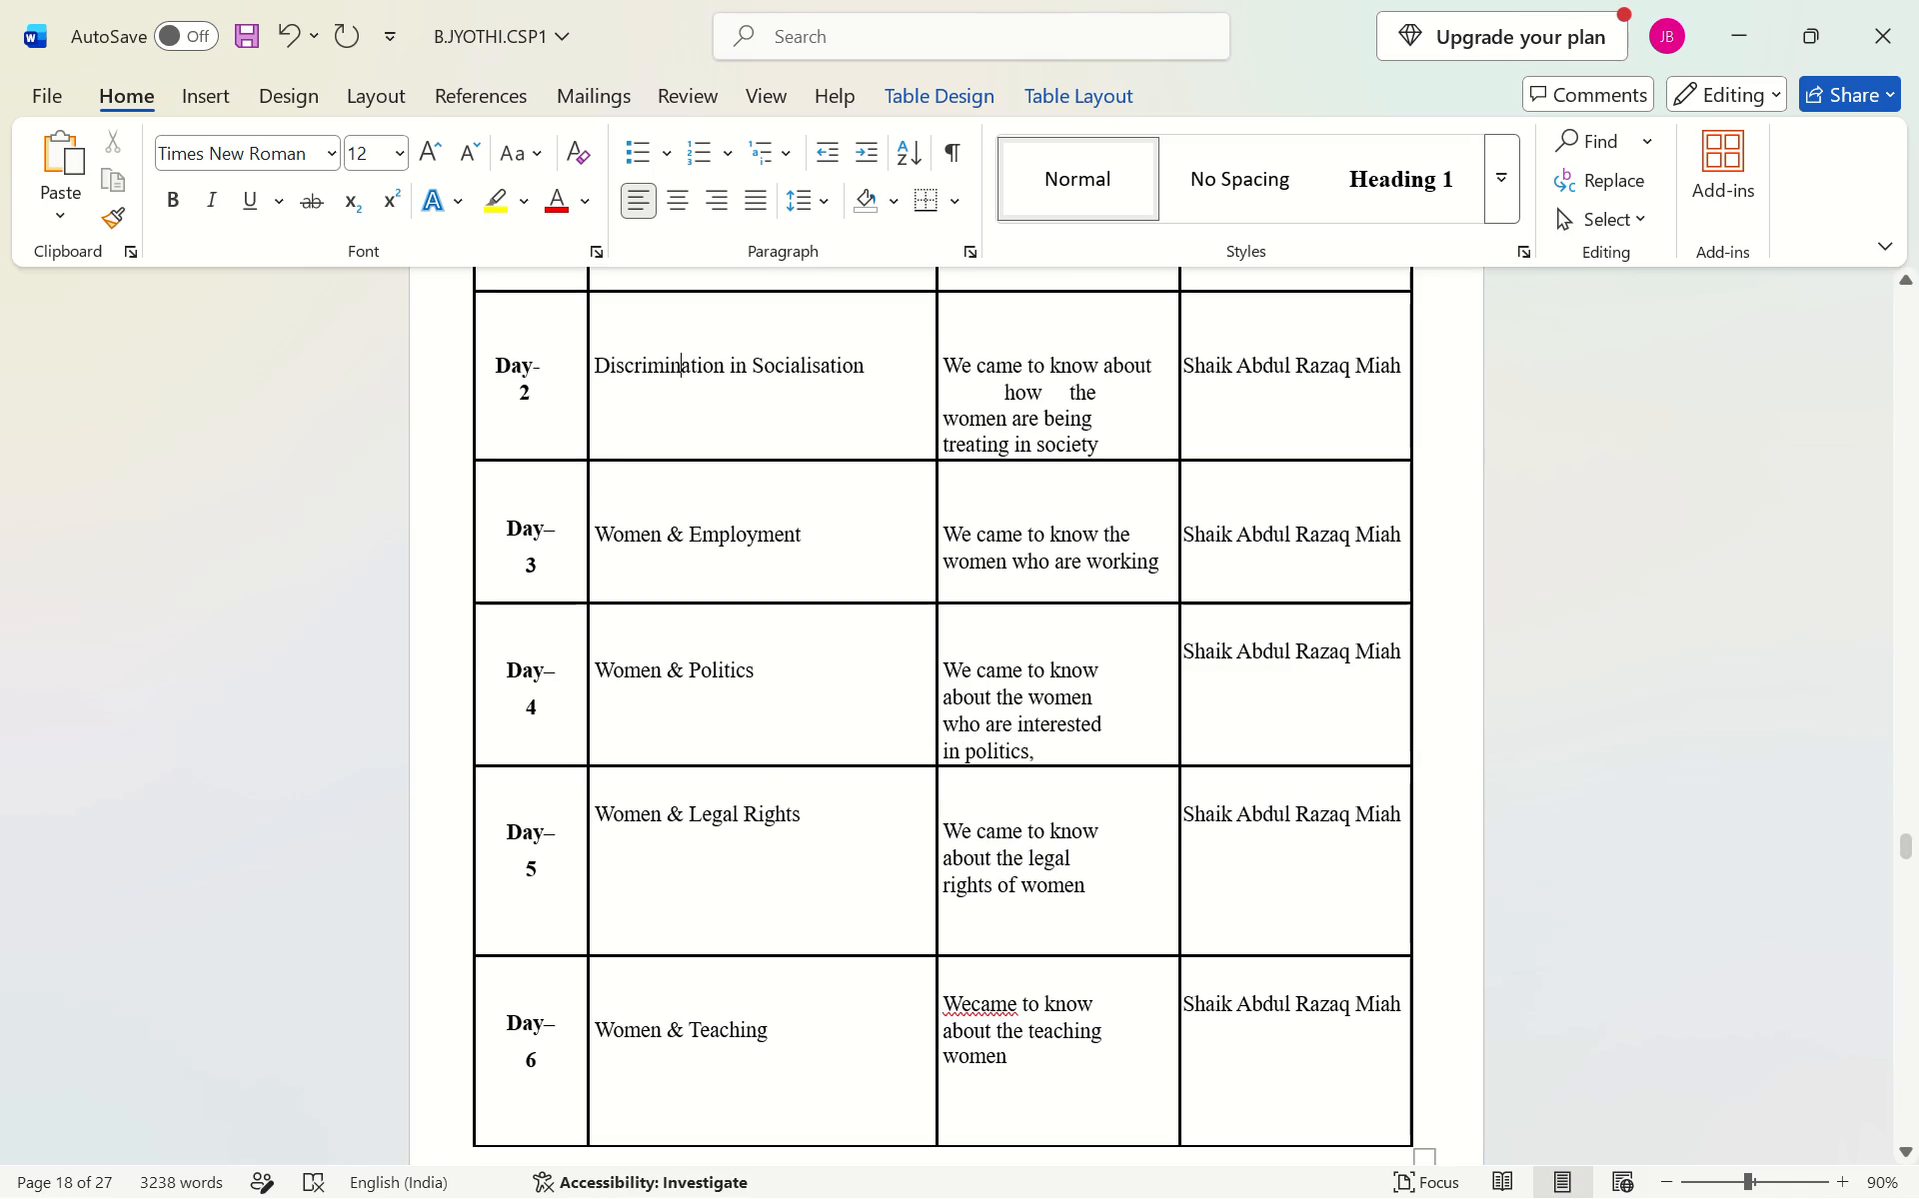
Replace the Day-6 and Day-5 person in-charge signatures in the fourth-week activity log table with the copied guide's name.
scroll(768, 784, up, 1)
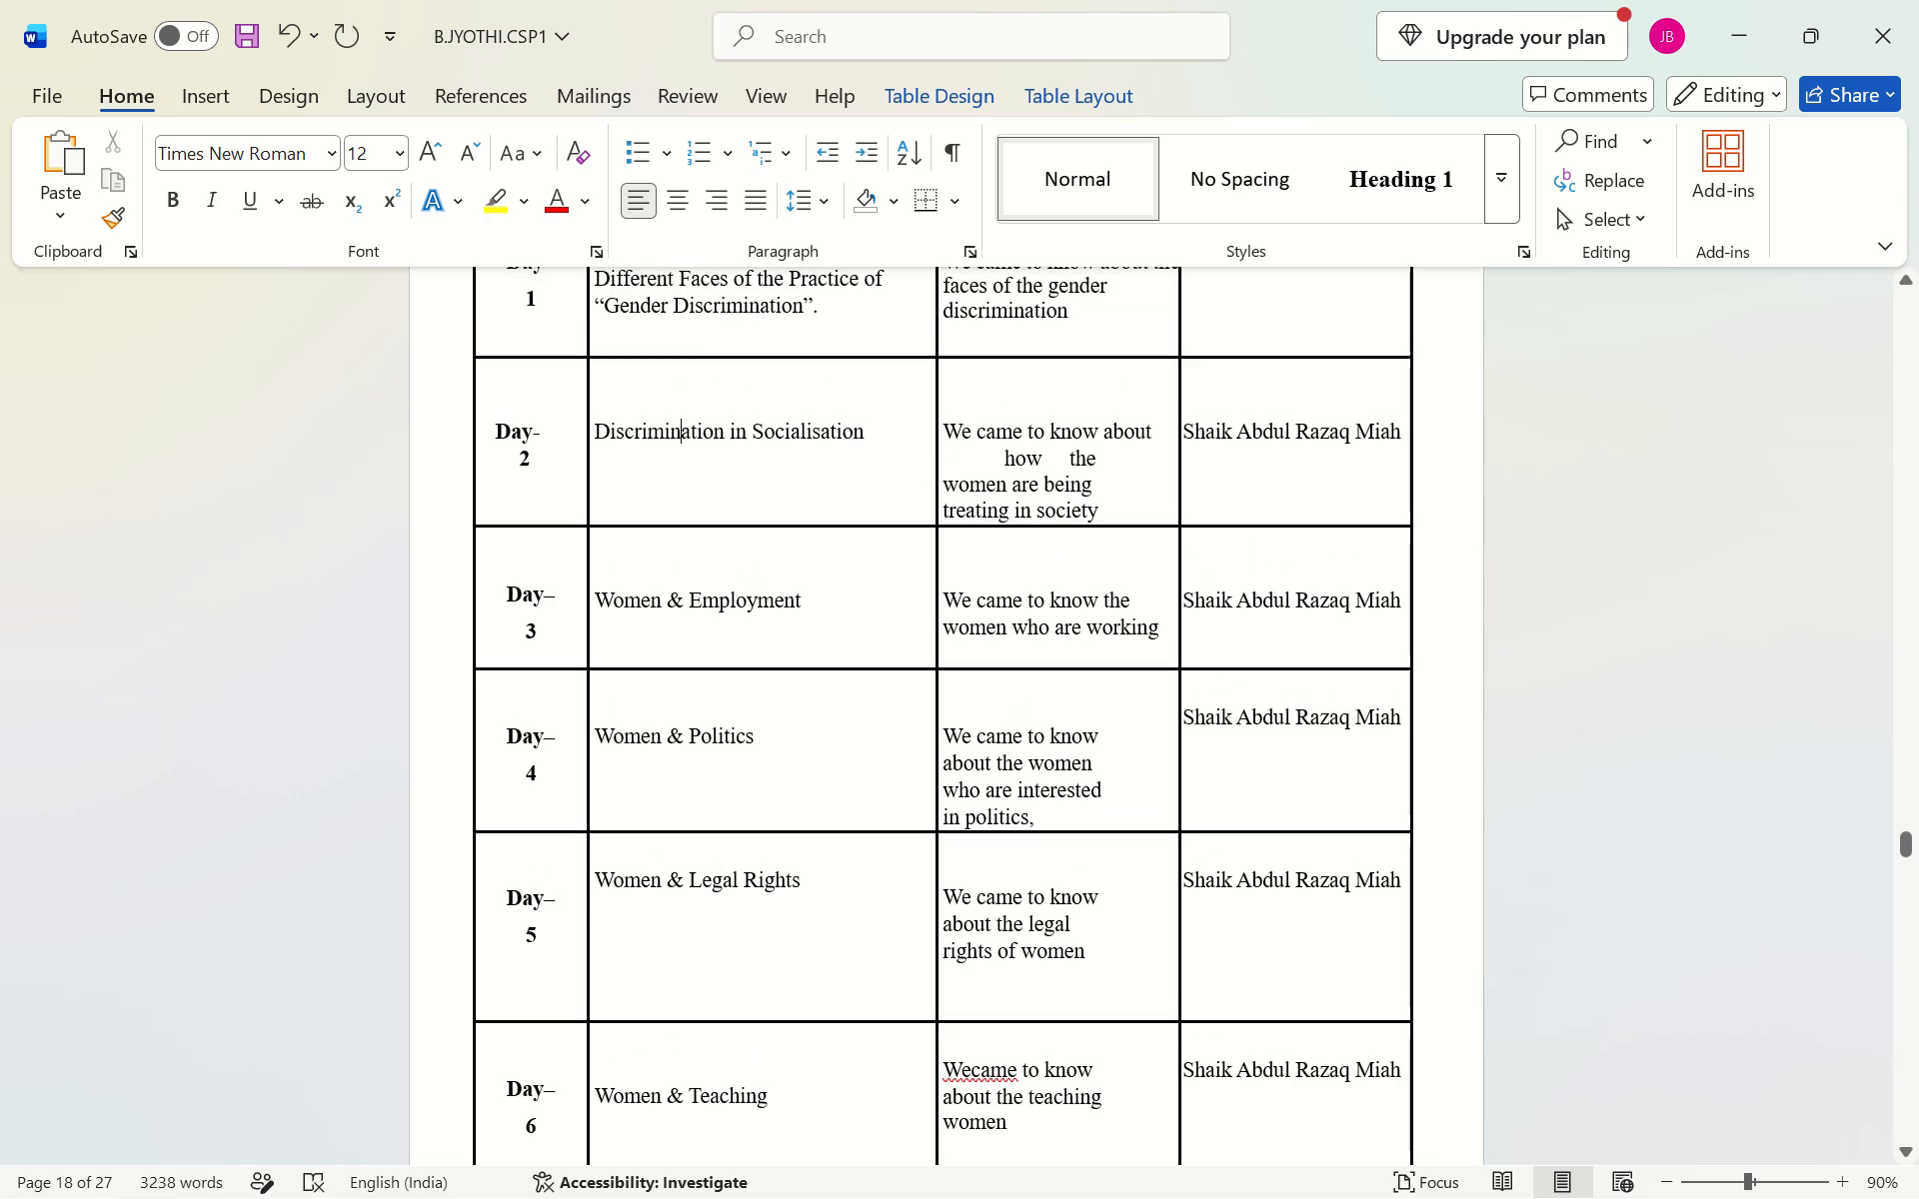
drag(1183, 1061, 1381, 1066)
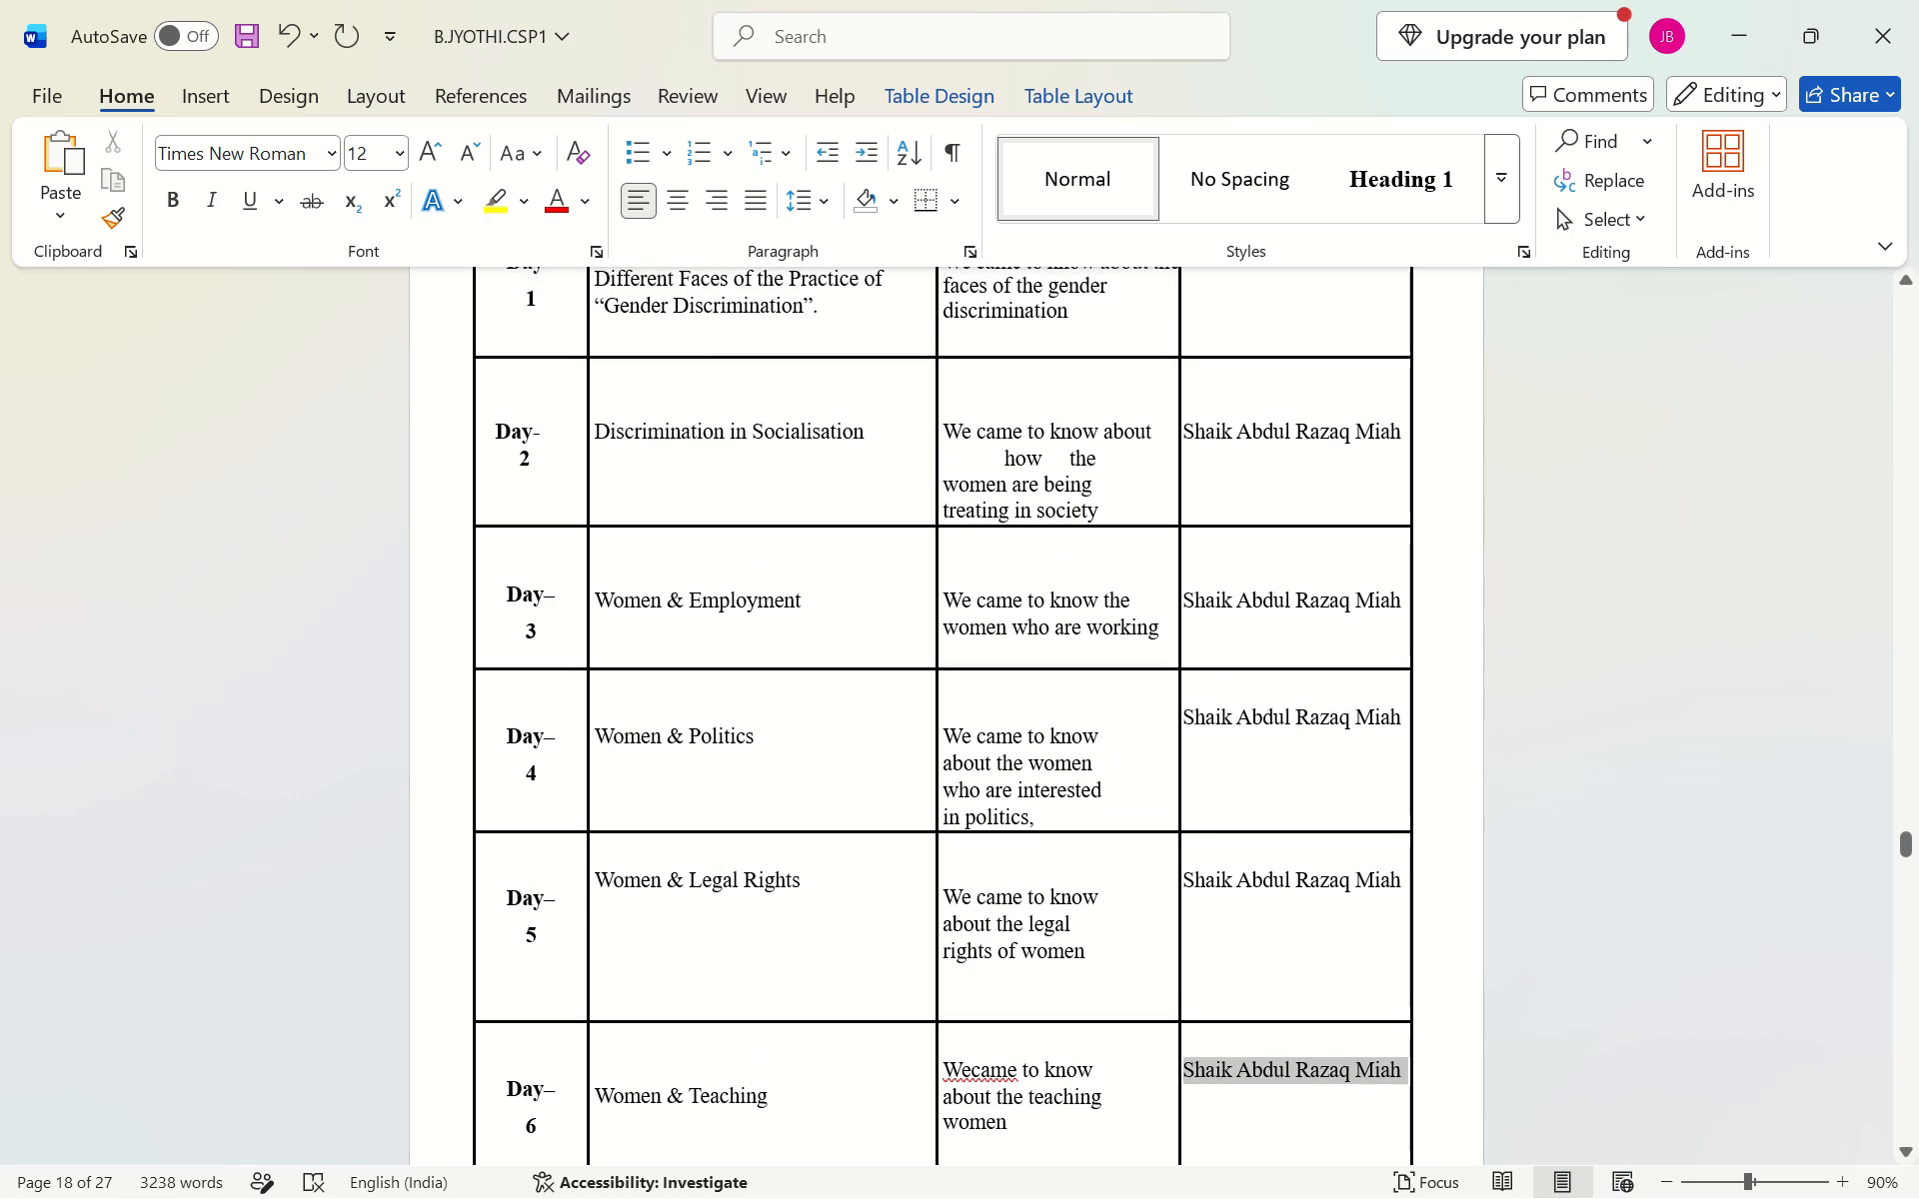
drag(1381, 1066, 1387, 1066)
key(BackSpace)
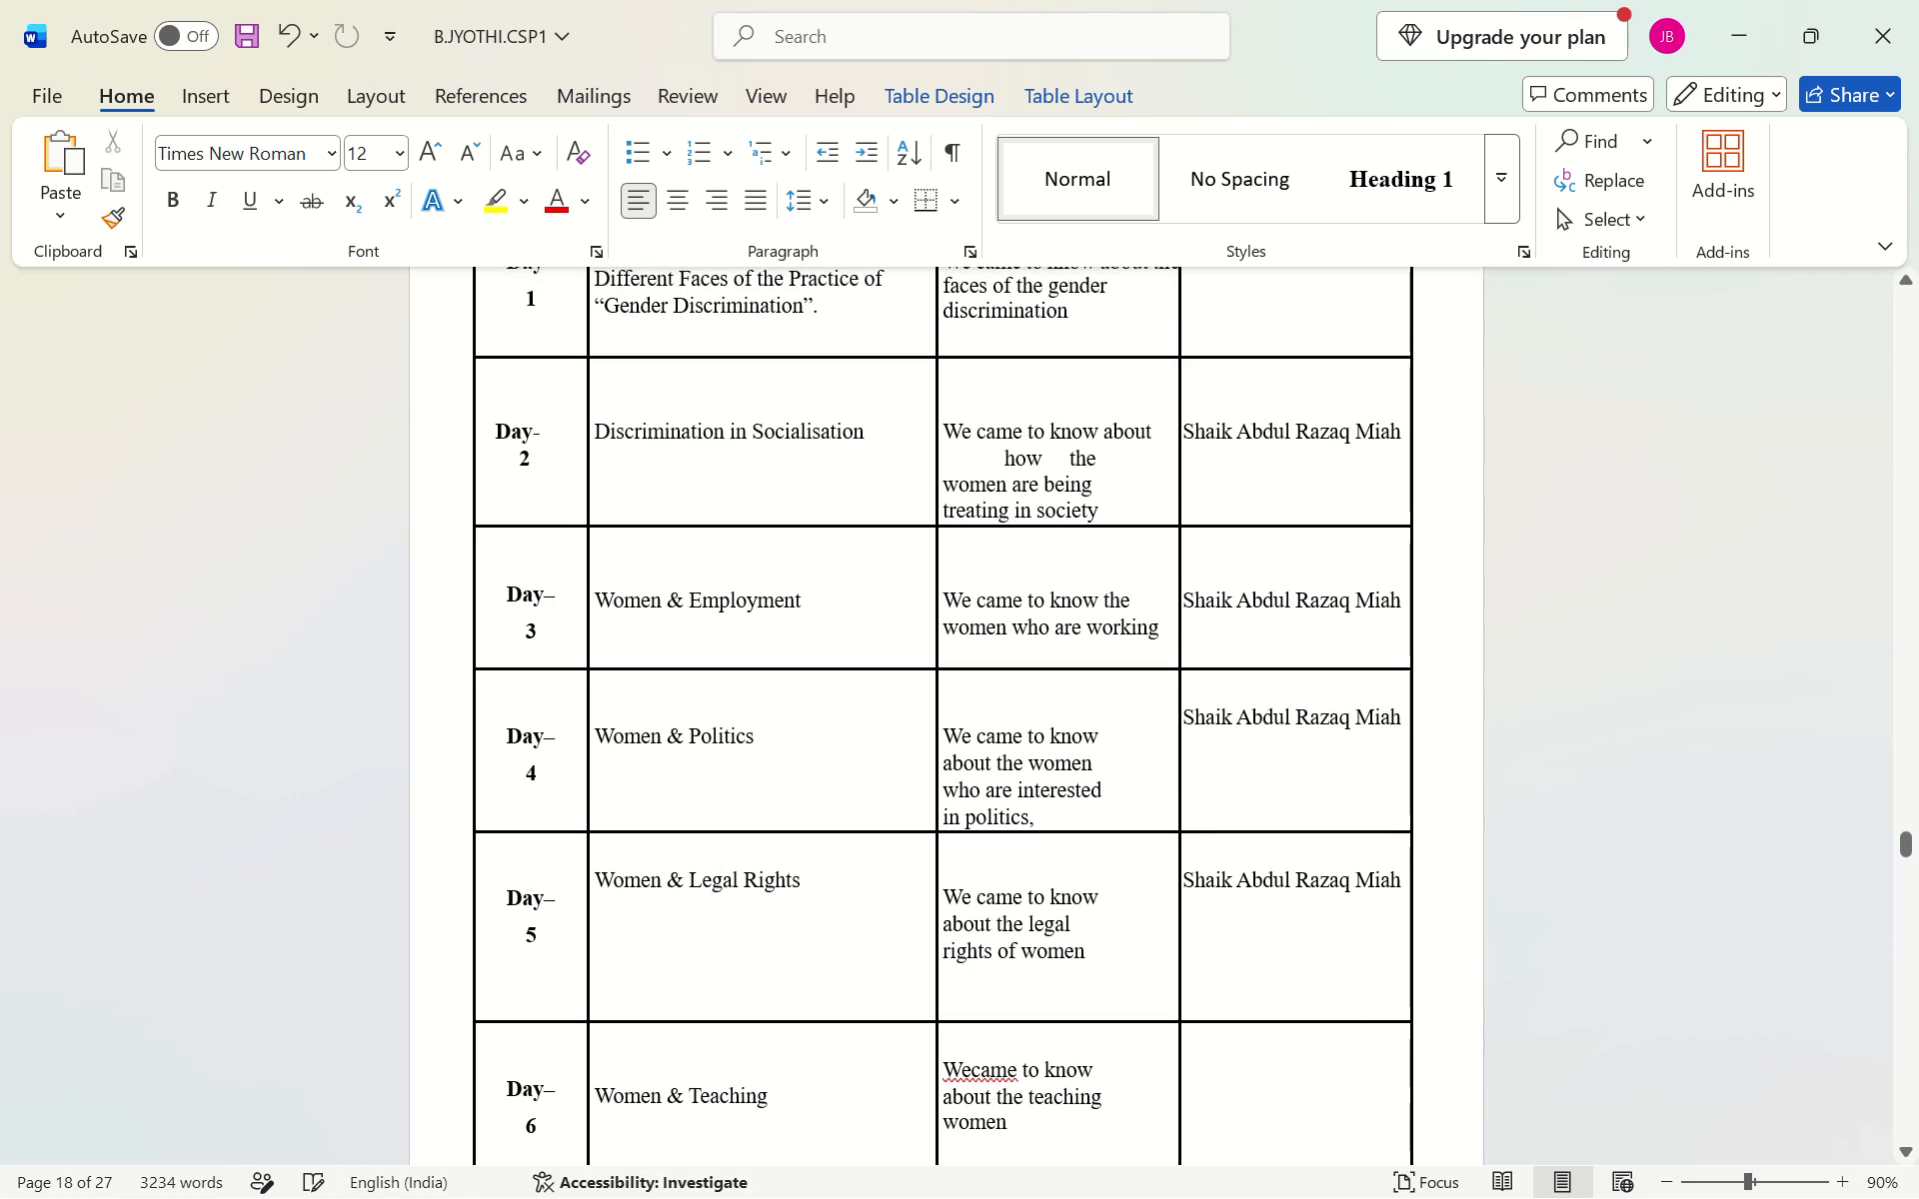
key(ctrl+v)
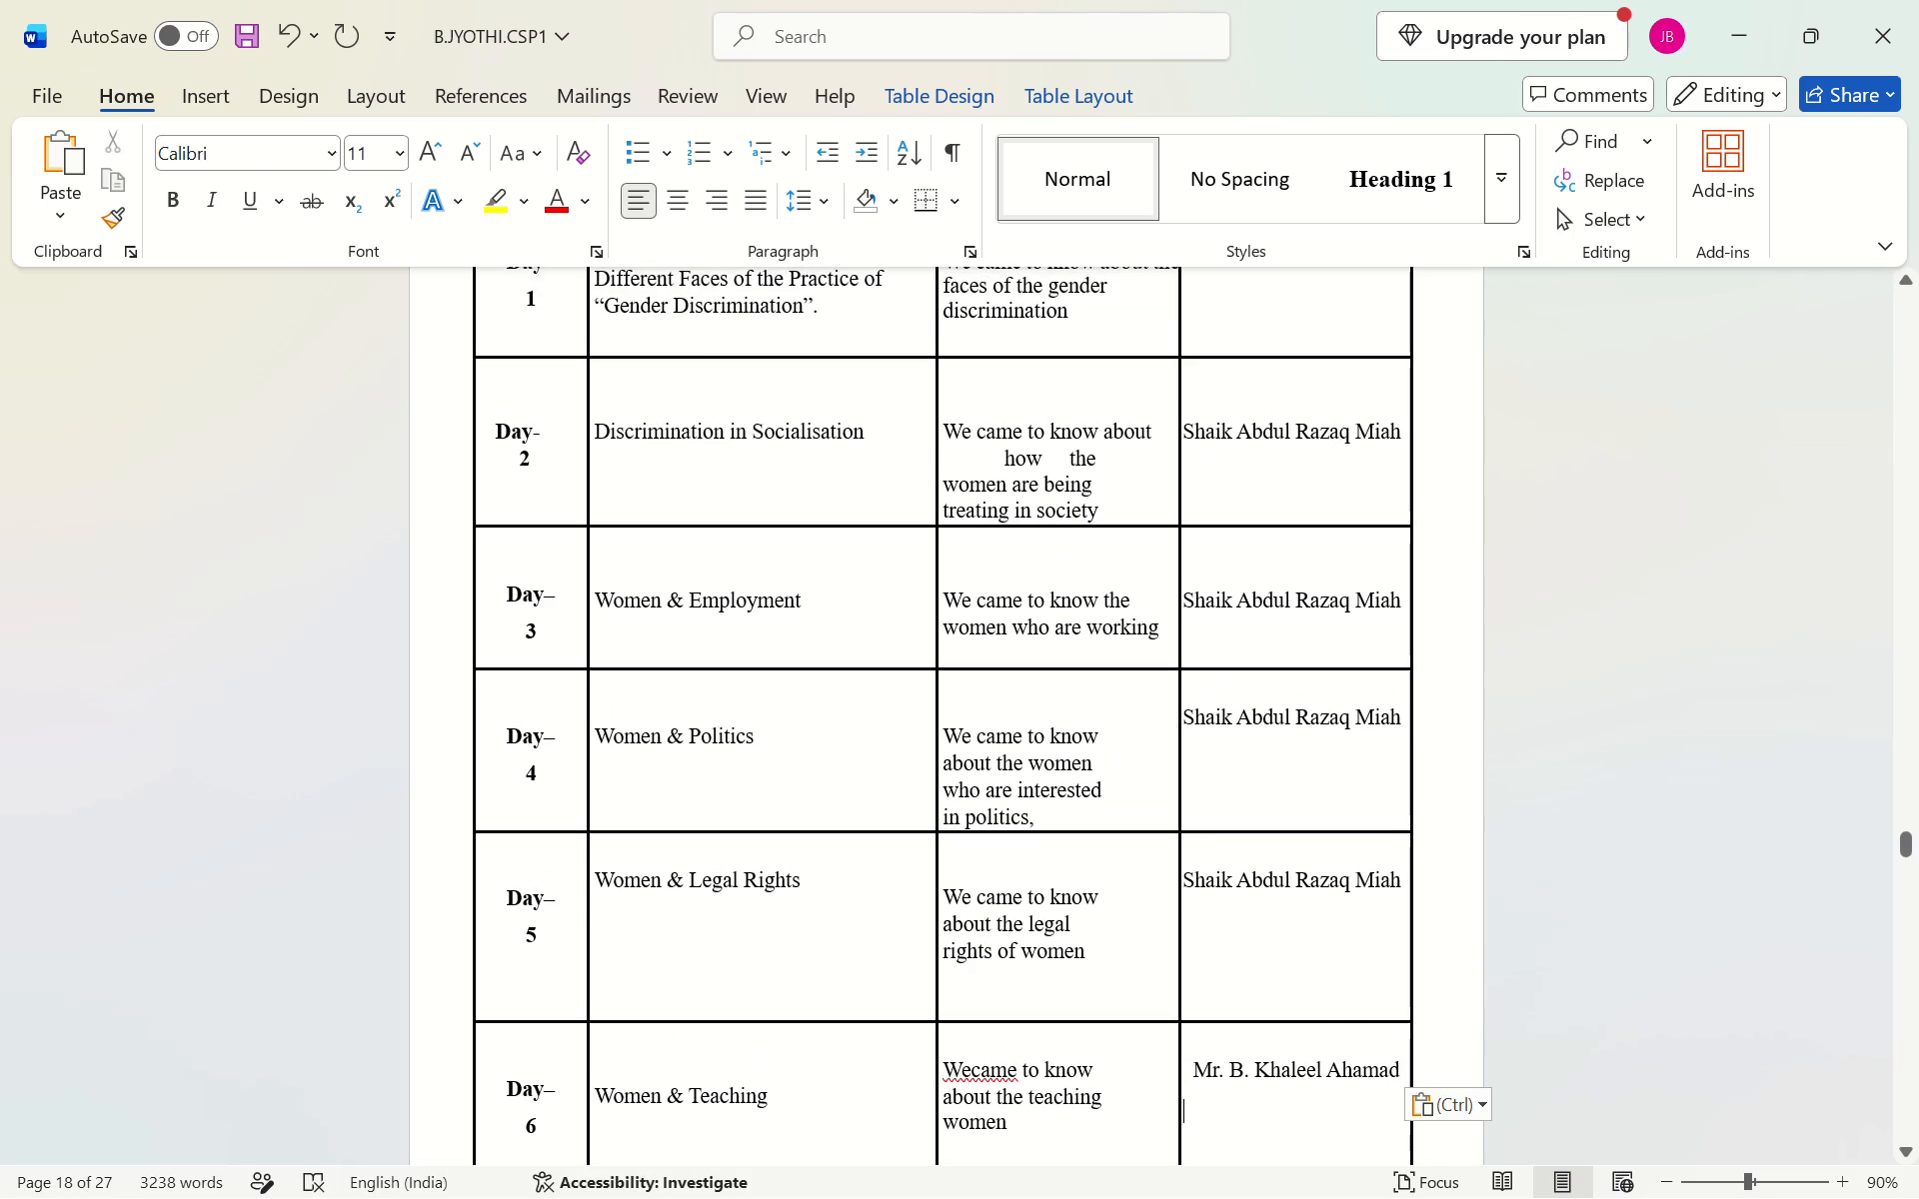
drag(1185, 874, 1385, 873)
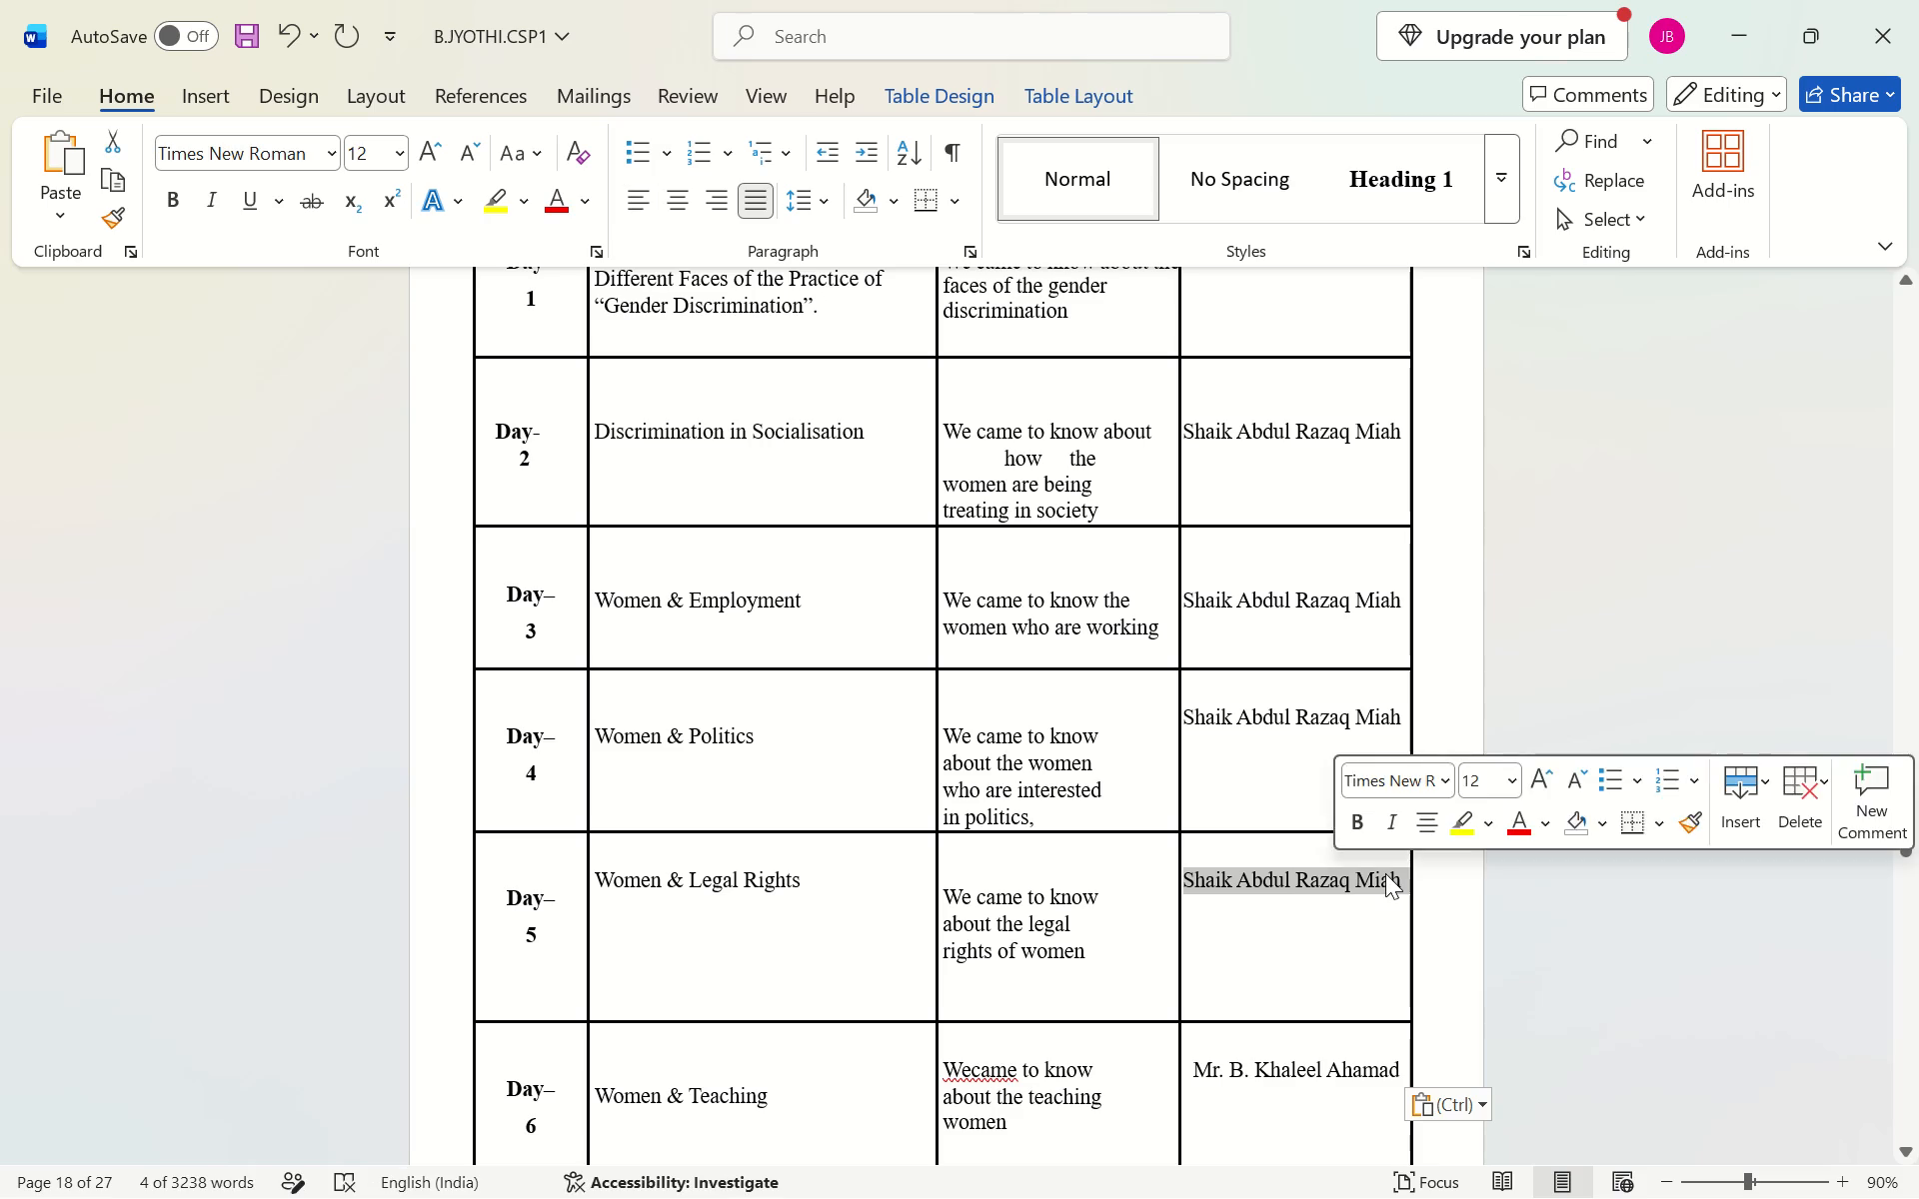
key(BackSpace)
key(ctrl+v)
Replace the Day-4 and Day-3 person in-charge signatures in the fourth-week activity log table with the copied guide's name.
scroll(1385, 873, down, 1)
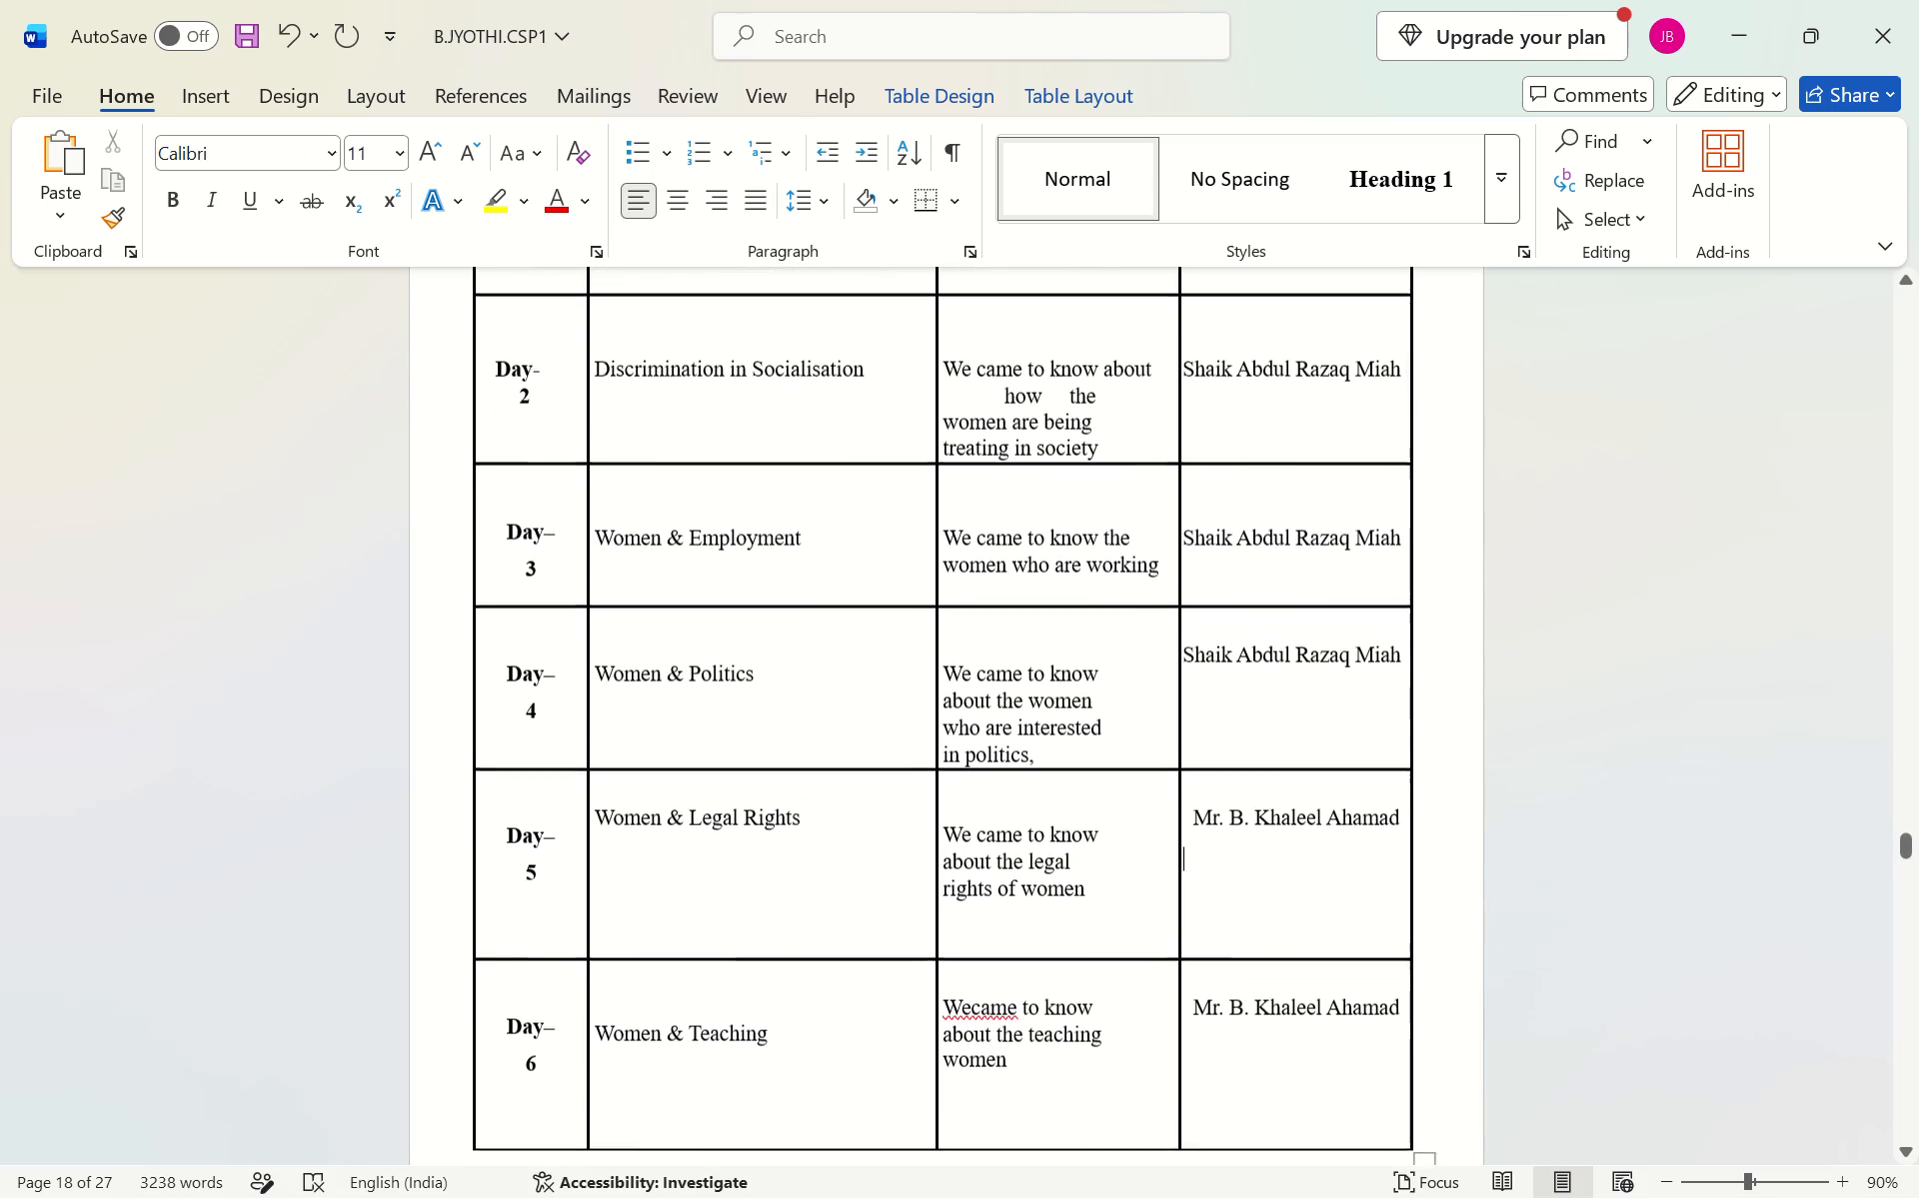
scroll(1385, 873, down, 1)
drag(1188, 650, 1255, 648)
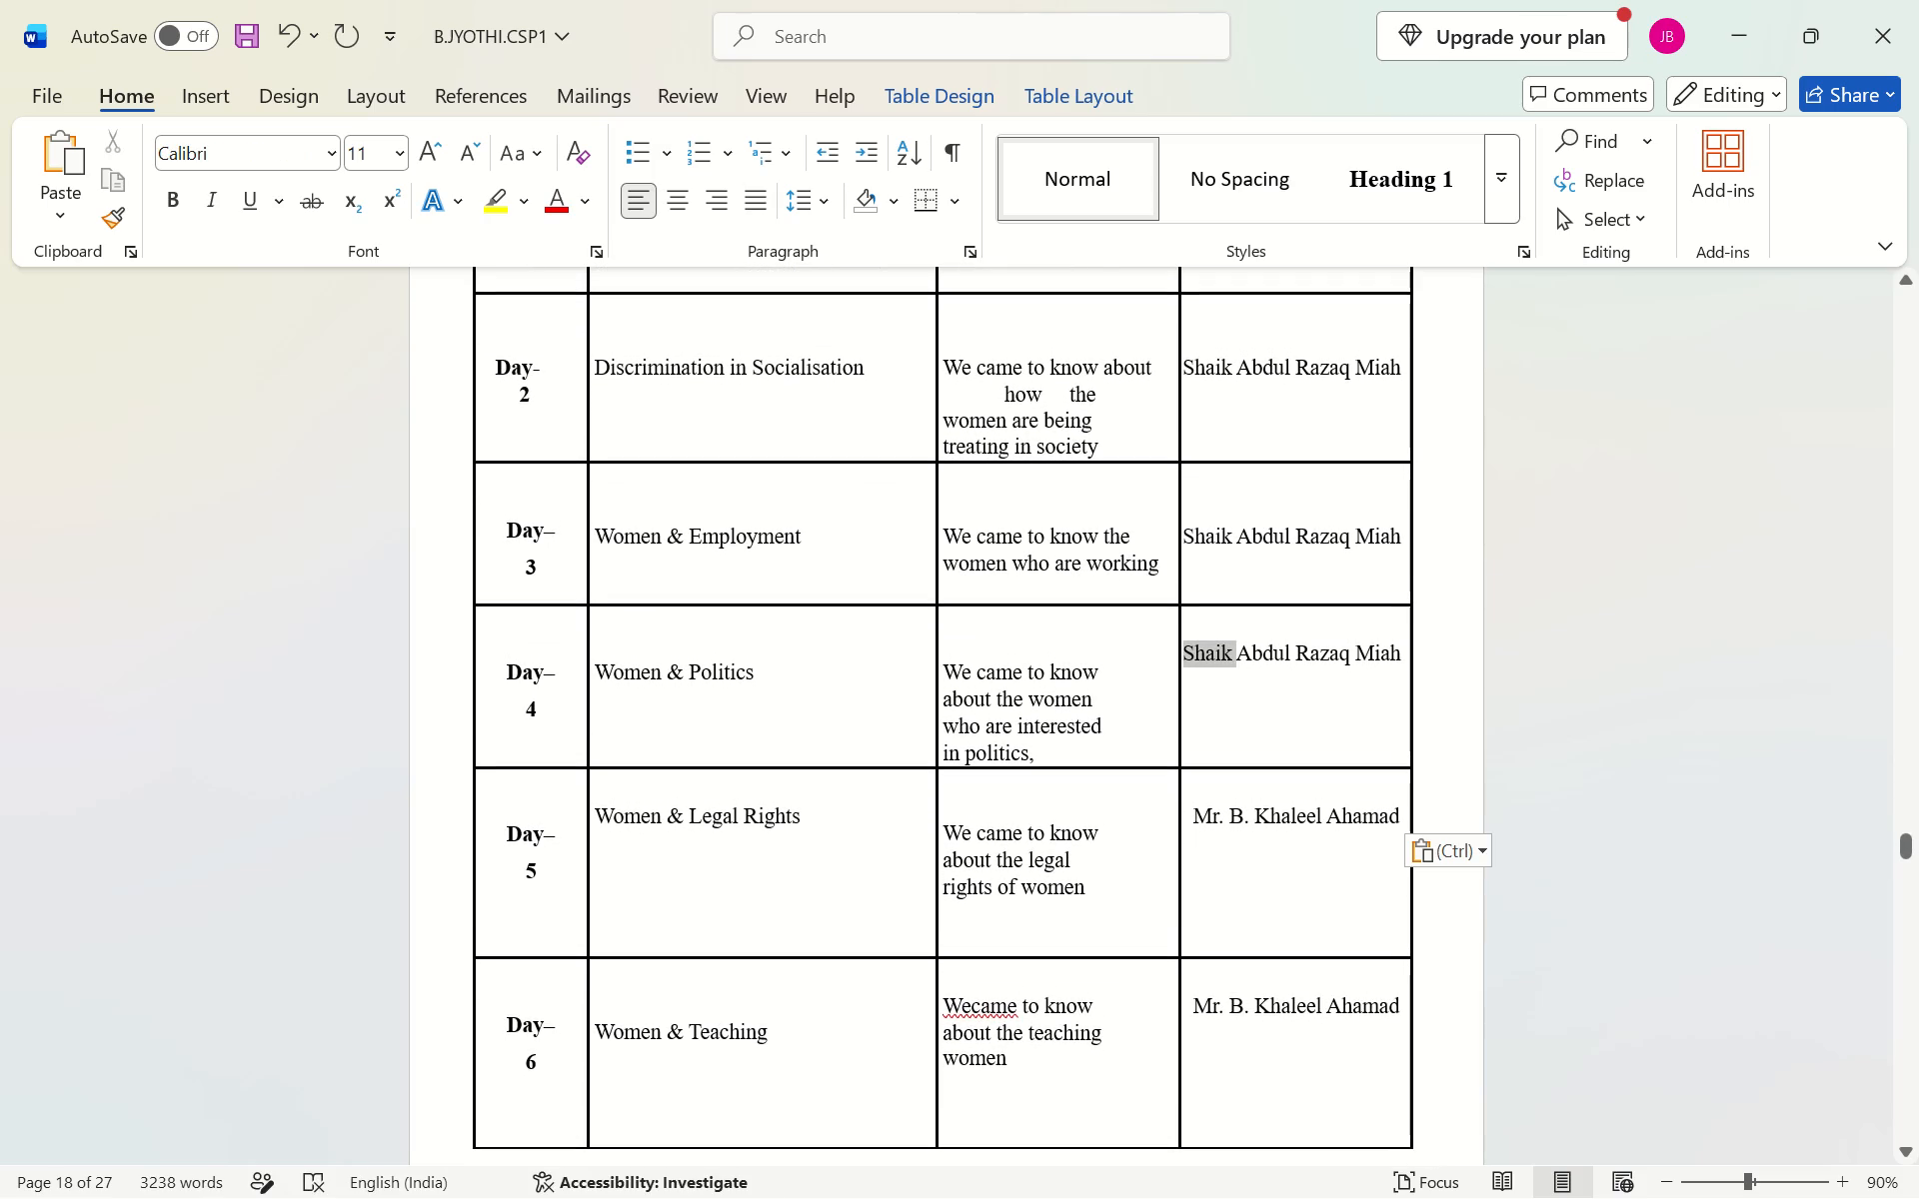
drag(1255, 648, 1399, 656)
key(BackSpace)
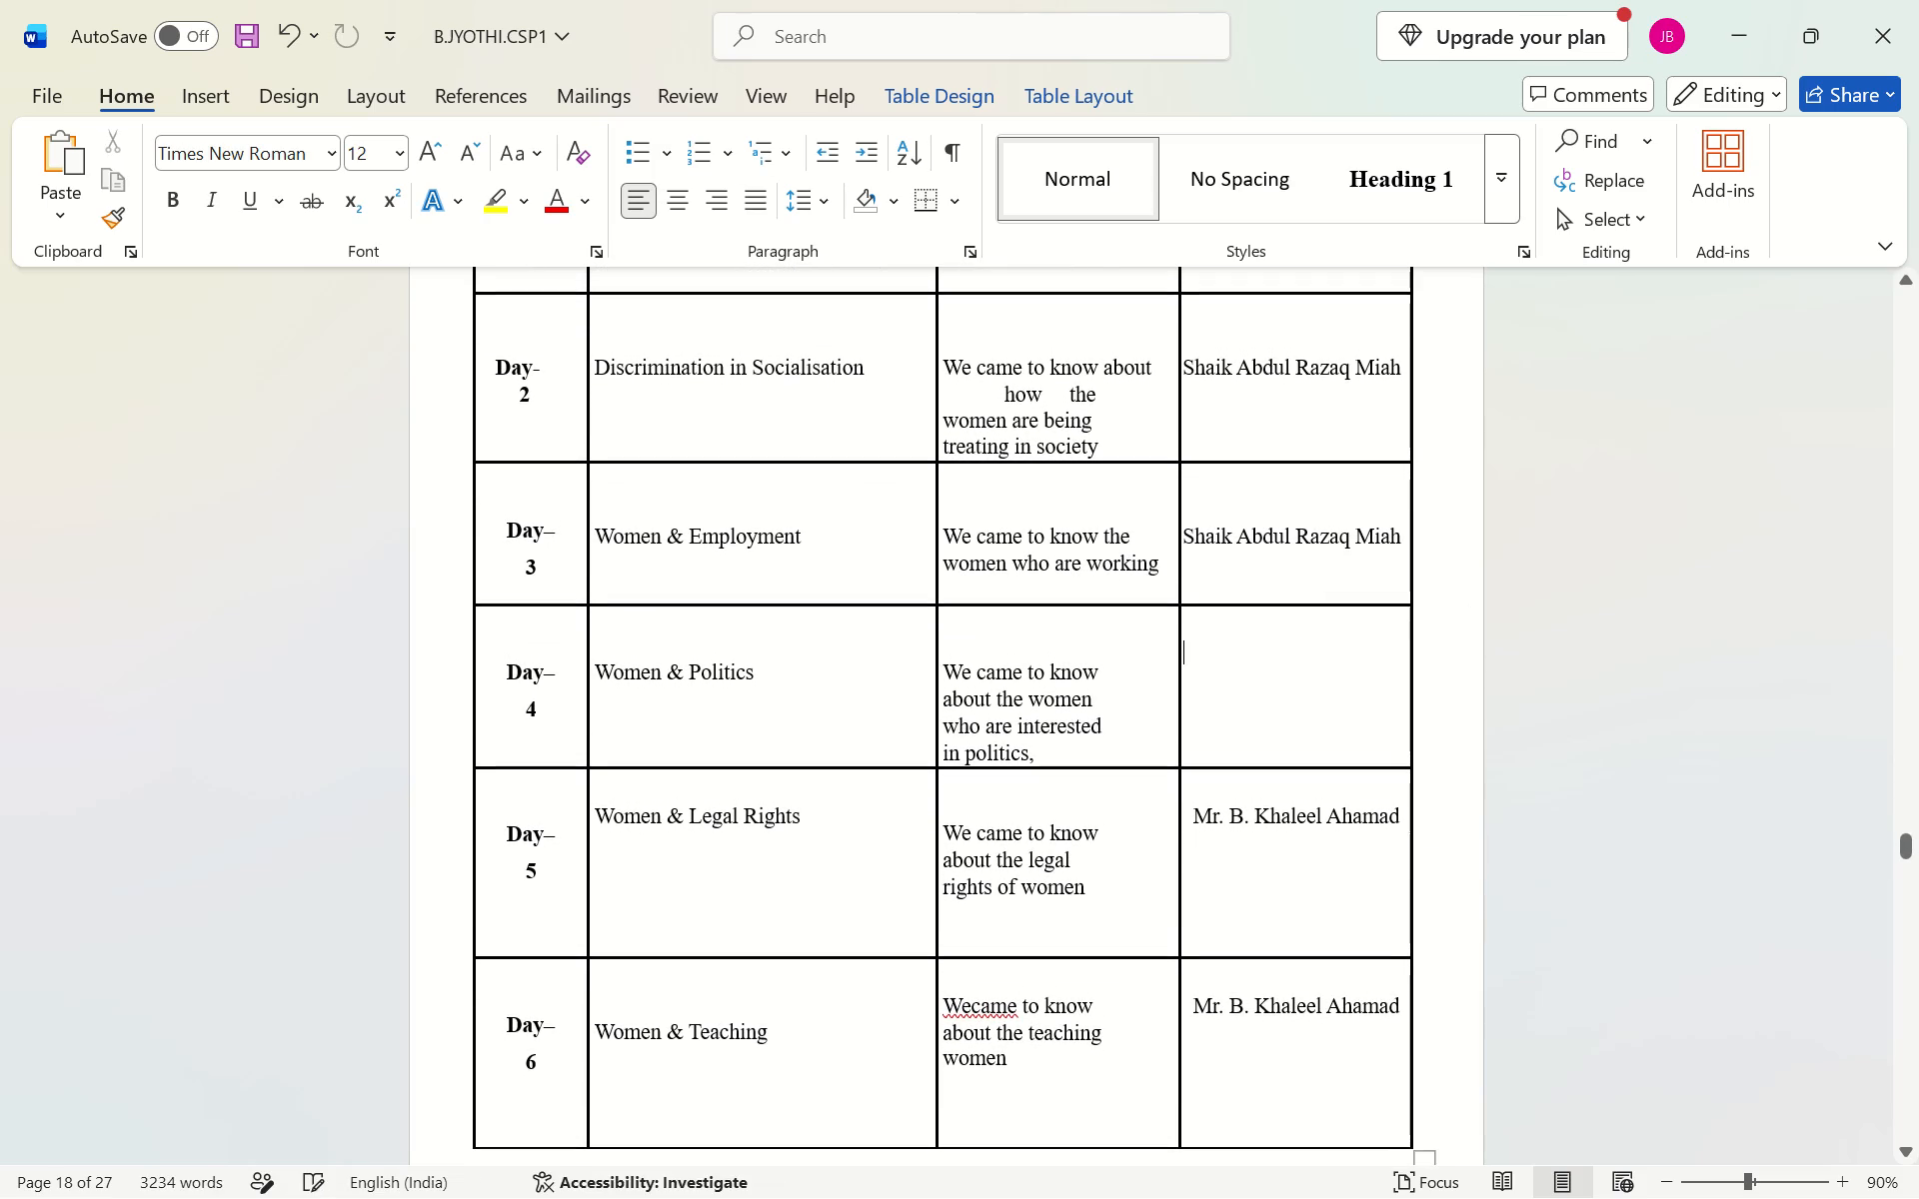
key(ctrl+v)
scroll(1399, 656, up, 1)
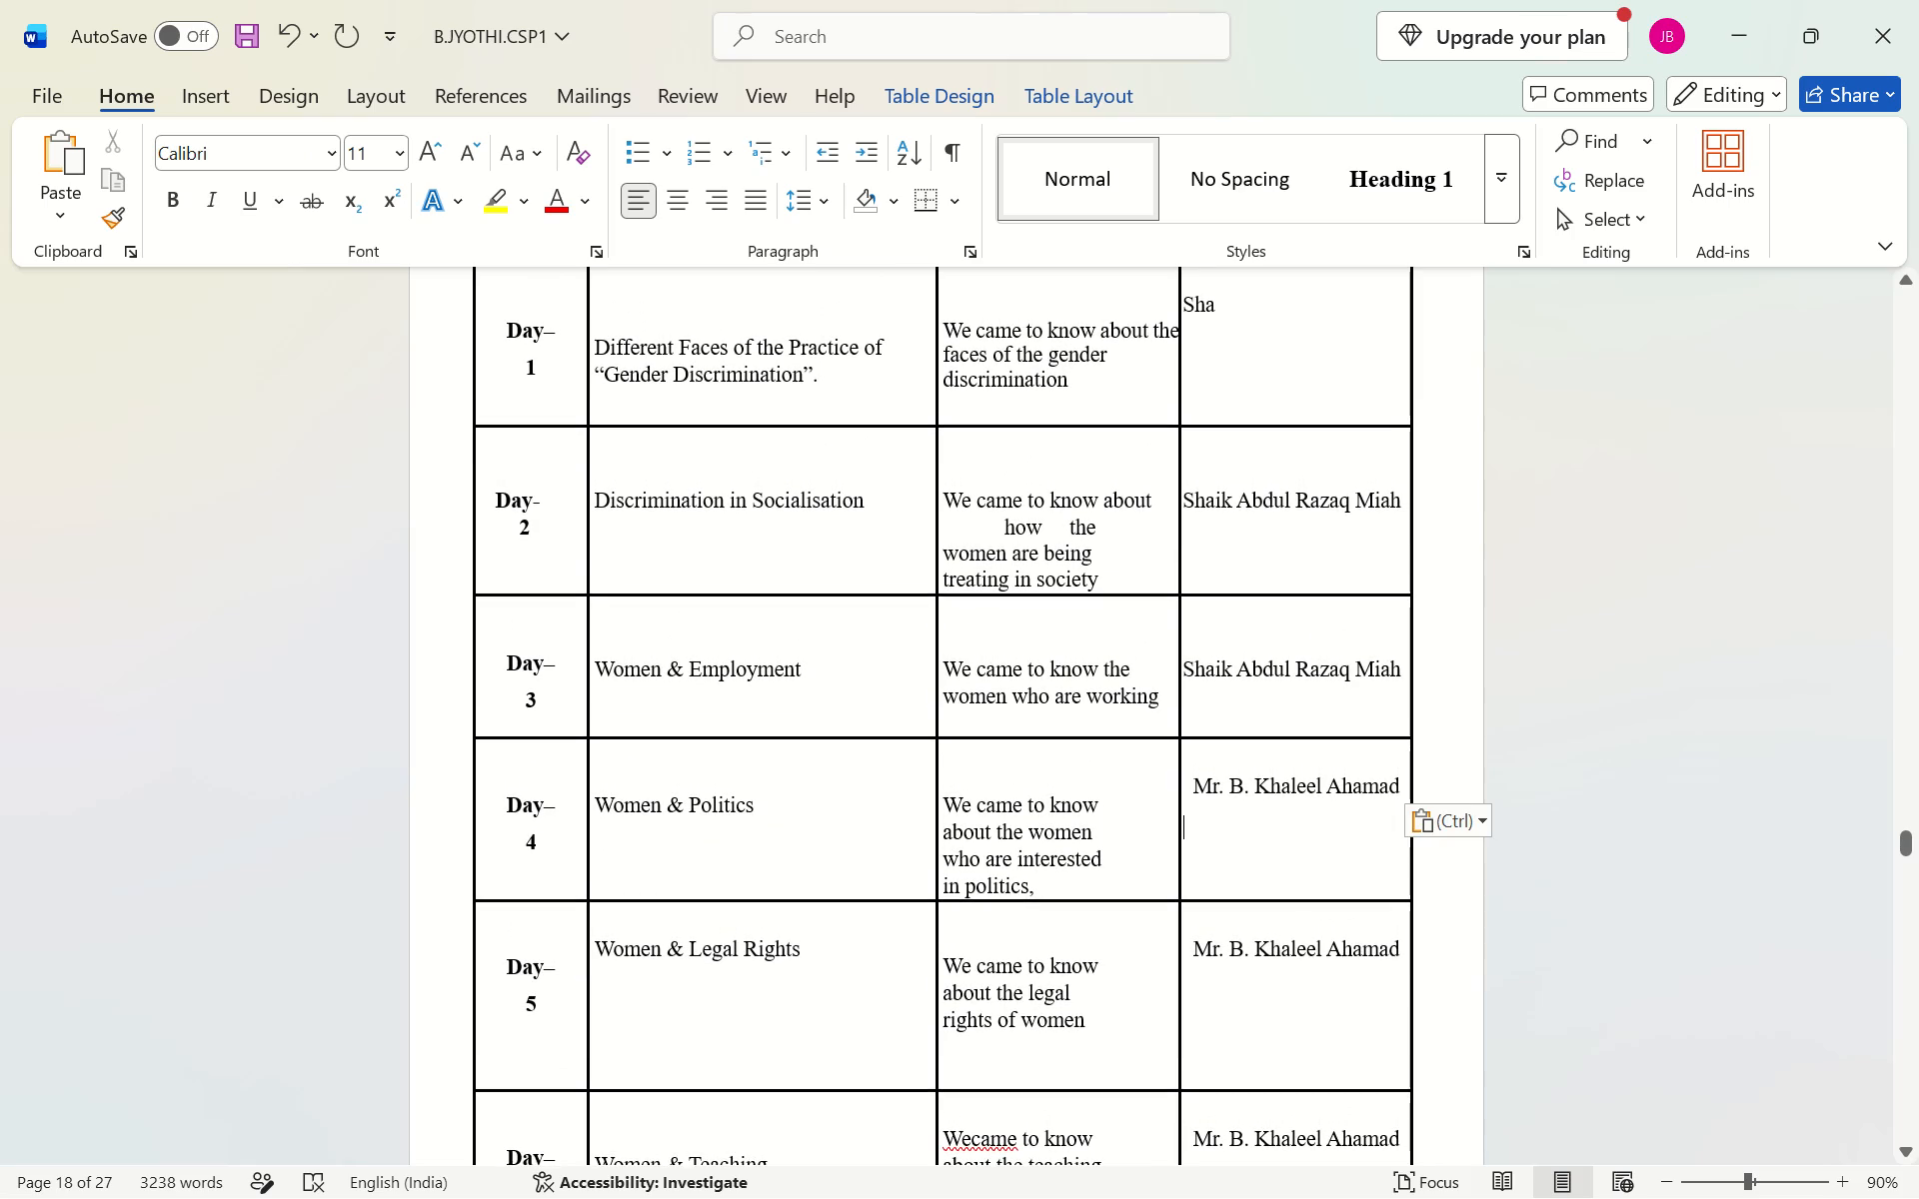
drag(1183, 662, 1391, 662)
key(BackSpace)
key(ctrl+v)
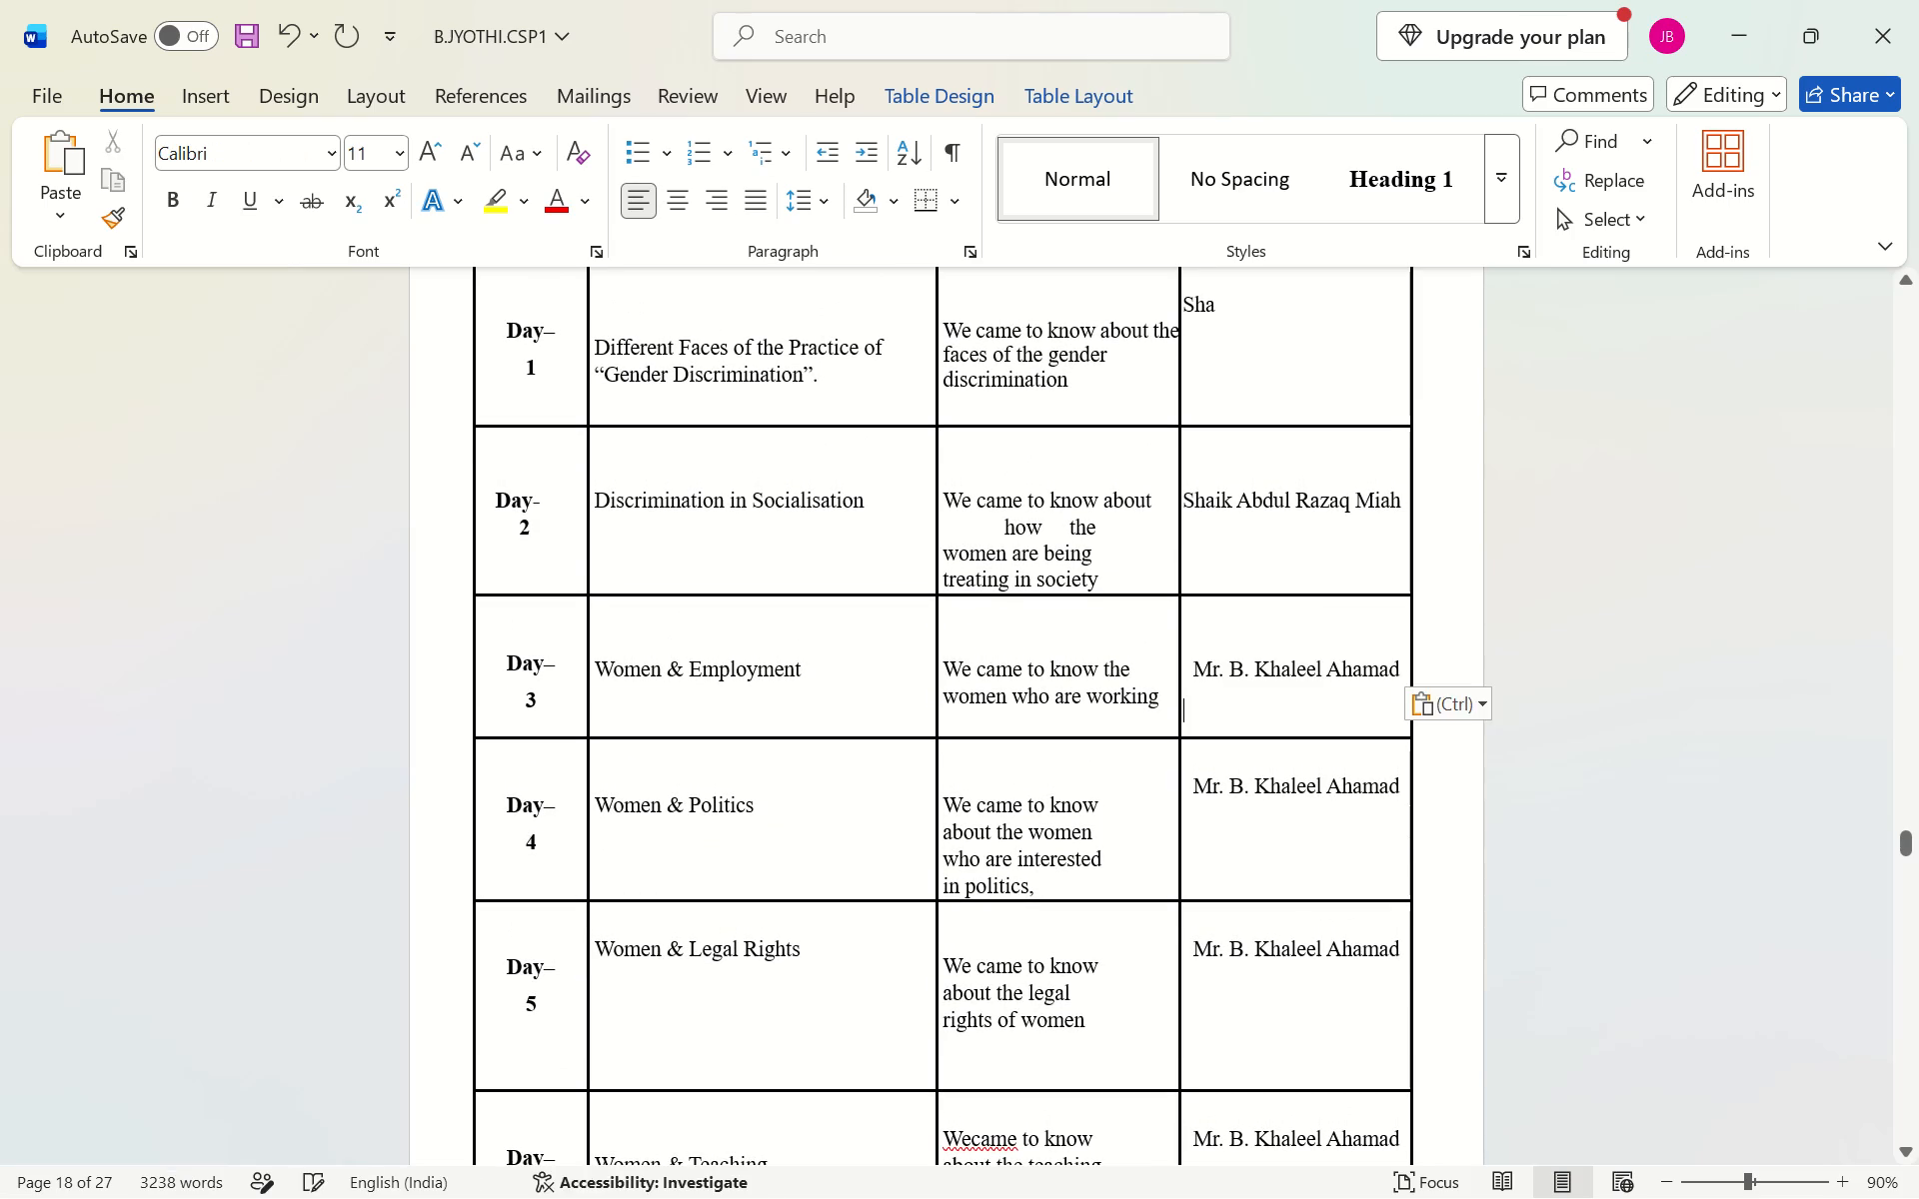
Replace the Day-2 person in-charge signature in the fourth-week activity log table with the copied guide's name.
scroll(1391, 662, up, 1)
drag(1185, 570, 1254, 570)
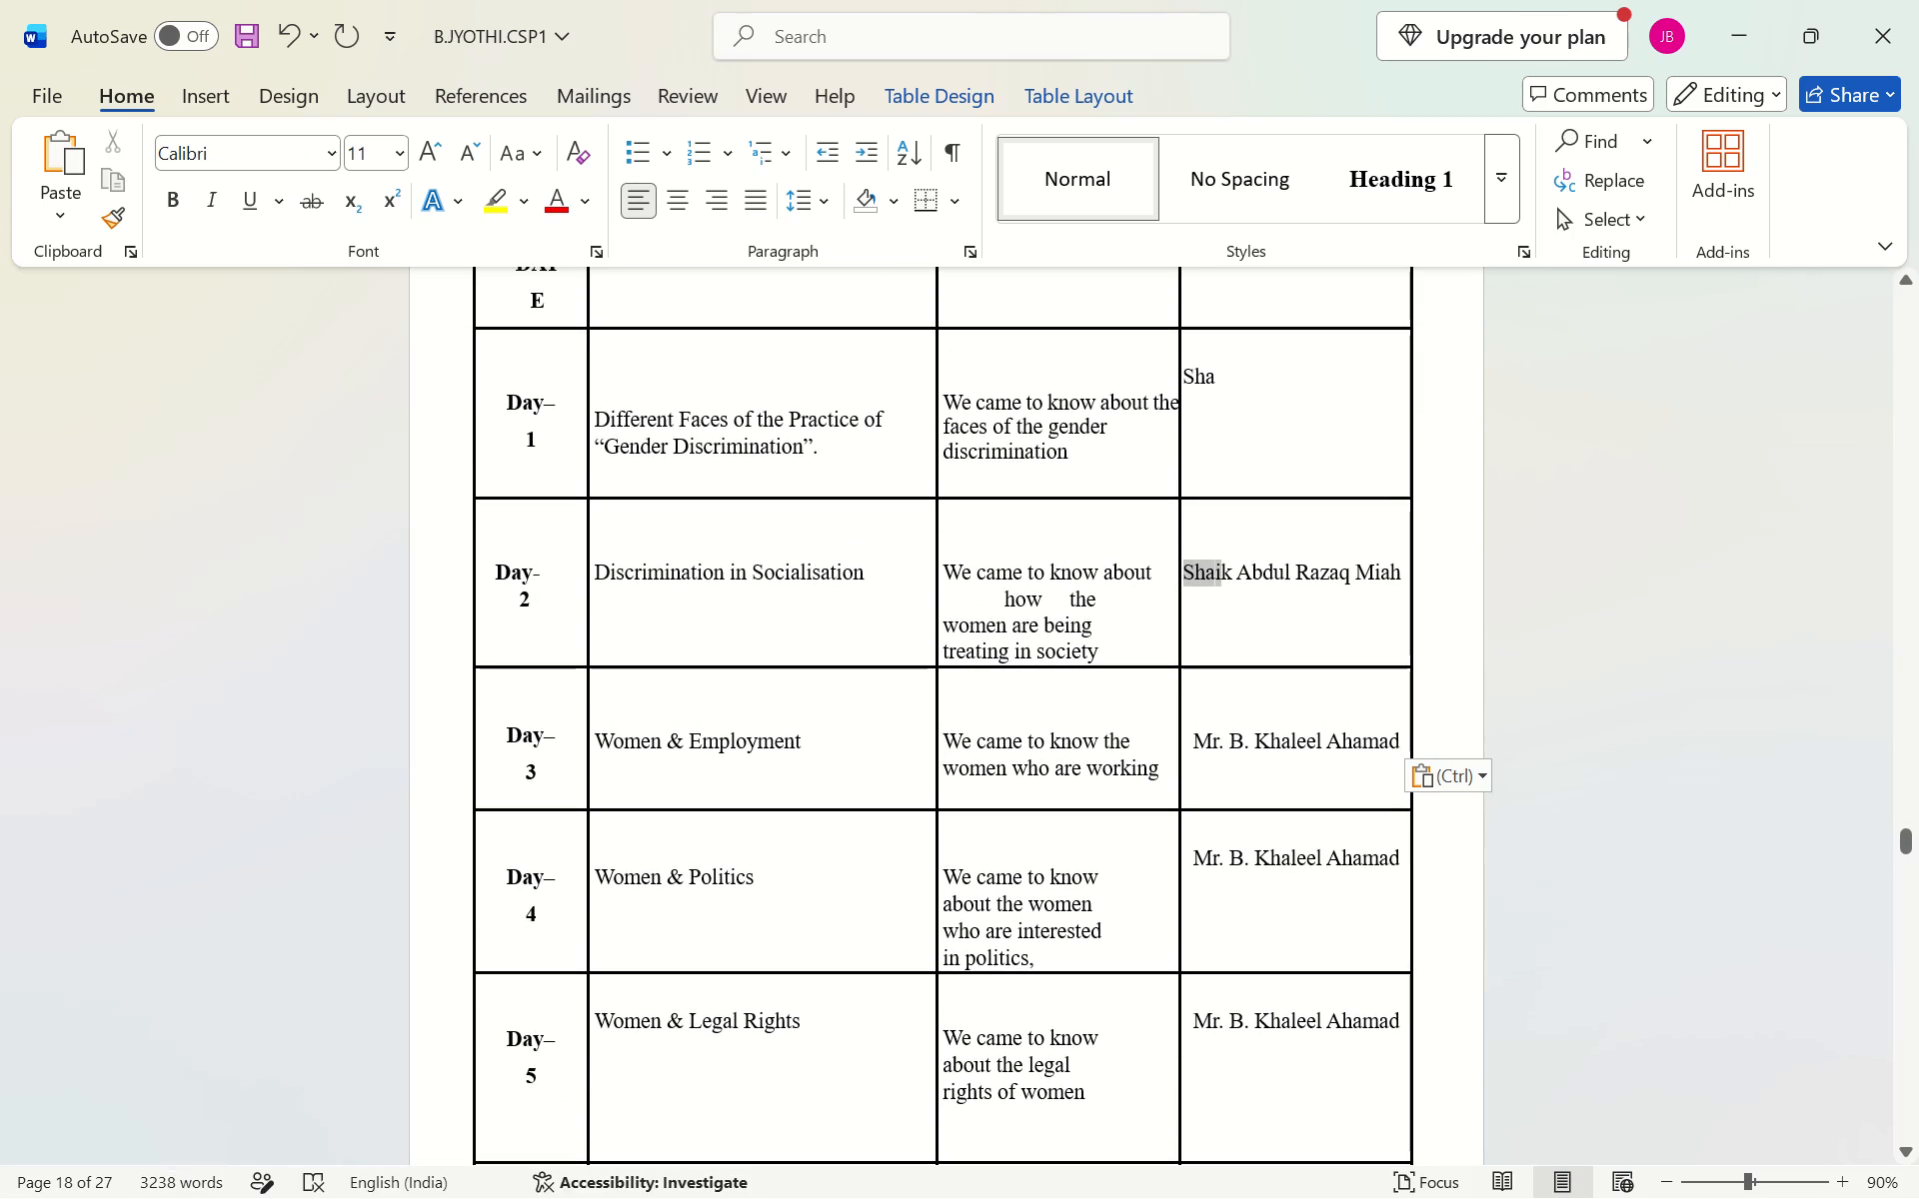
drag(1254, 570, 1380, 573)
key(BackSpace)
key(ctrl+v)
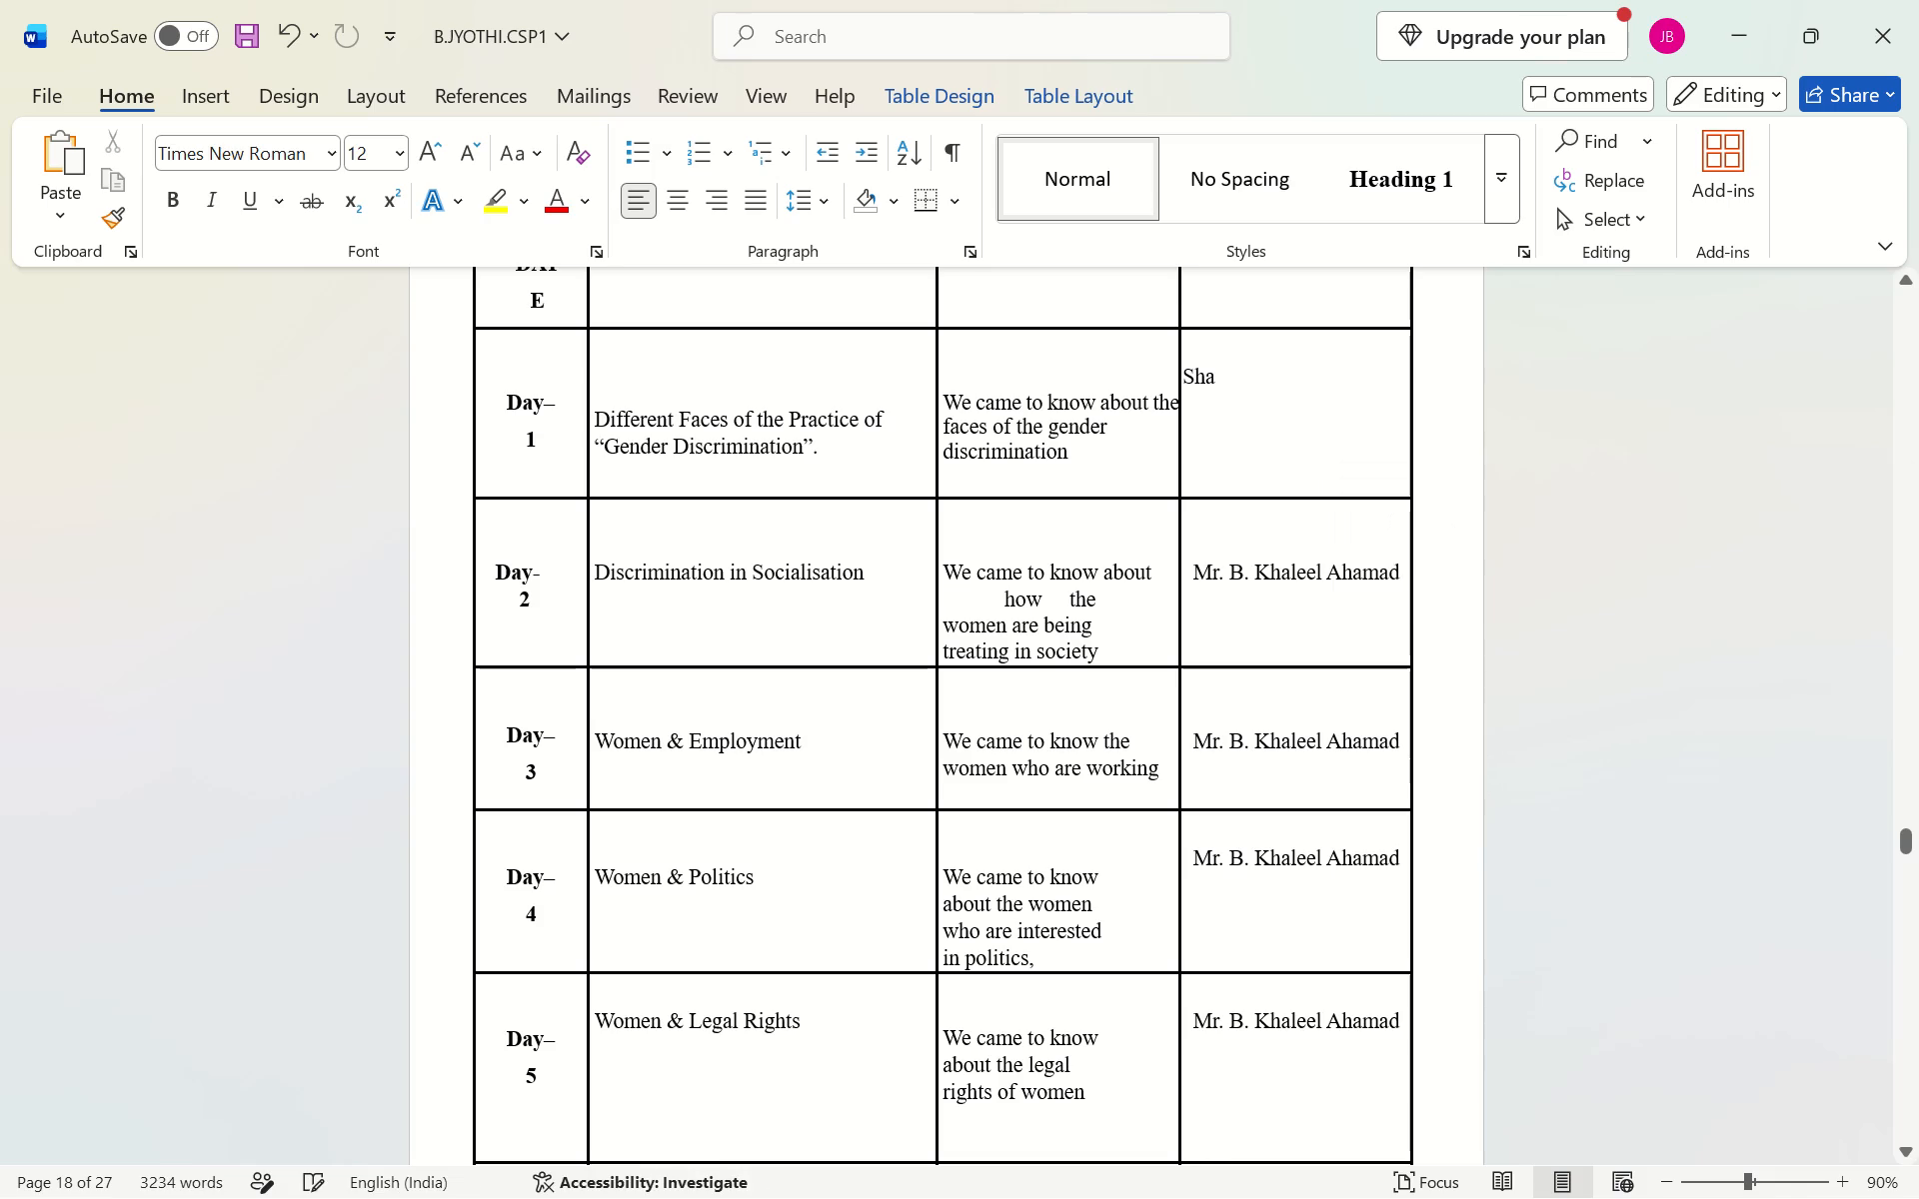
click(1388, 570)
Clear the leftover letters in the fourth-week table's Day-1 signature cell and insert the copied guide's name.
scroll(1388, 570, up, 1)
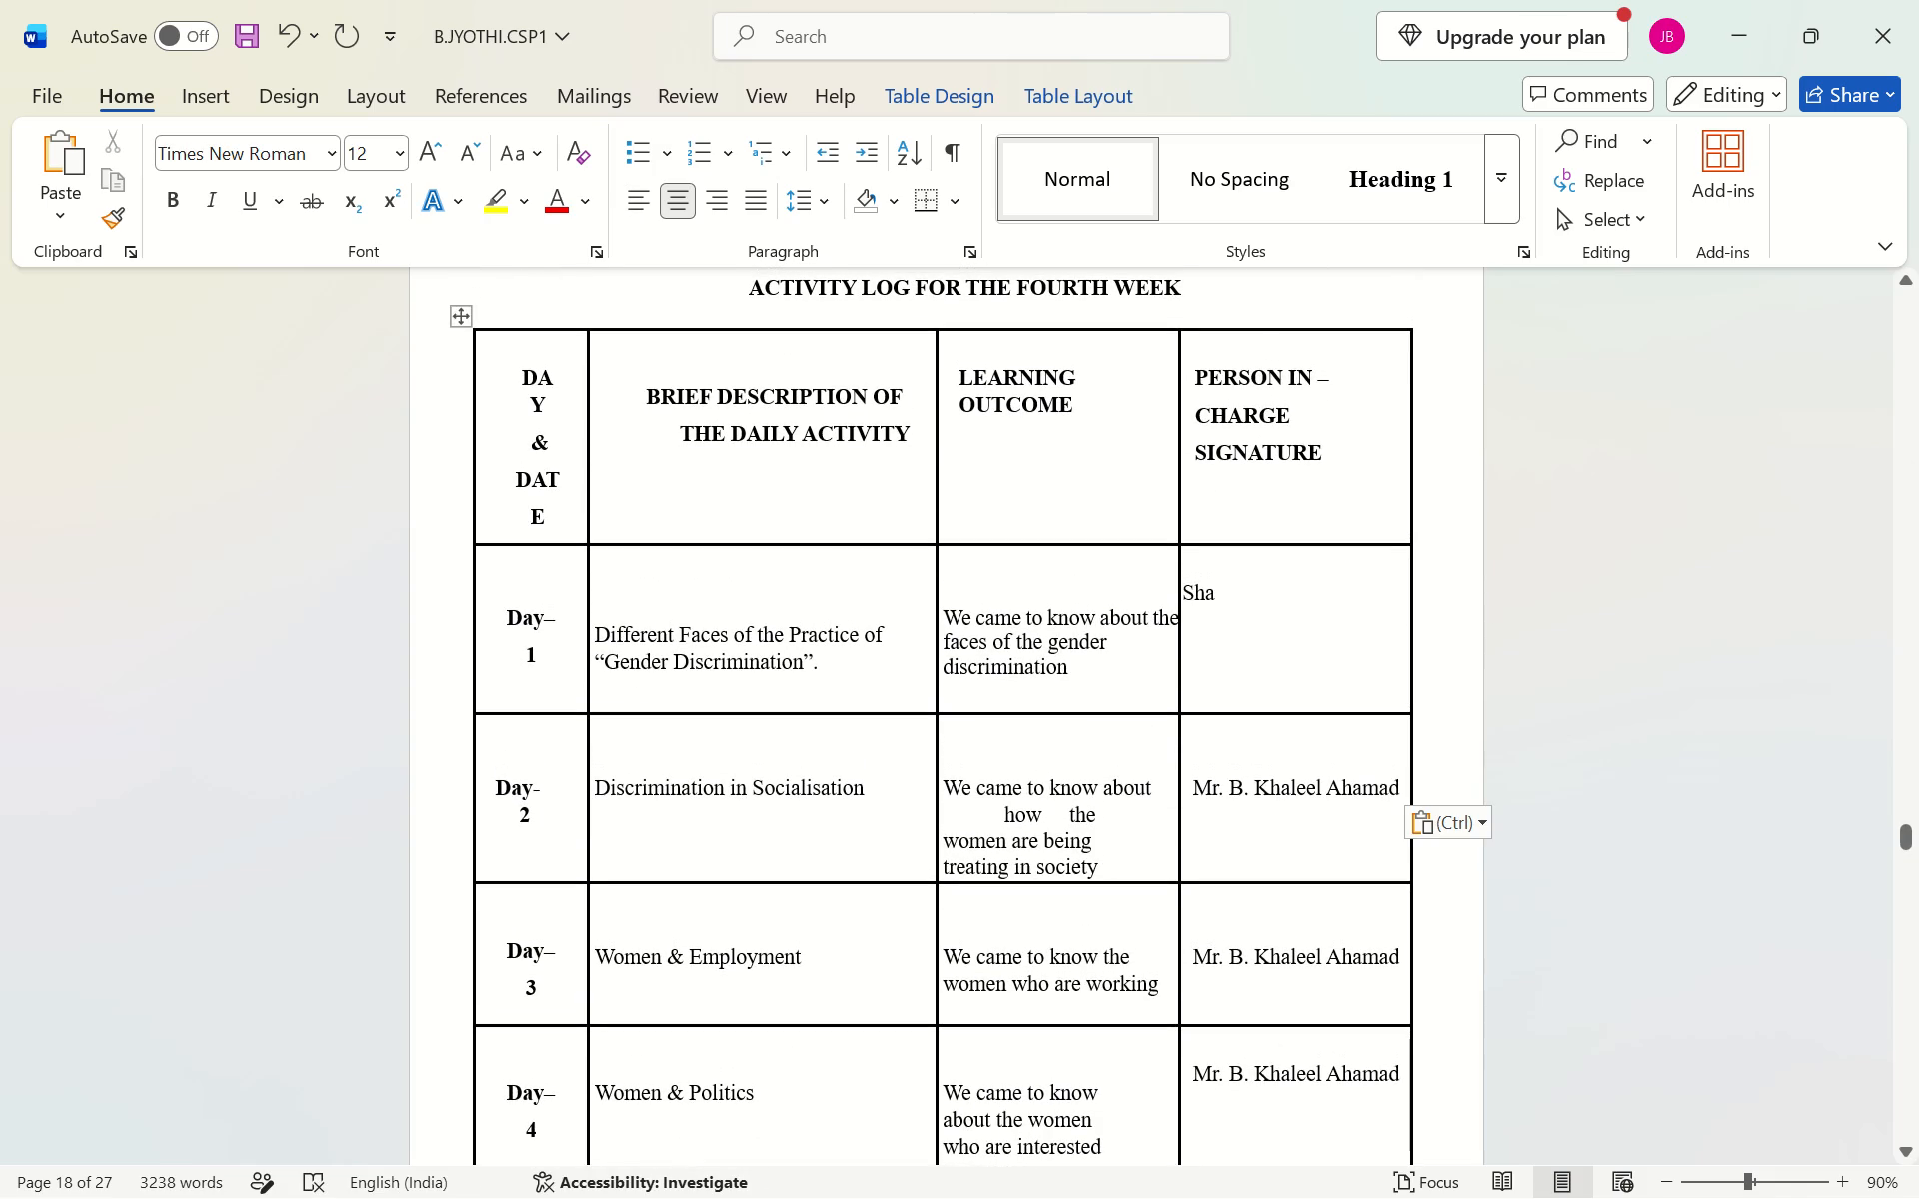
click(1247, 593)
key(BackSpace)
key(BackSpace)
key(BackSpace)
key(BackSpace)
key(BackSpace)
key(BackSpace)
key(BackSpace)
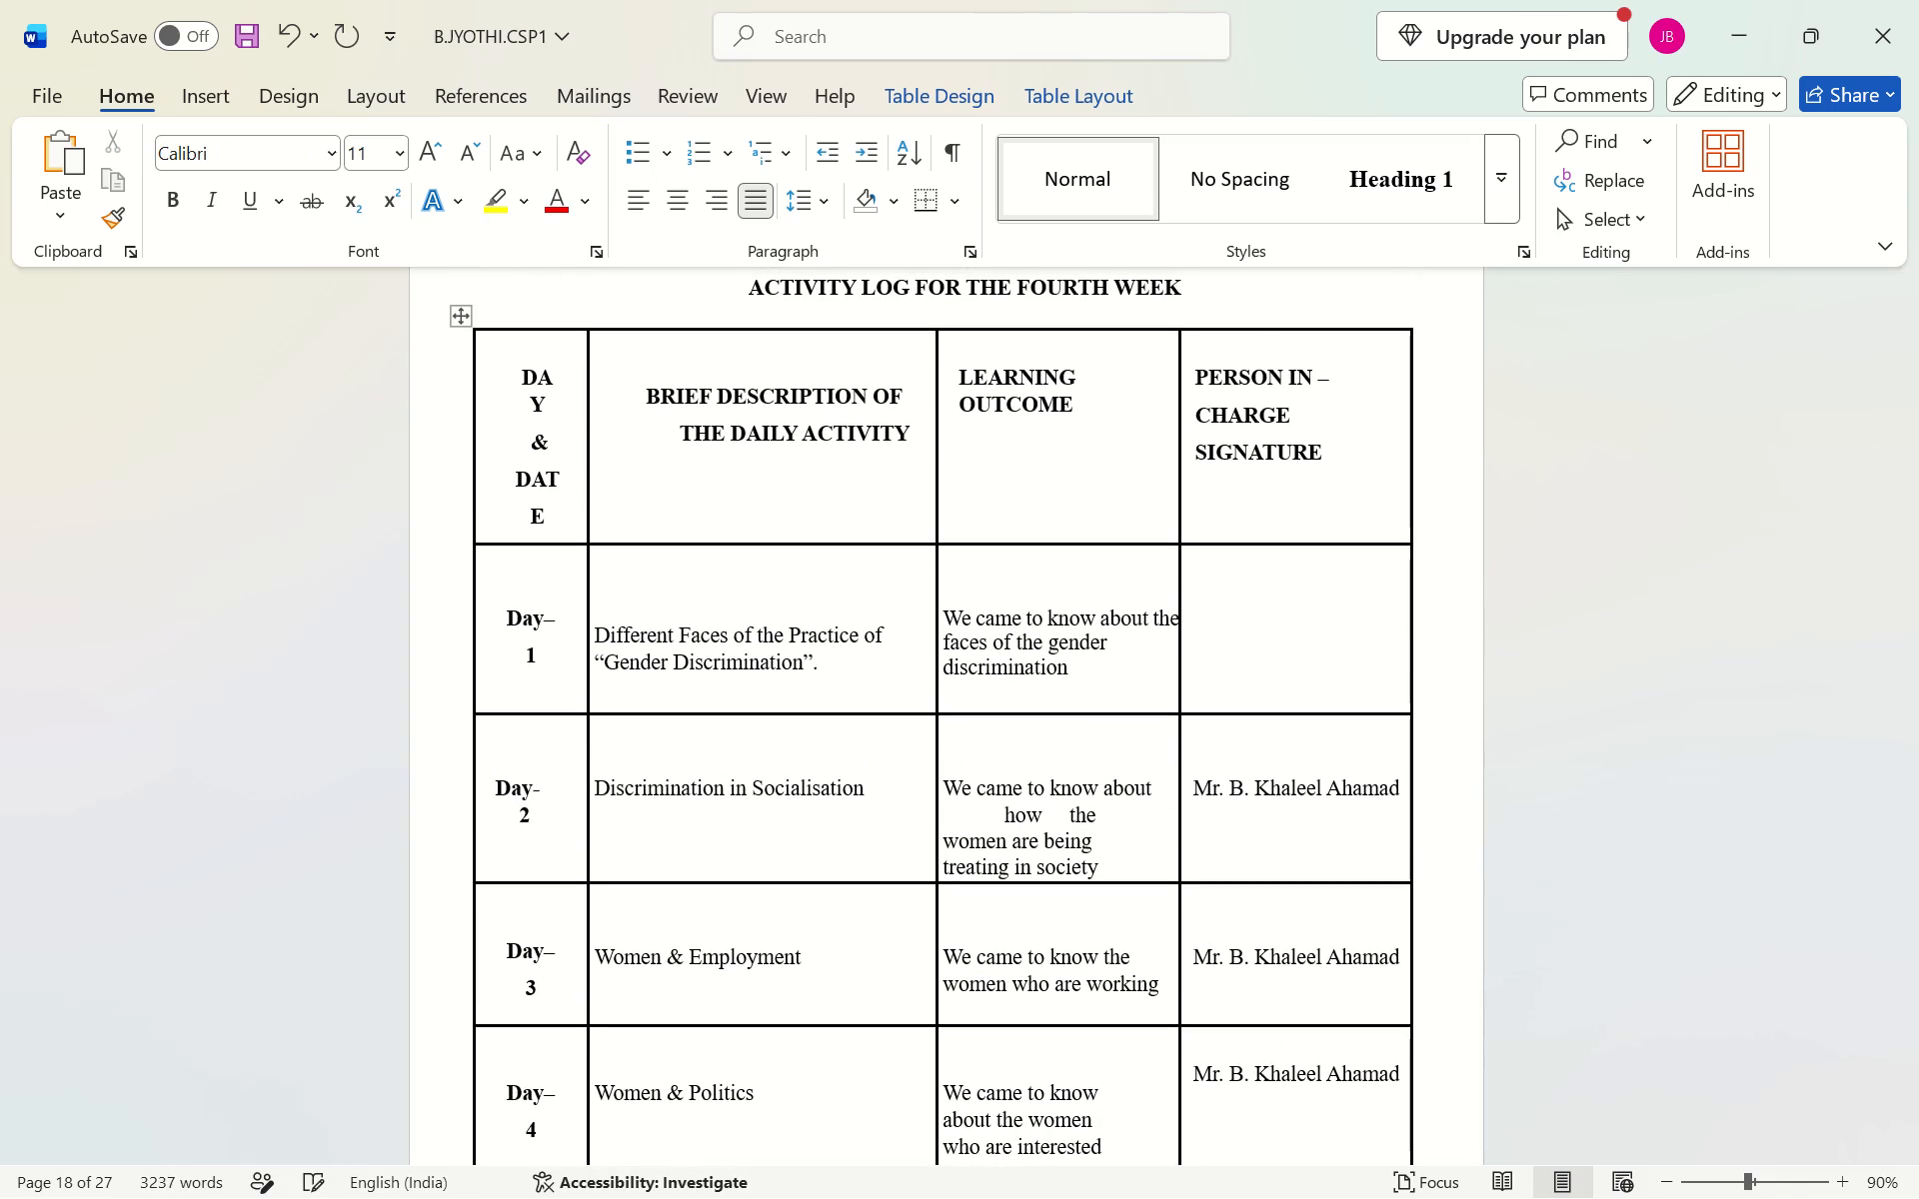
key(ctrl+v)
Reduce the height of the Day-4 row in the first-week activity log table, above the Week-1 weekly report.
scroll(1247, 593, up, 1)
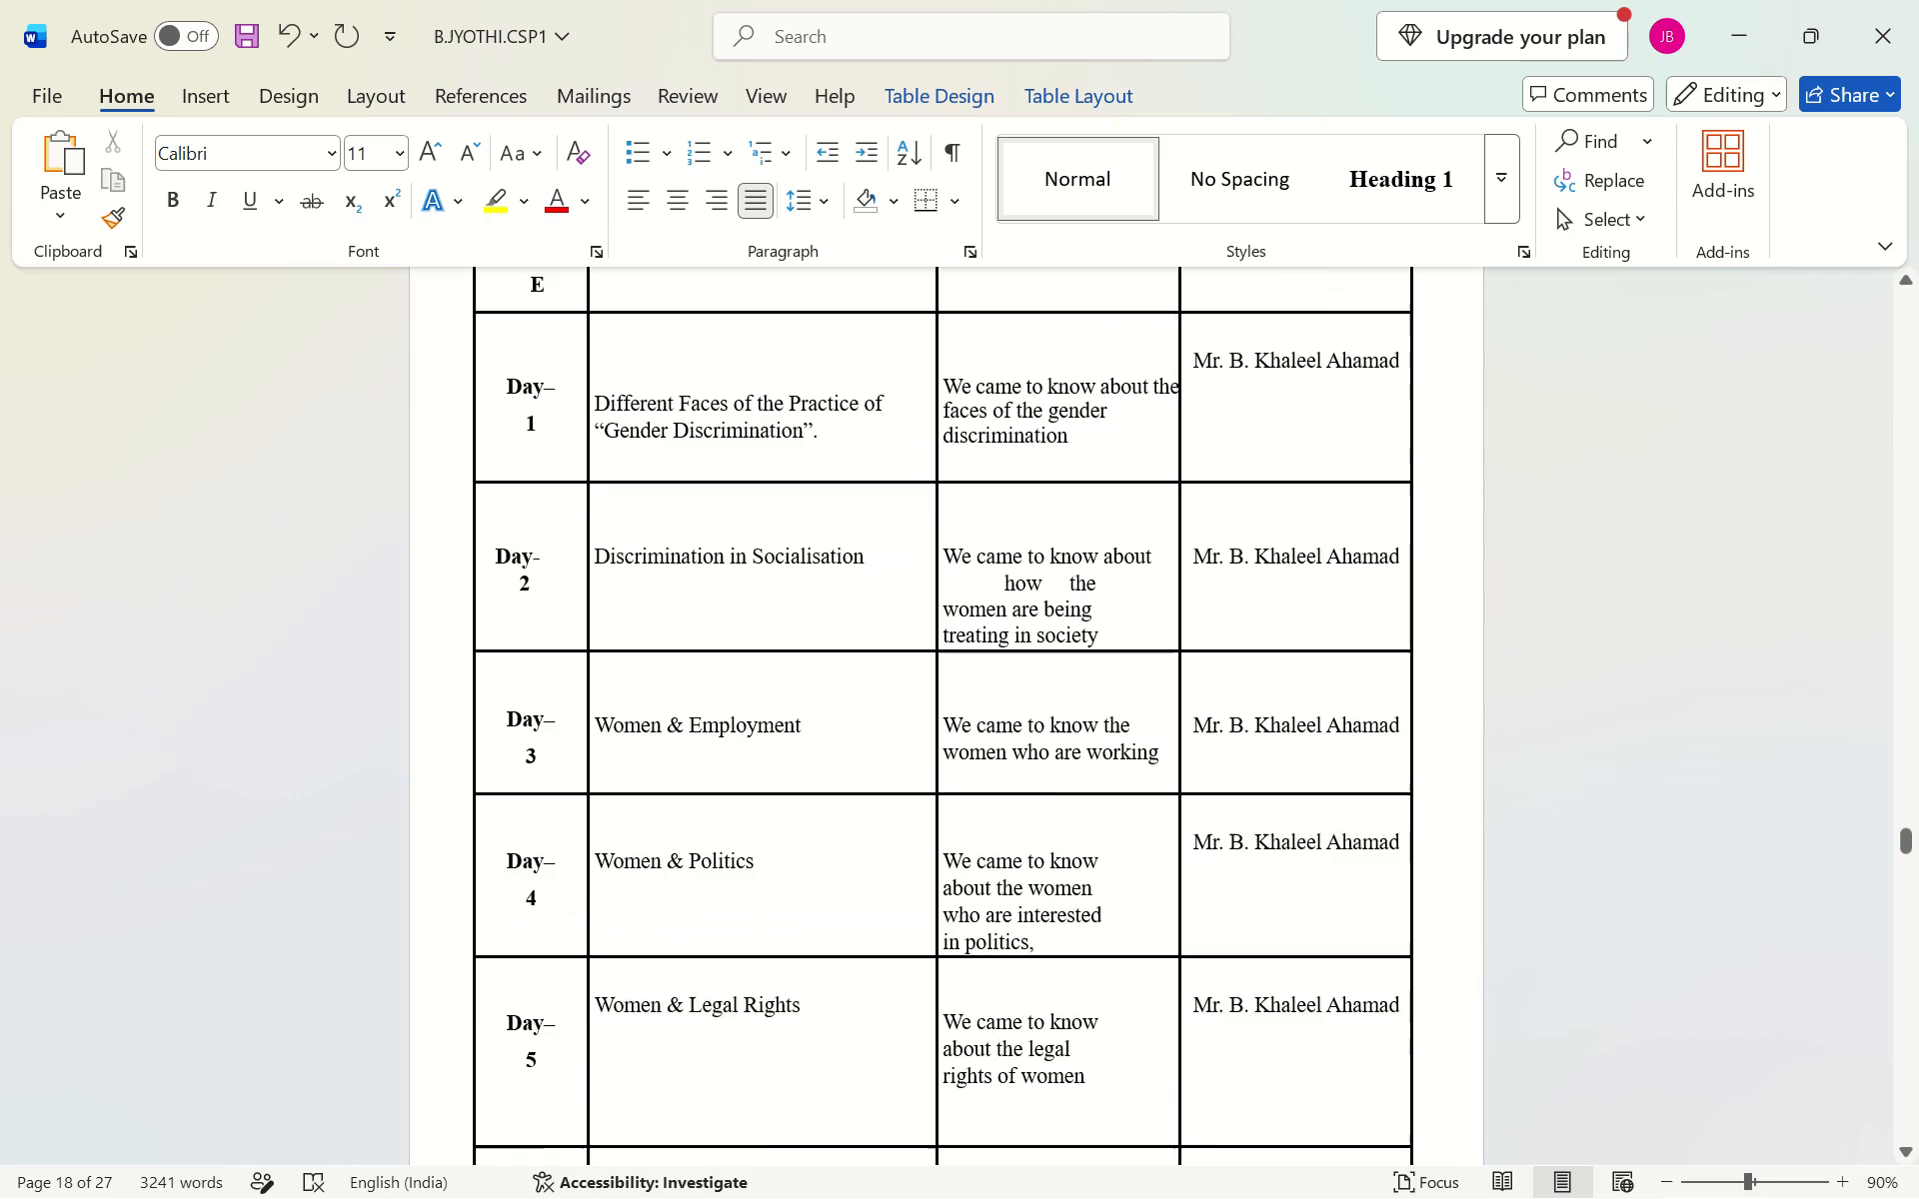
scroll(1247, 593, up, 2)
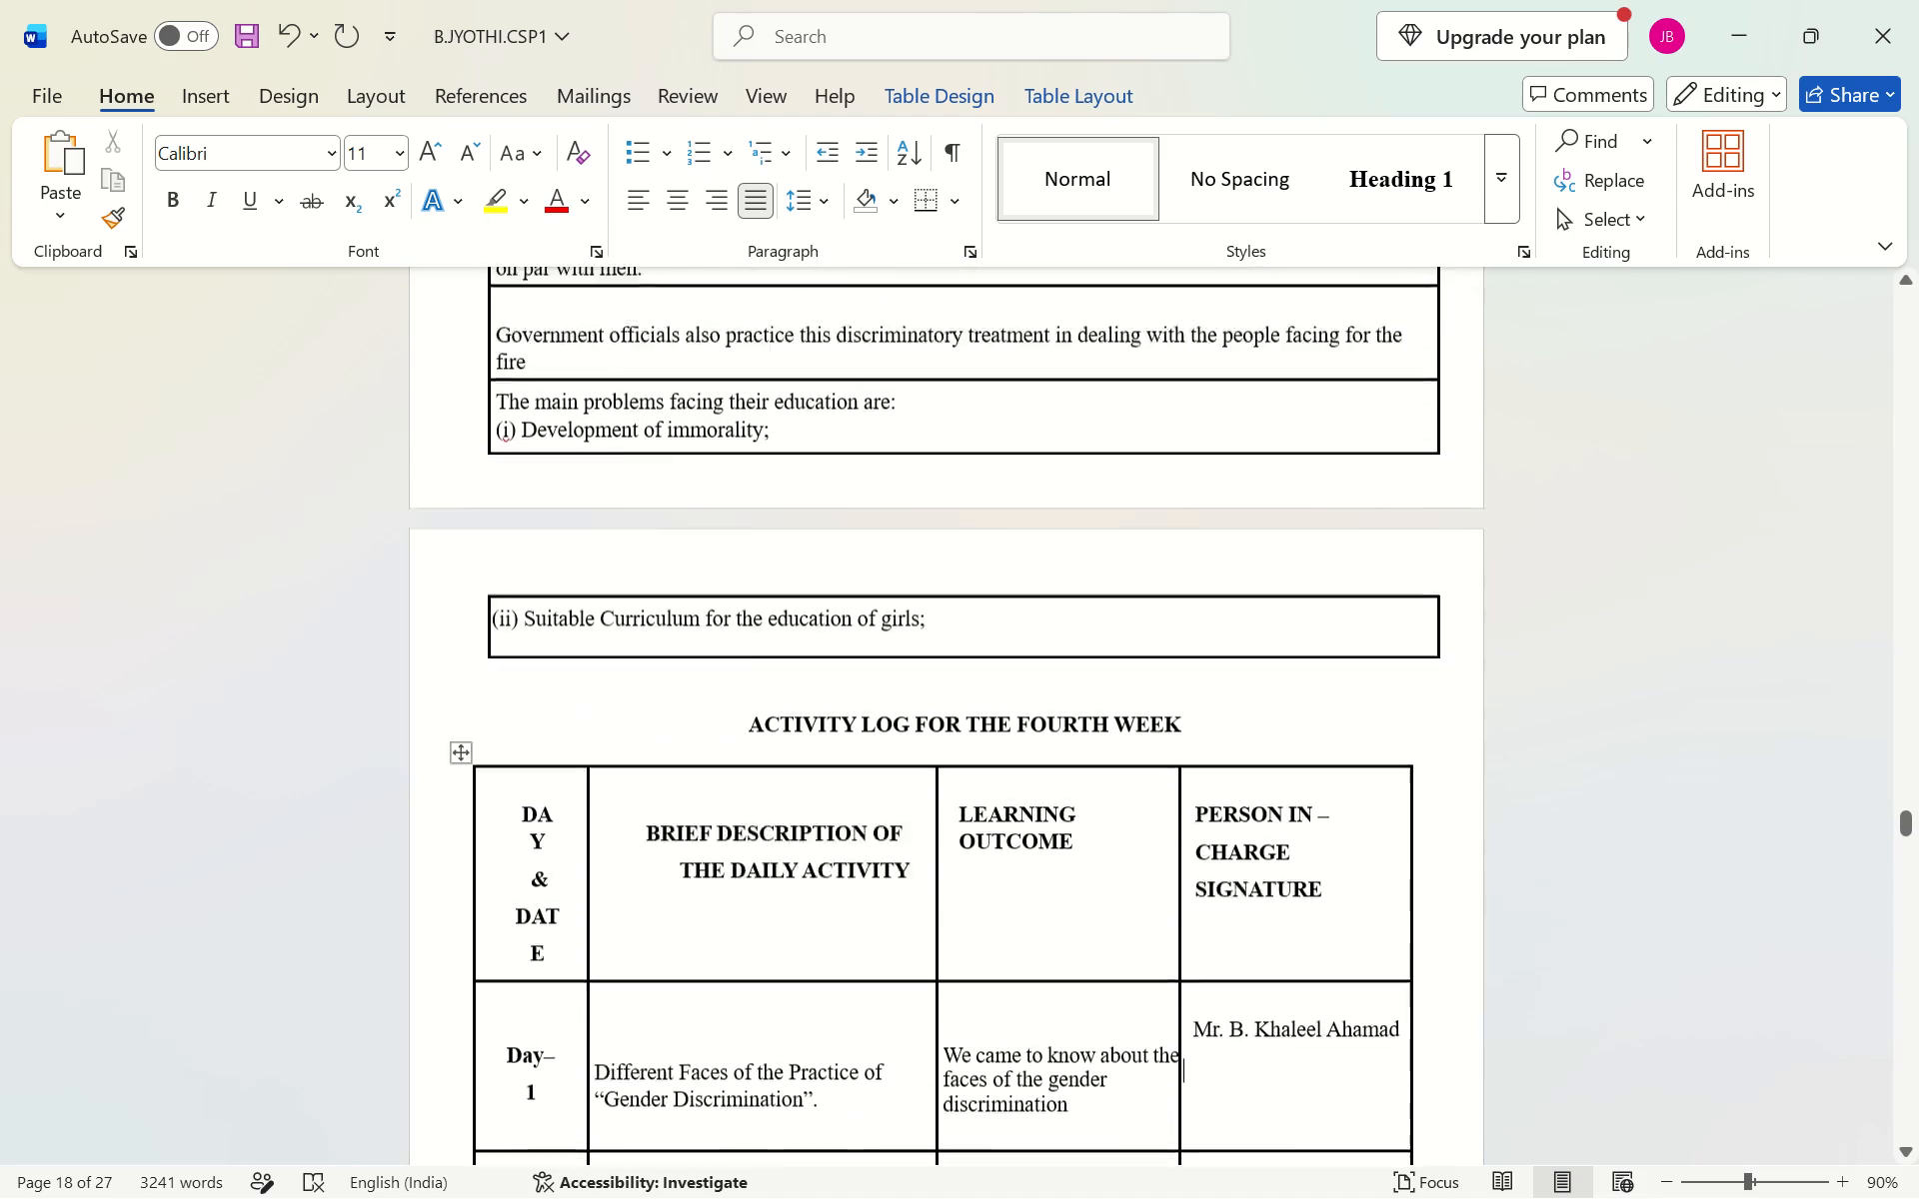
scroll(1247, 593, up, 6)
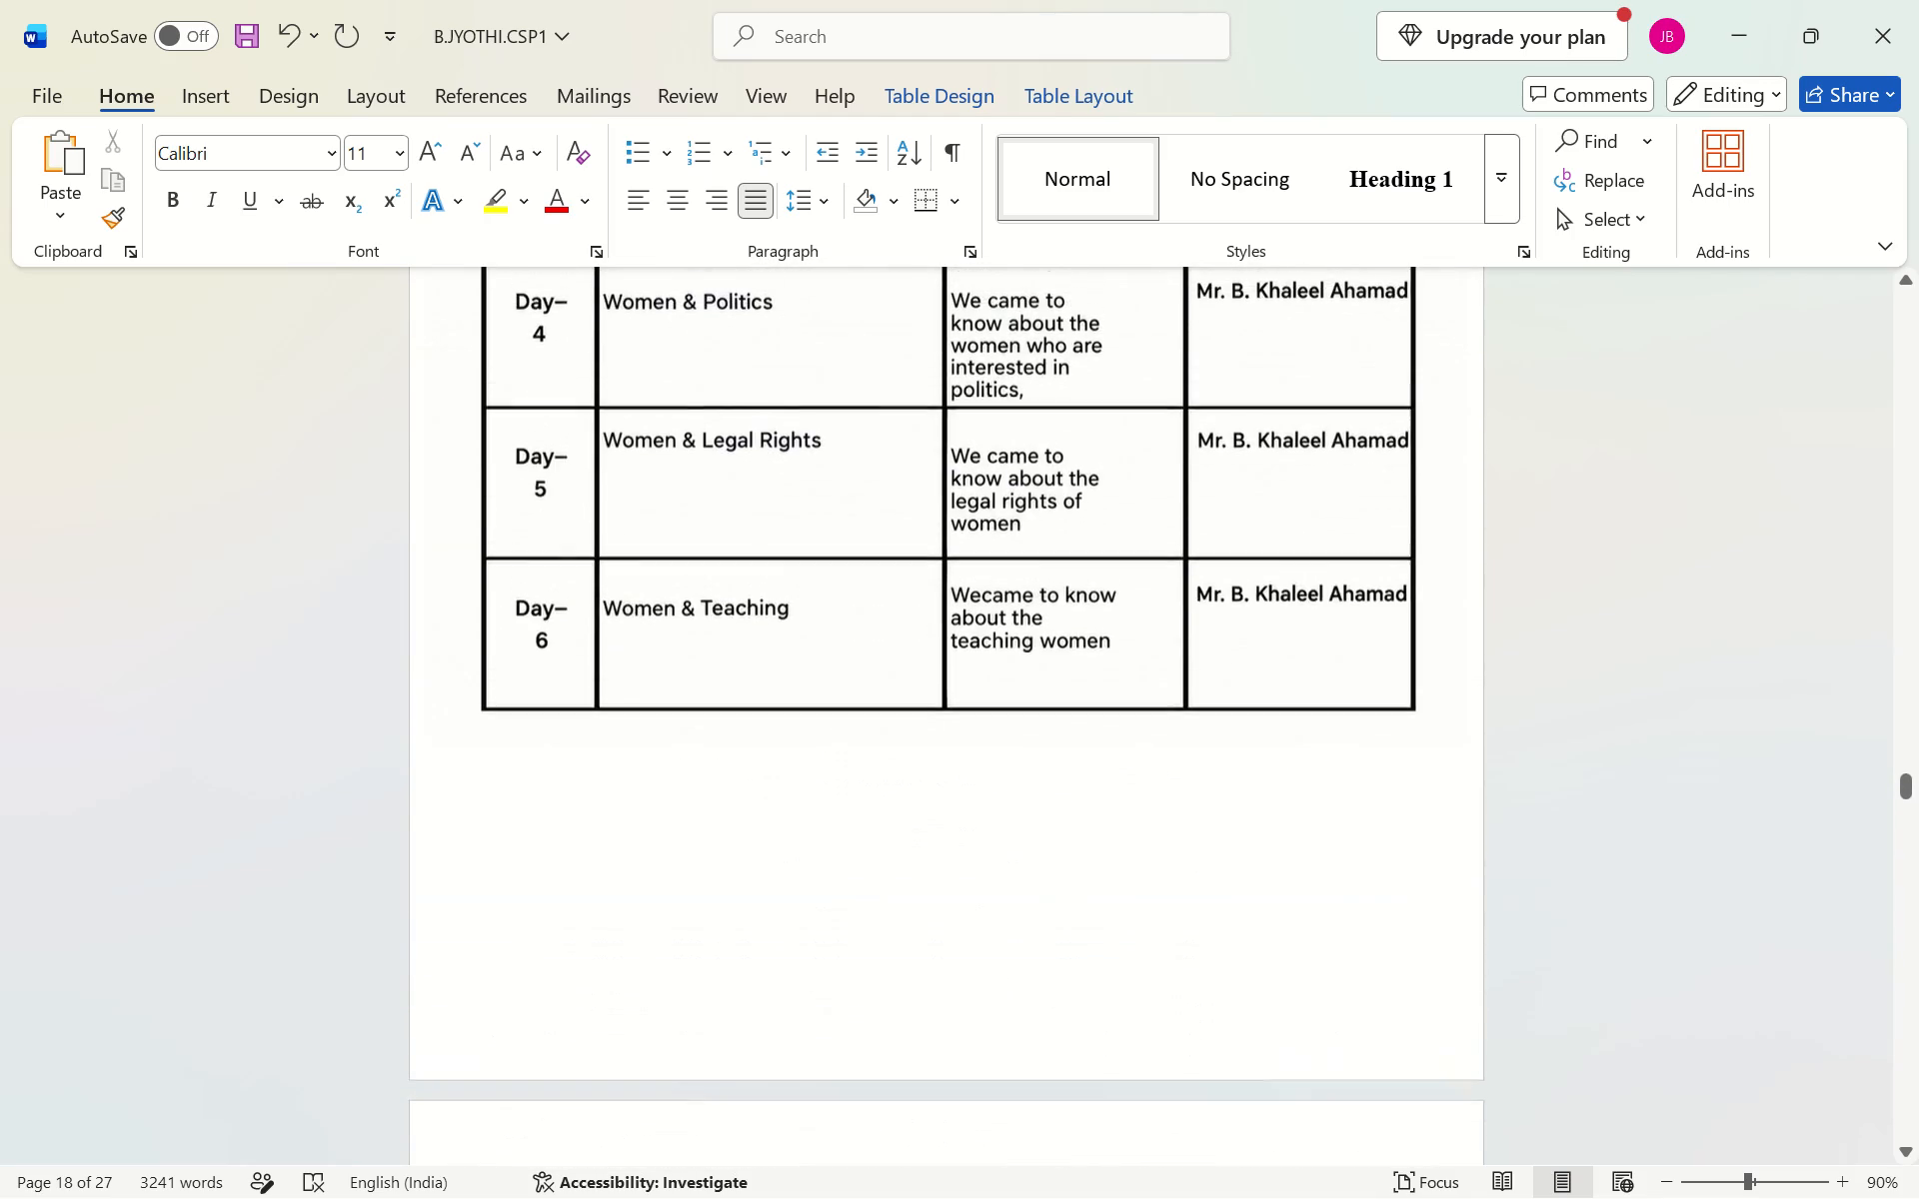
scroll(1247, 593, up, 8)
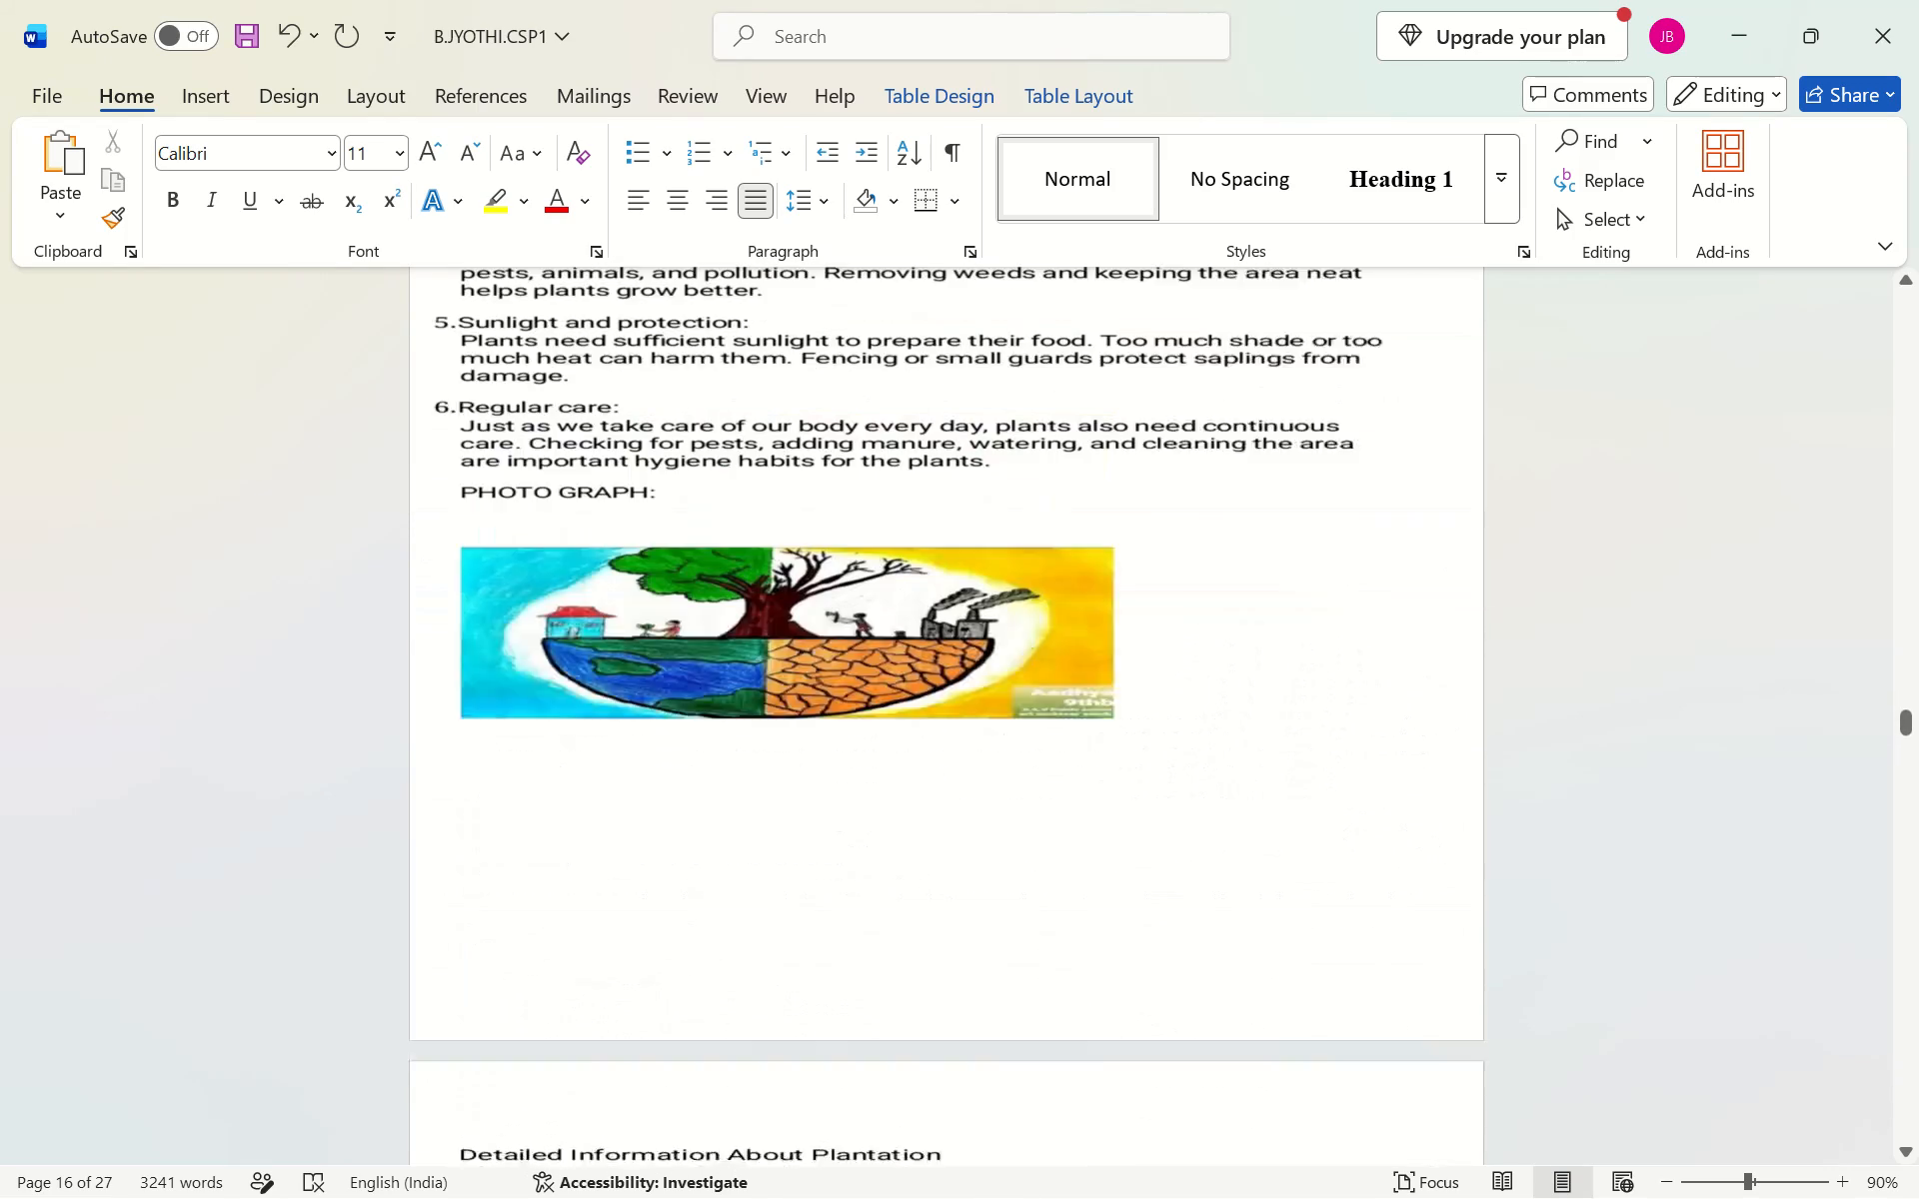
scroll(1247, 593, up, 5)
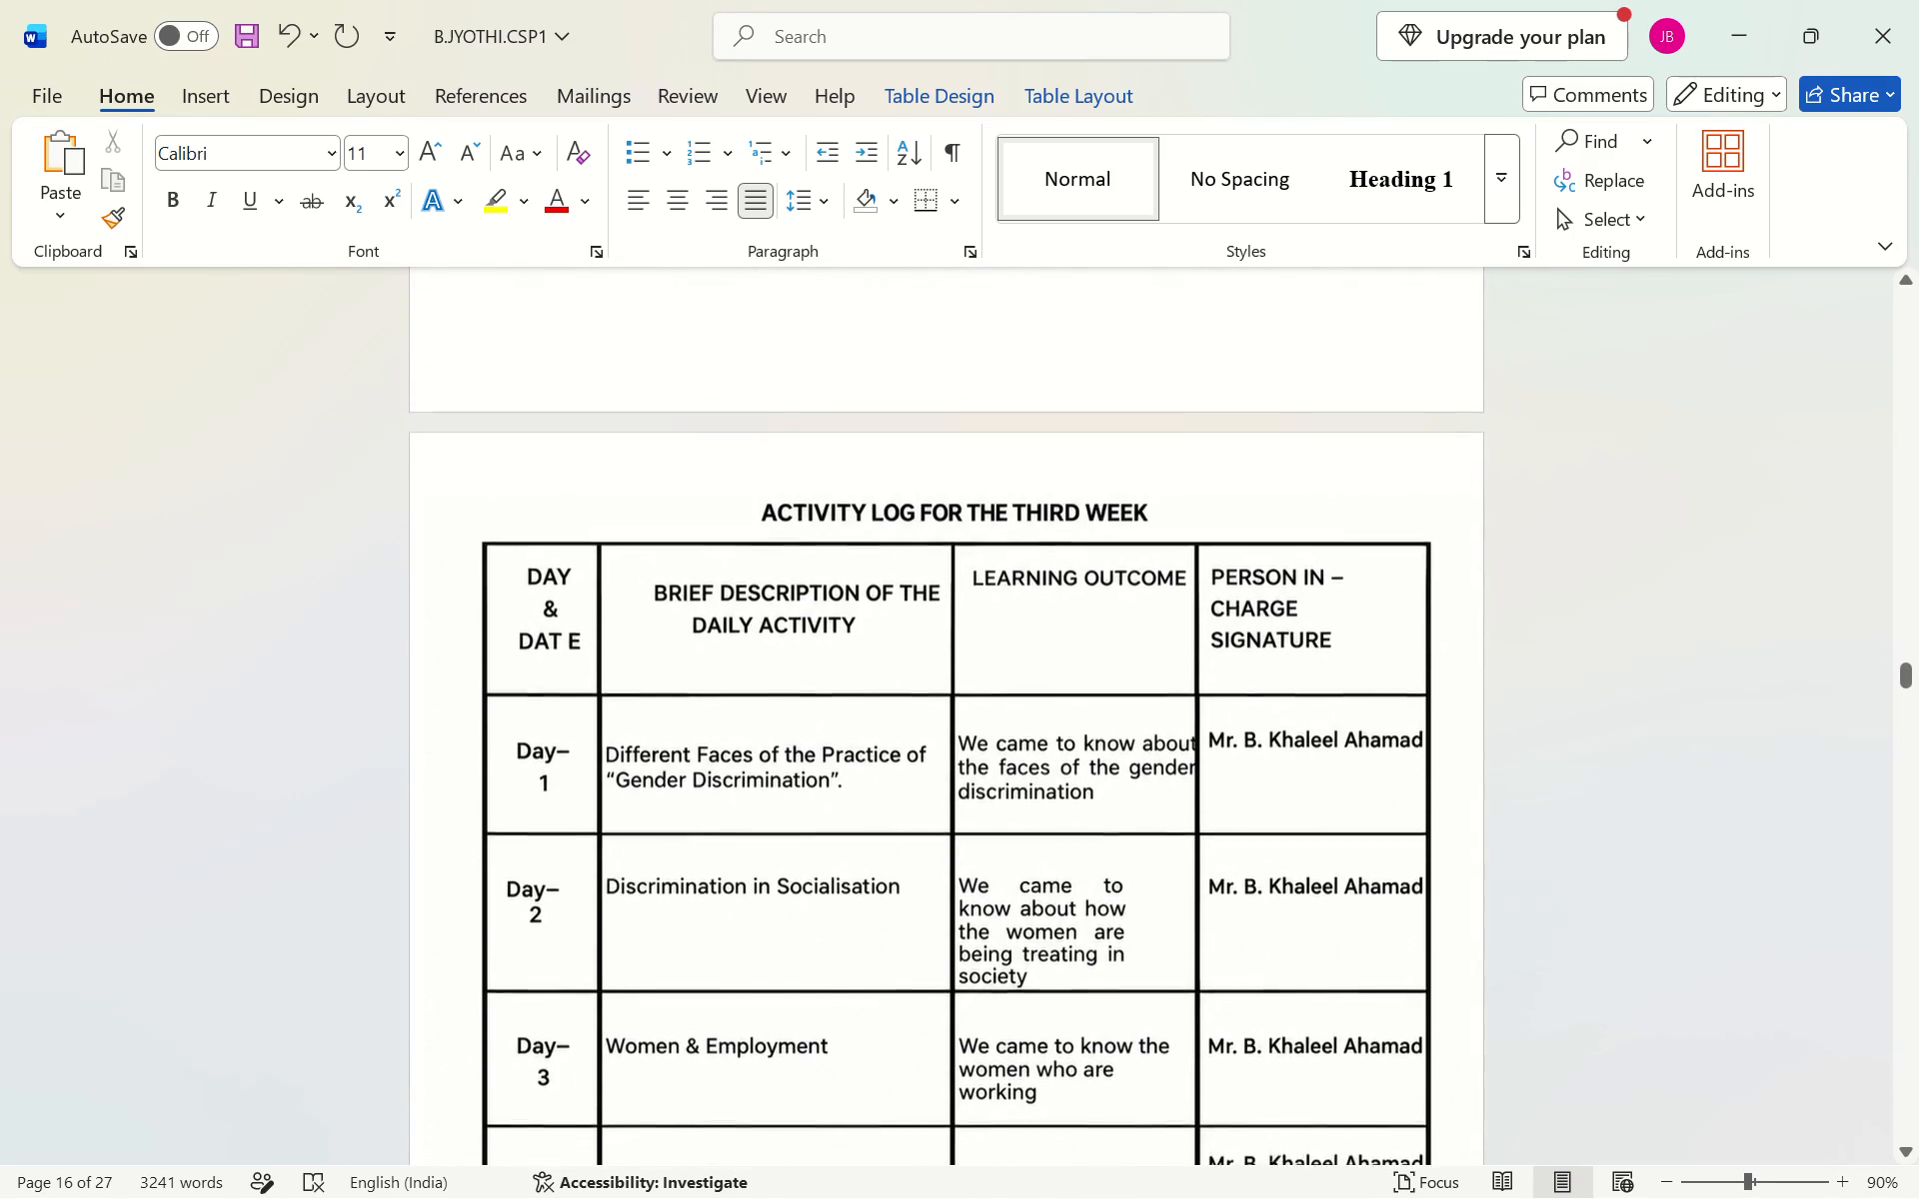
scroll(1247, 593, down, 2)
scroll(1247, 593, up, 1)
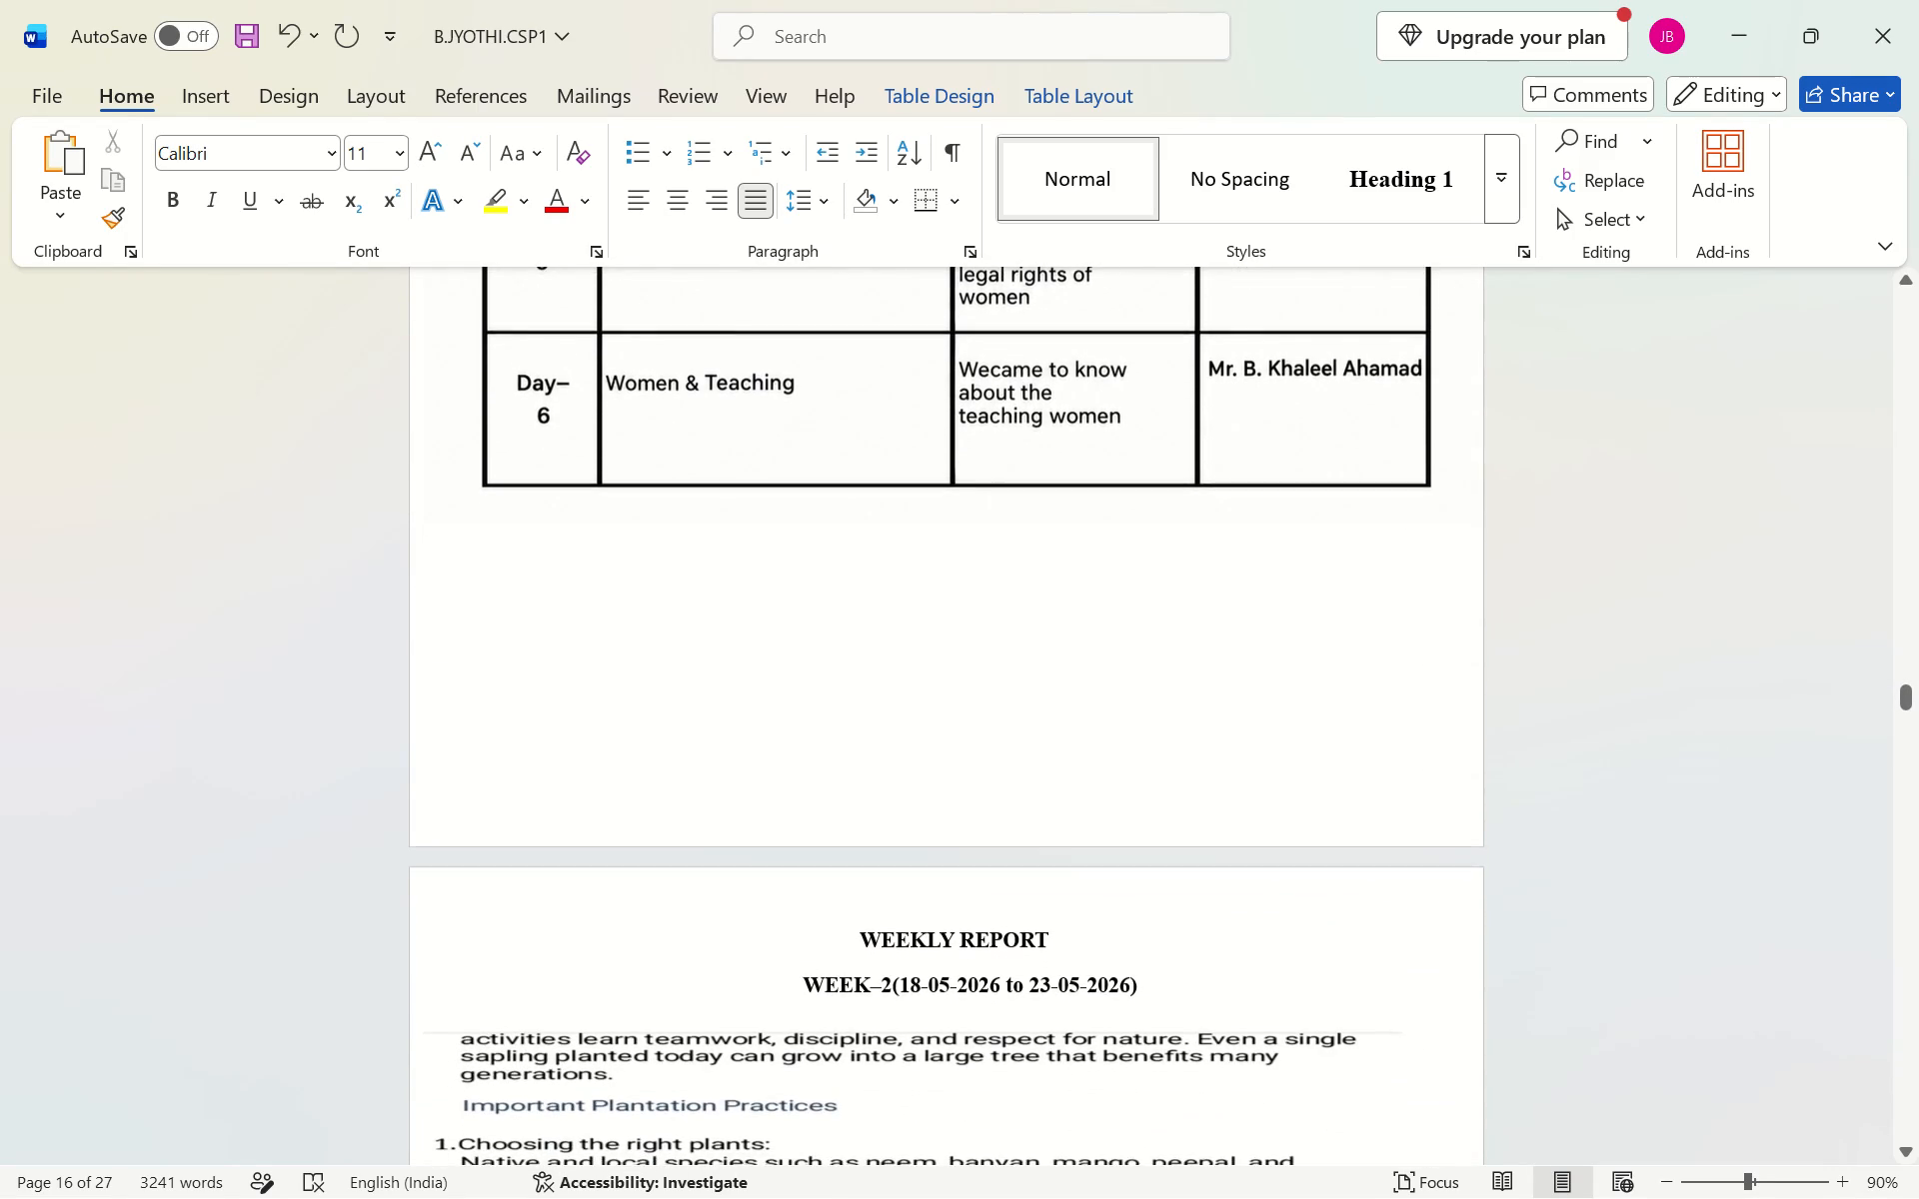
scroll(1247, 593, up, 3)
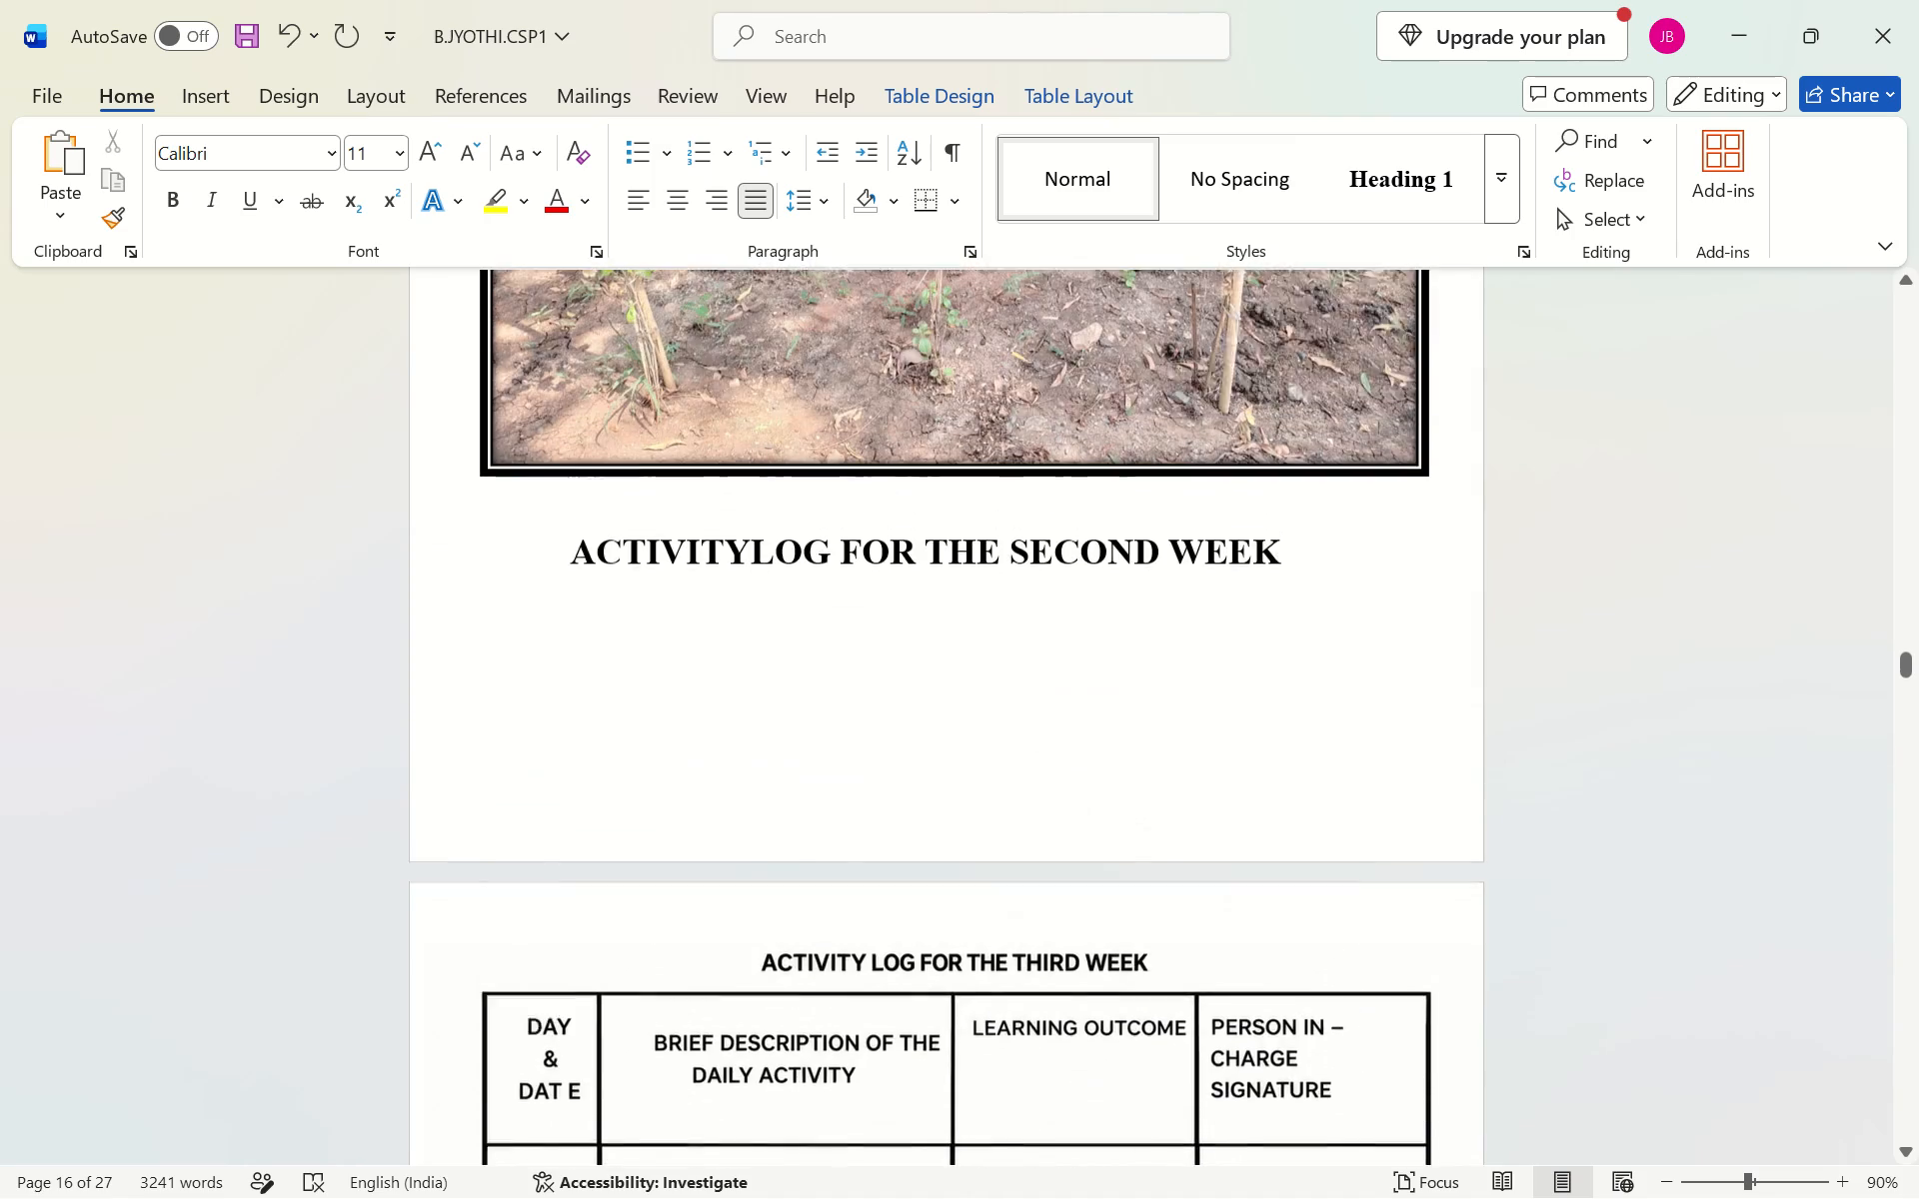
scroll(1247, 593, up, 5)
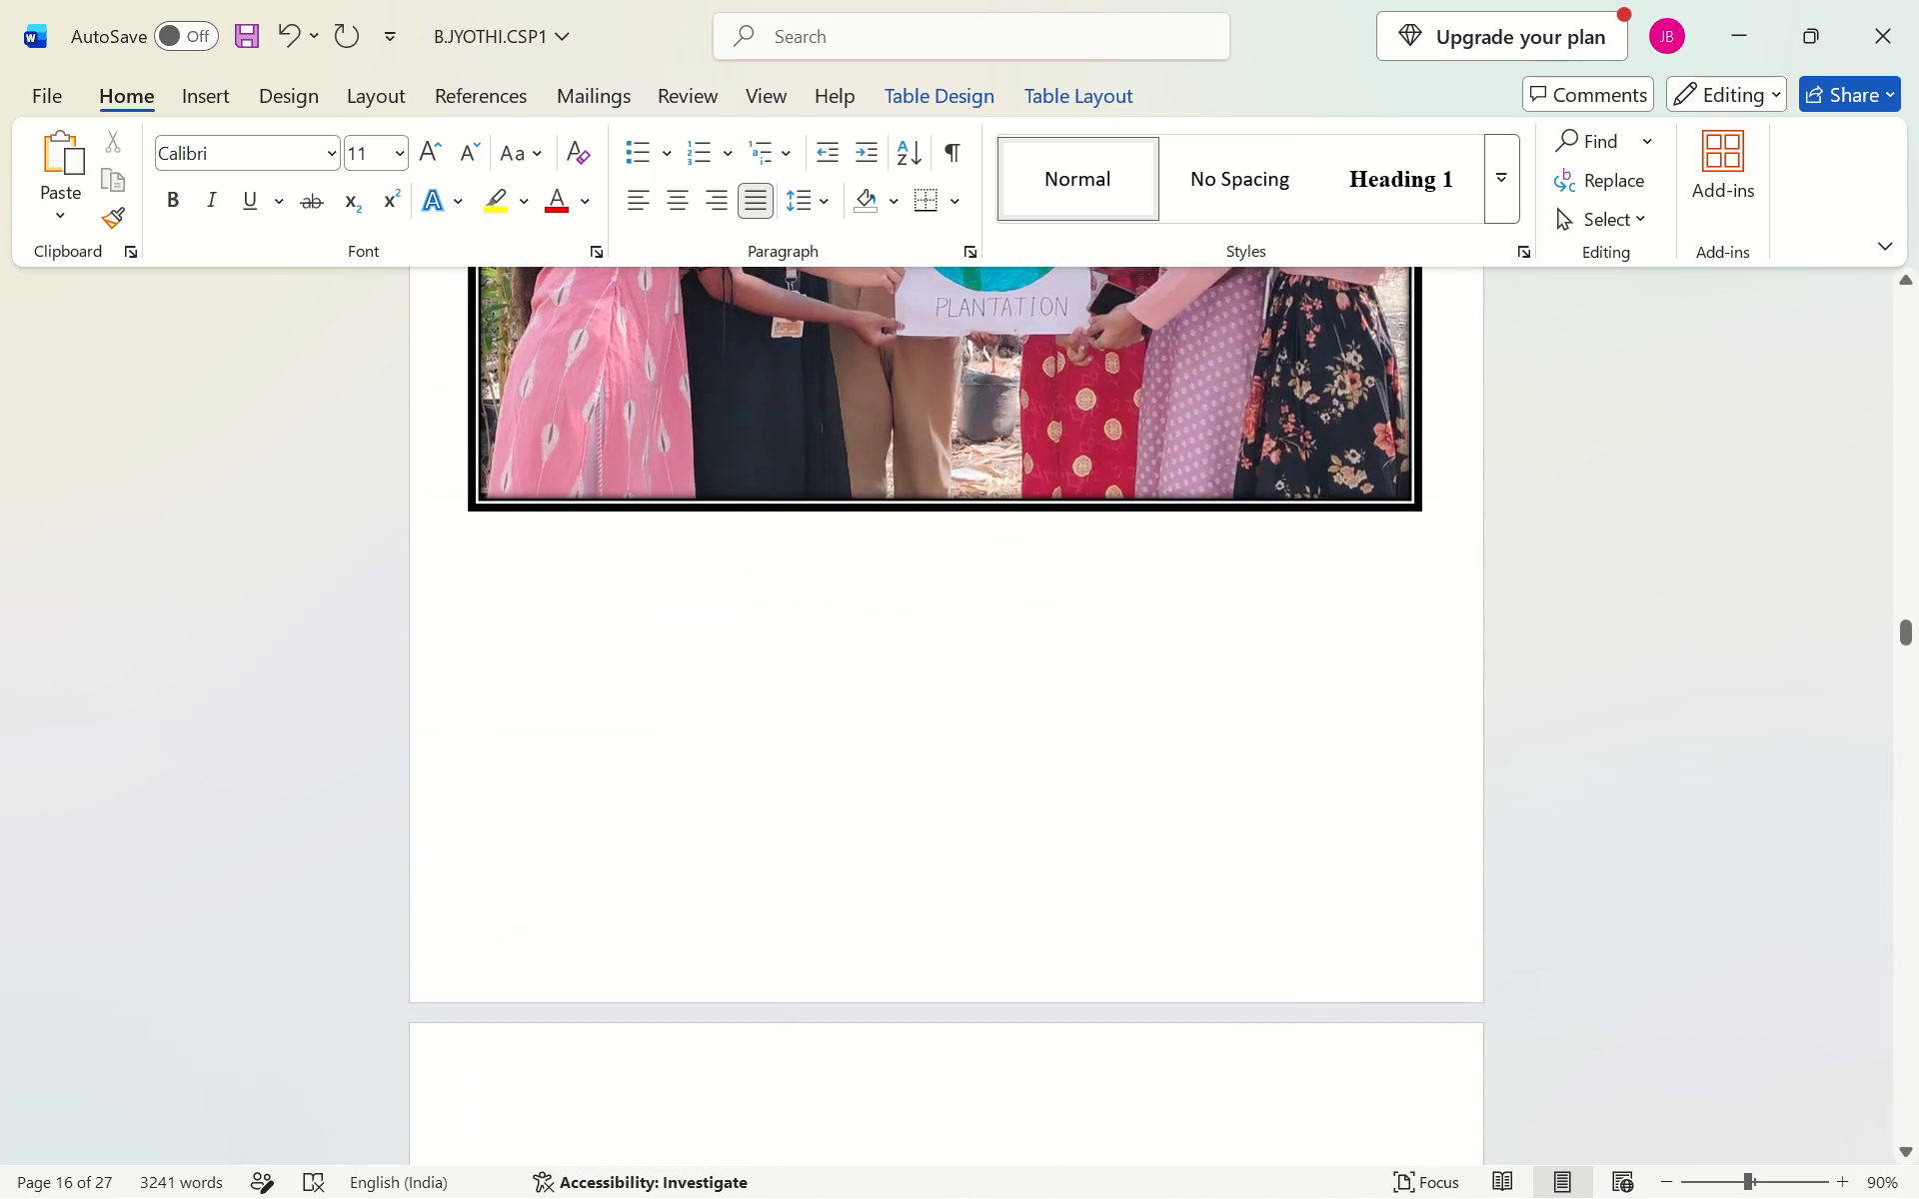
scroll(1247, 593, up, 7)
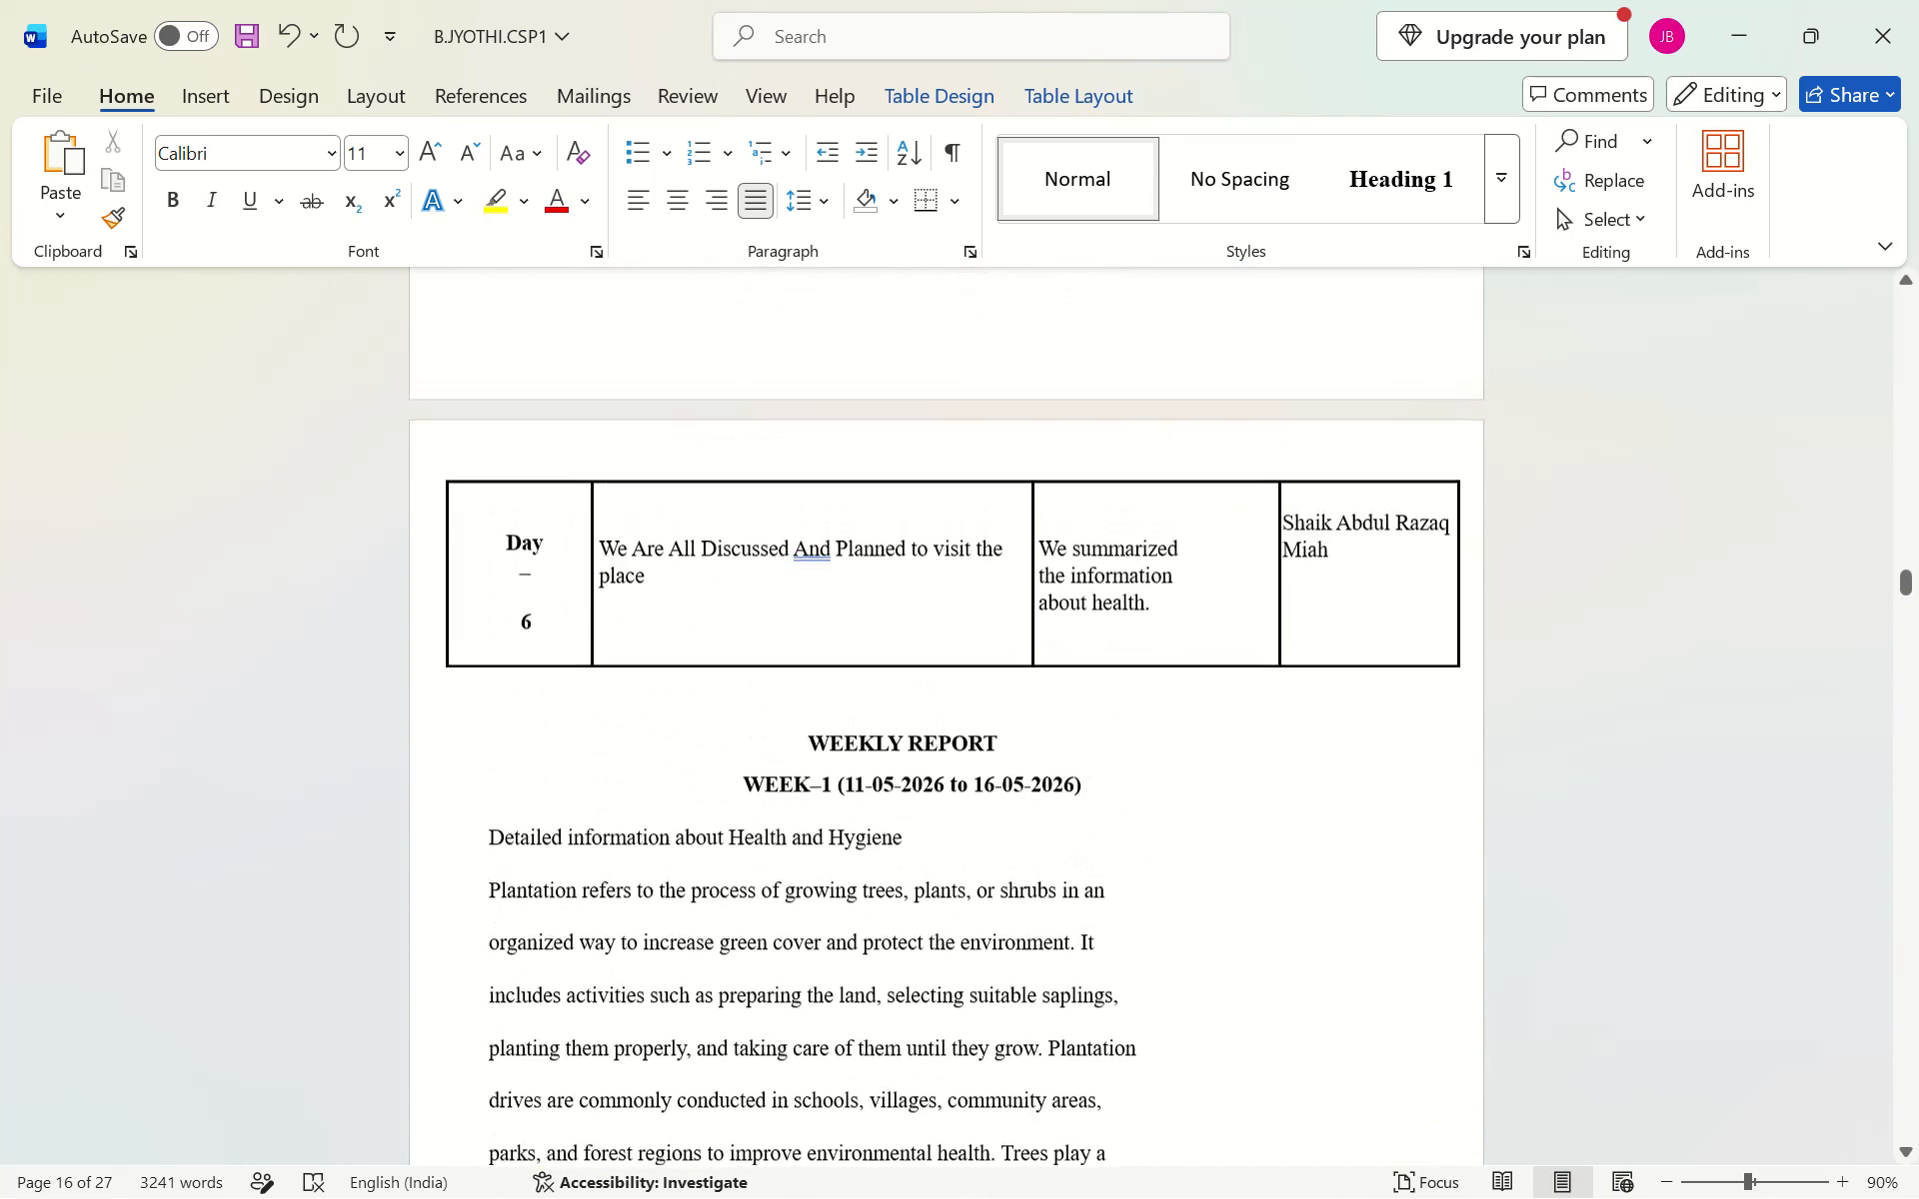
scroll(1247, 593, up, 1)
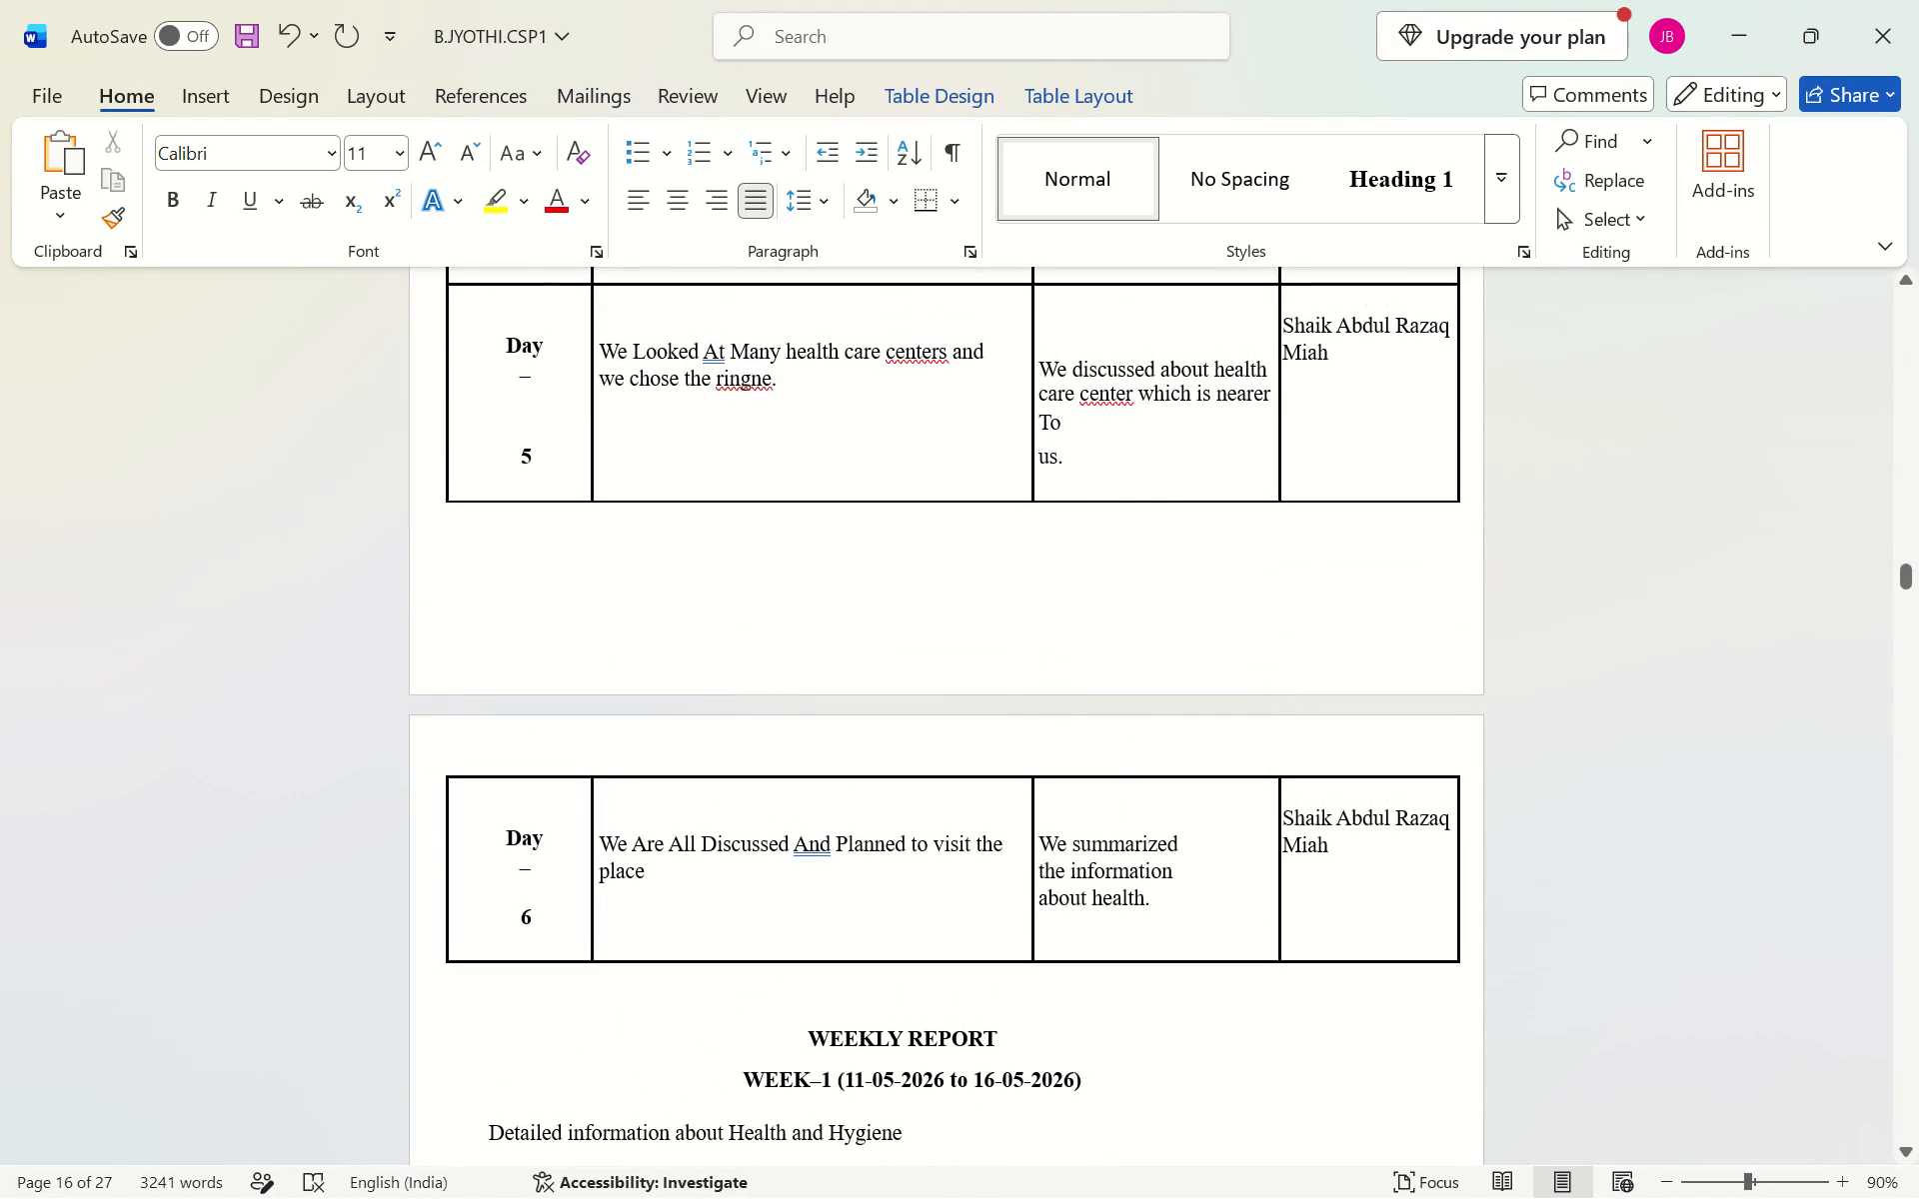
scroll(773, 451, up, 2)
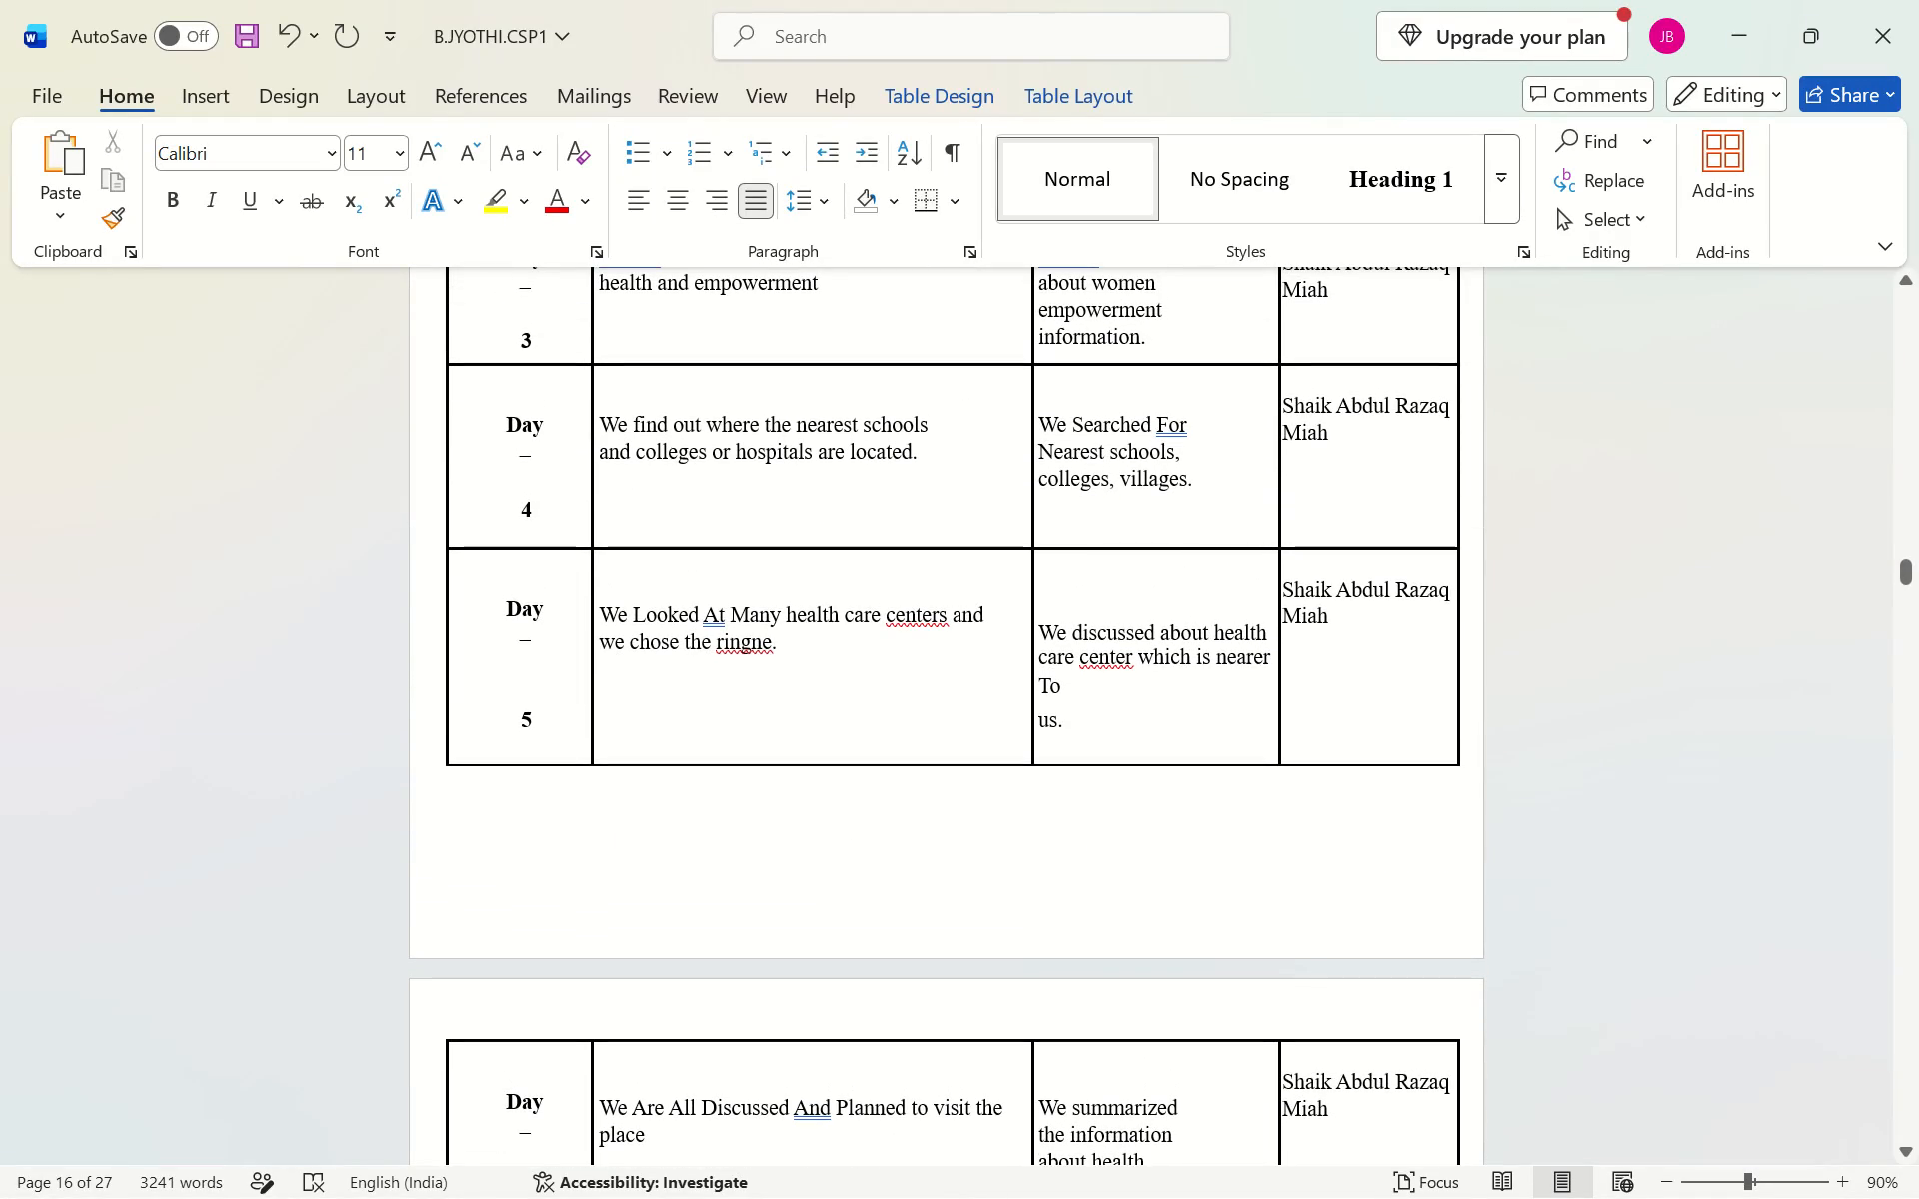
drag(766, 548, 772, 489)
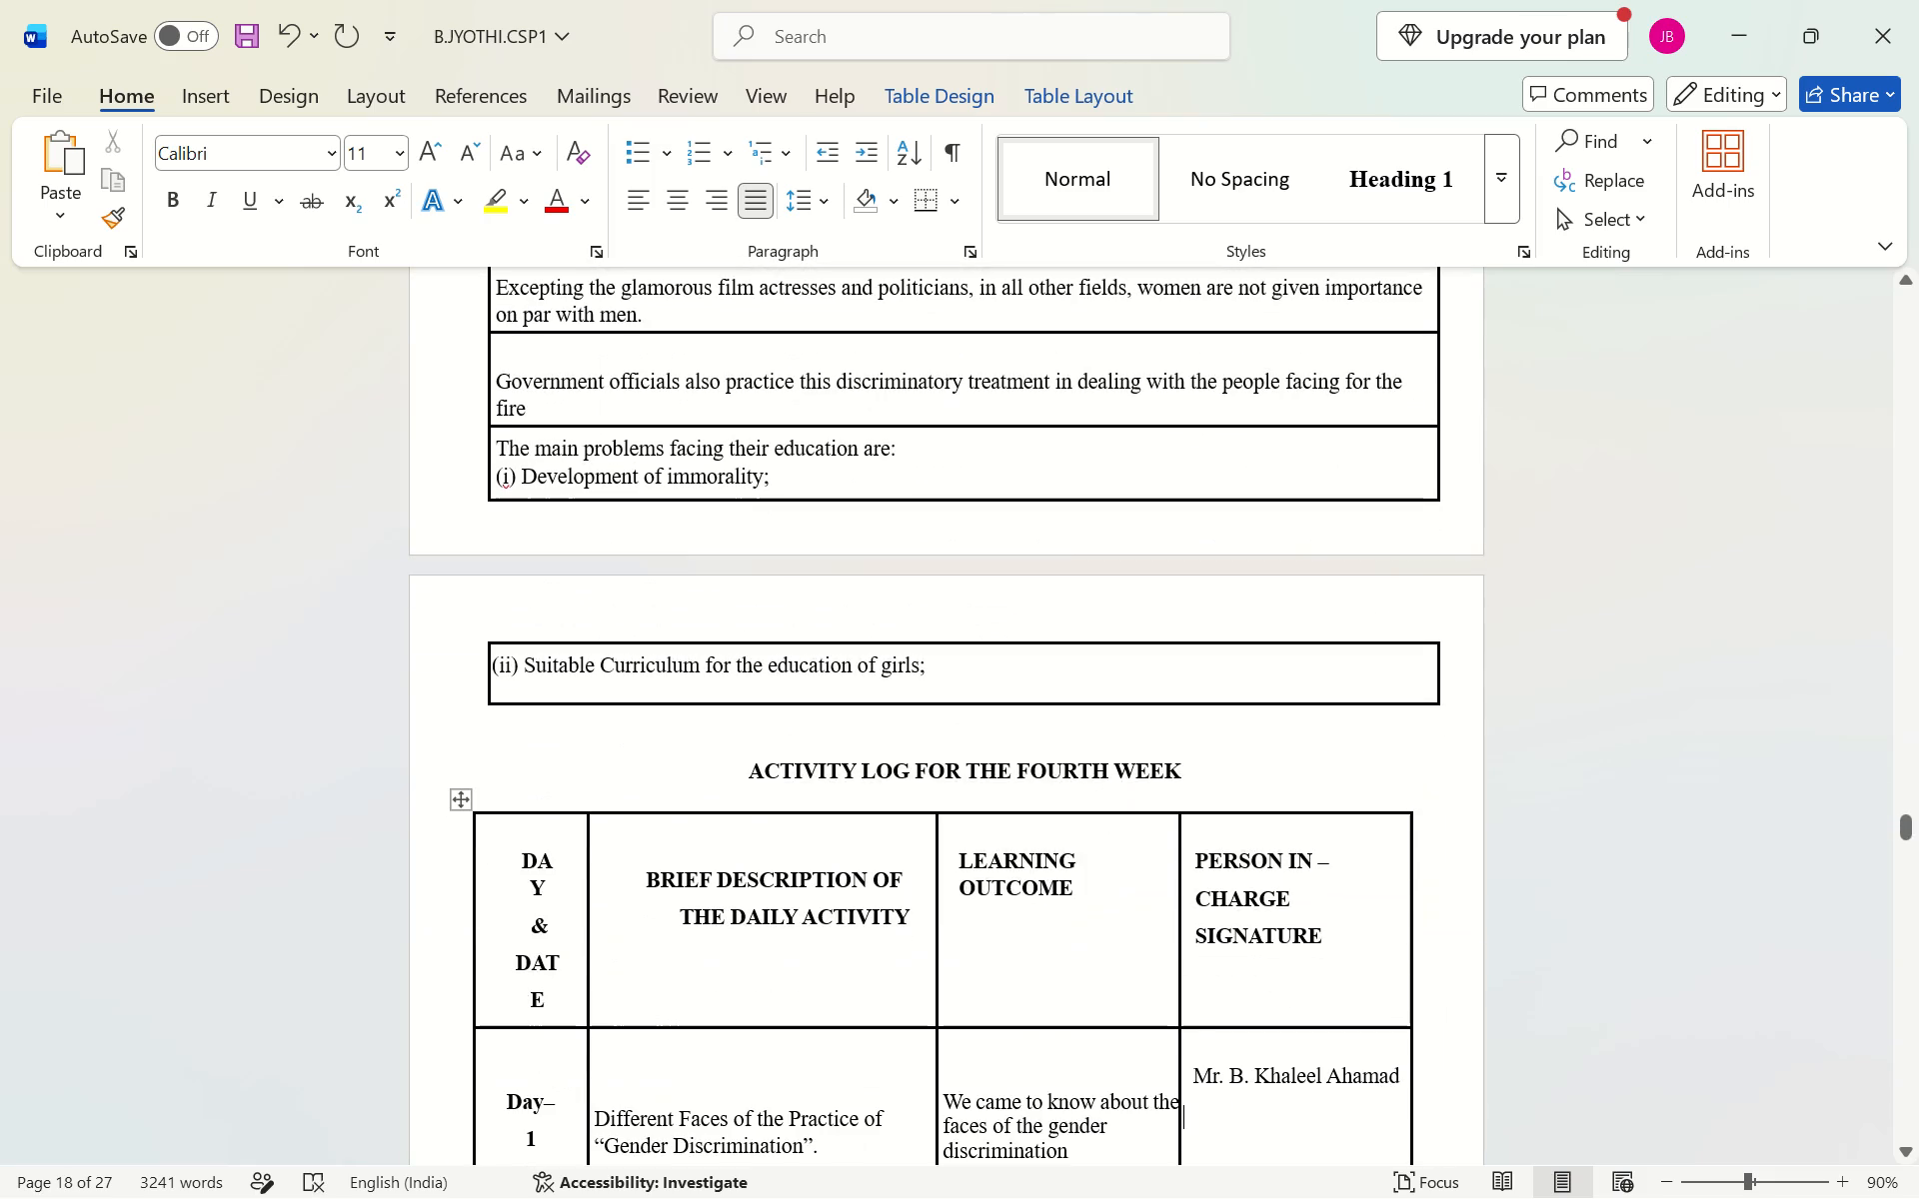
Delete the misplaced third-week activity log picture that sits between the second-week activity log heading and the Week-2 weekly report.
scroll(782, 411, down, 2)
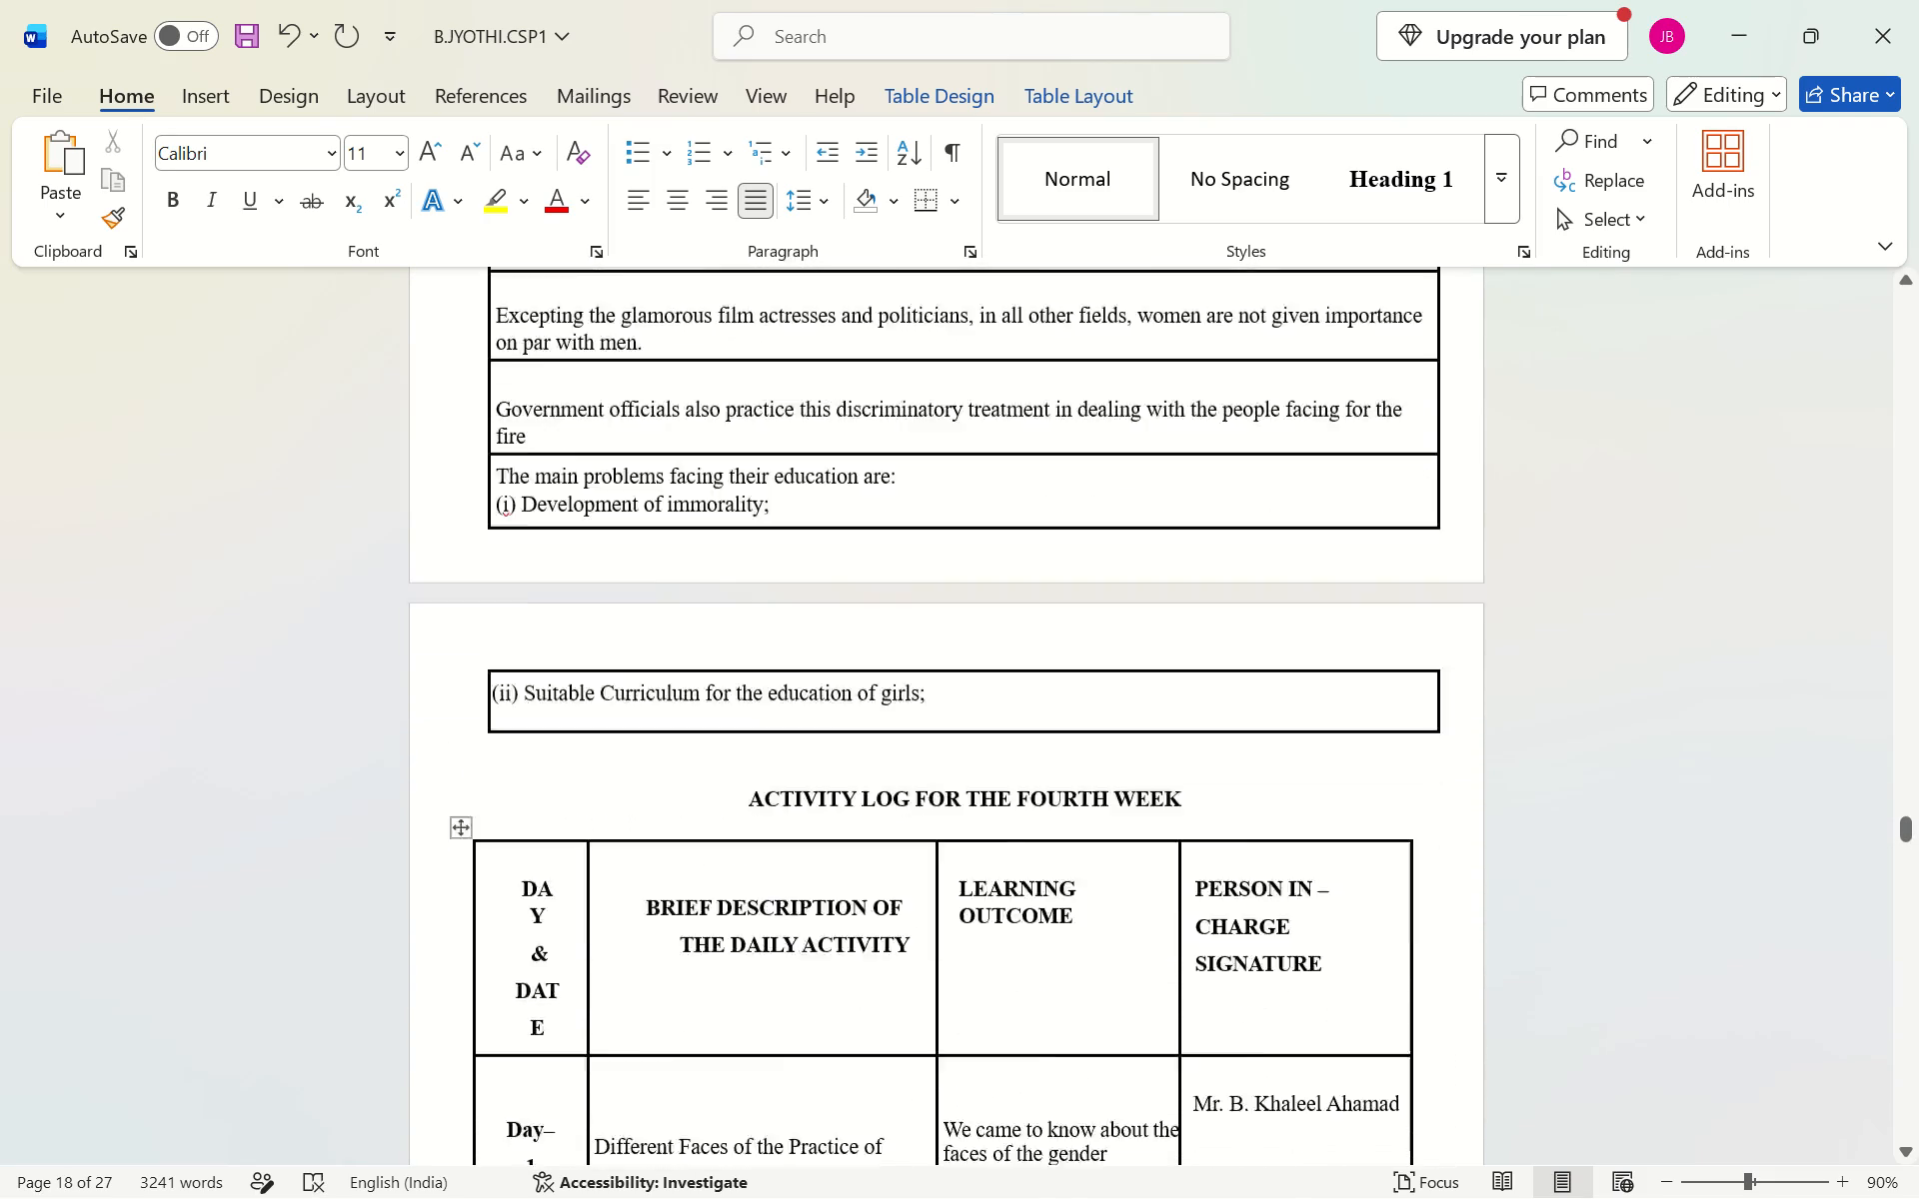
scroll(782, 411, down, 3)
click(782, 411)
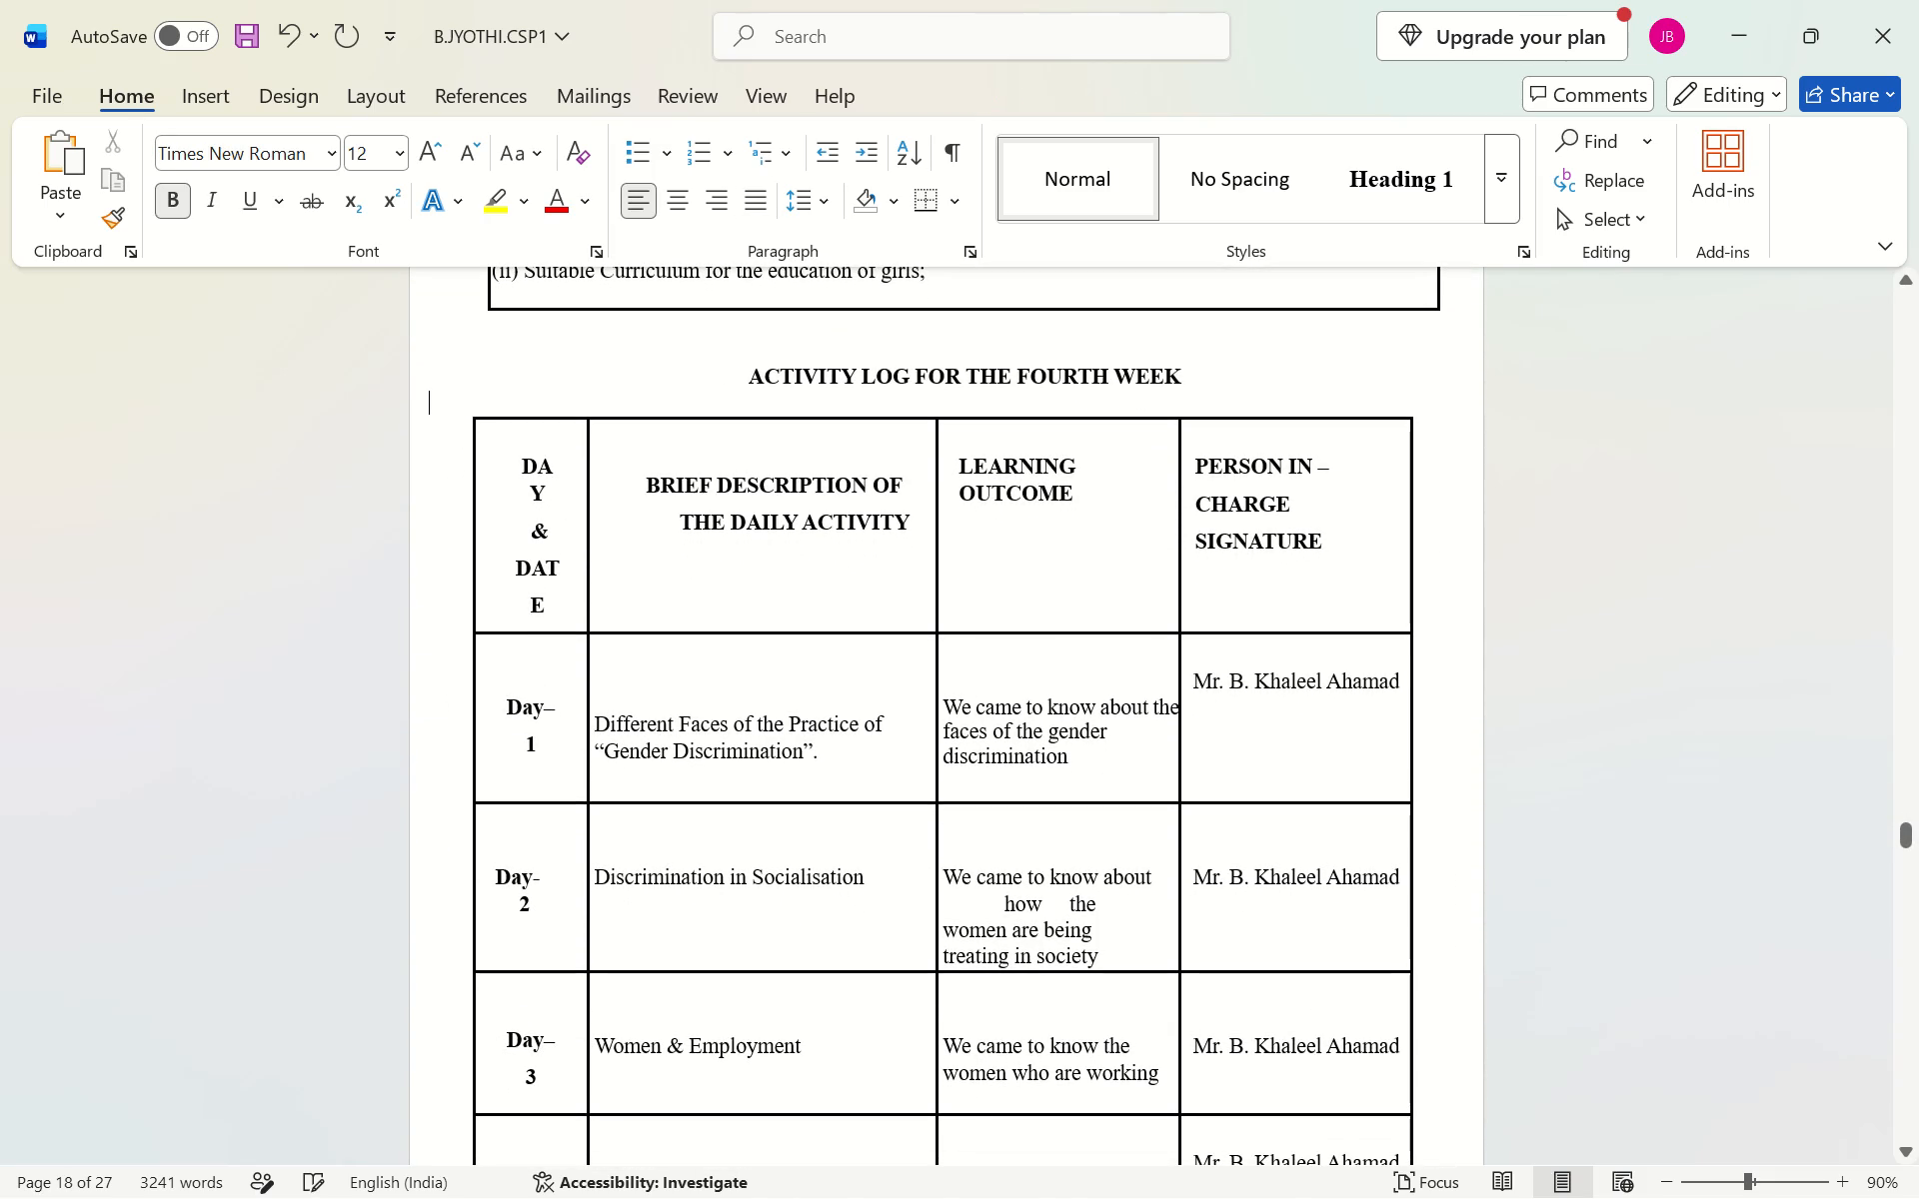
scroll(918, 394, up, 4)
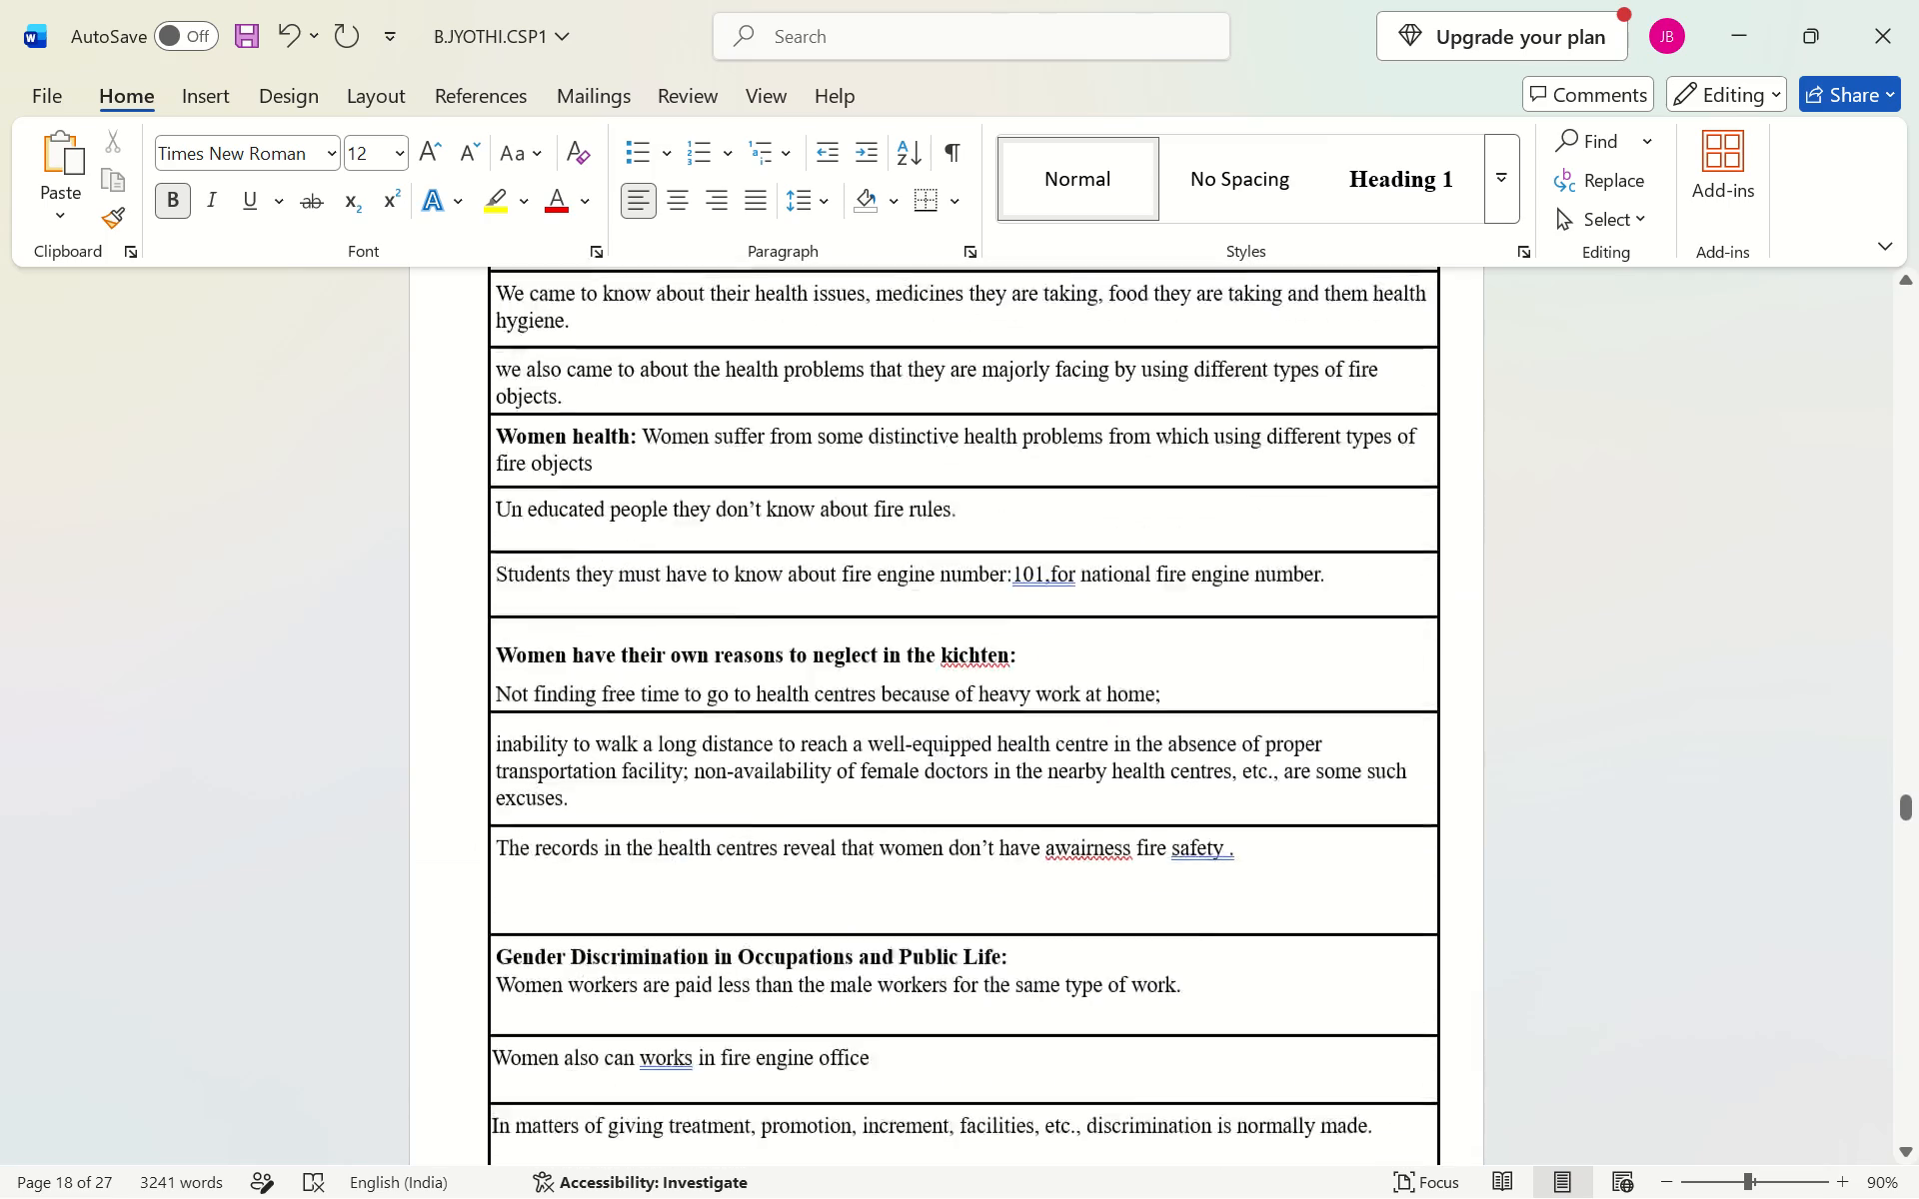
scroll(918, 394, up, 5)
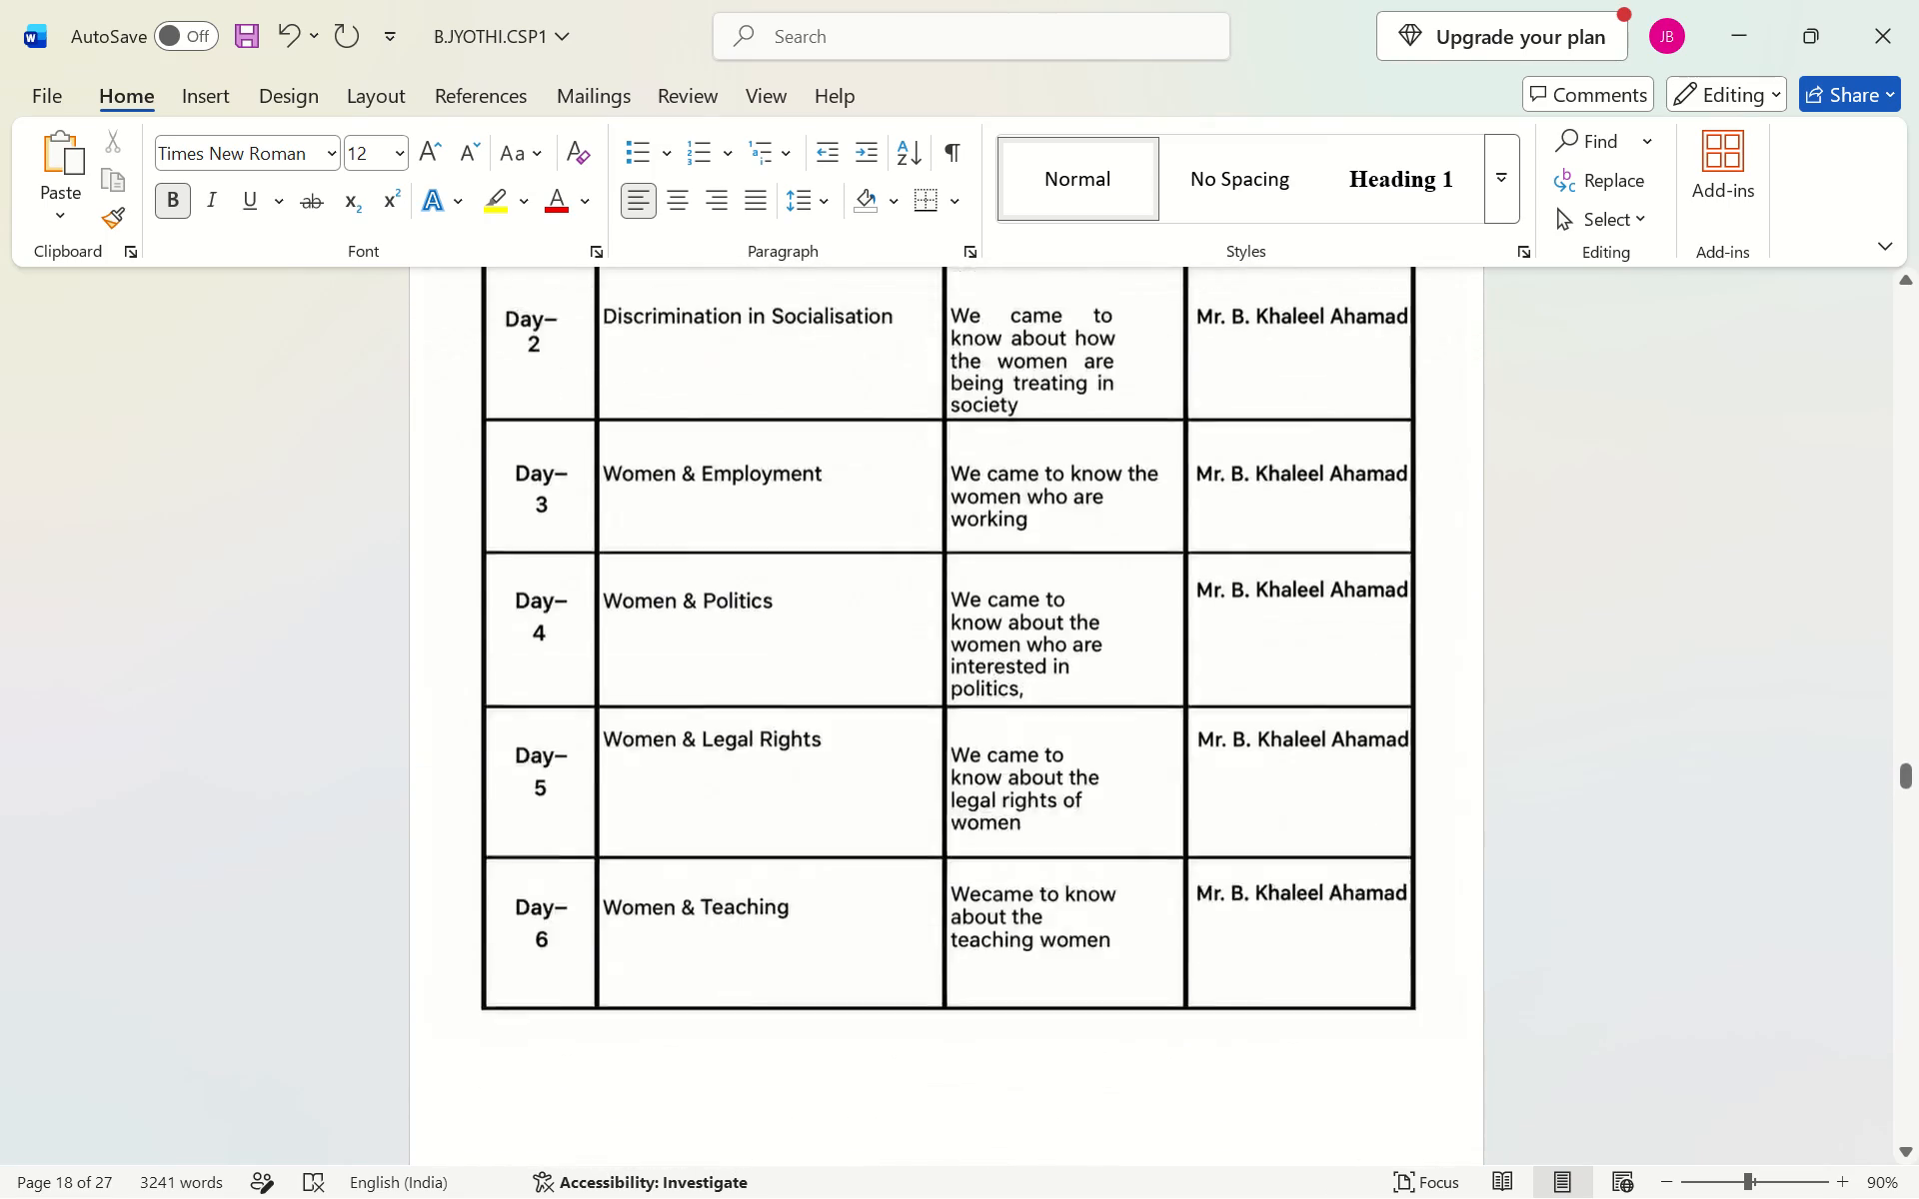
scroll(918, 394, up, 4)
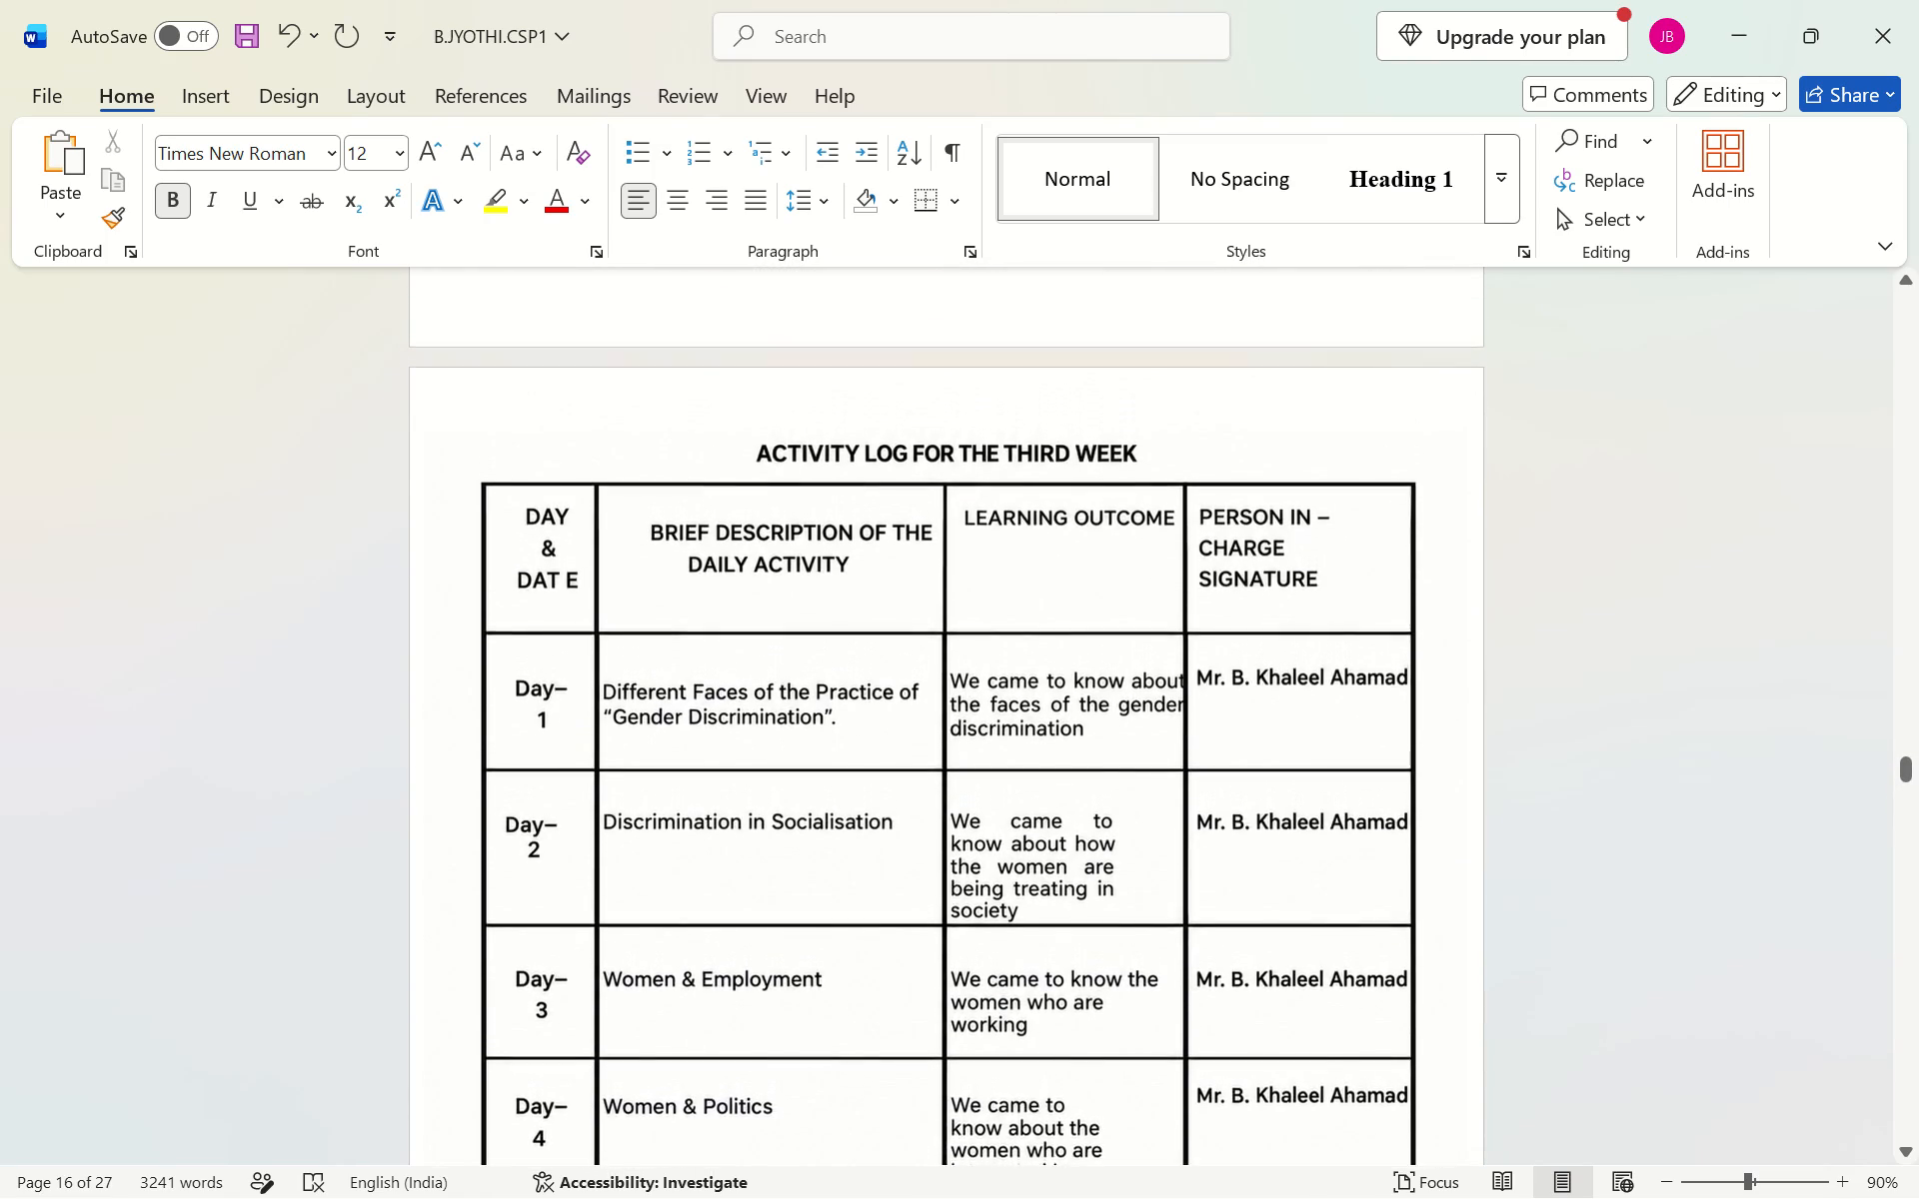
scroll(918, 394, up, 5)
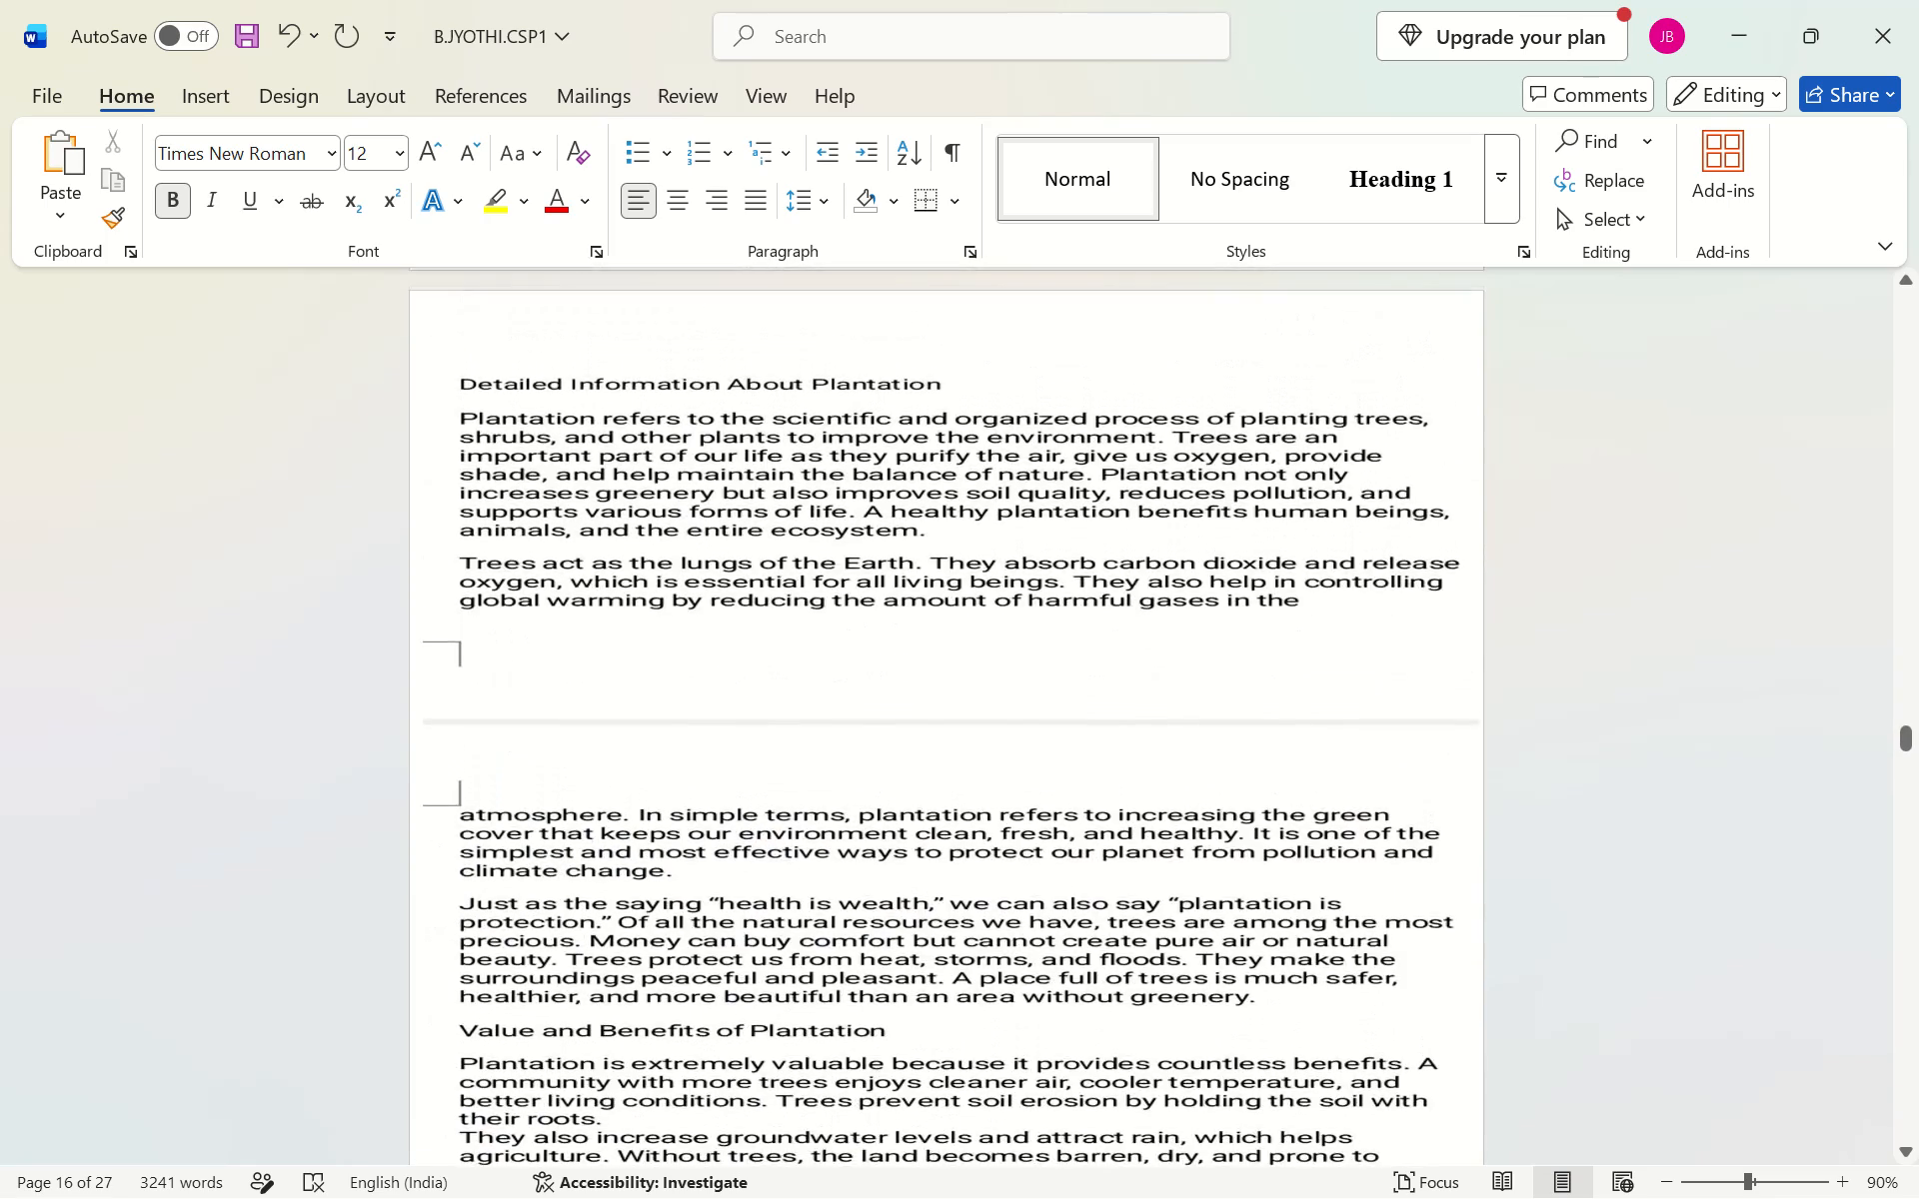
scroll(918, 394, up, 6)
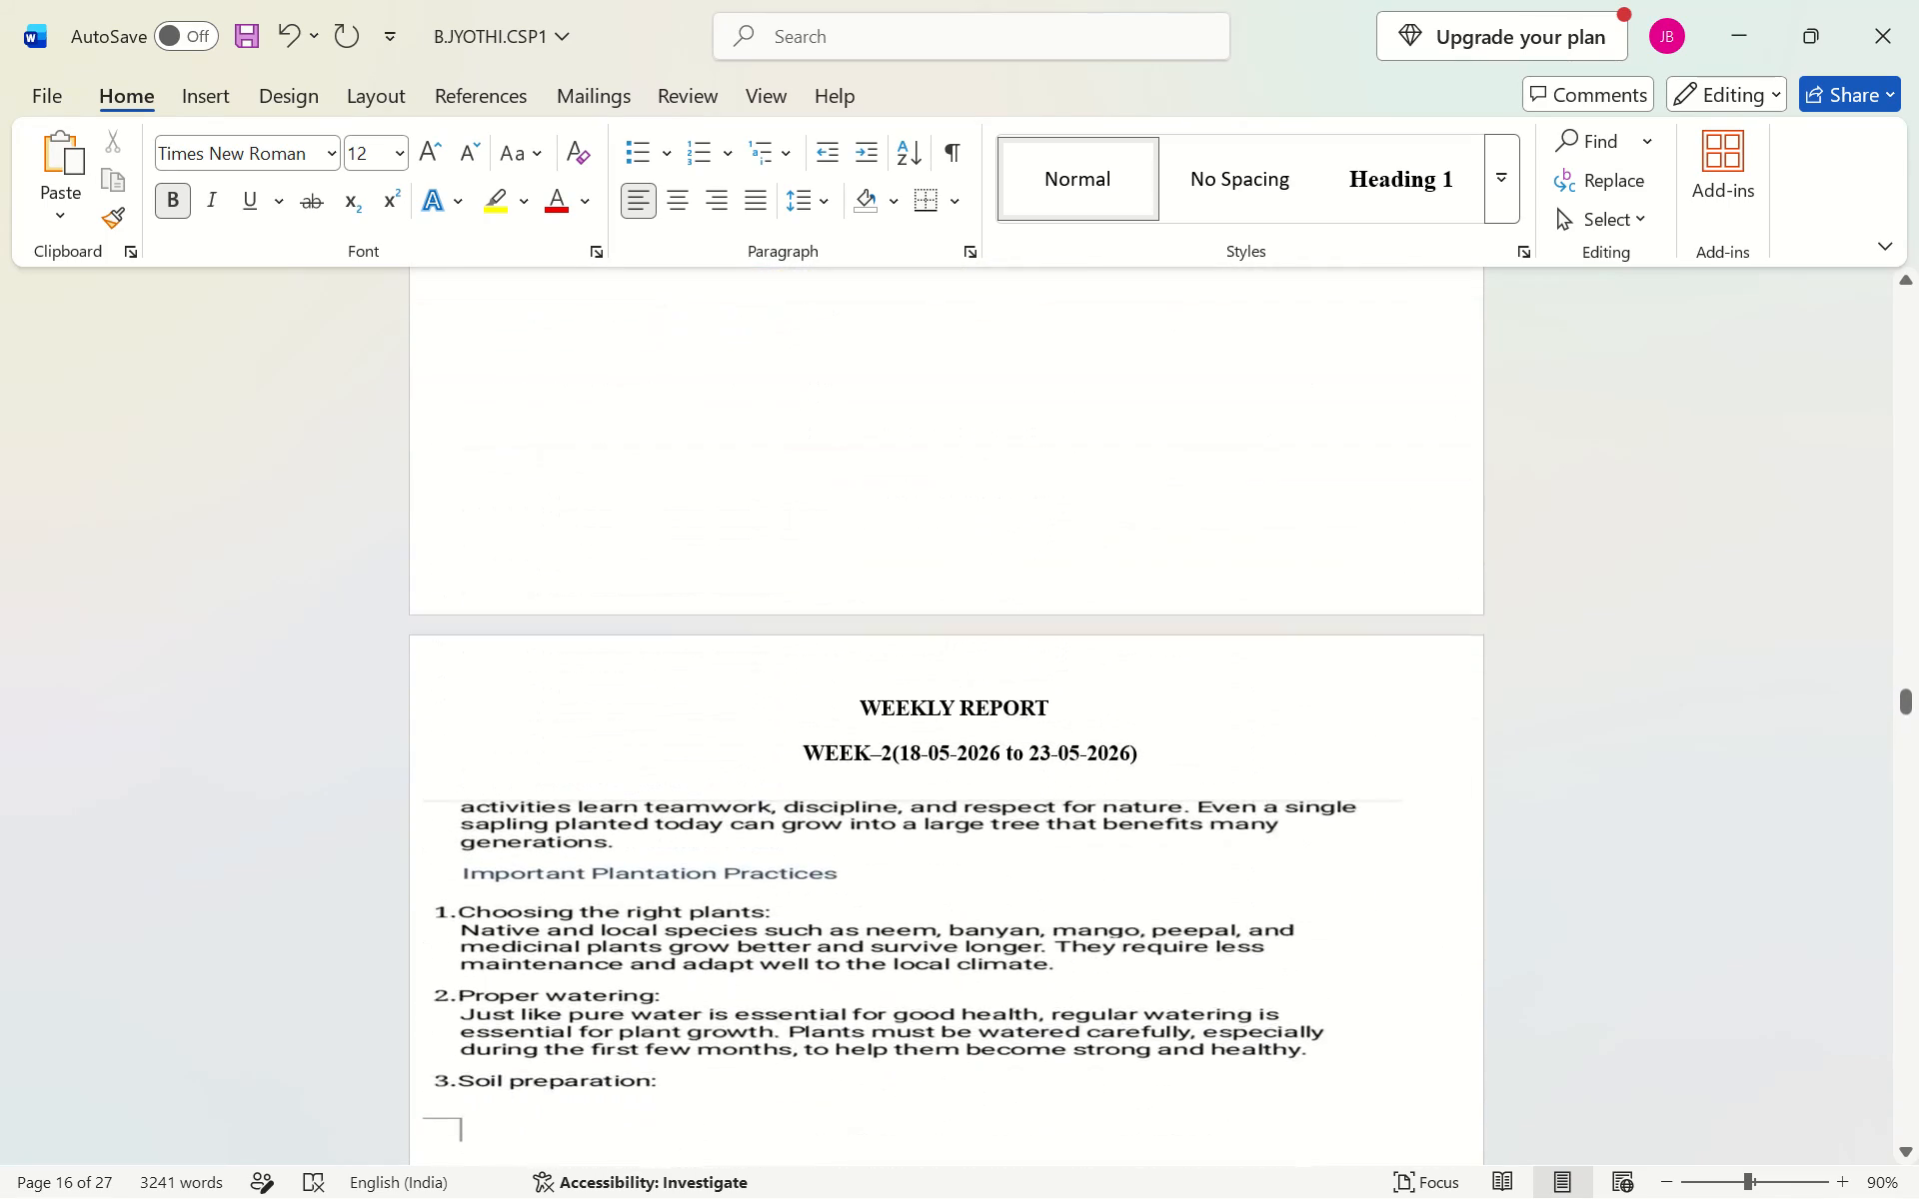
scroll(918, 394, up, 4)
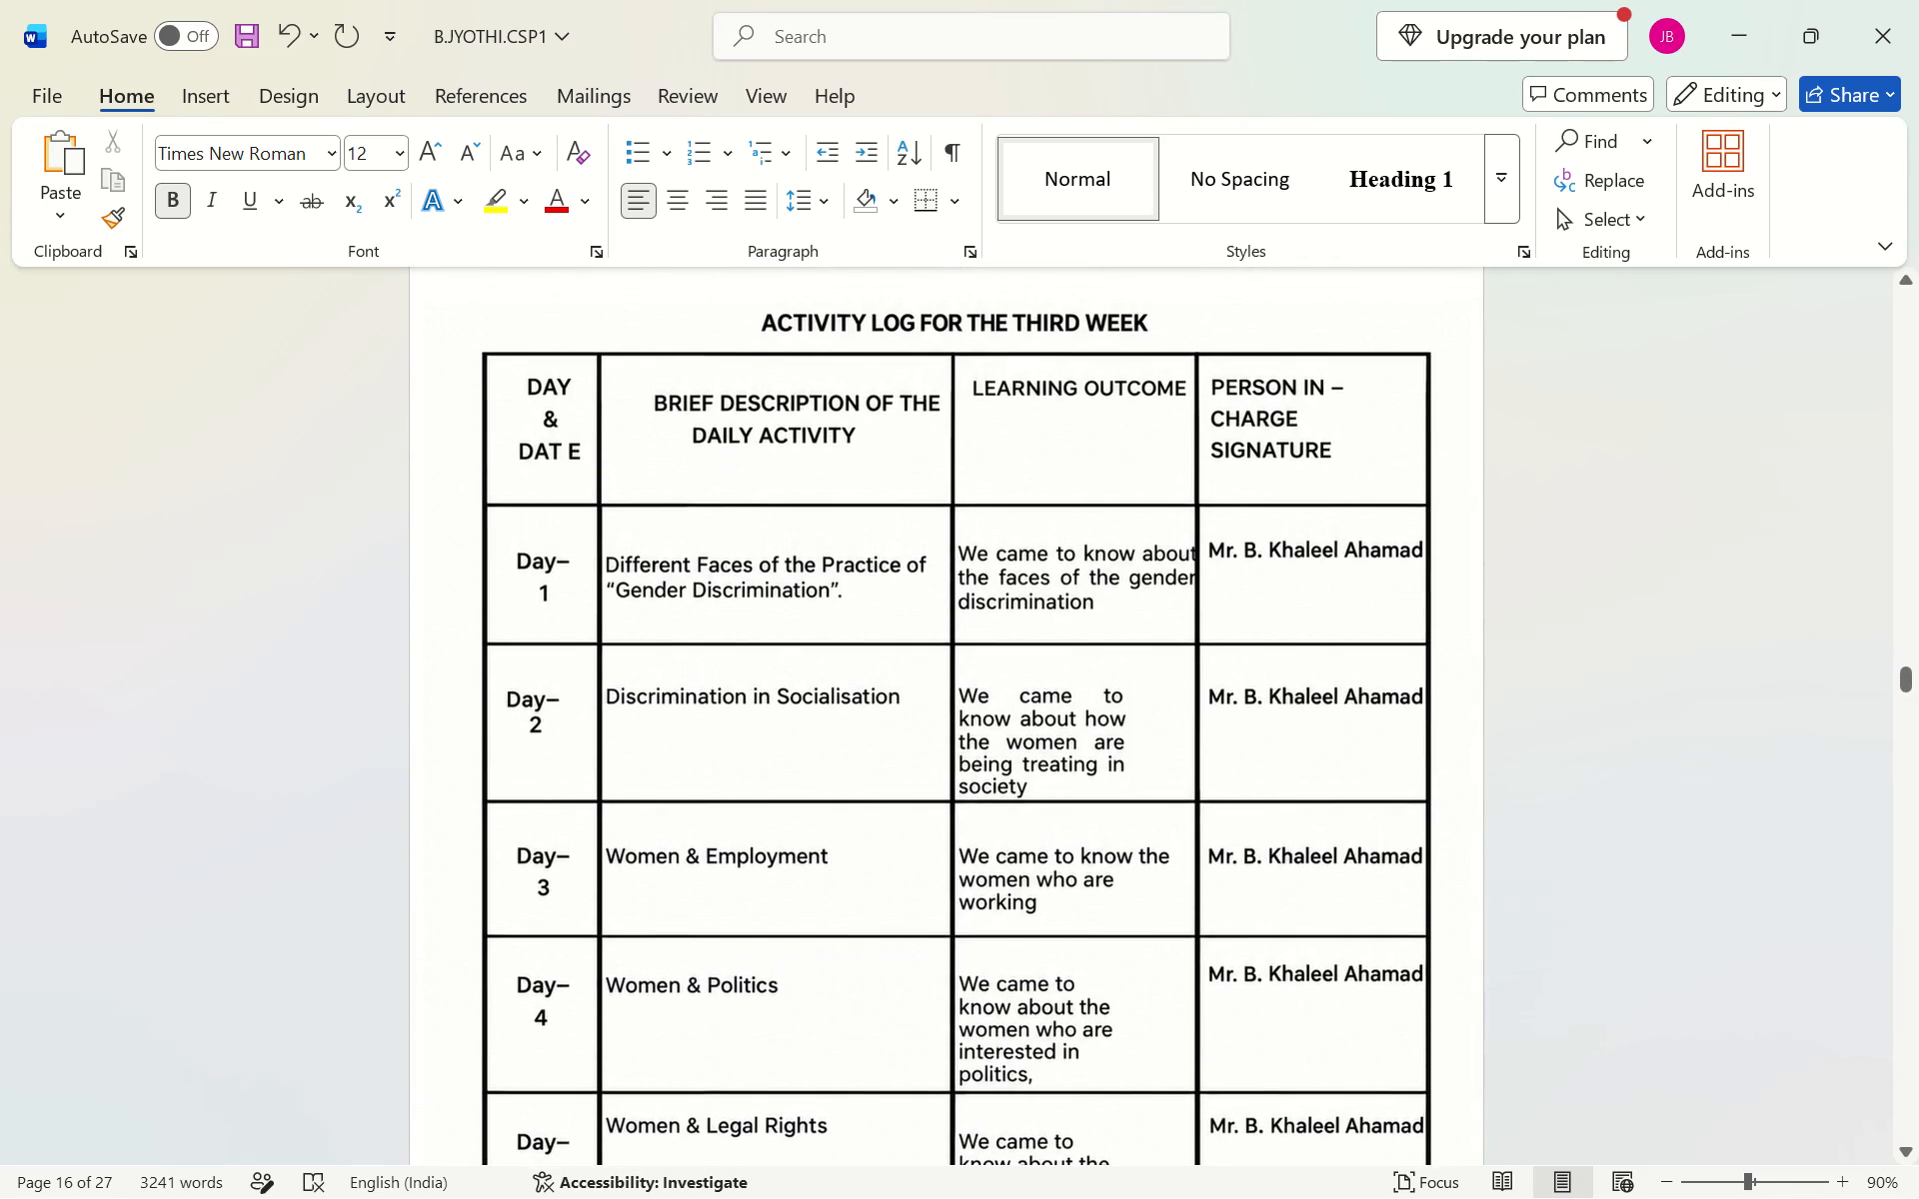
click(924, 586)
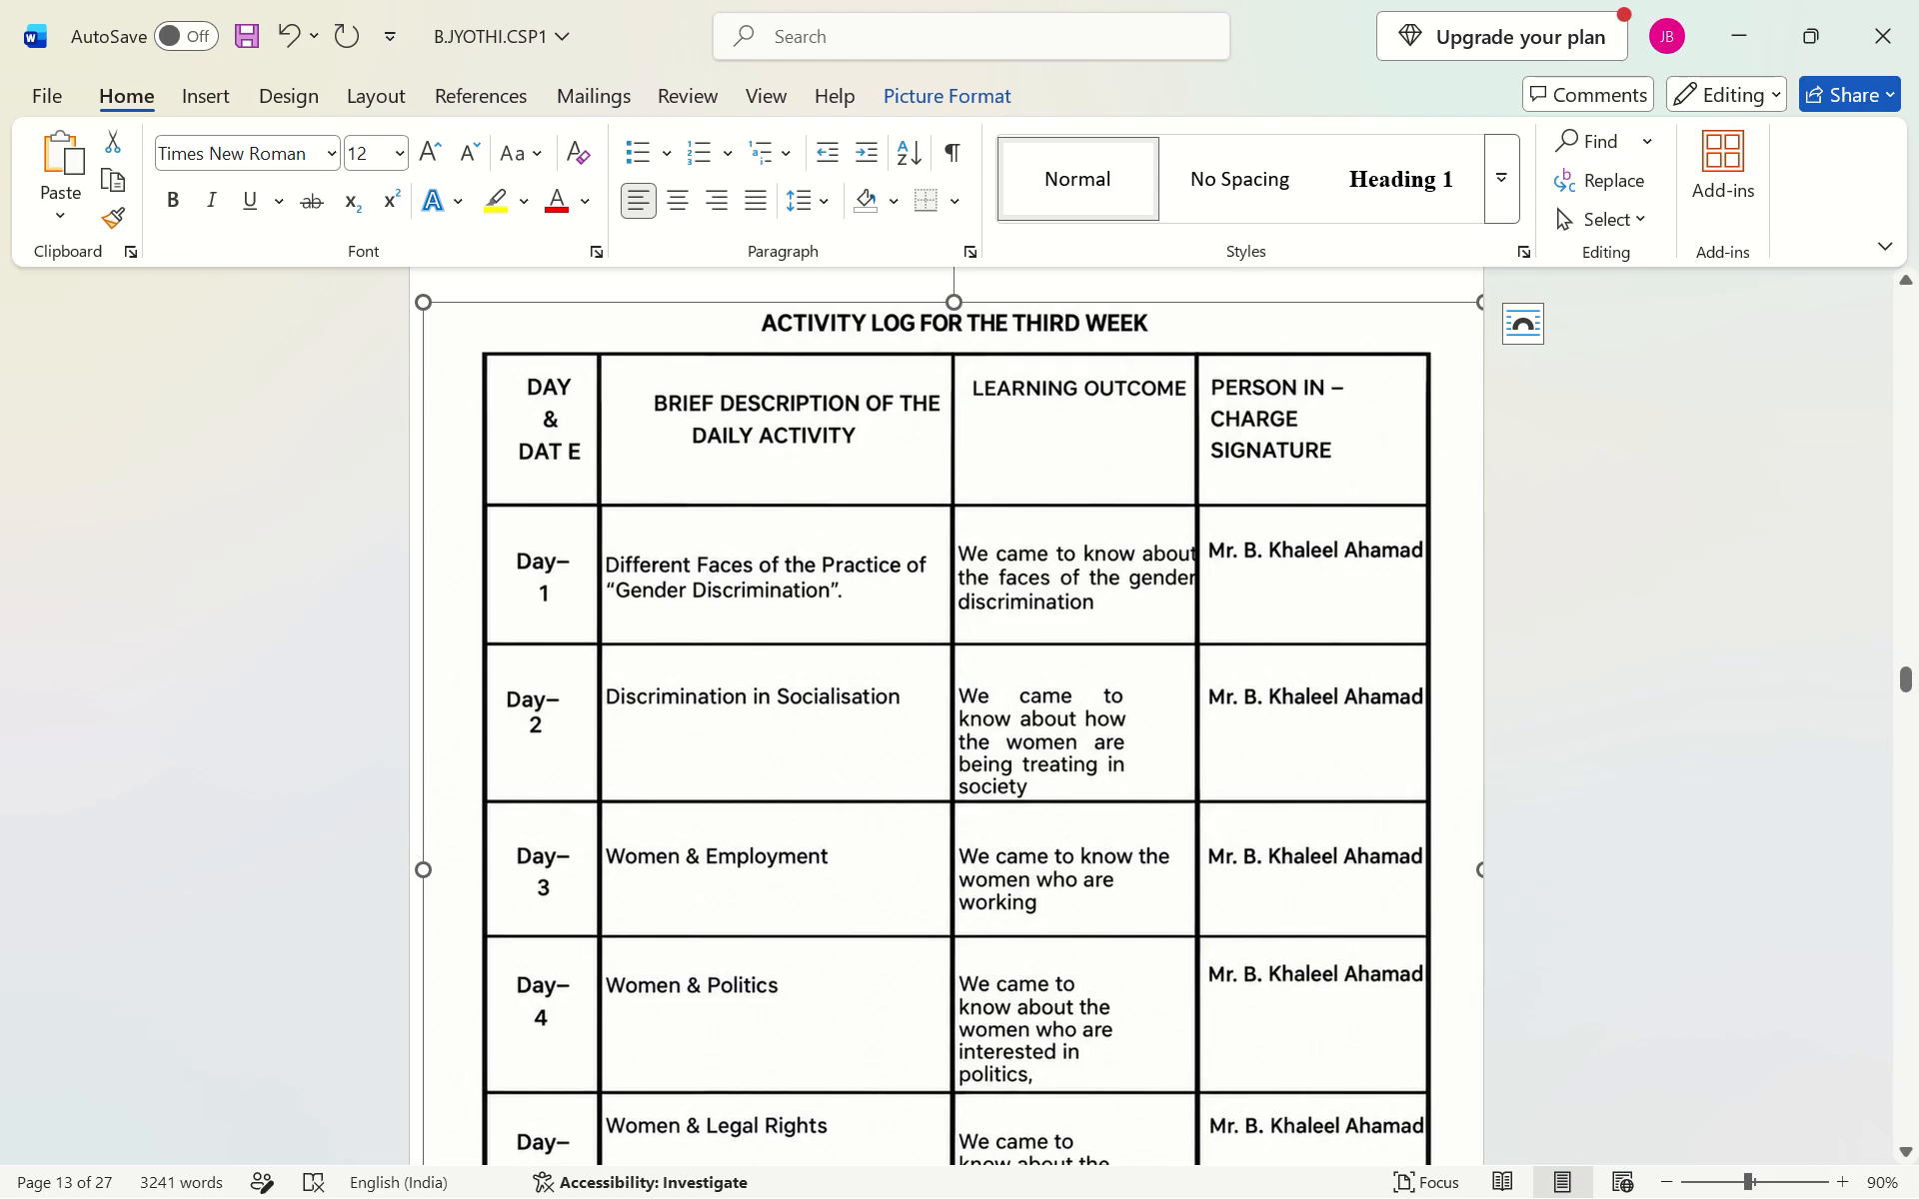
key(BackSpace)
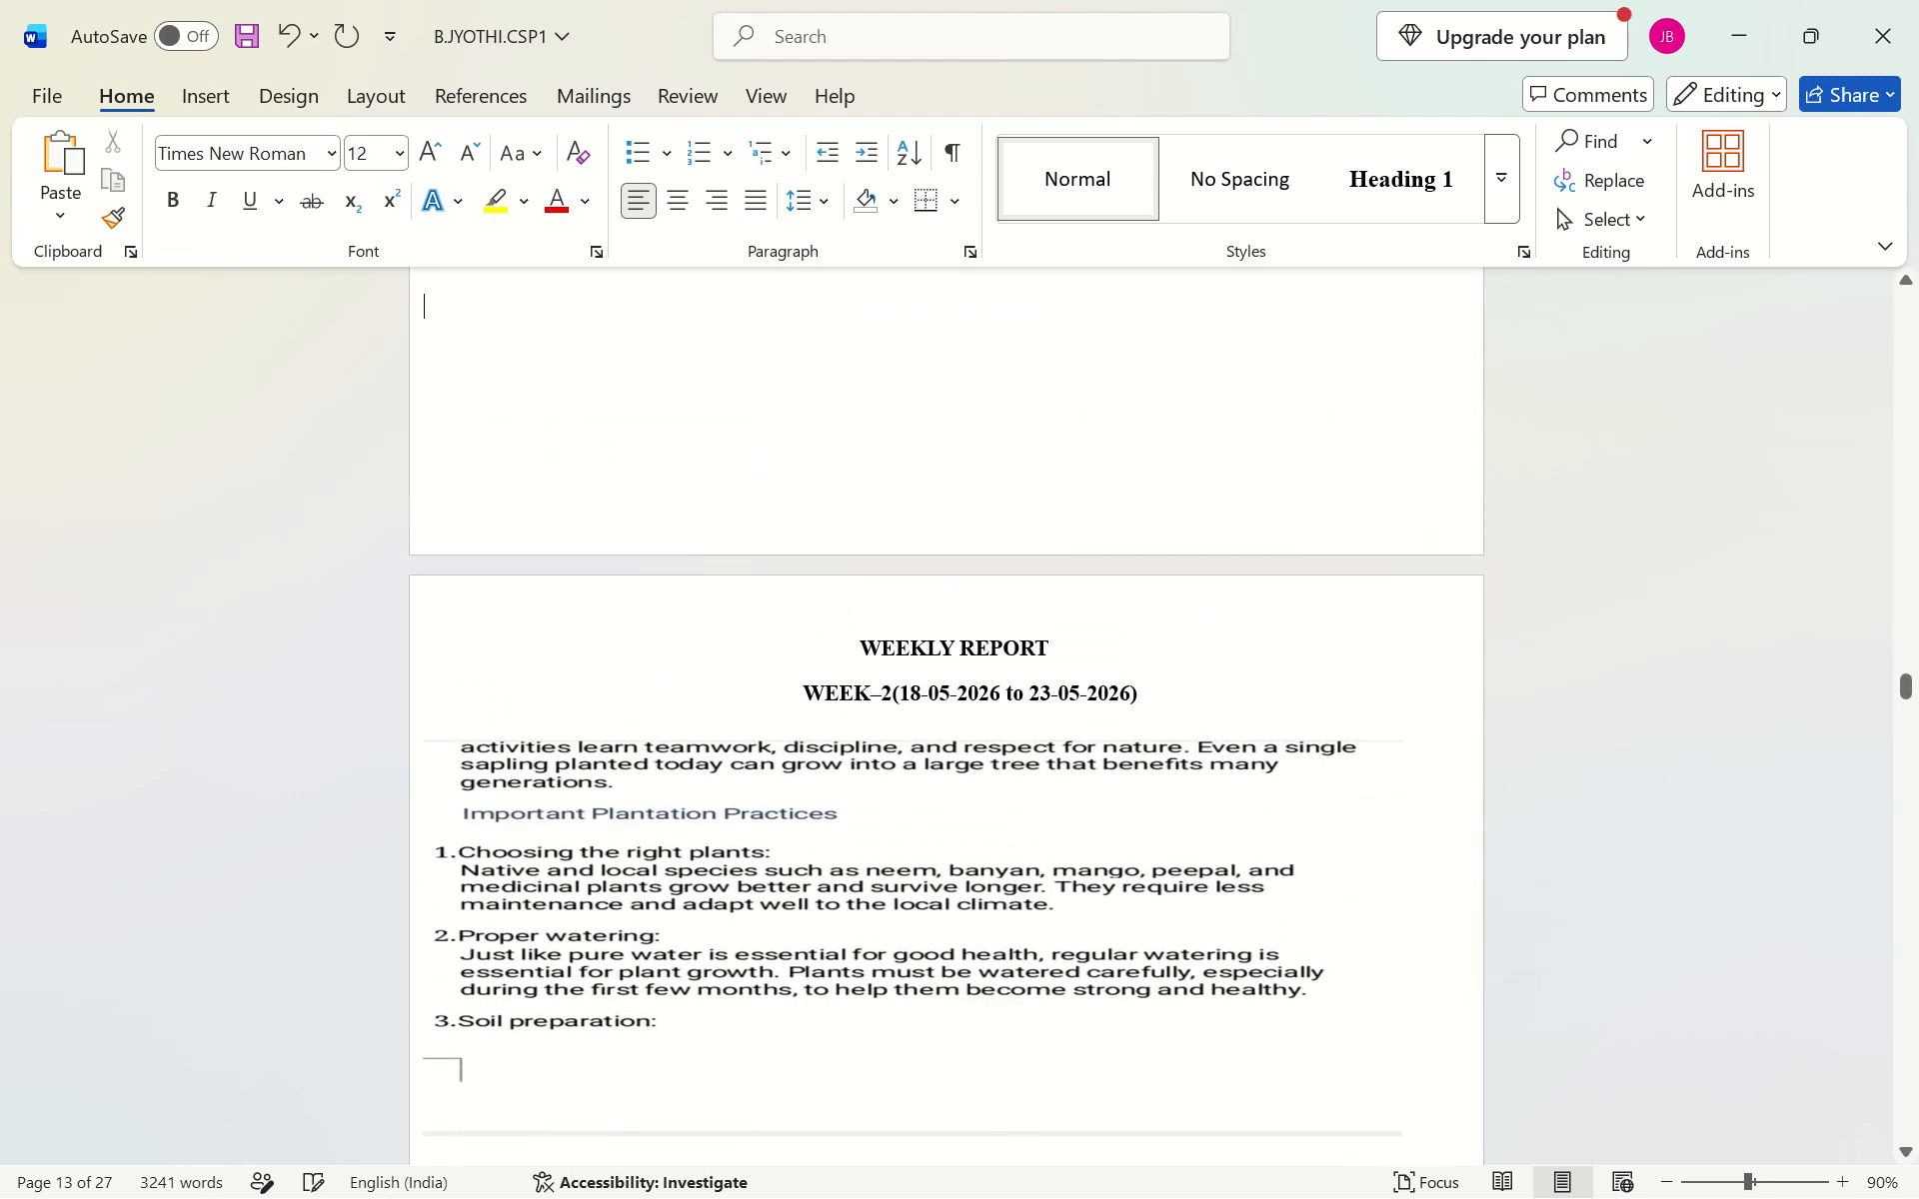
Change the font colour of the heading "ACTIVITYLOG FOR THE SECOND WEEK" to the standard light blue.
scroll(924, 586, up, 2)
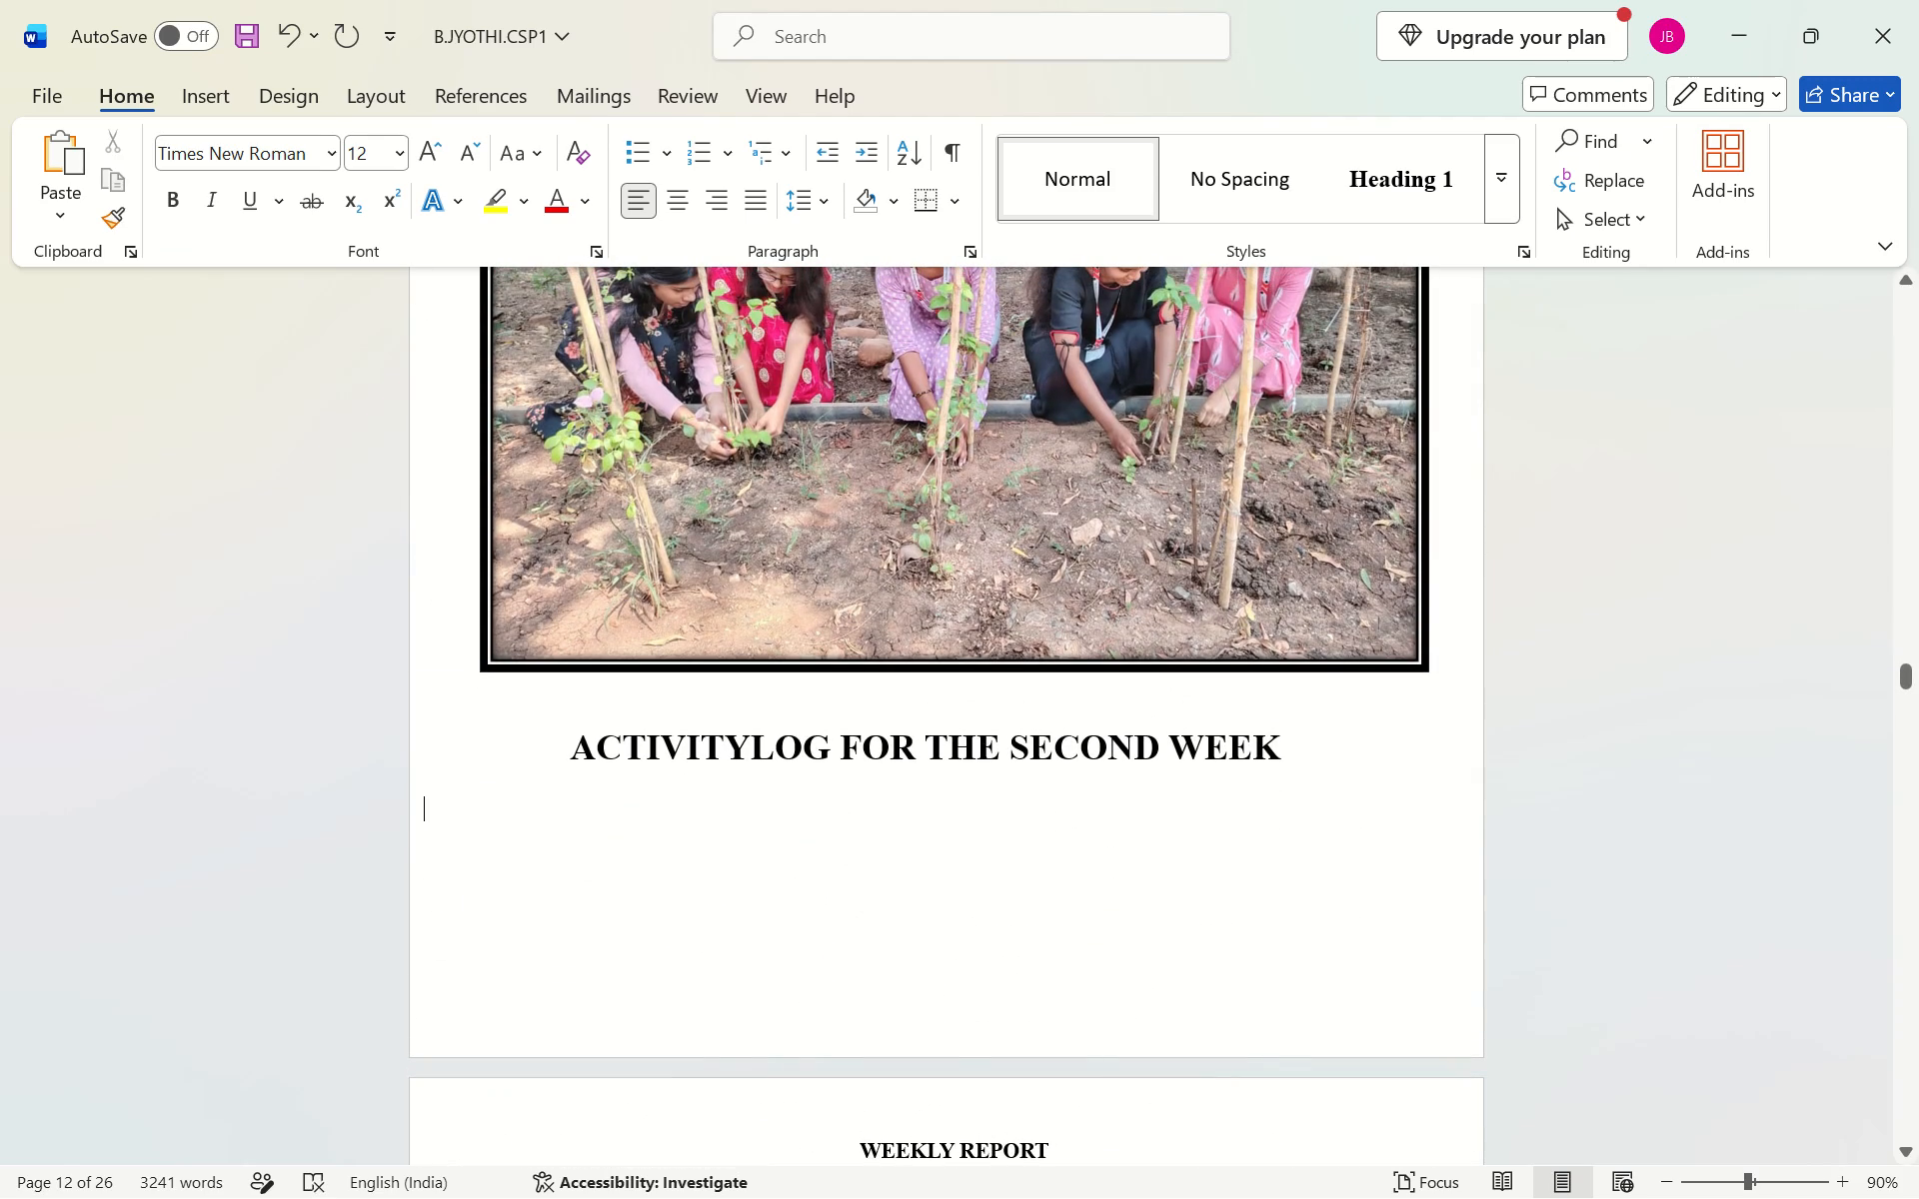
scroll(924, 586, down, 2)
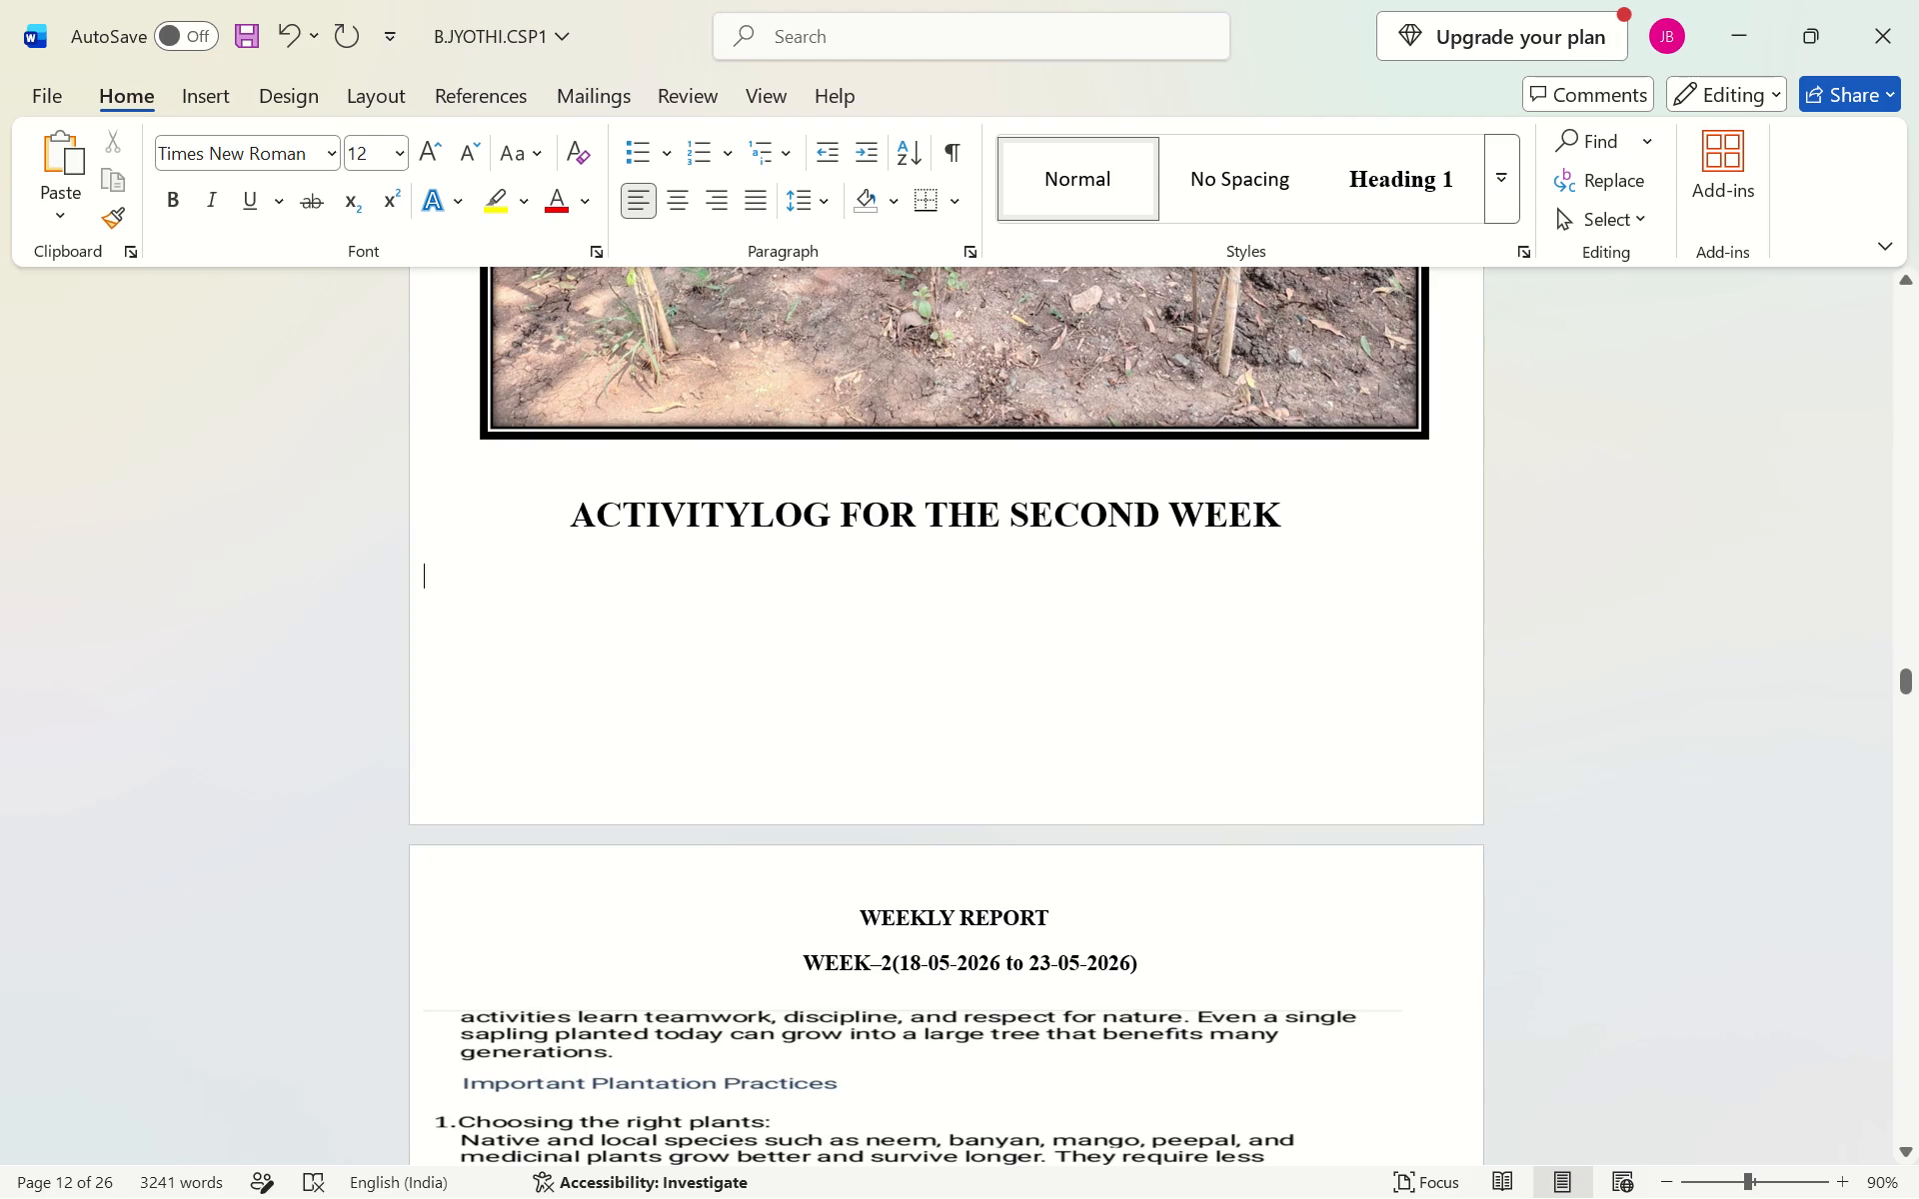
drag(584, 512, 749, 506)
drag(560, 519, 1262, 553)
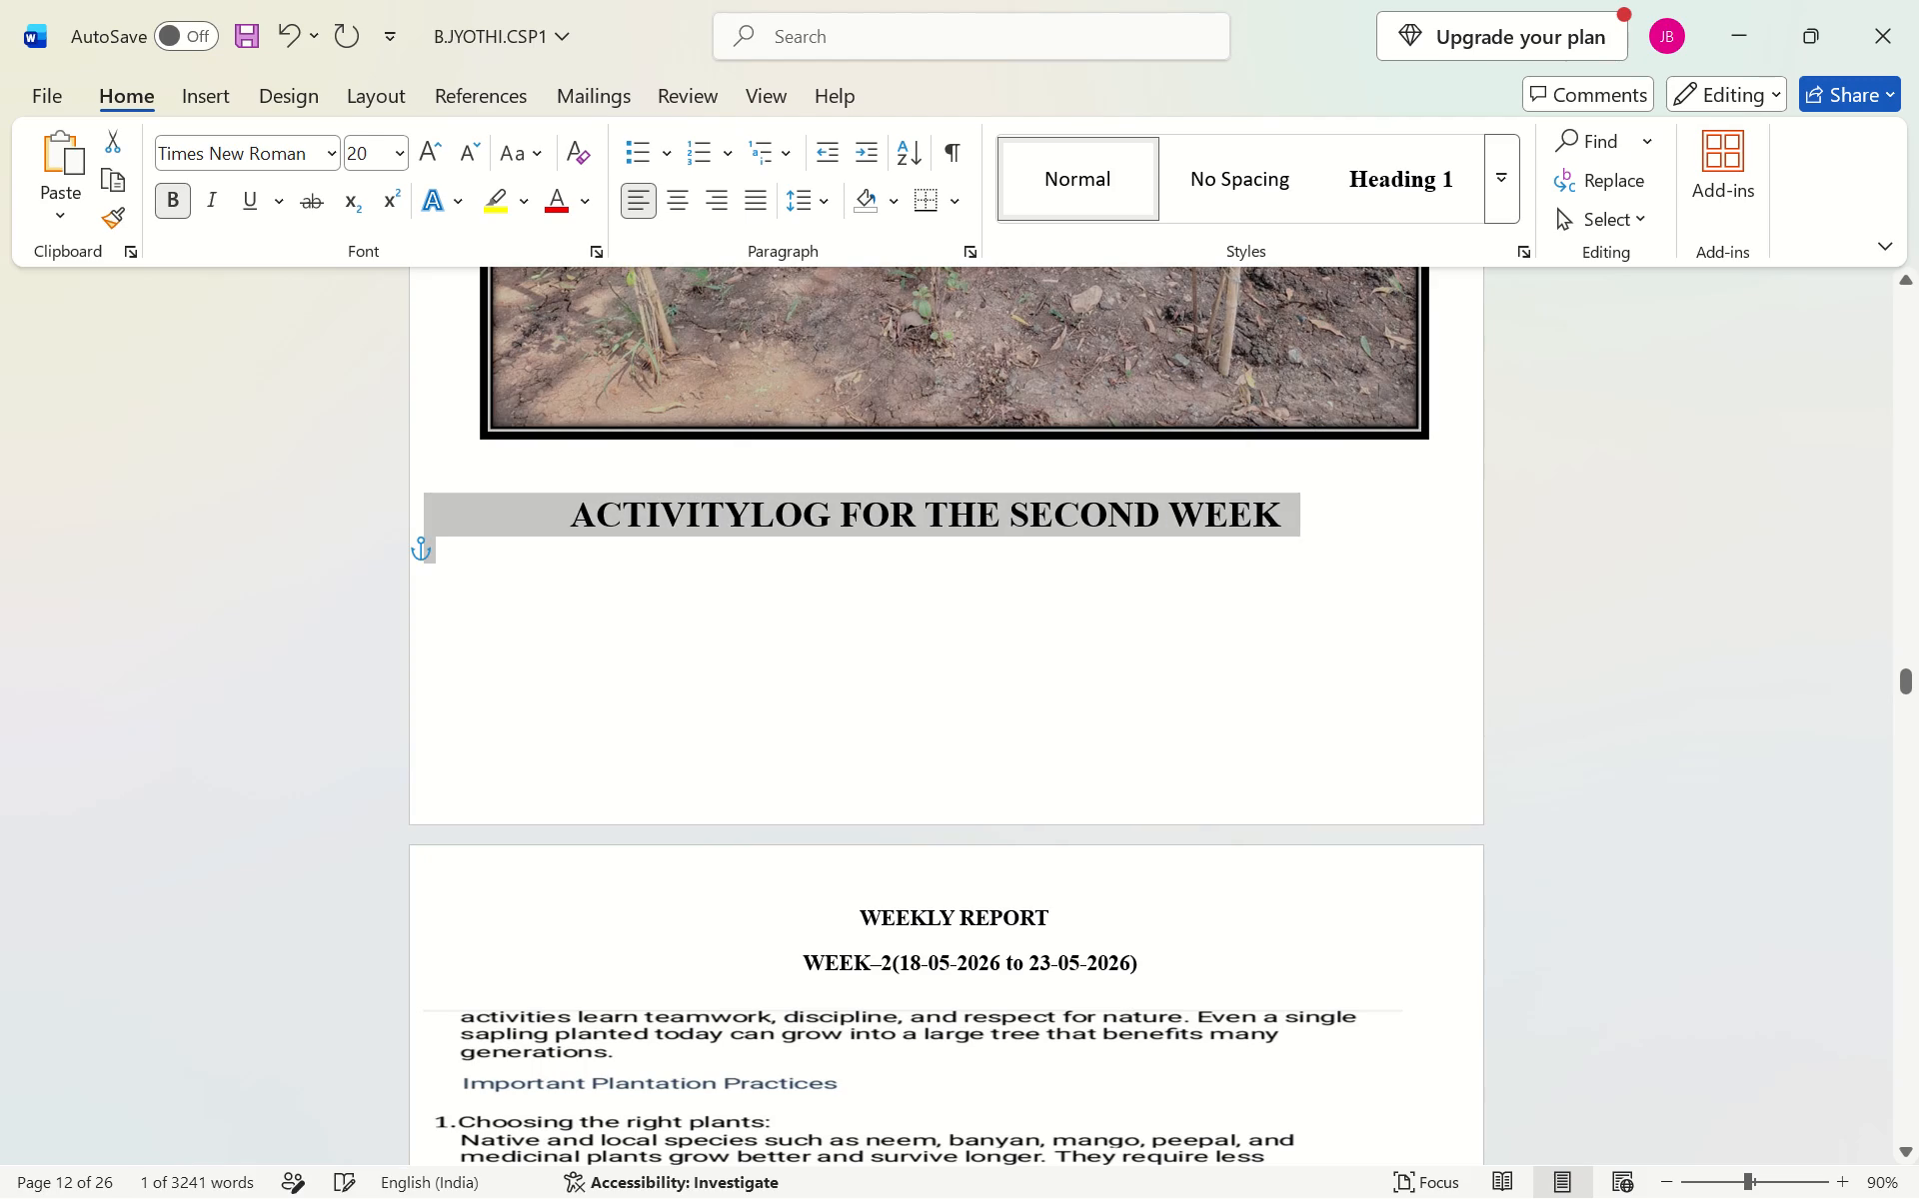
drag(1262, 553, 1300, 553)
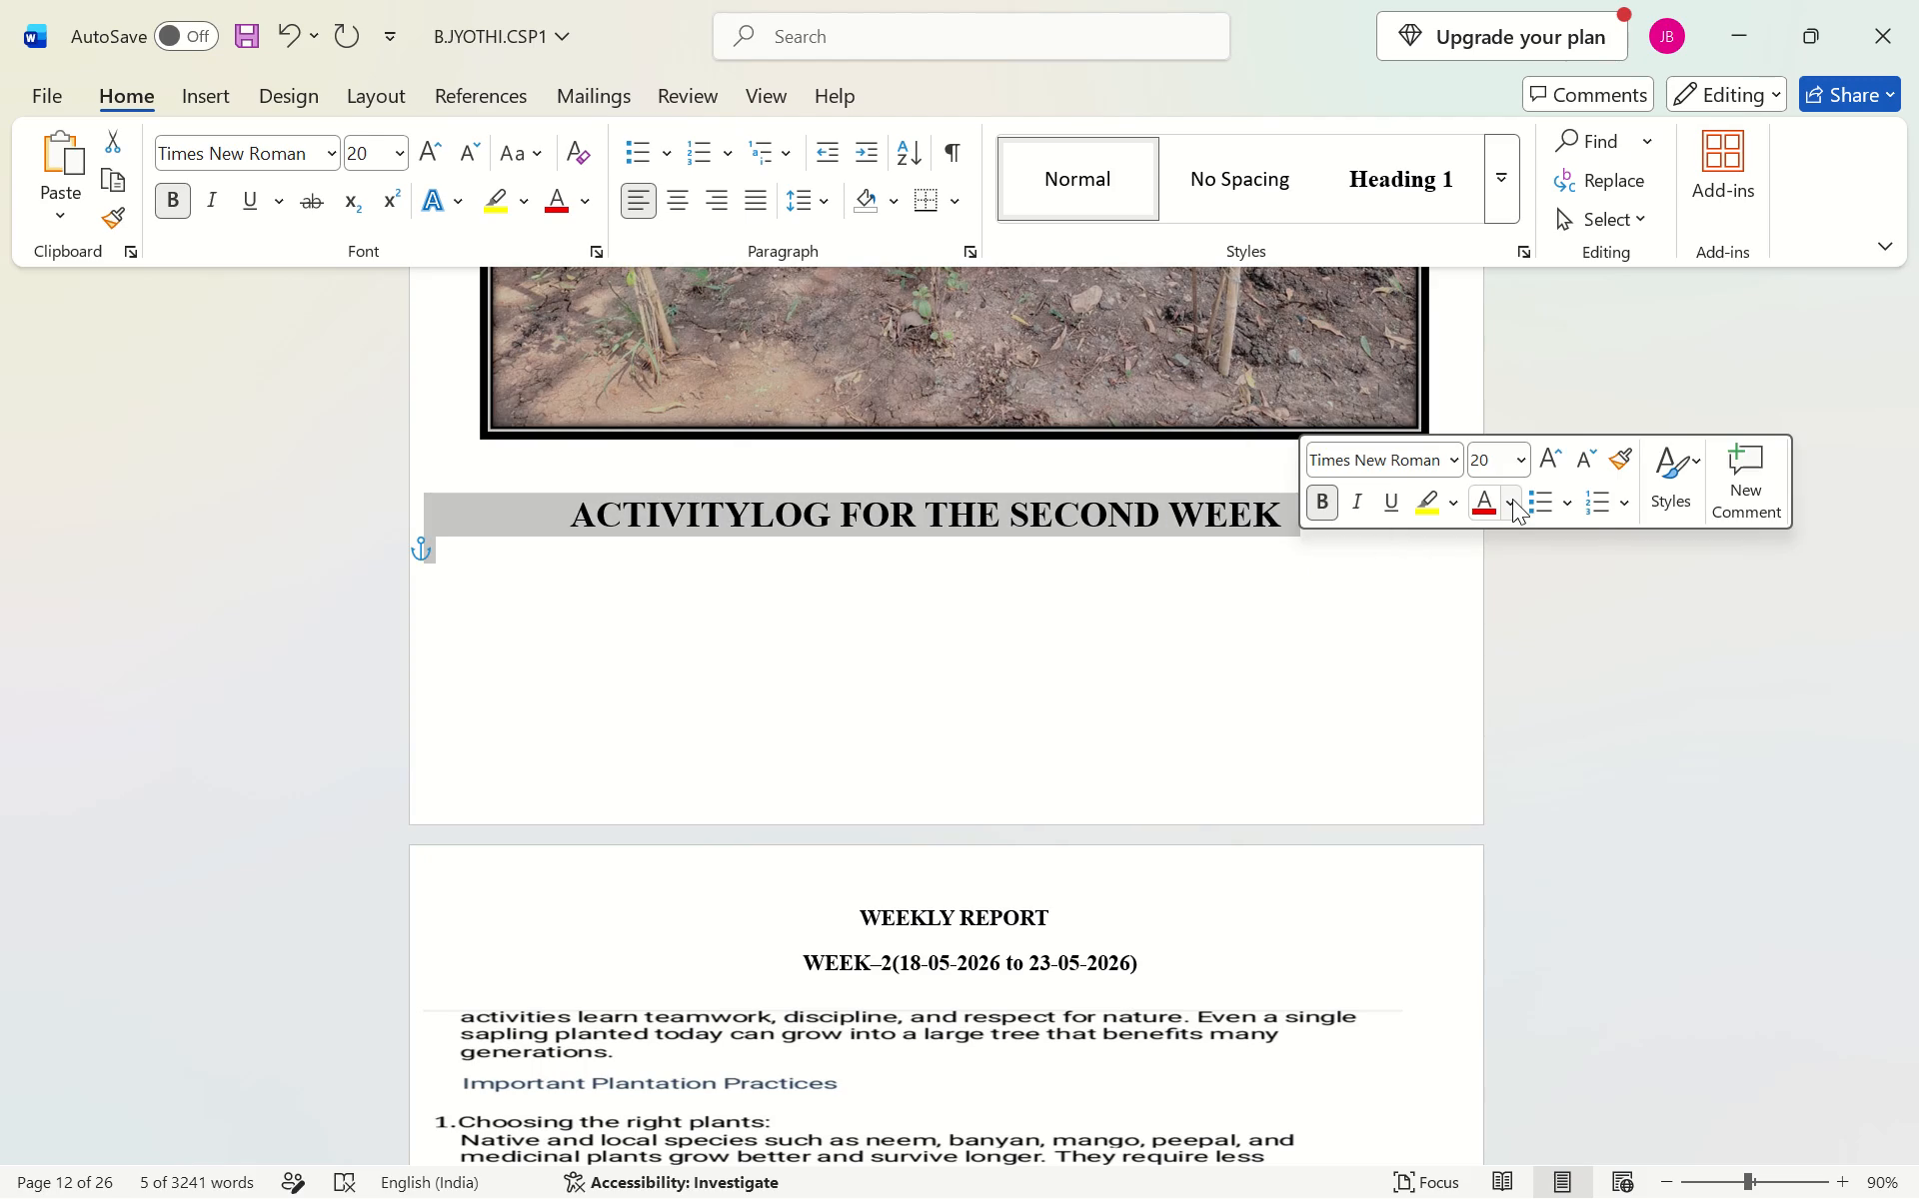
click(1506, 507)
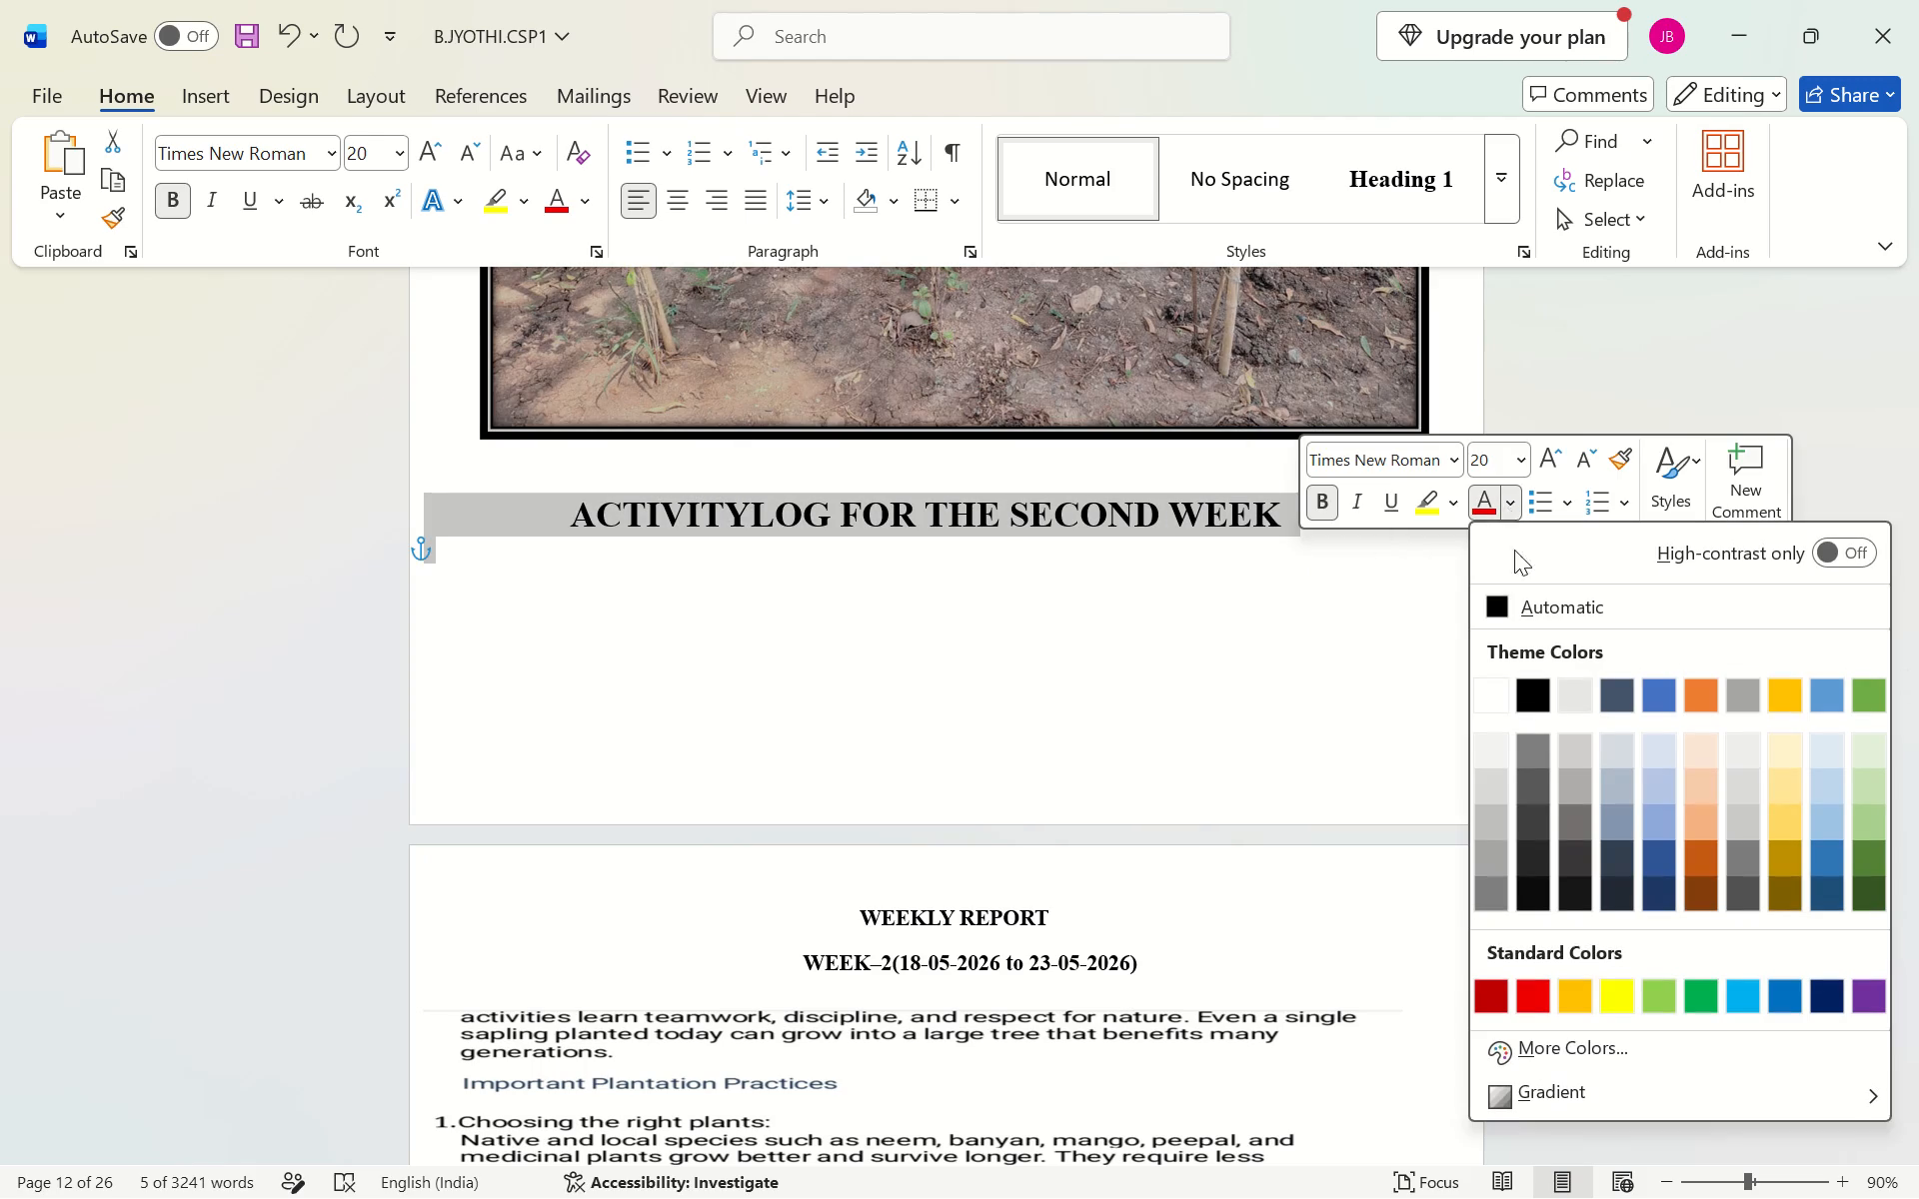
click(1738, 995)
click(1257, 821)
Reduce the heights of the Day-1 and Day-2 rows in the first-week activity log table.
scroll(1257, 821, up, 1)
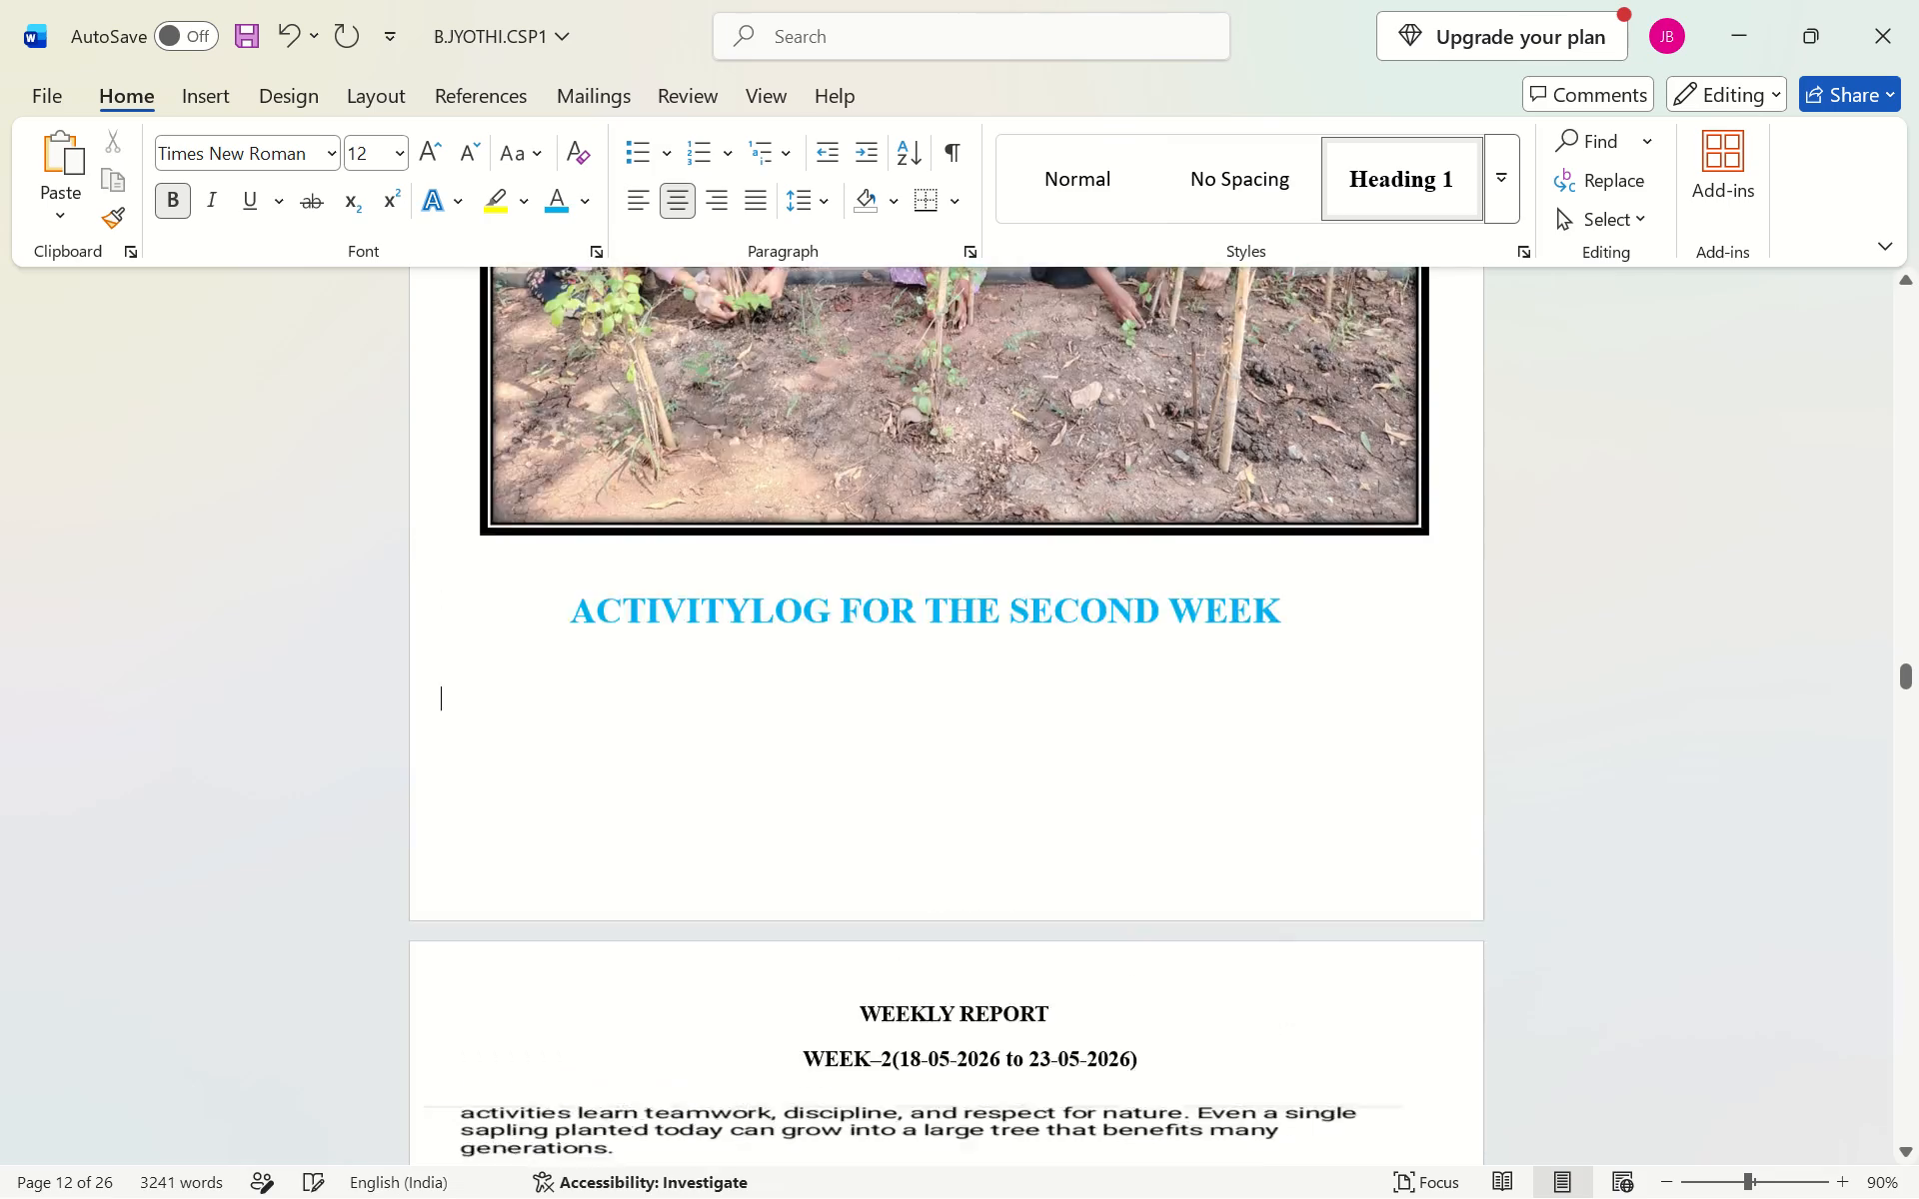
scroll(1257, 821, up, 6)
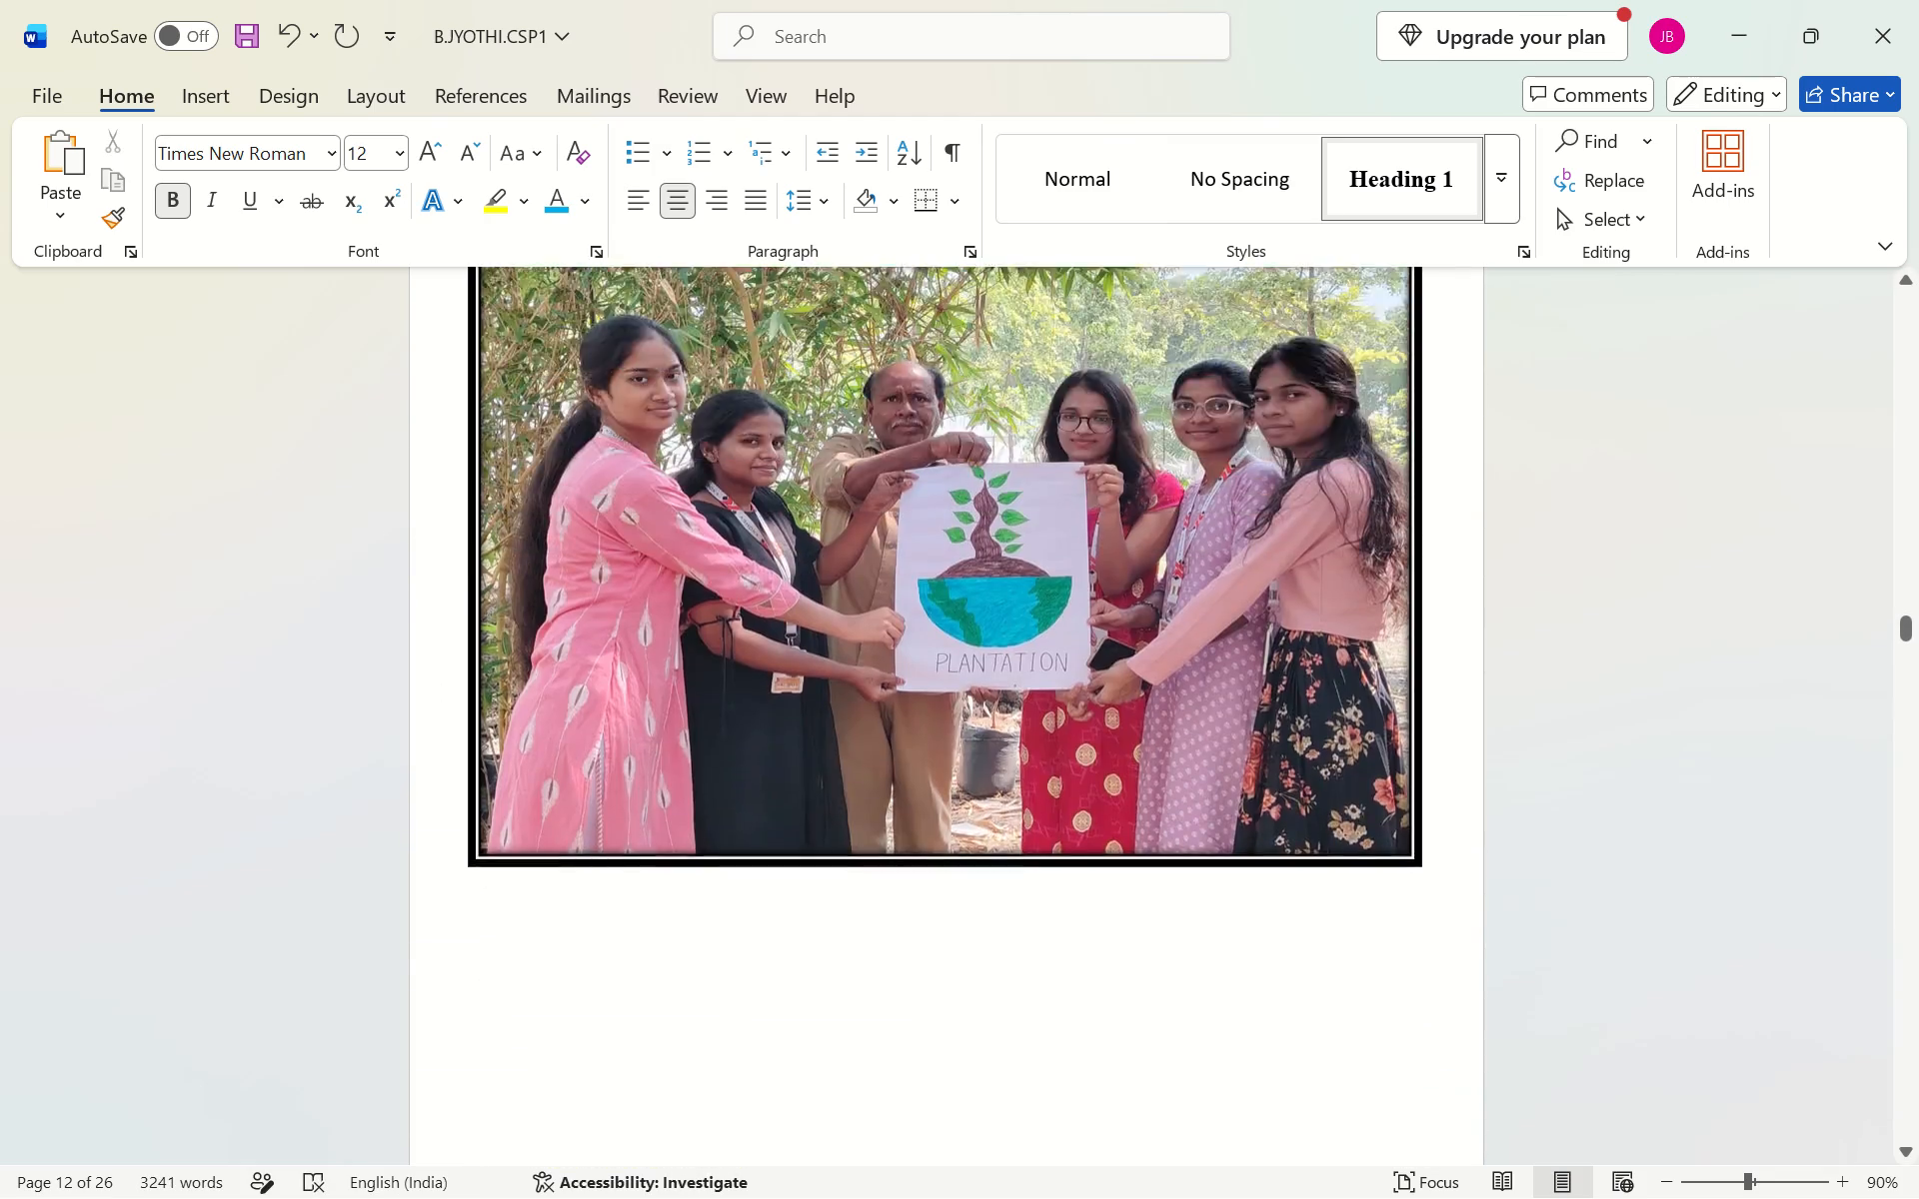
scroll(1257, 821, up, 5)
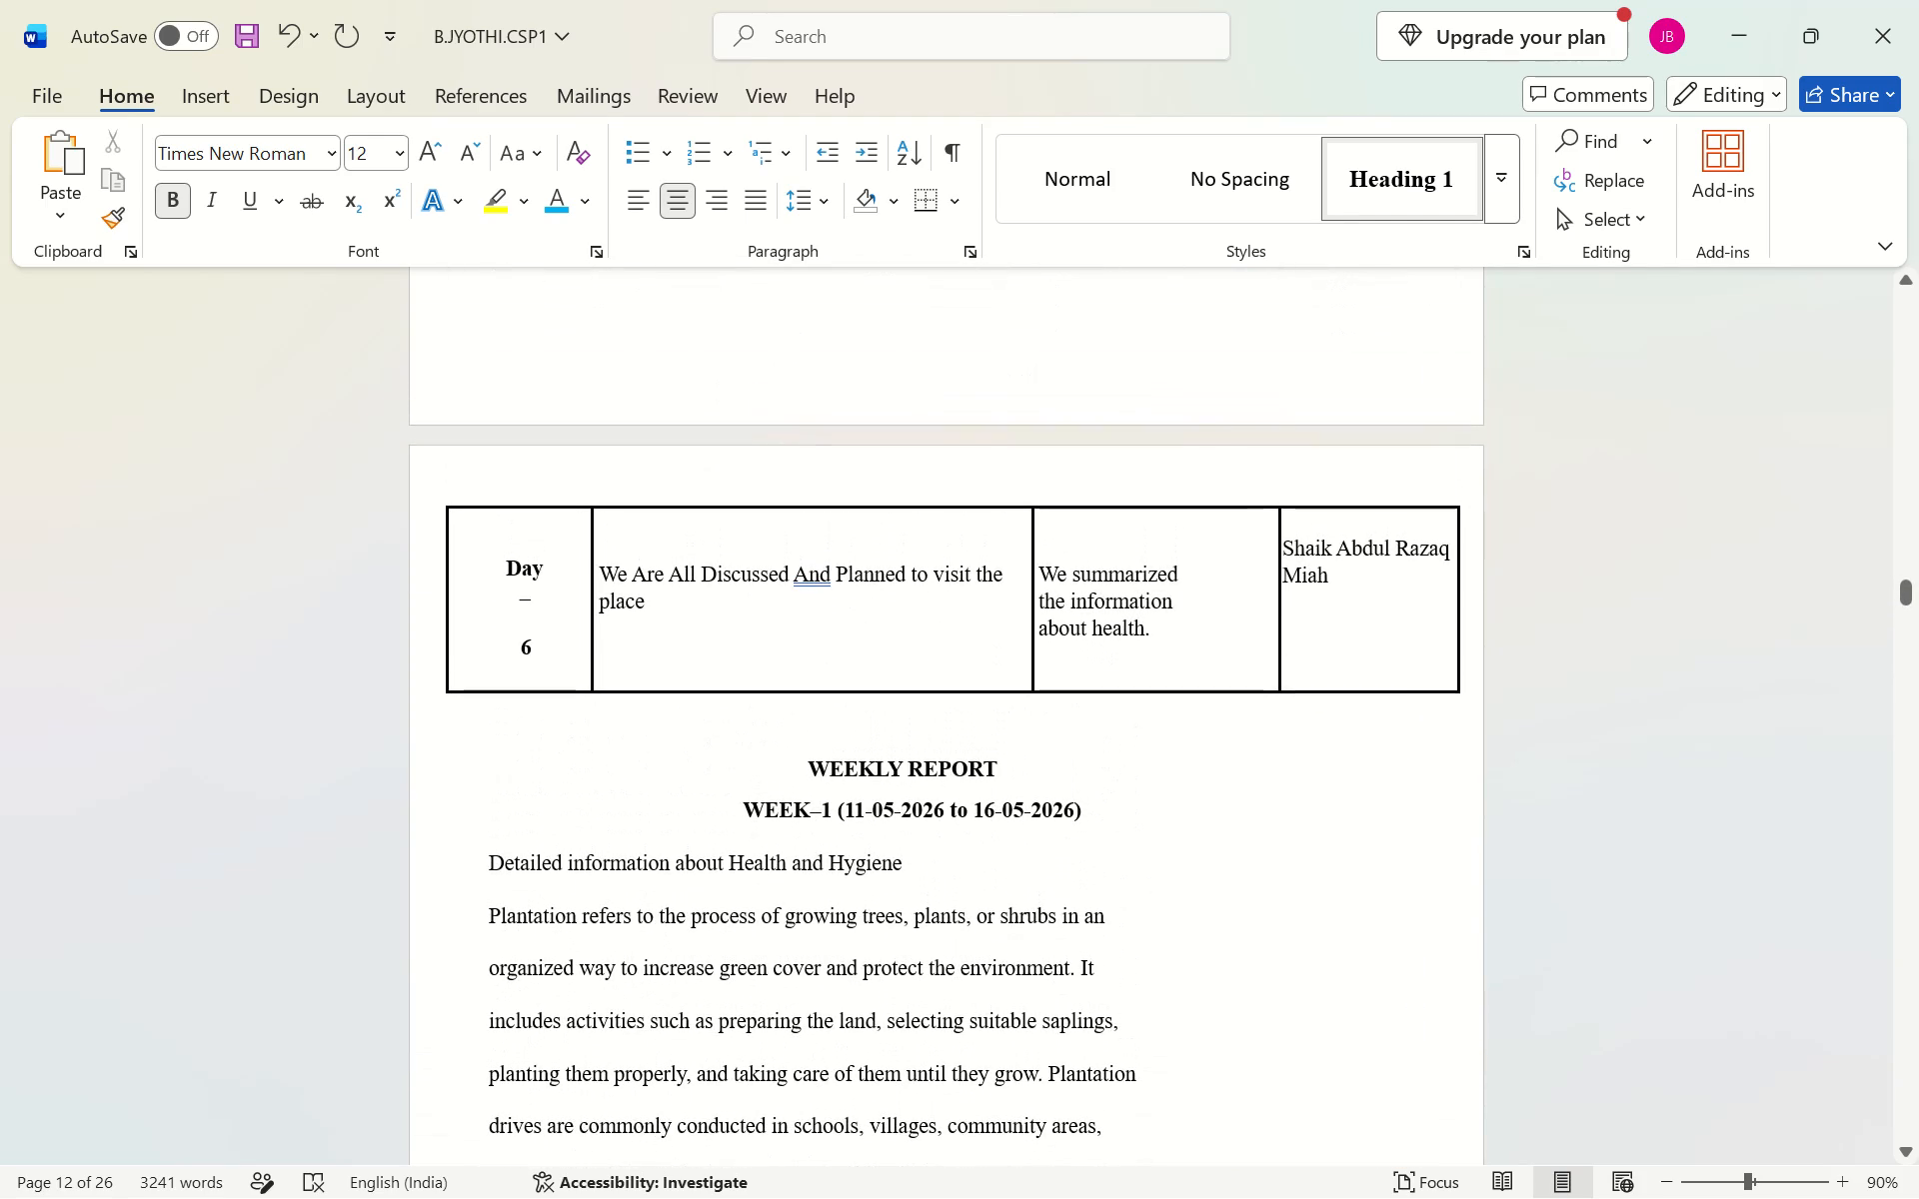
scroll(1214, 518, up, 1)
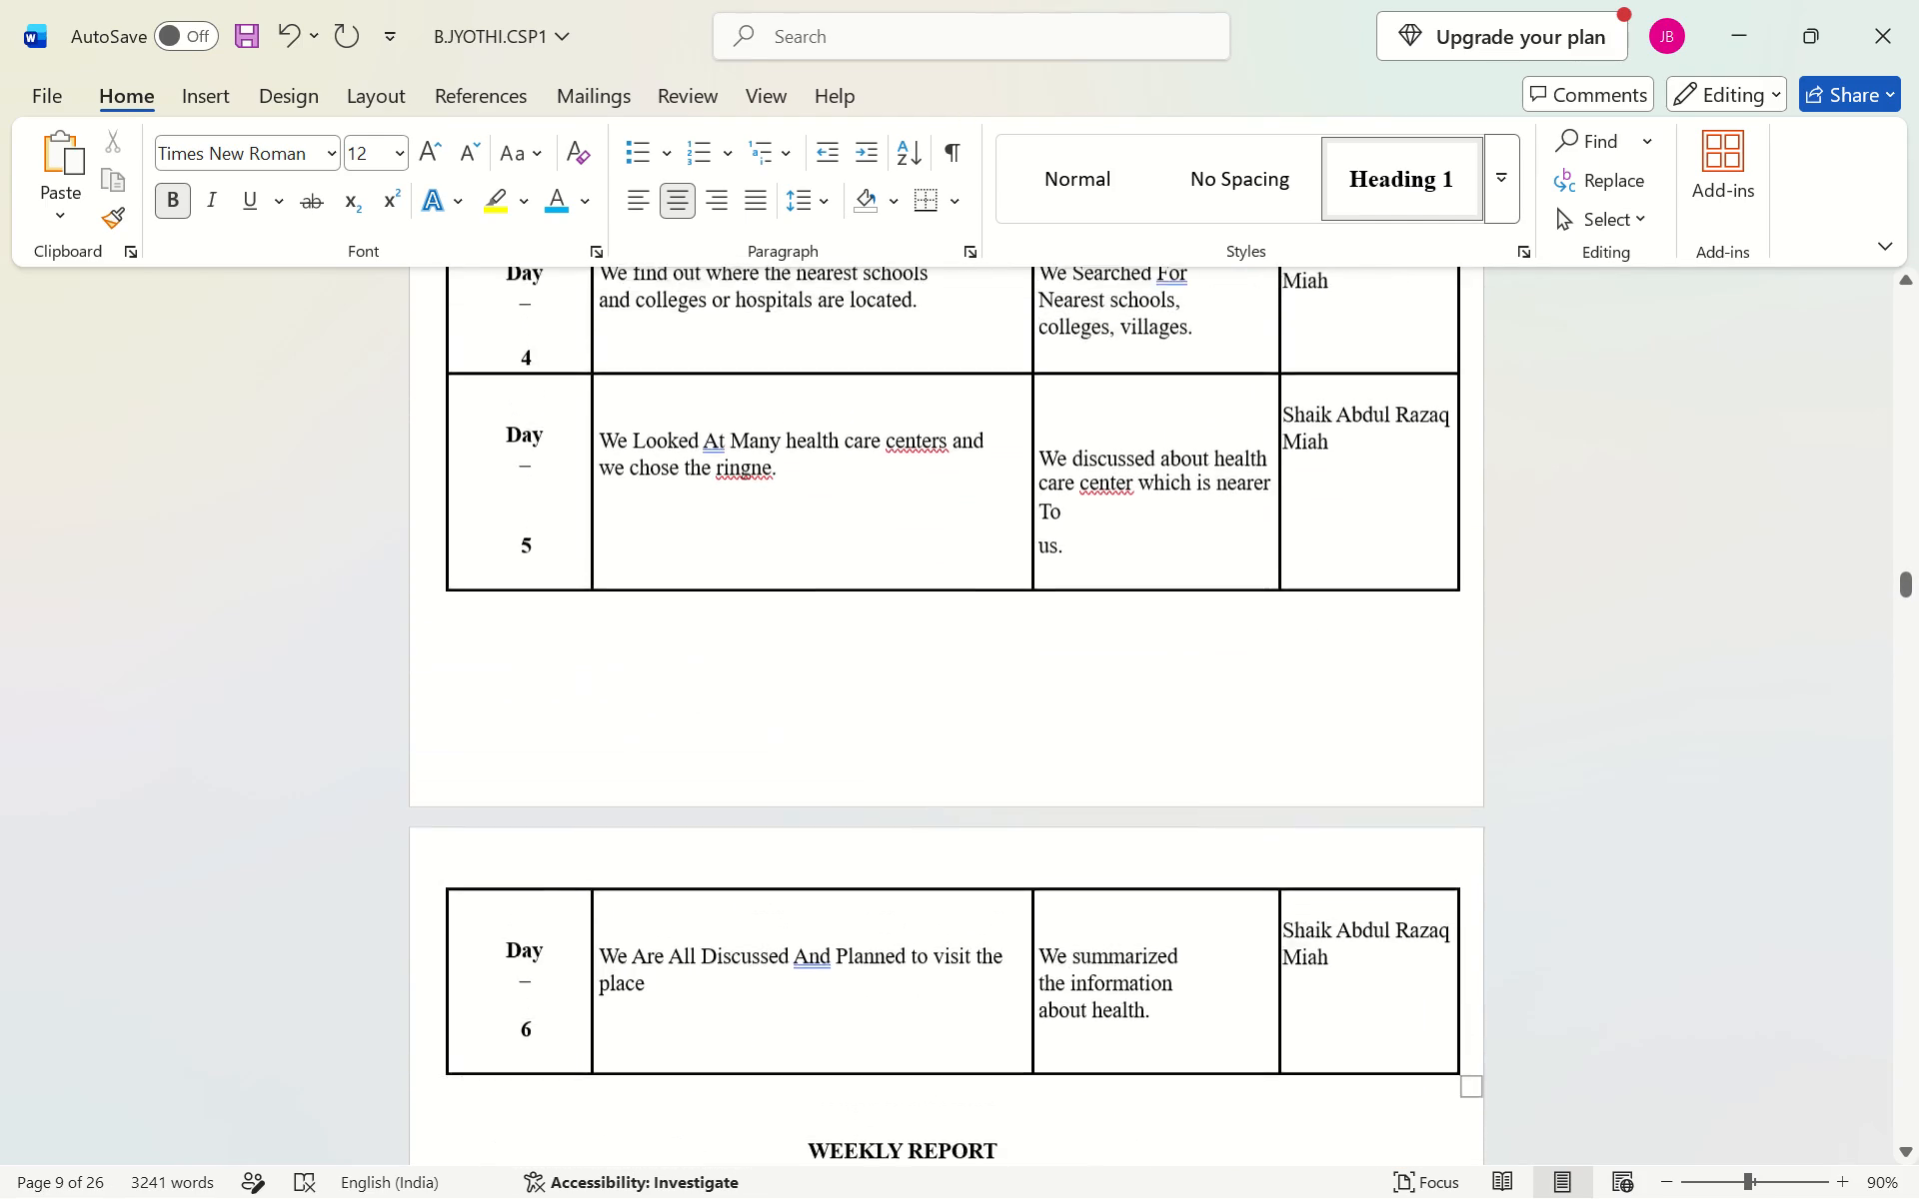
scroll(1214, 518, up, 1)
scroll(877, 510, up, 1)
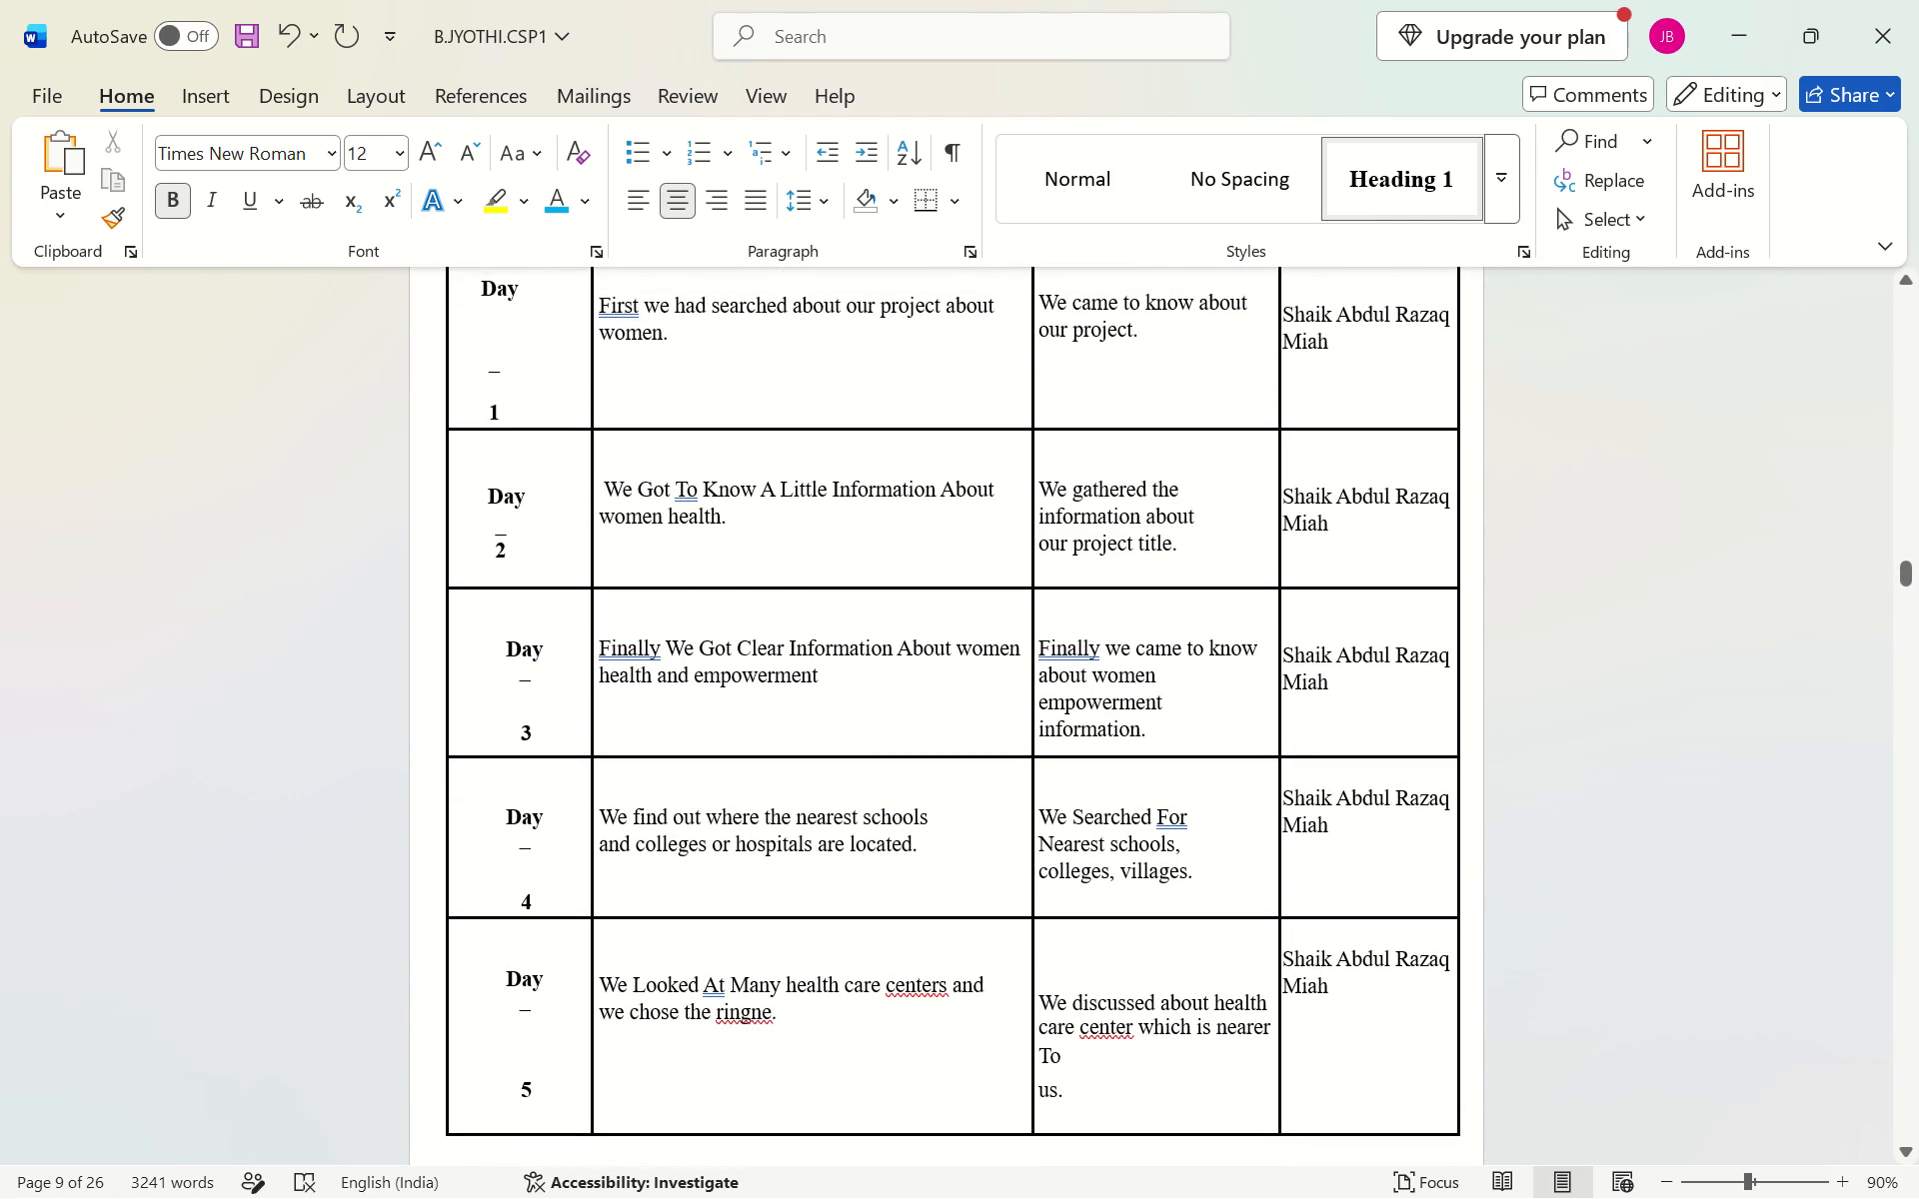
drag(742, 429, 744, 394)
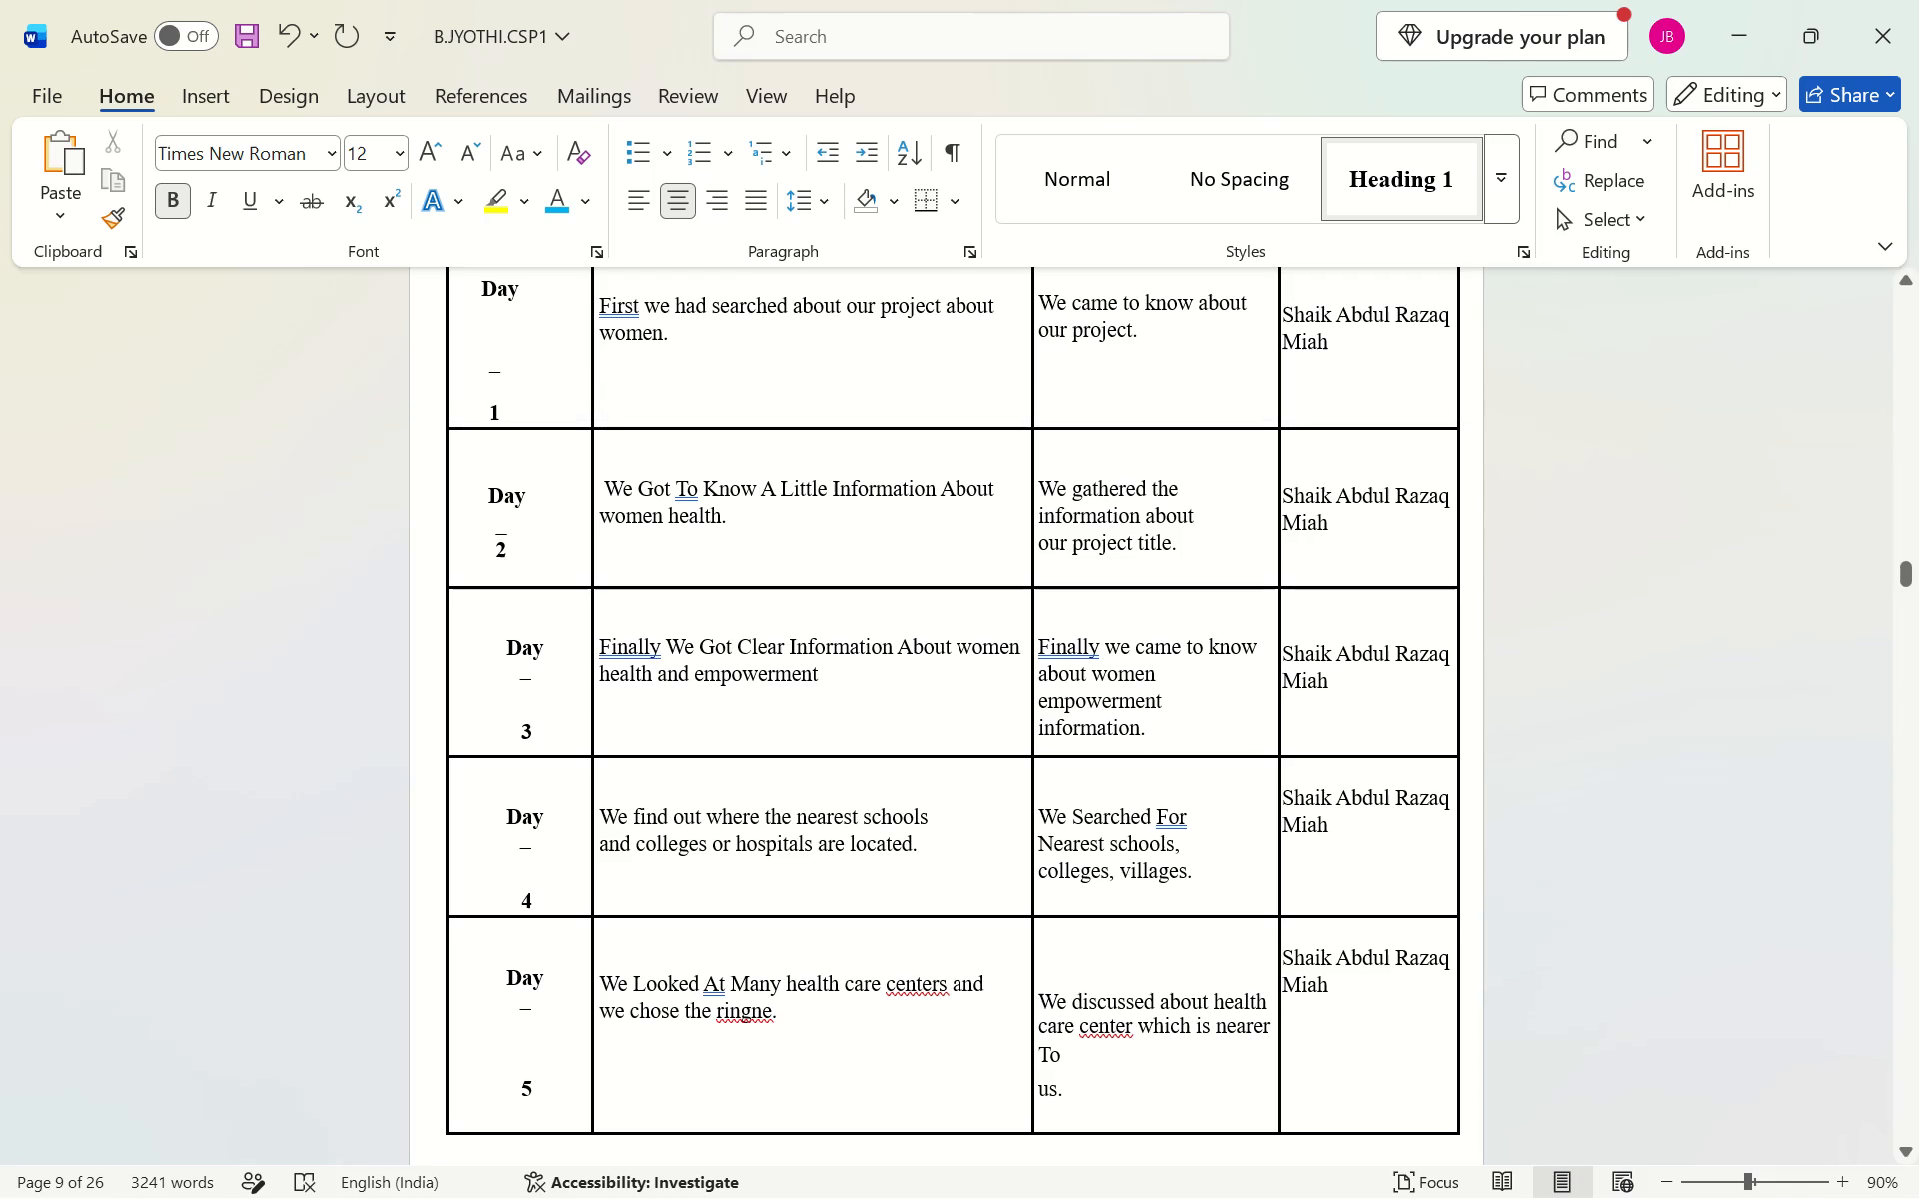
drag(746, 428, 748, 415)
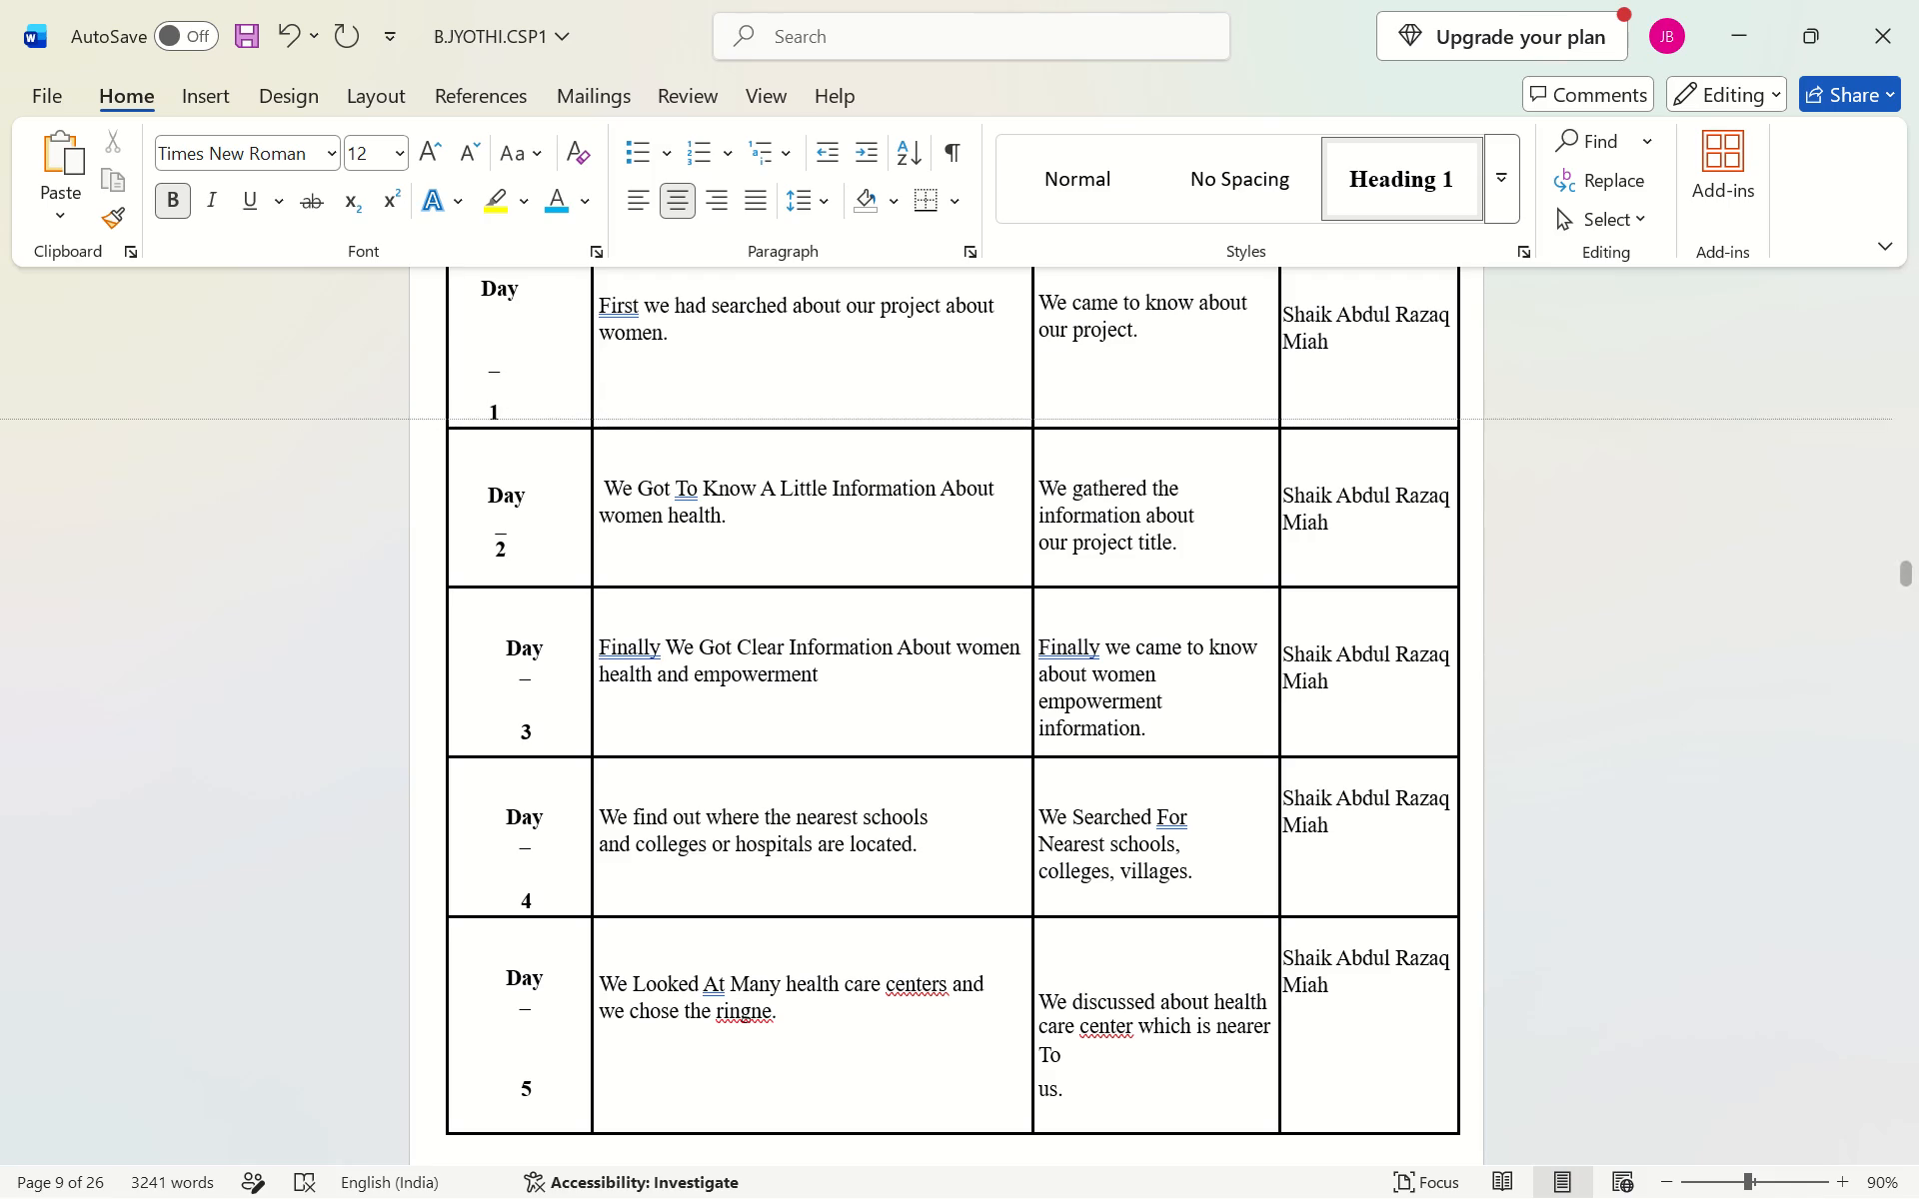
drag(748, 415, 750, 391)
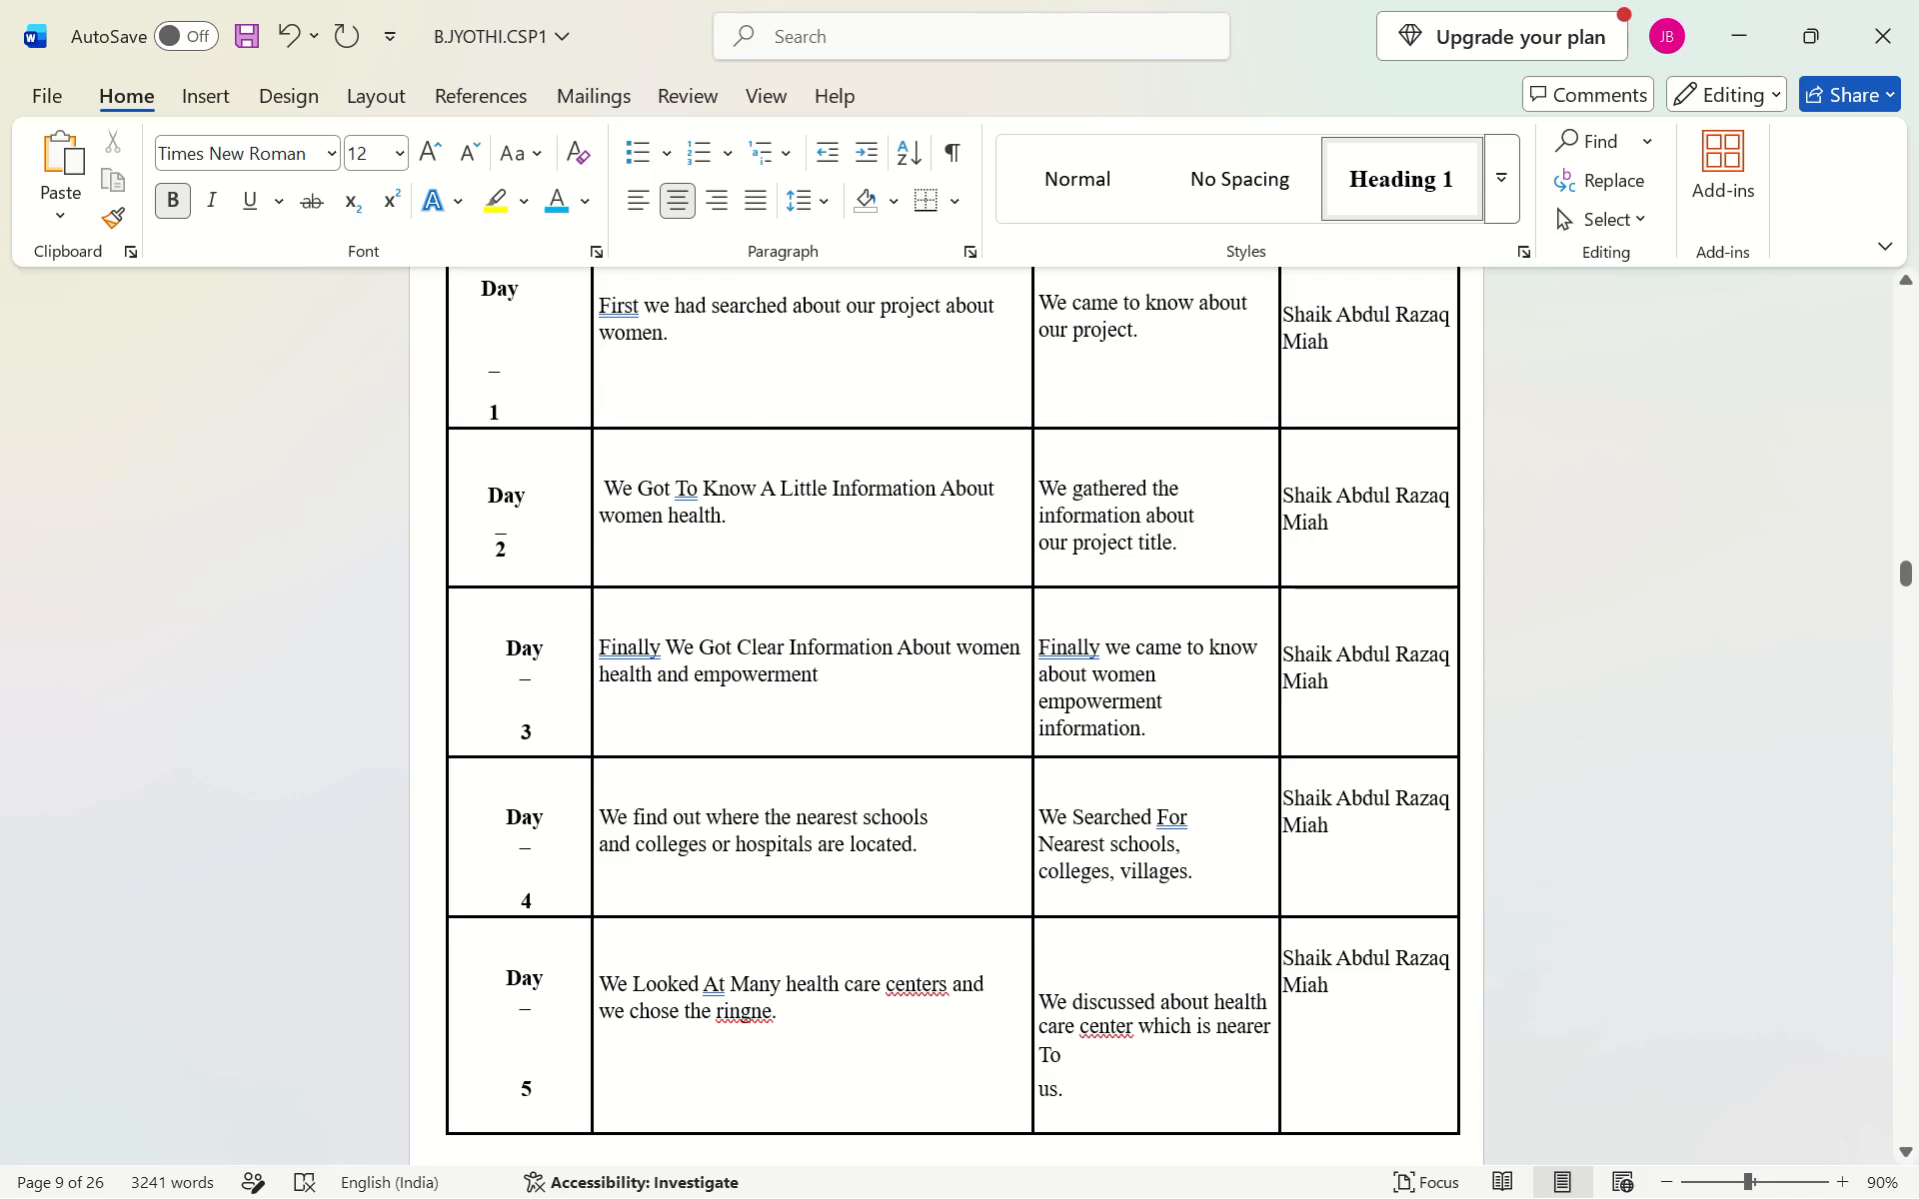
drag(743, 429, 746, 412)
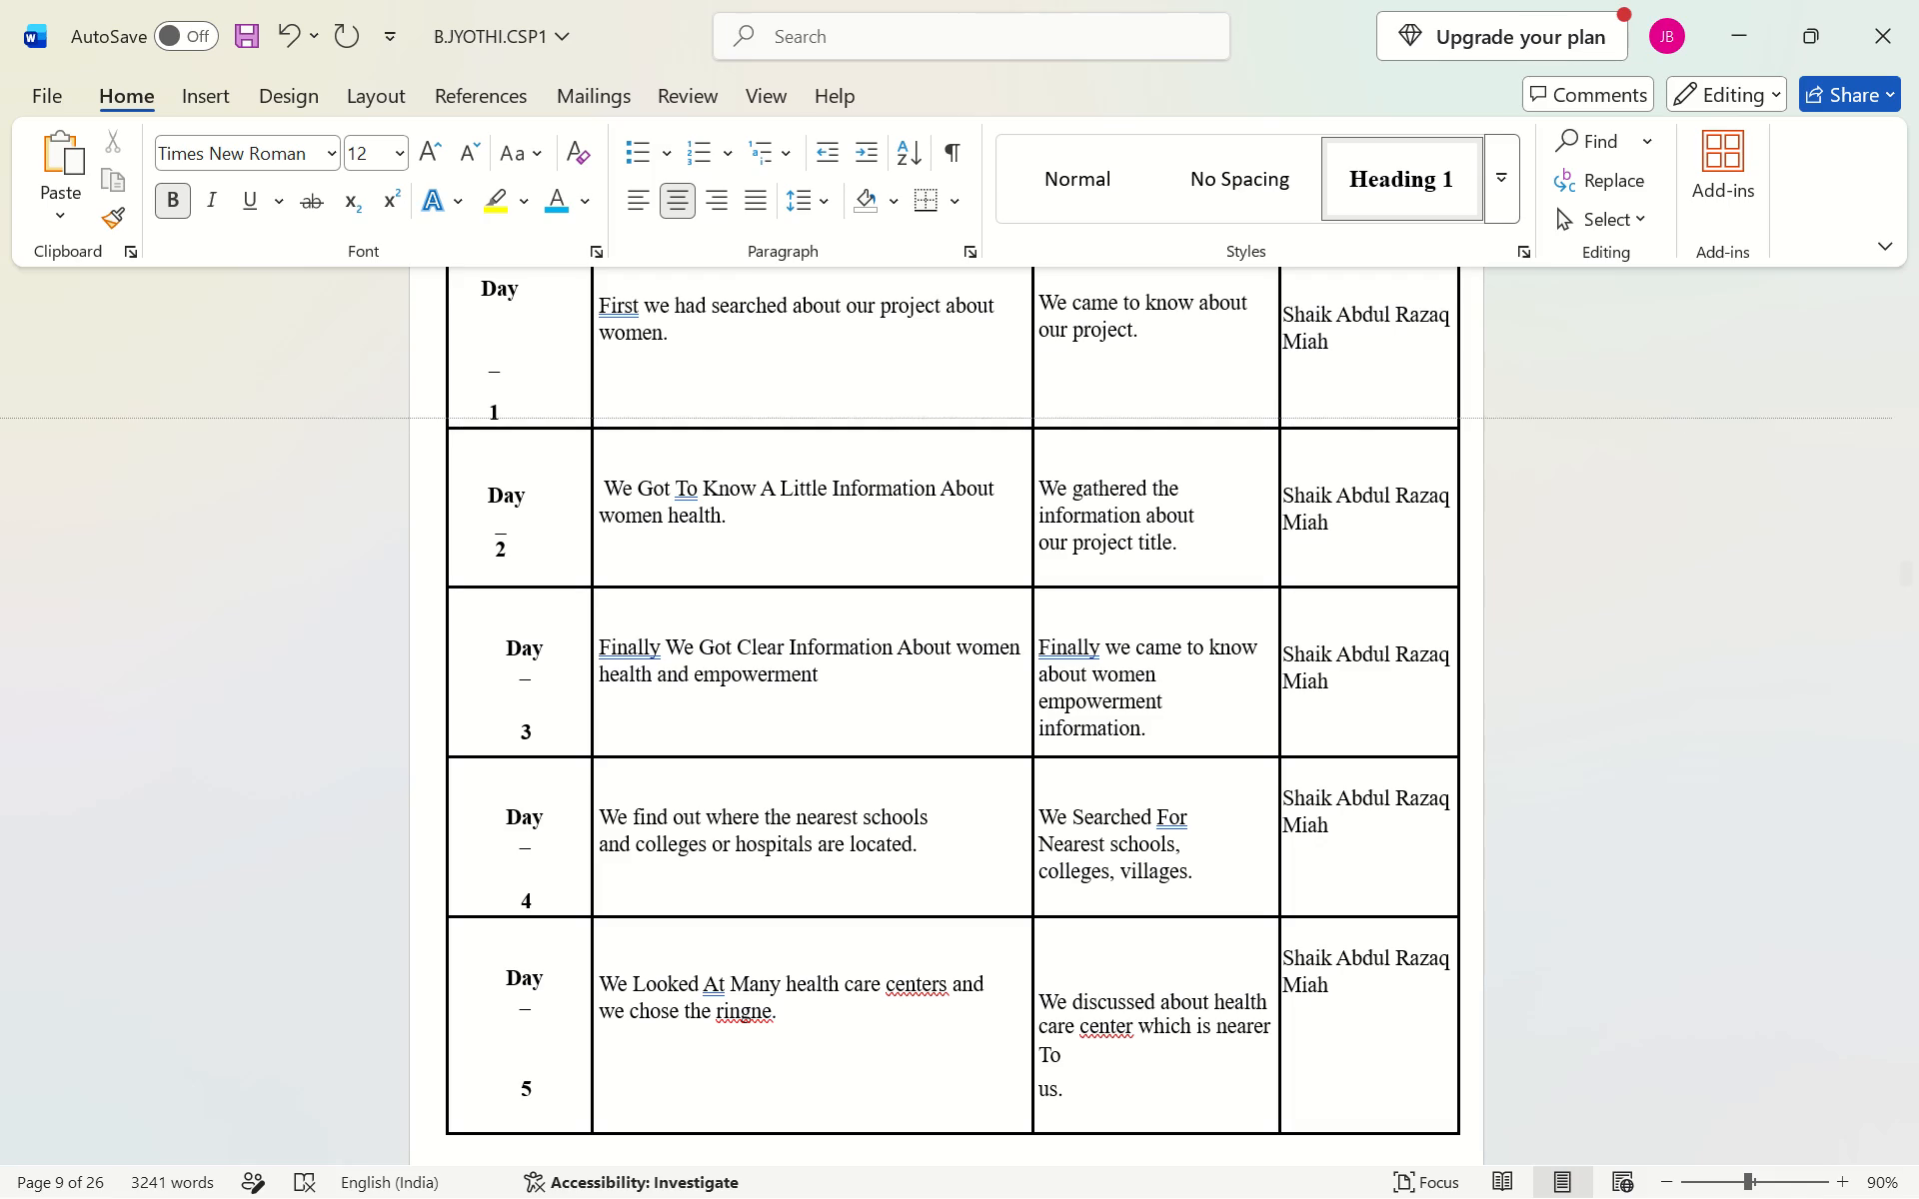
drag(746, 412, 746, 402)
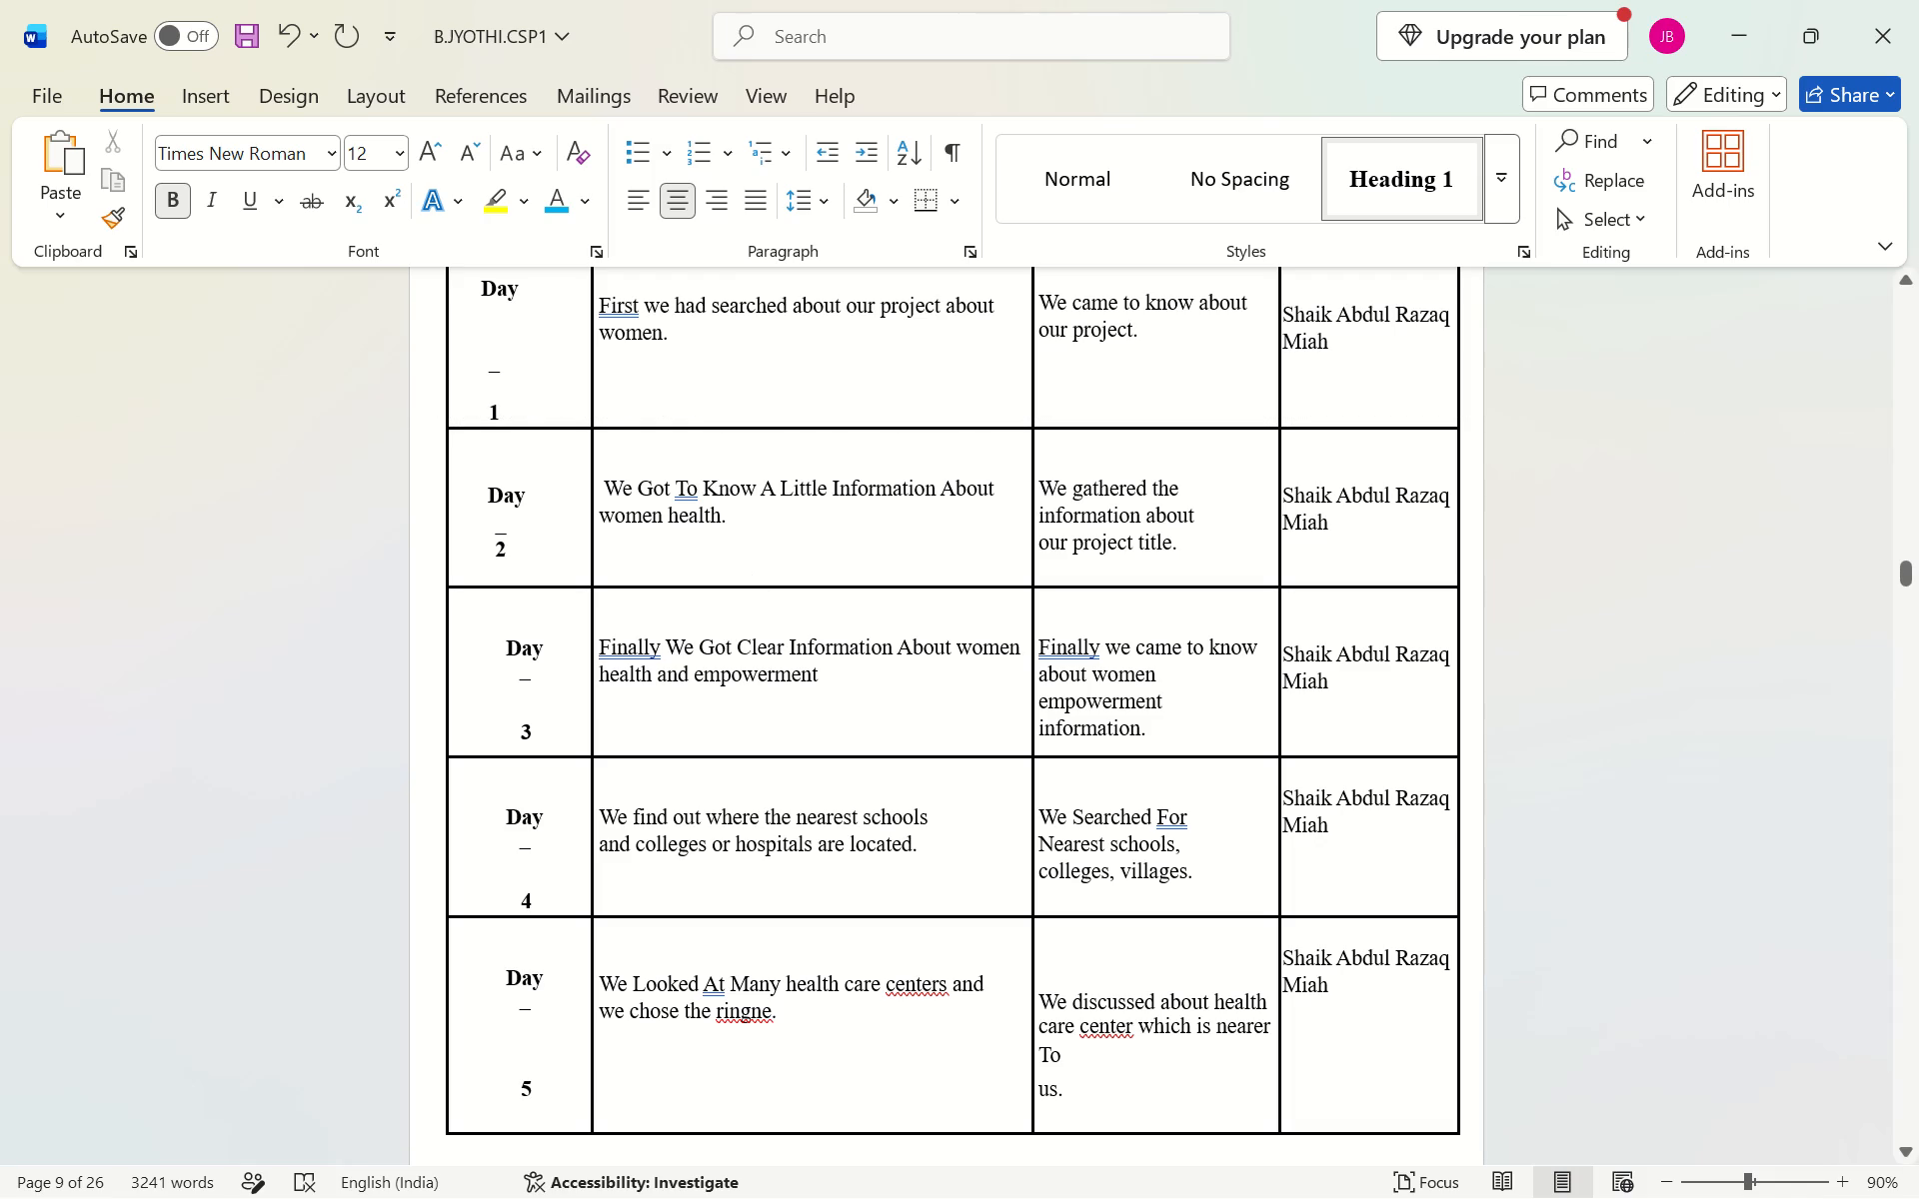
drag(745, 586, 745, 565)
drag(730, 587, 731, 561)
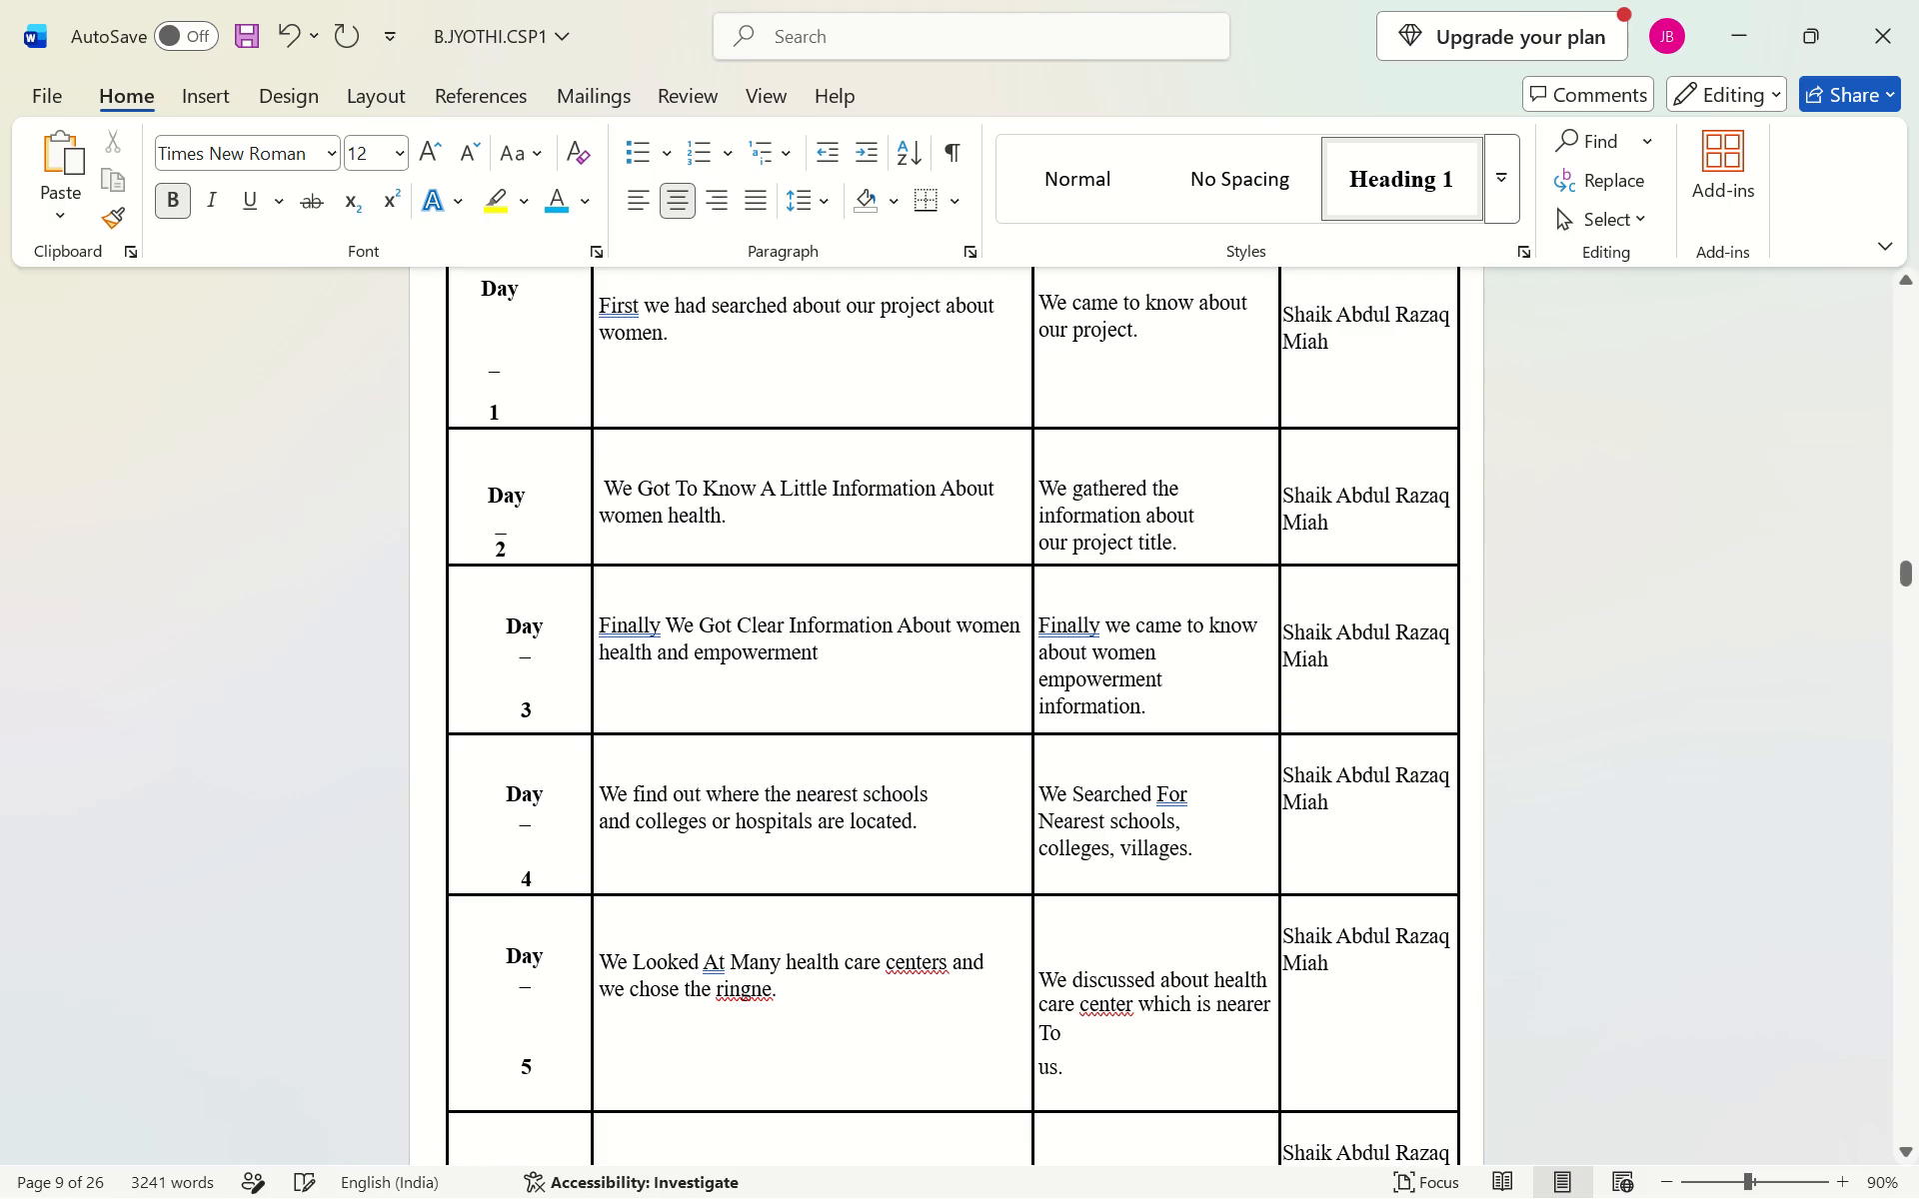
Replace the Day-6 and Day-5 person in-charge signatures in the first-week activity log table with the copied guide's name.
scroll(761, 618, down, 1)
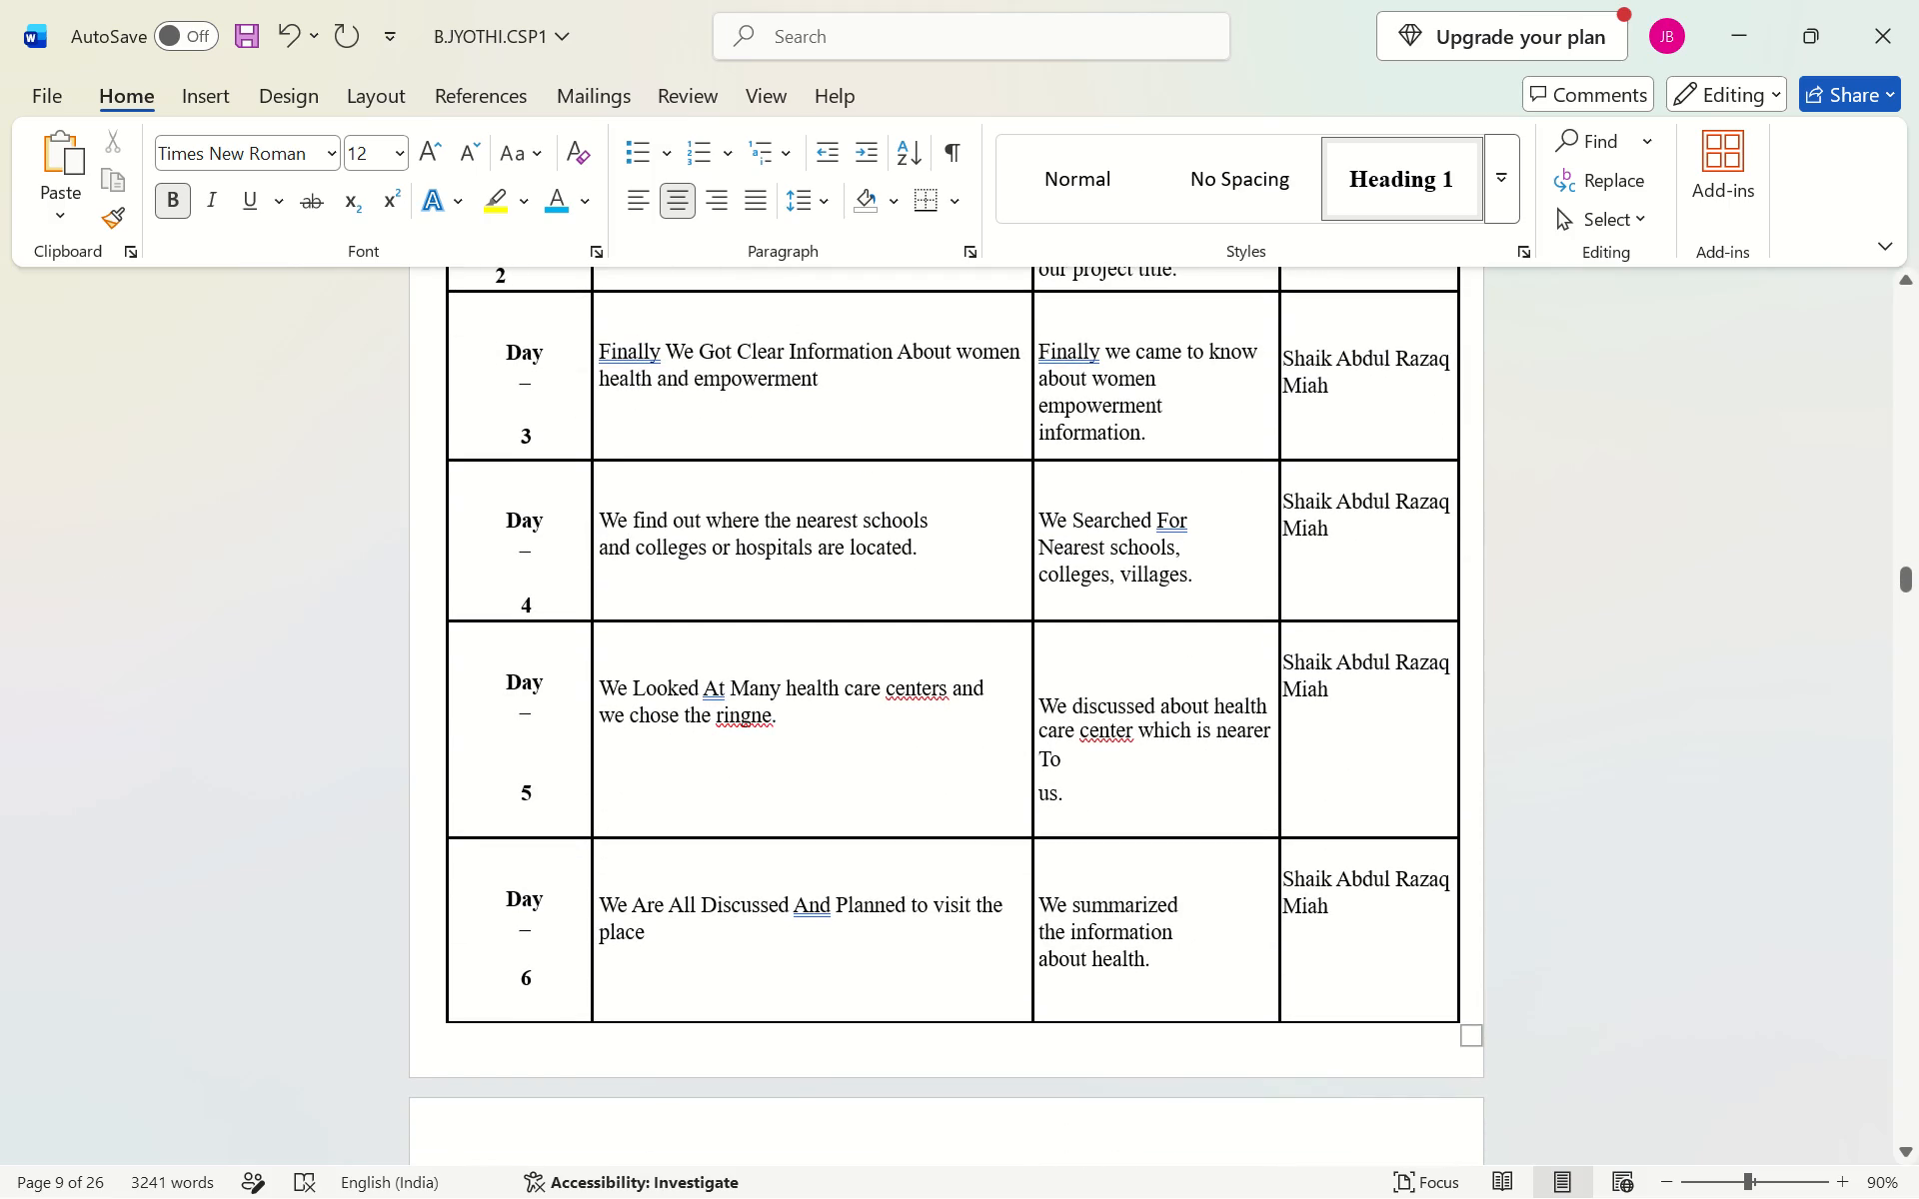
click(1285, 879)
drag(1285, 879, 1336, 909)
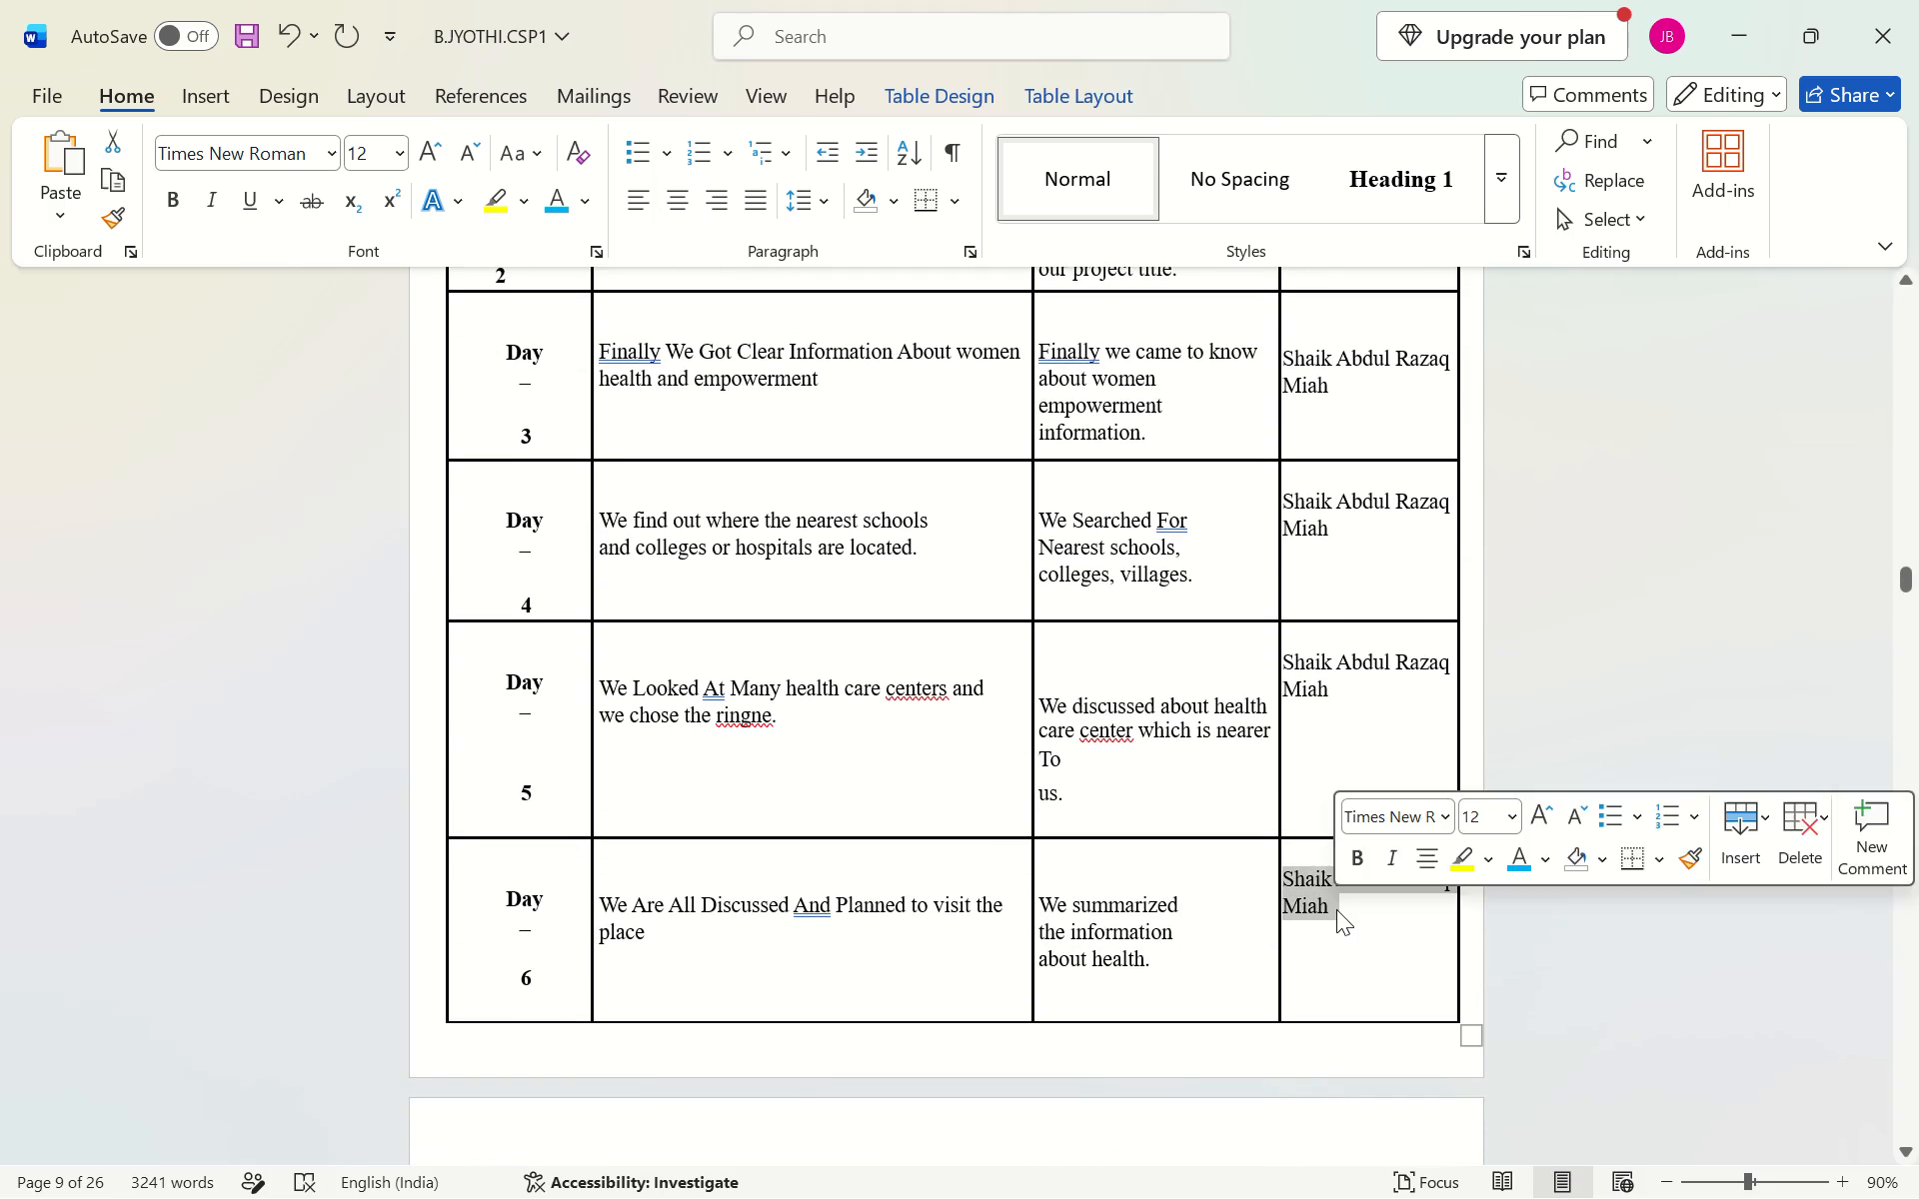
key(BackSpace)
key(ctrl+v)
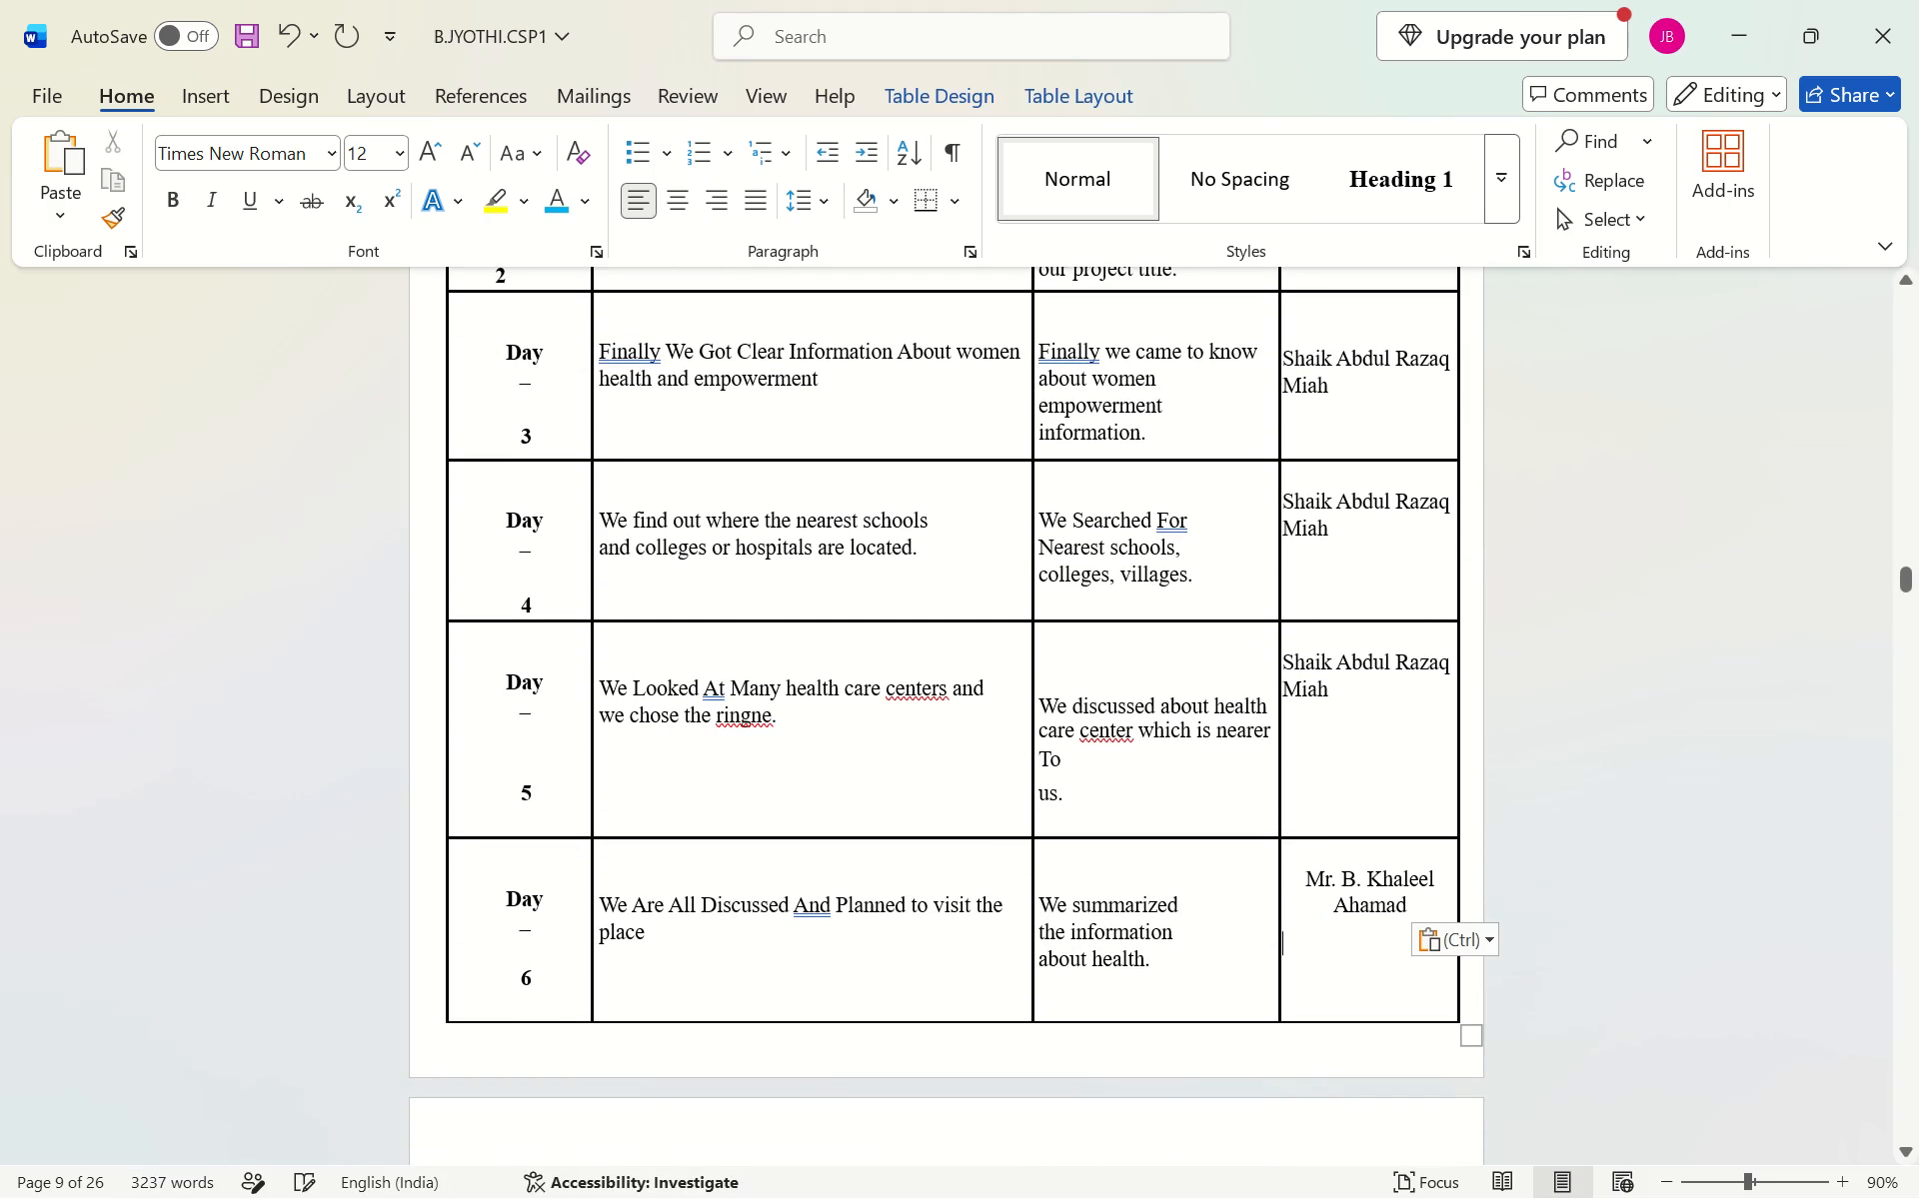
drag(1286, 656, 1317, 650)
drag(1317, 650, 1349, 690)
key(BackSpace)
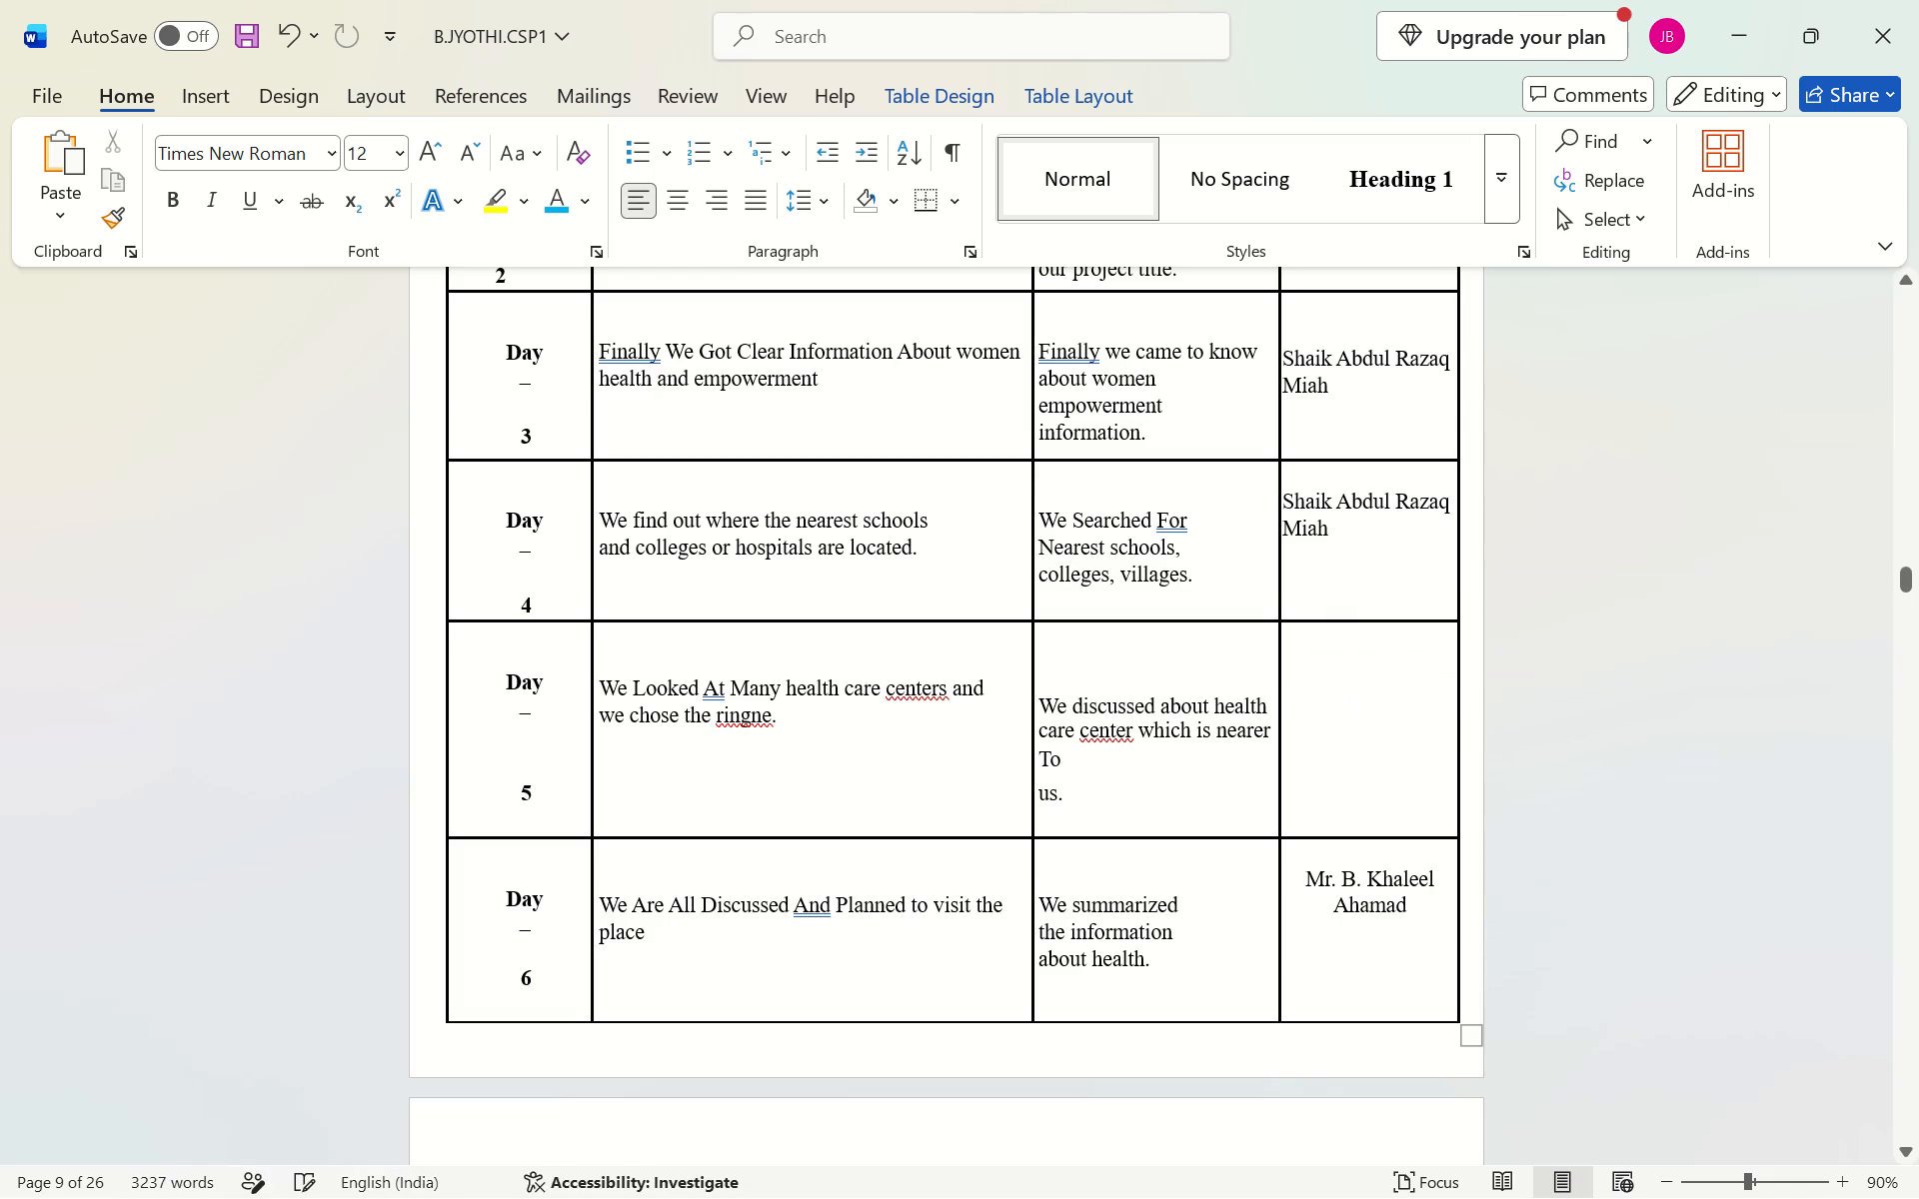
key(ctrl+v)
Replace the Day-4 person in-charge signature in the first-week activity log table with the copied guide's name.
scroll(1349, 690, up, 1)
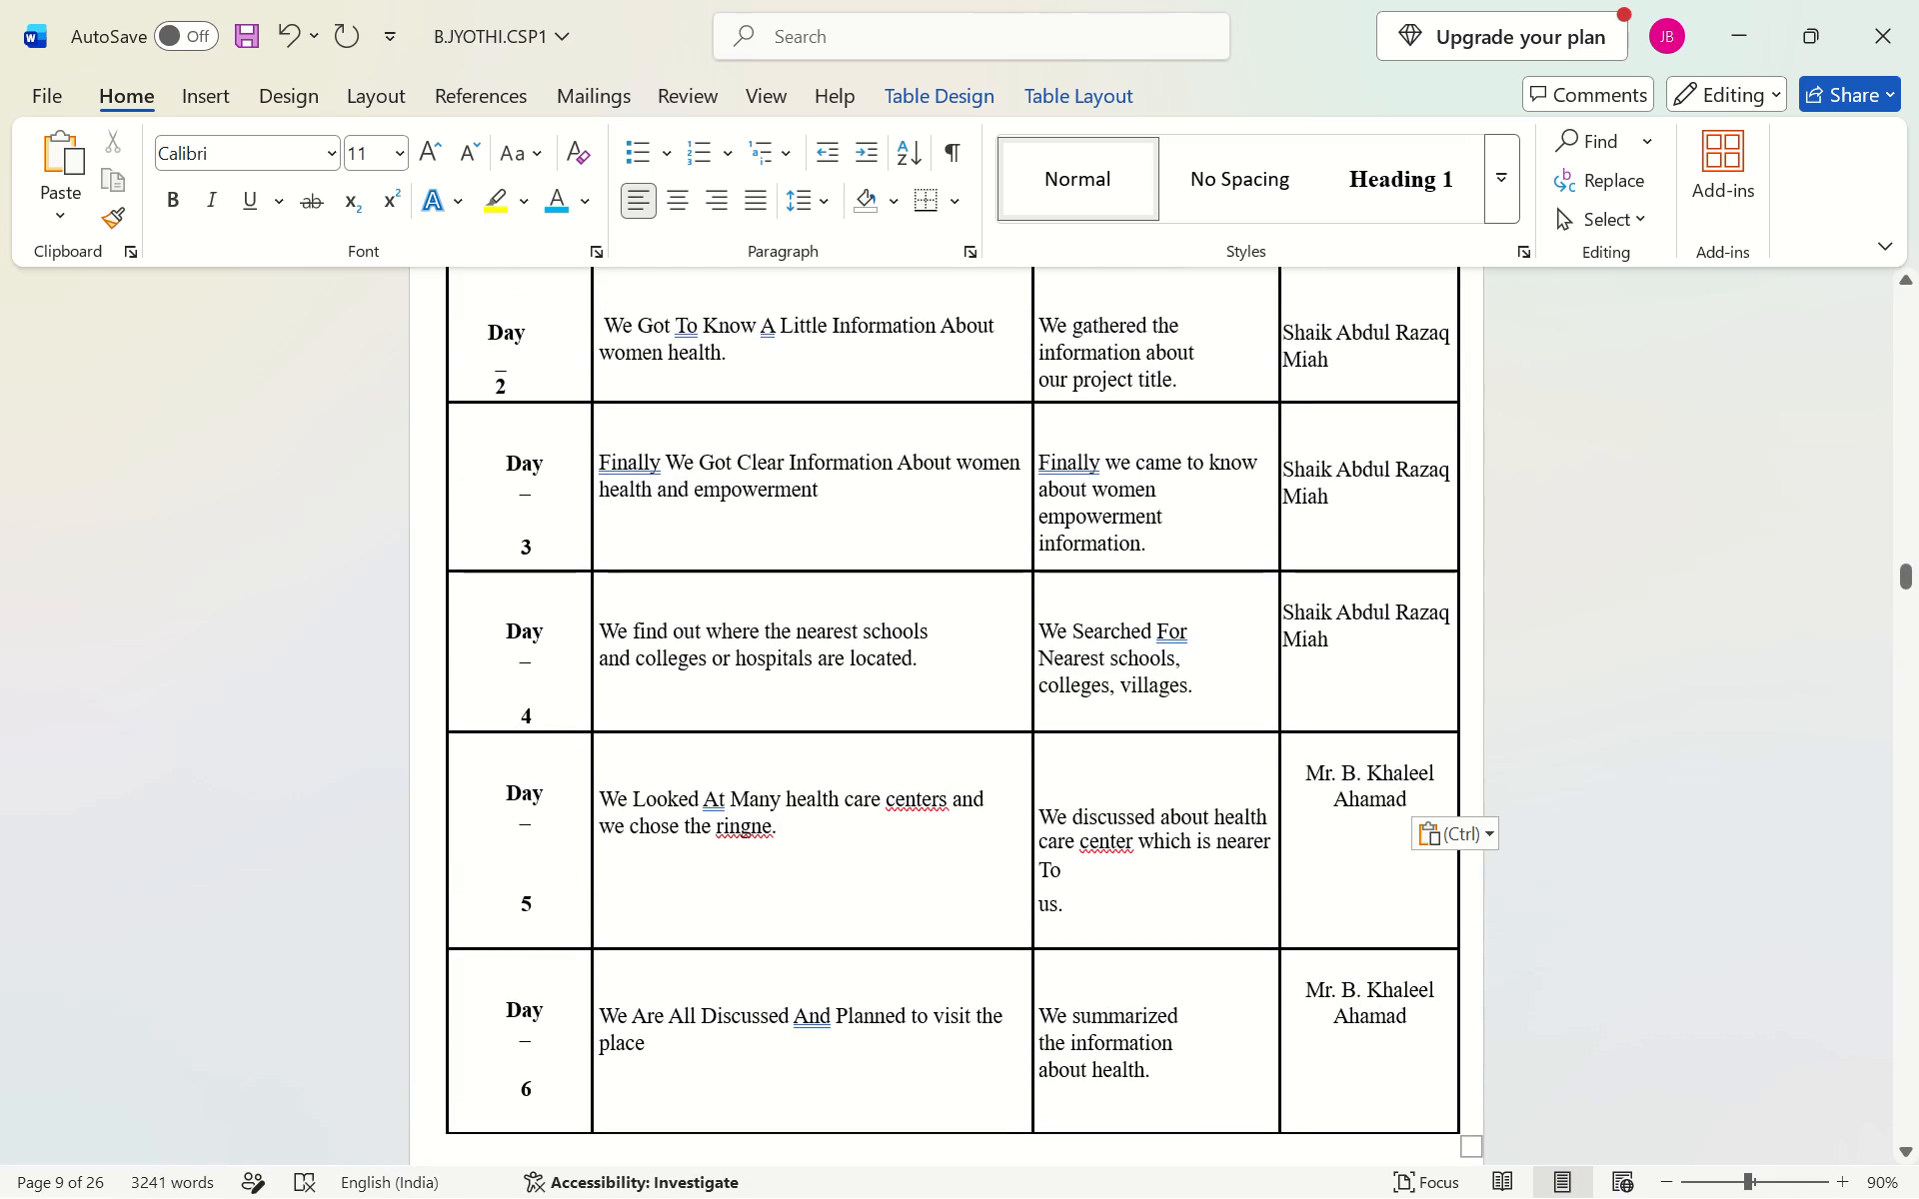
click(1286, 612)
drag(1286, 612, 1335, 642)
key(BackSpace)
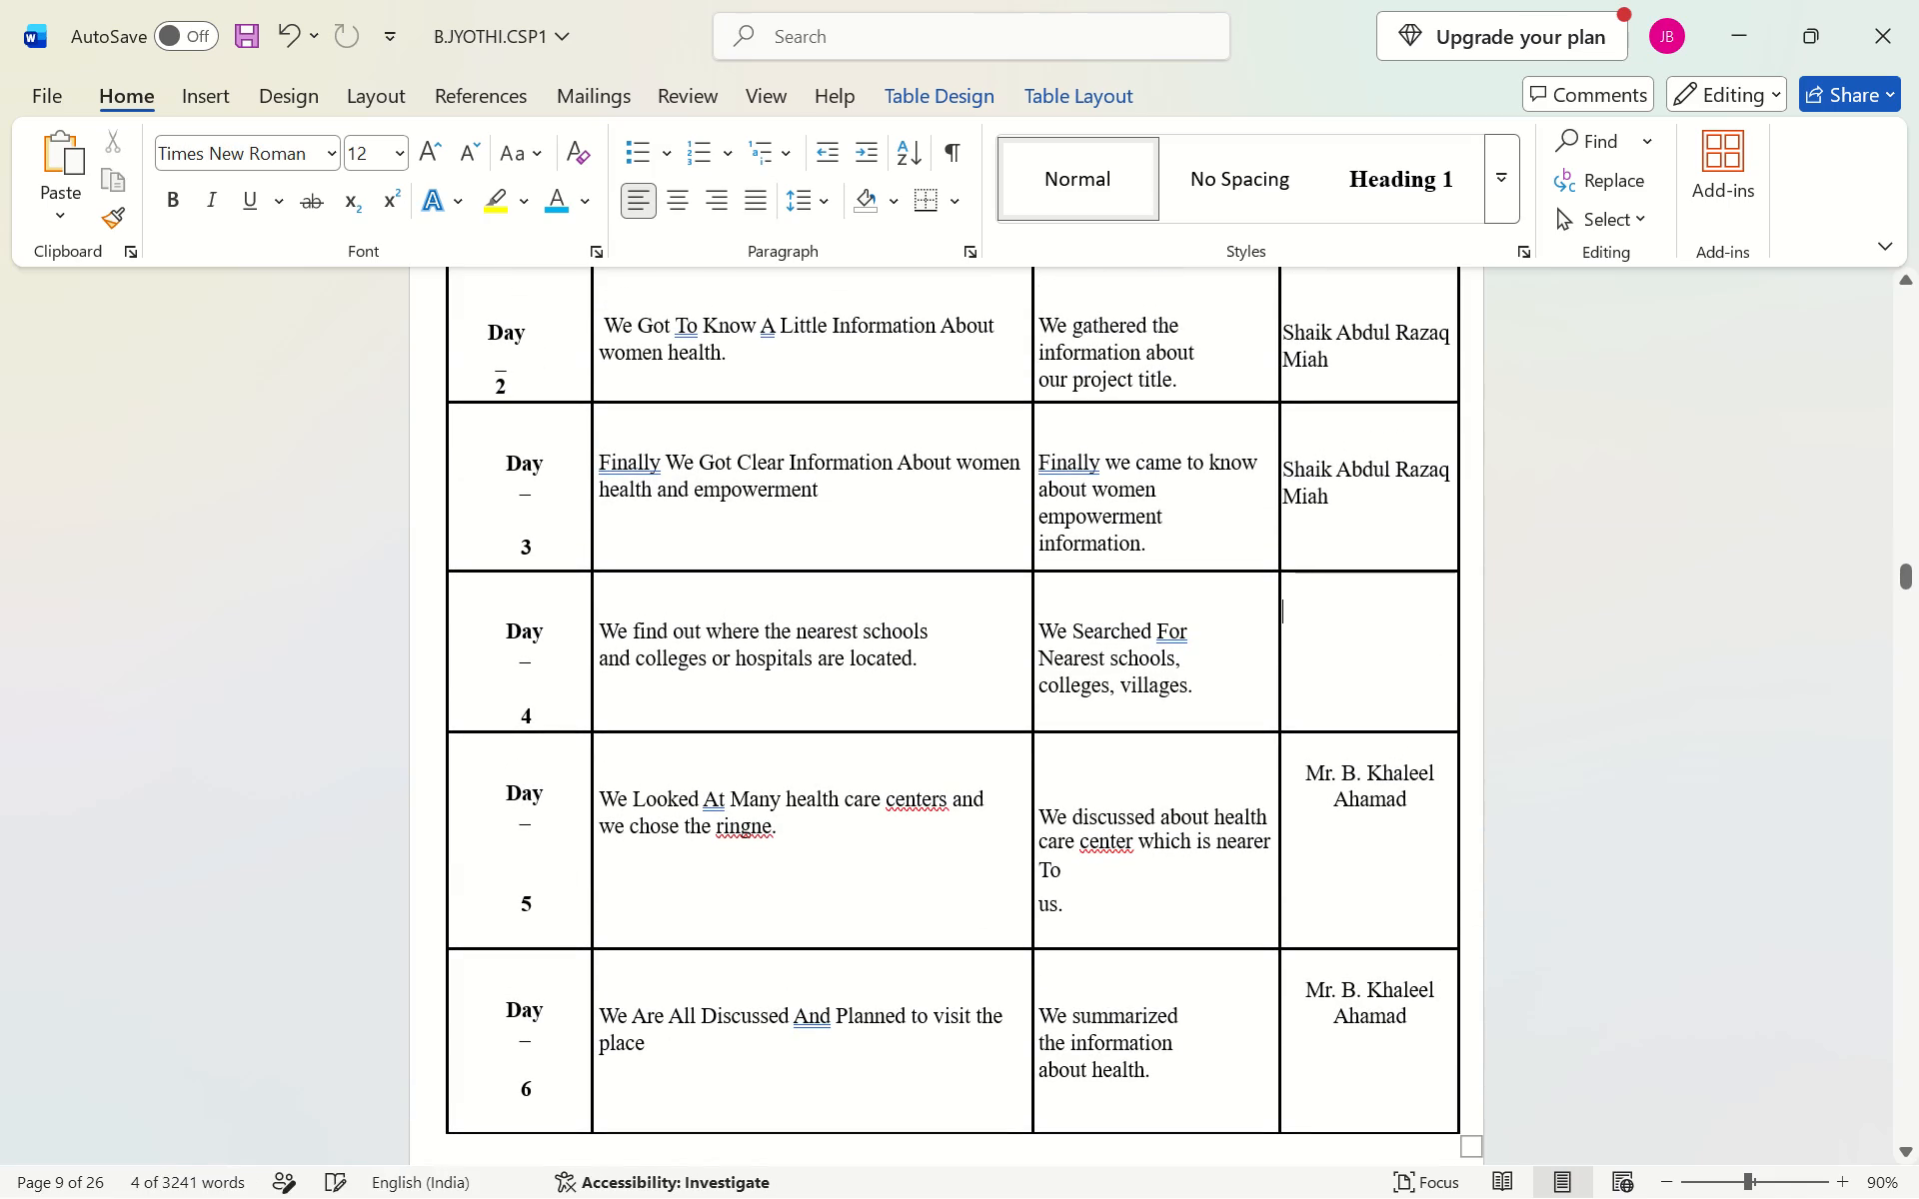
key(ctrl+v)
scroll(1335, 642, up, 2)
scroll(1335, 642, down, 1)
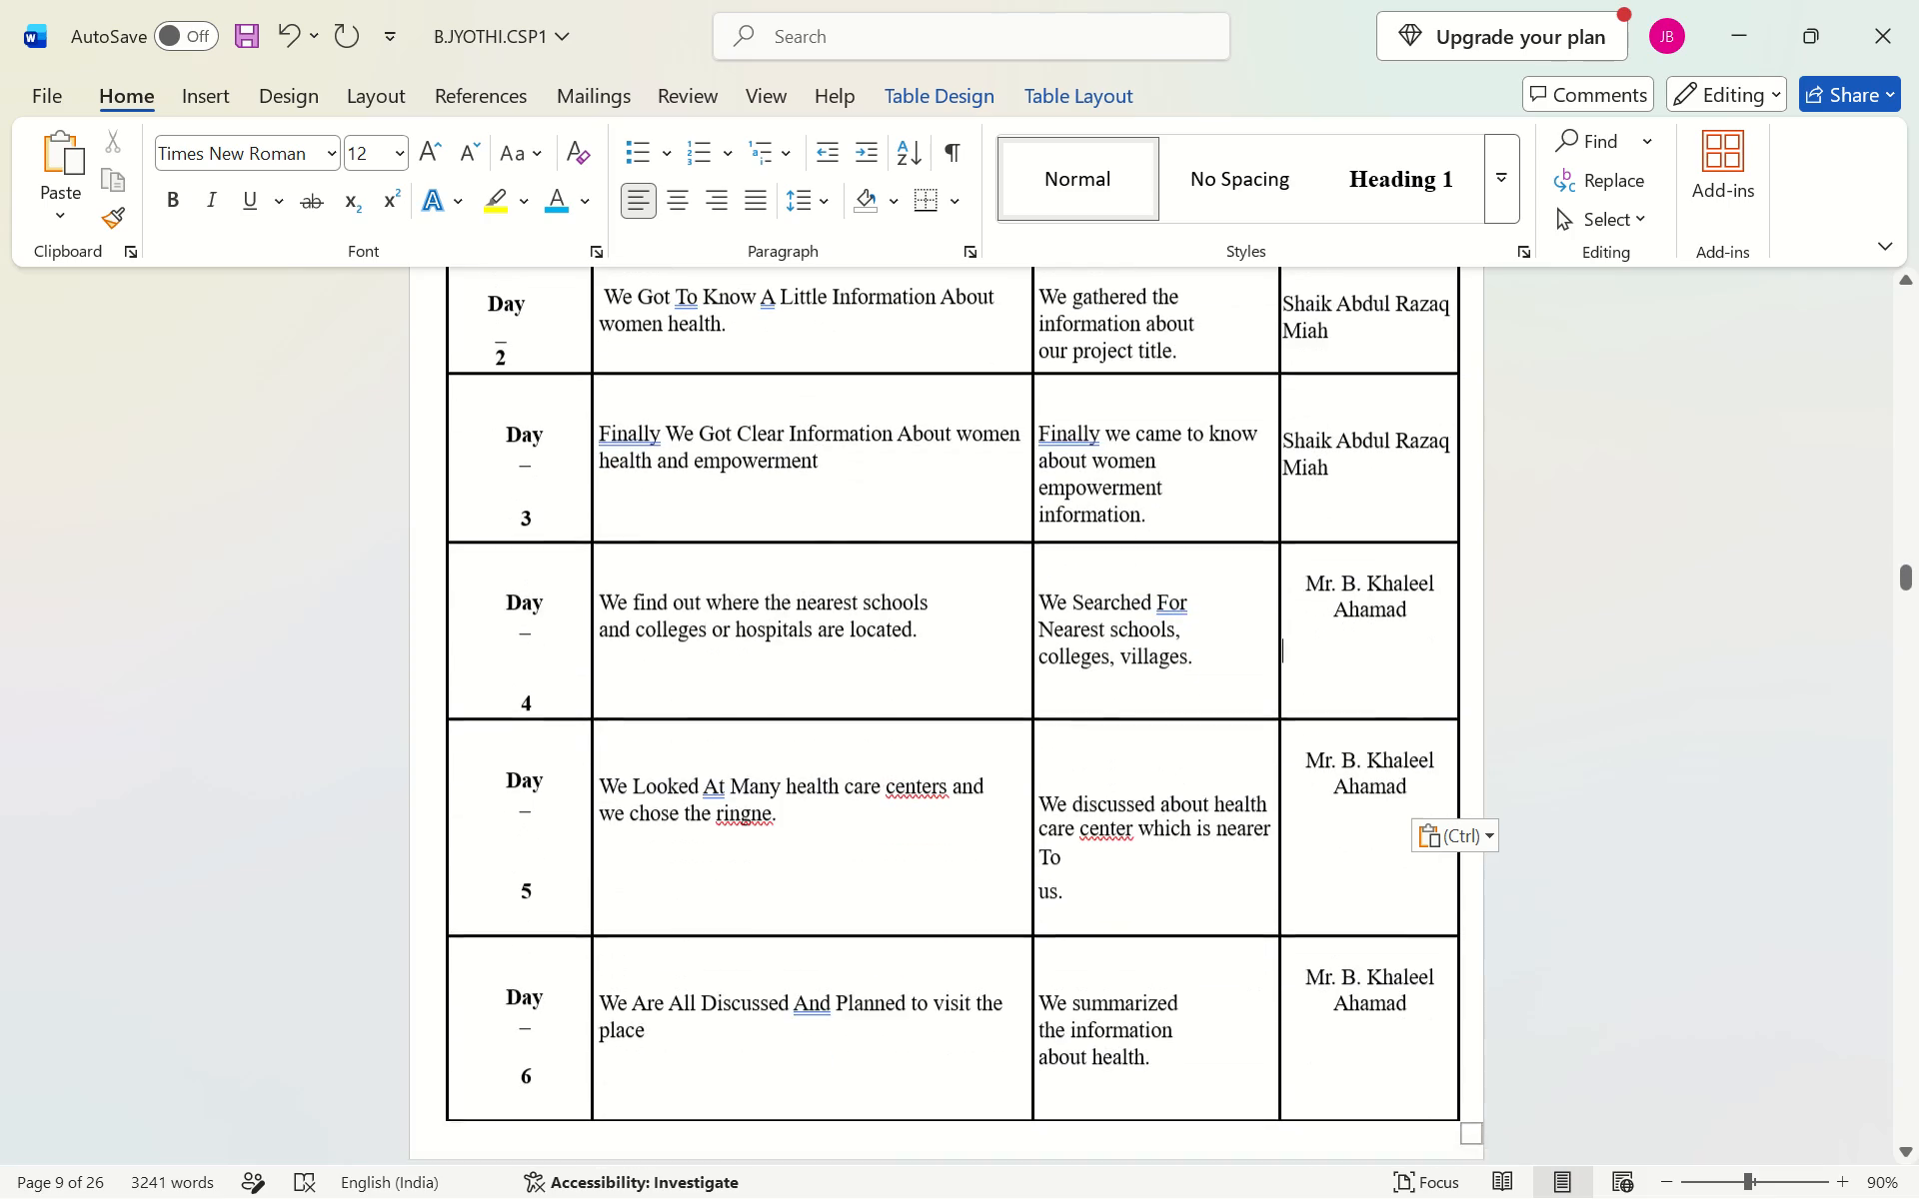
Replace the Day-3 person in-charge signature in the first-week activity log table with the copied guide's name.
scroll(1335, 642, down, 1)
scroll(1333, 634, up, 1)
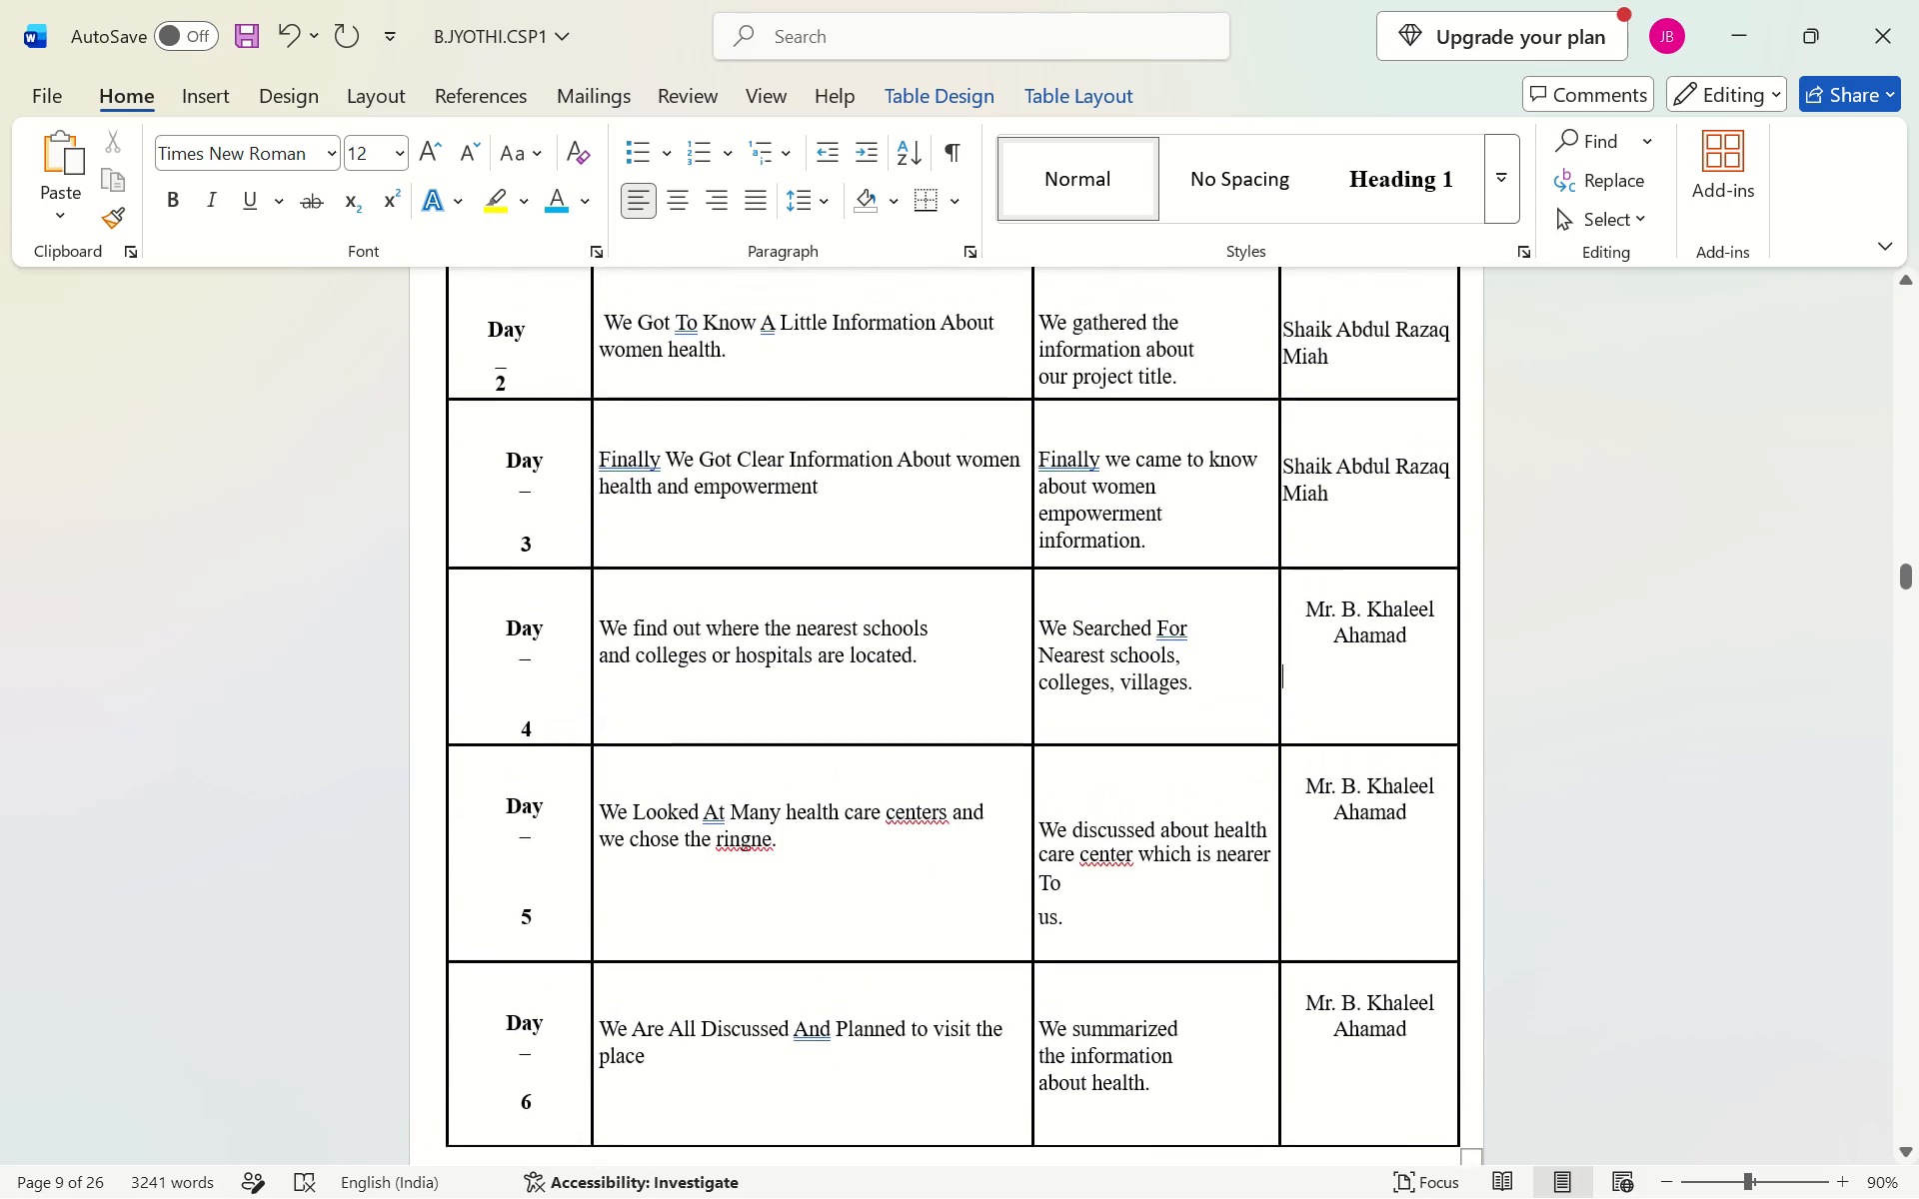
scroll(1333, 634, up, 1)
drag(1288, 505, 1348, 543)
key(BackSpace)
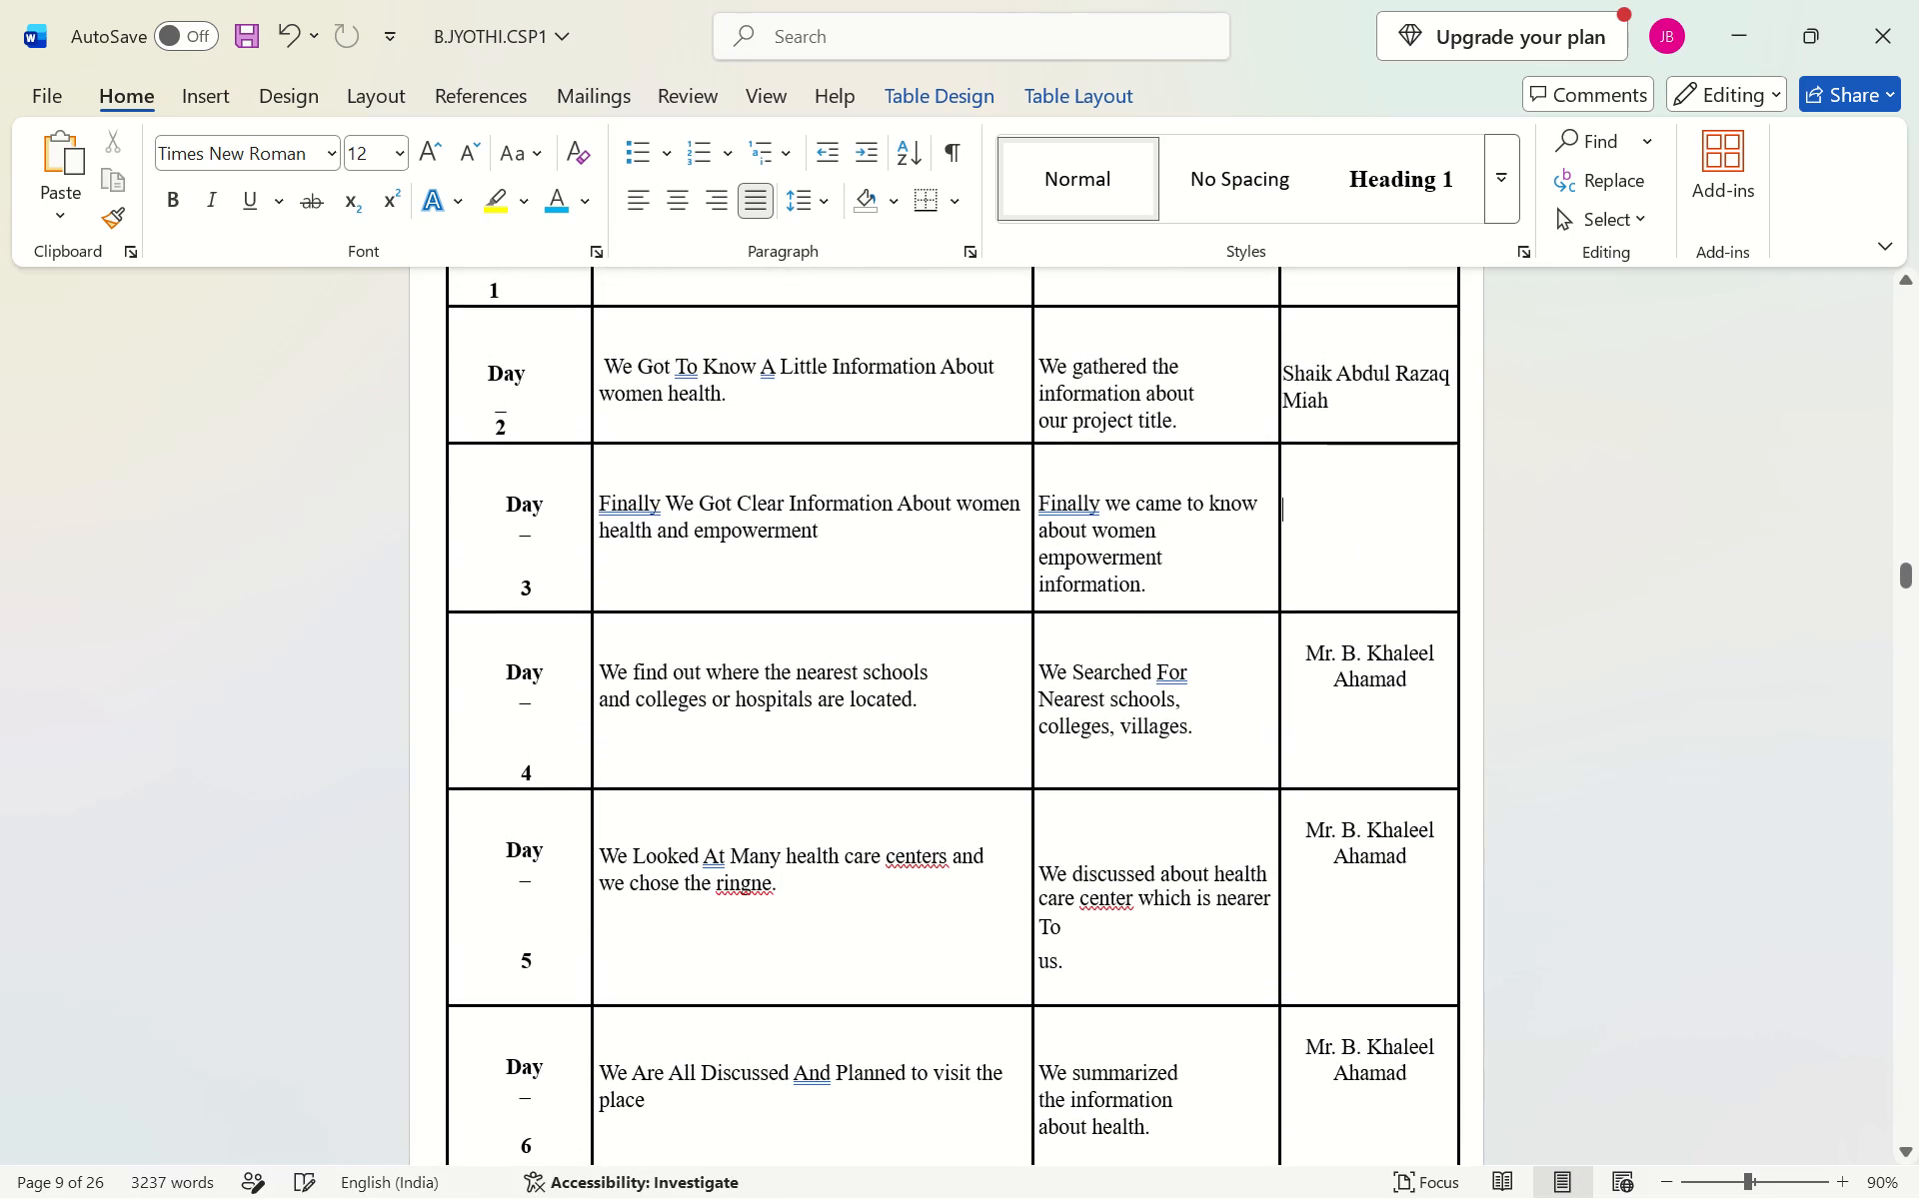
key(ctrl+v)
Replace the Day-2 person in-charge signature in the first-week activity log table with the copied guide's name.
scroll(1348, 543, up, 1)
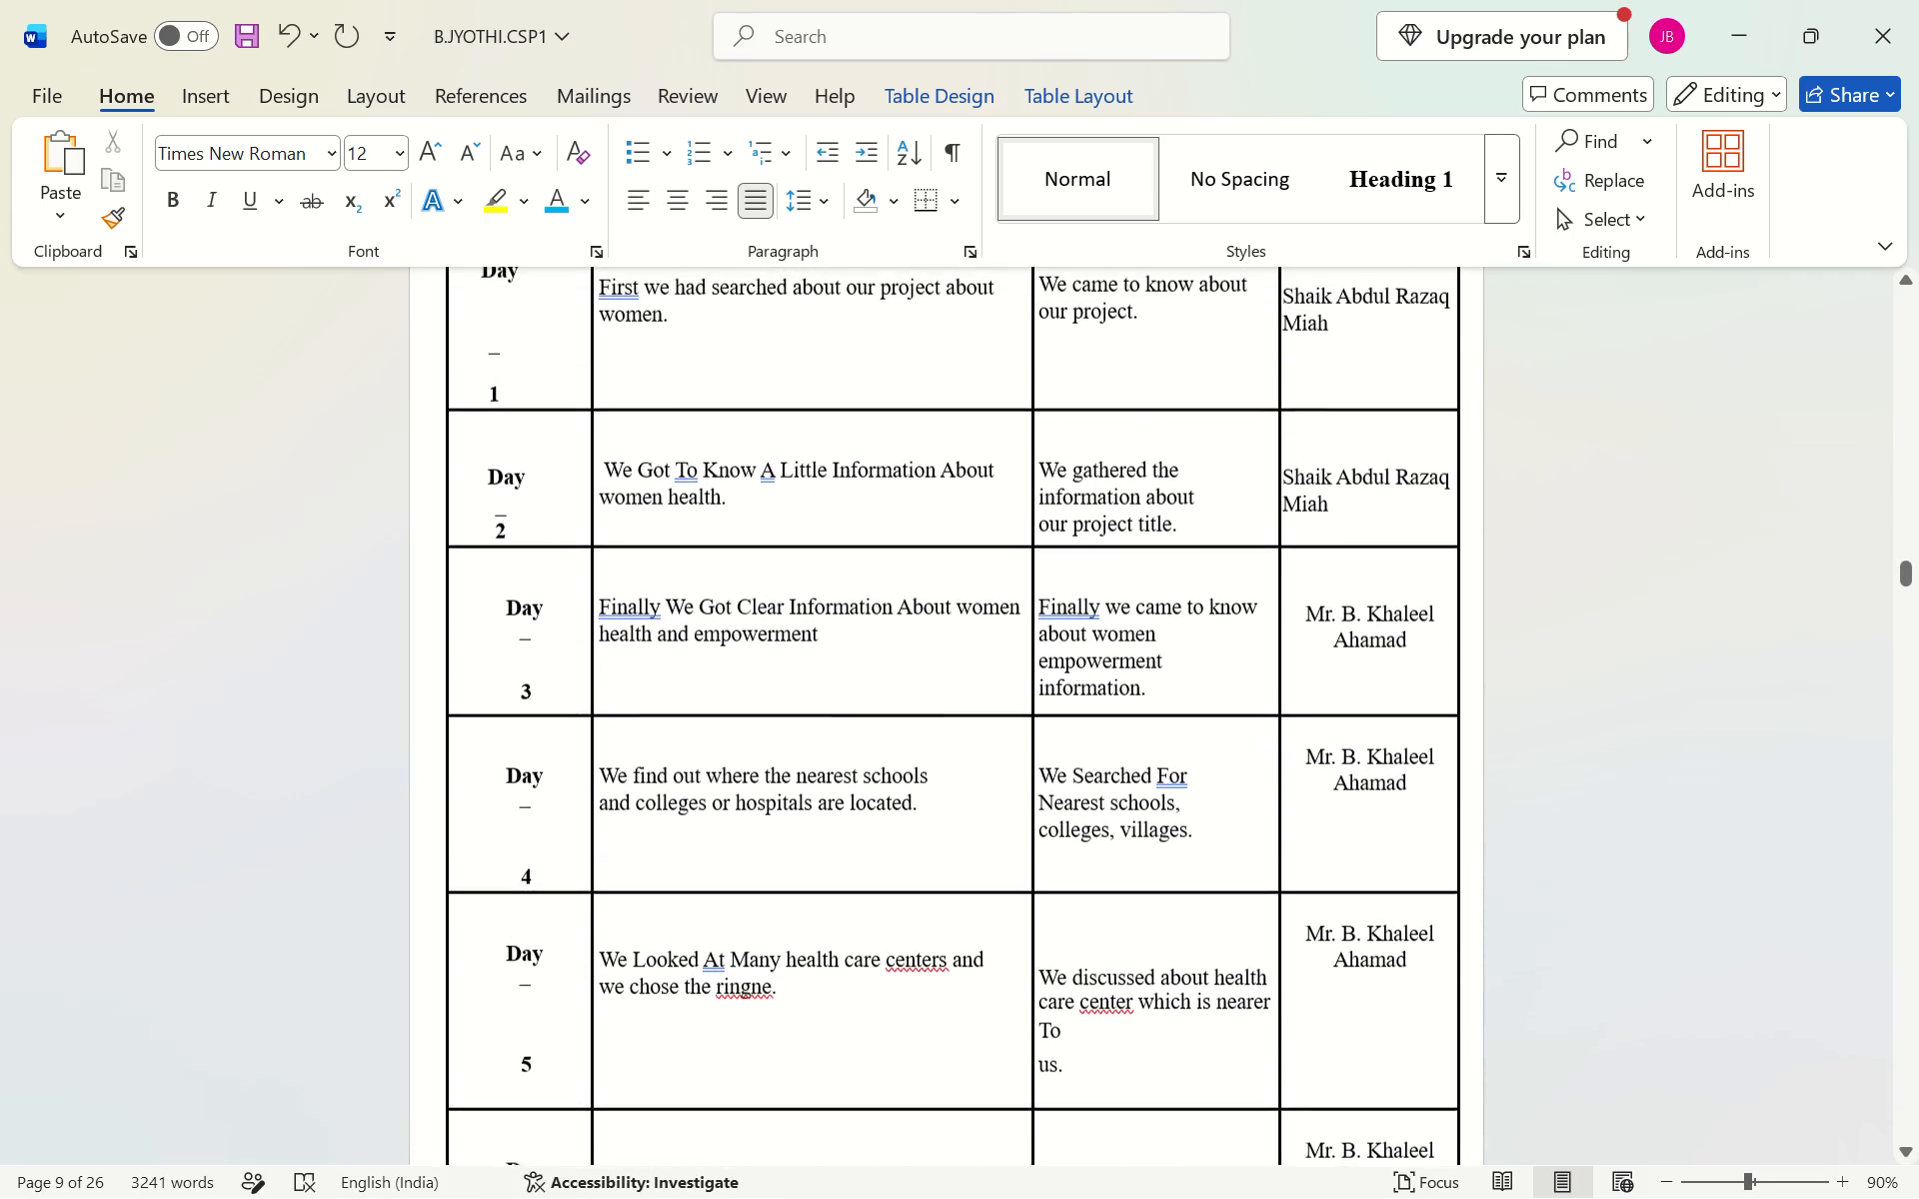
scroll(1348, 543, up, 1)
click(1291, 512)
drag(1291, 512, 1329, 514)
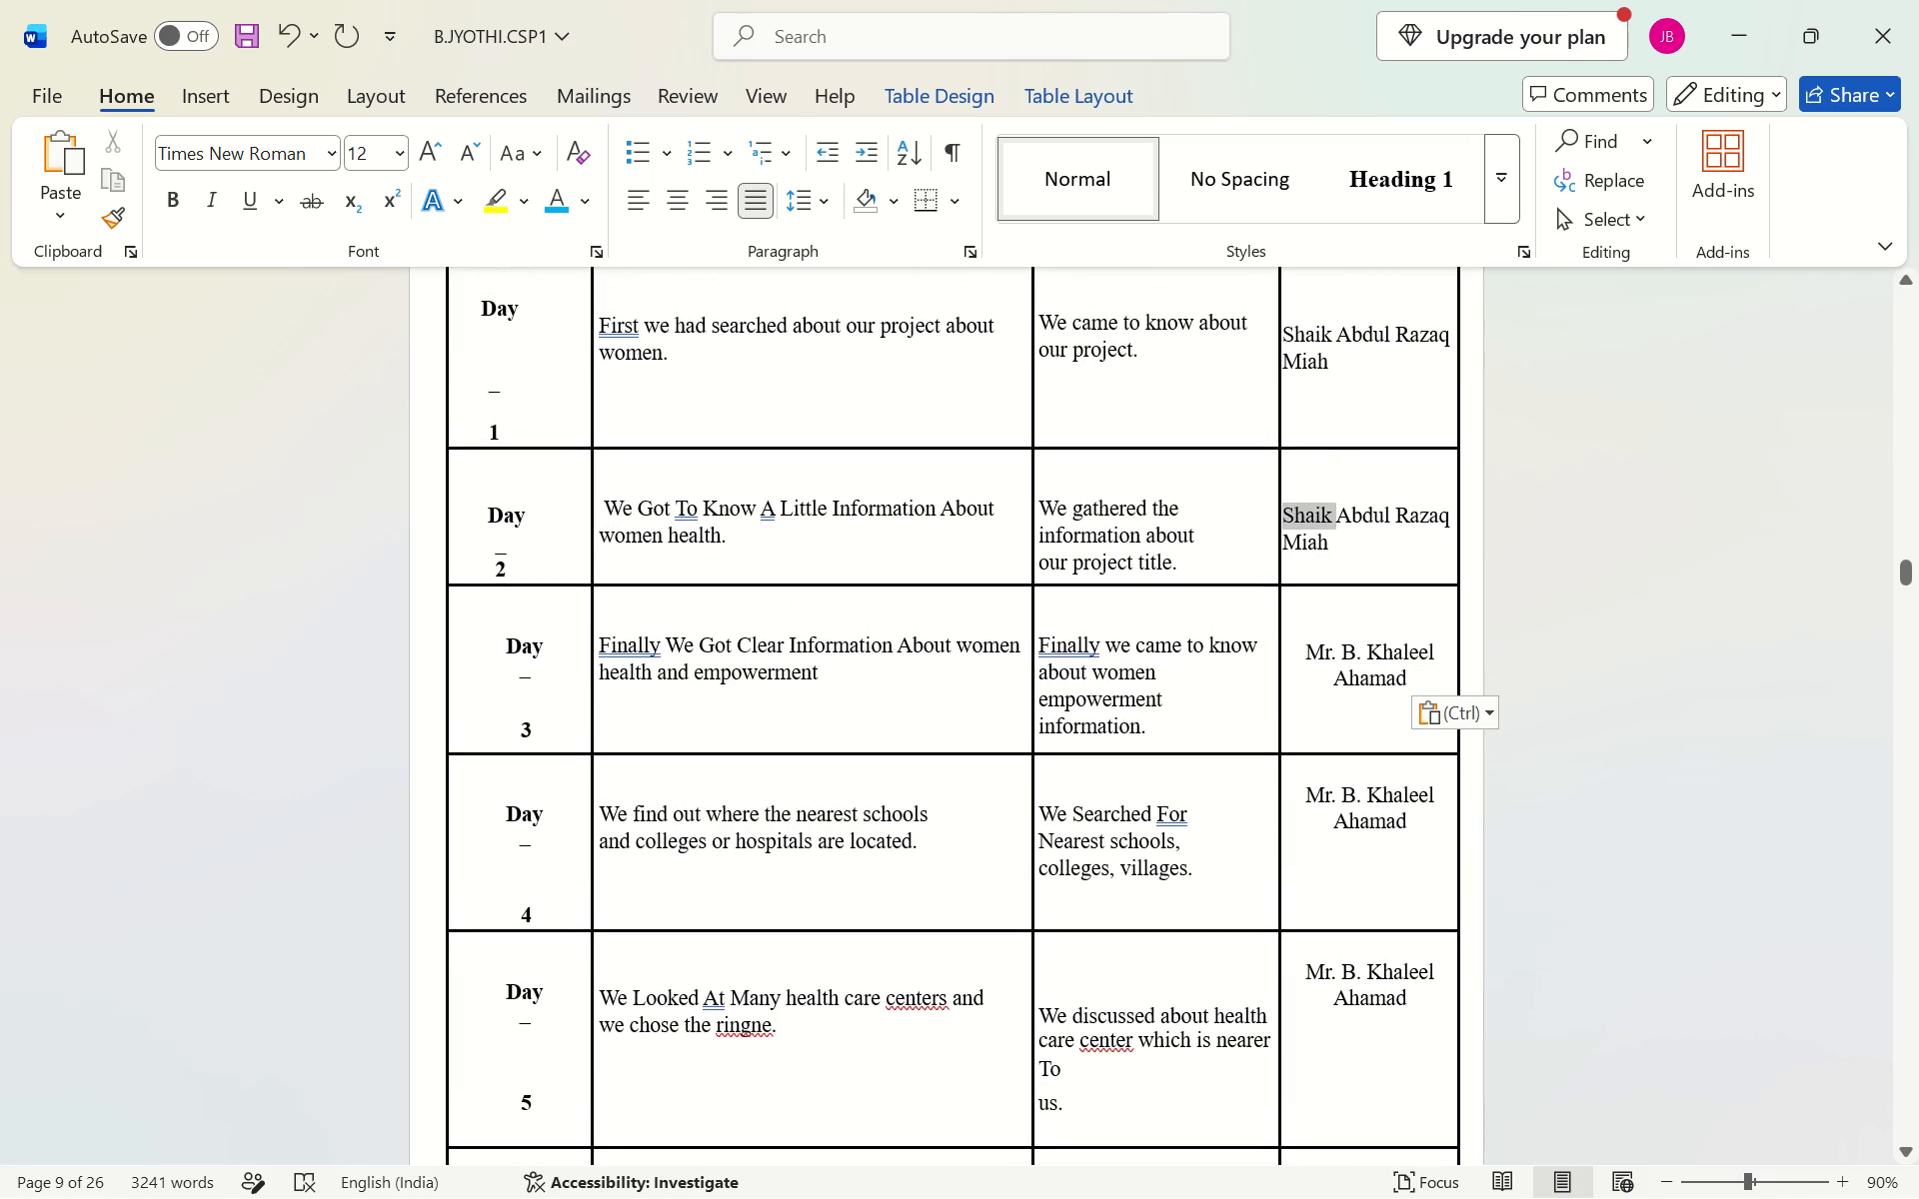
drag(1329, 514, 1339, 555)
key(BackSpace)
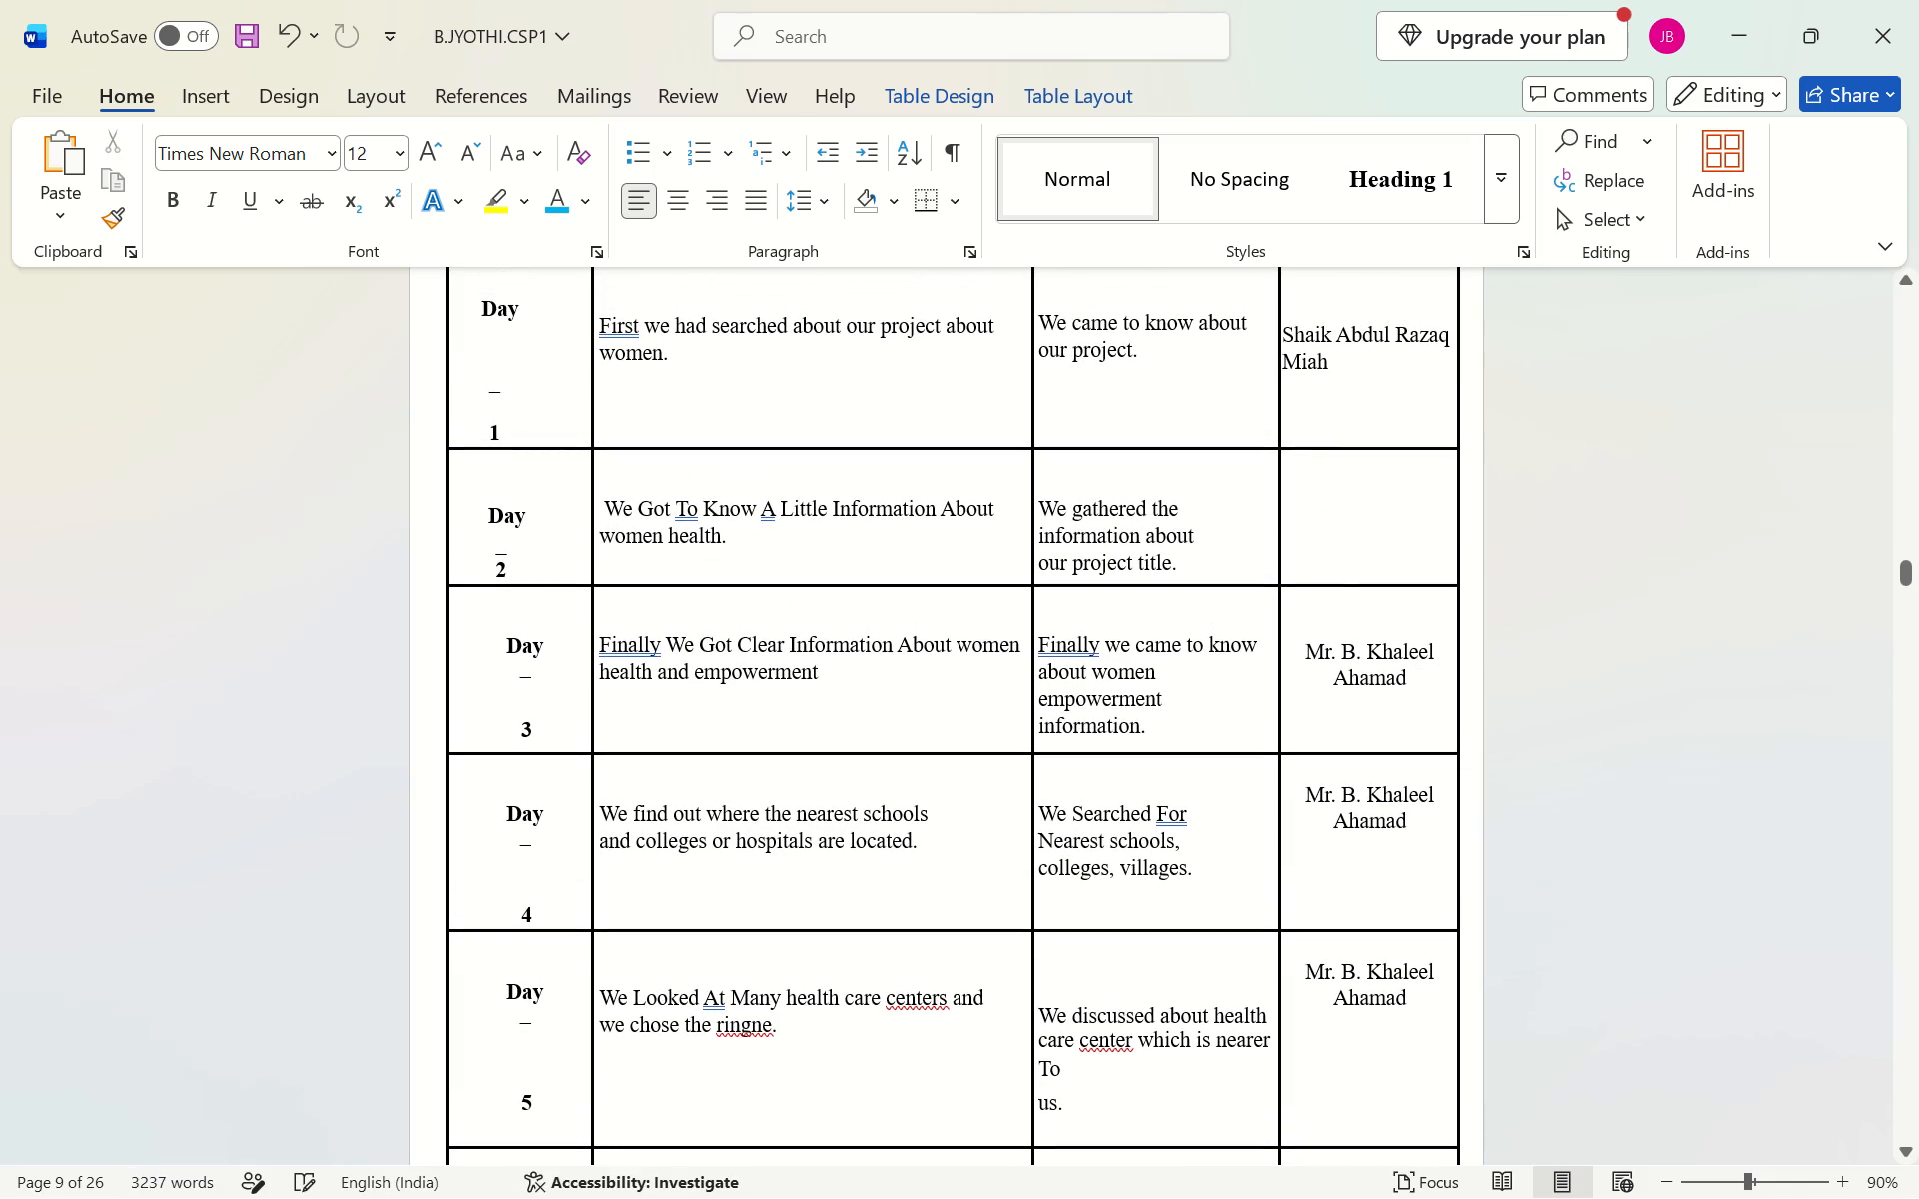
key(ctrl+v)
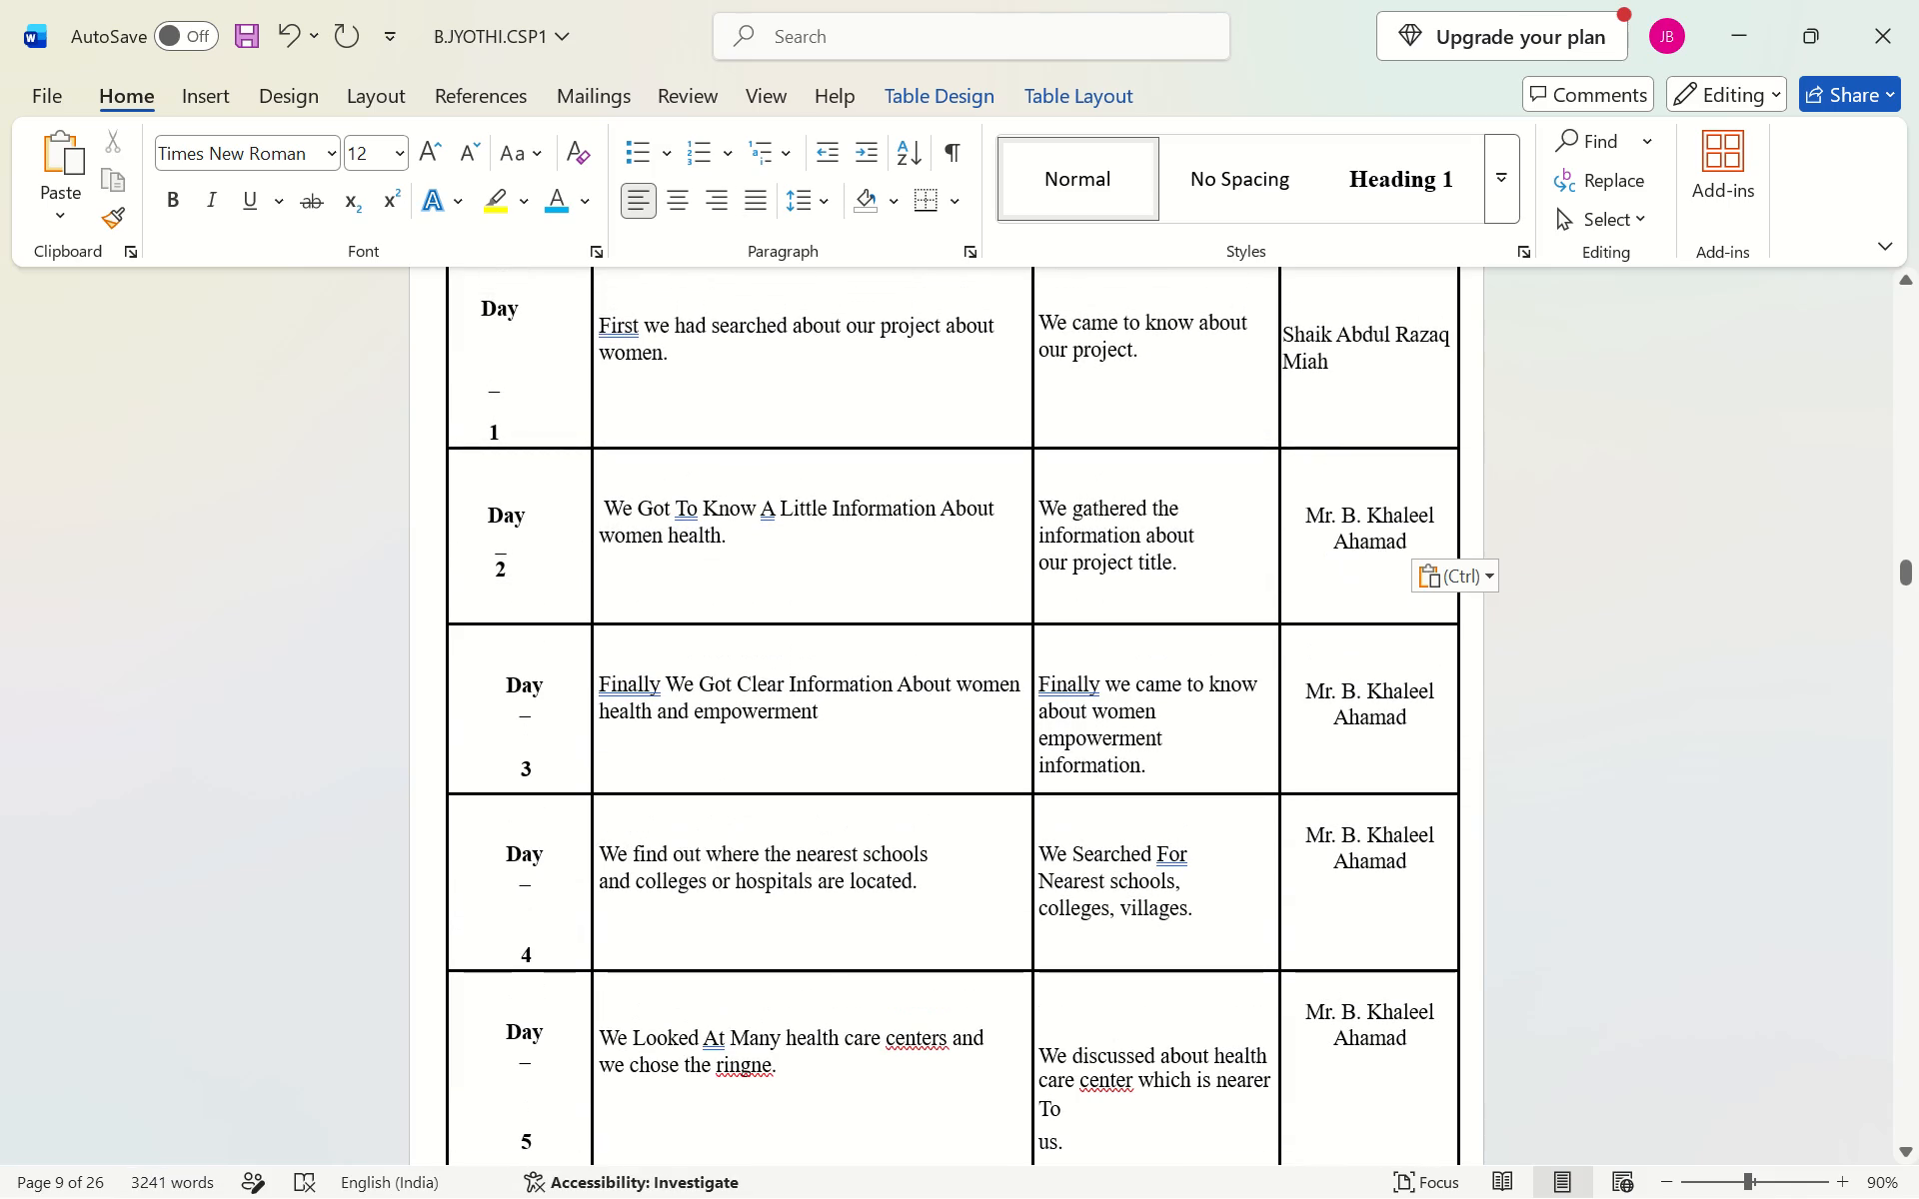
Reduce the height of the Day-3 row slightly in the first-week activity log table.
scroll(1339, 555, down, 1)
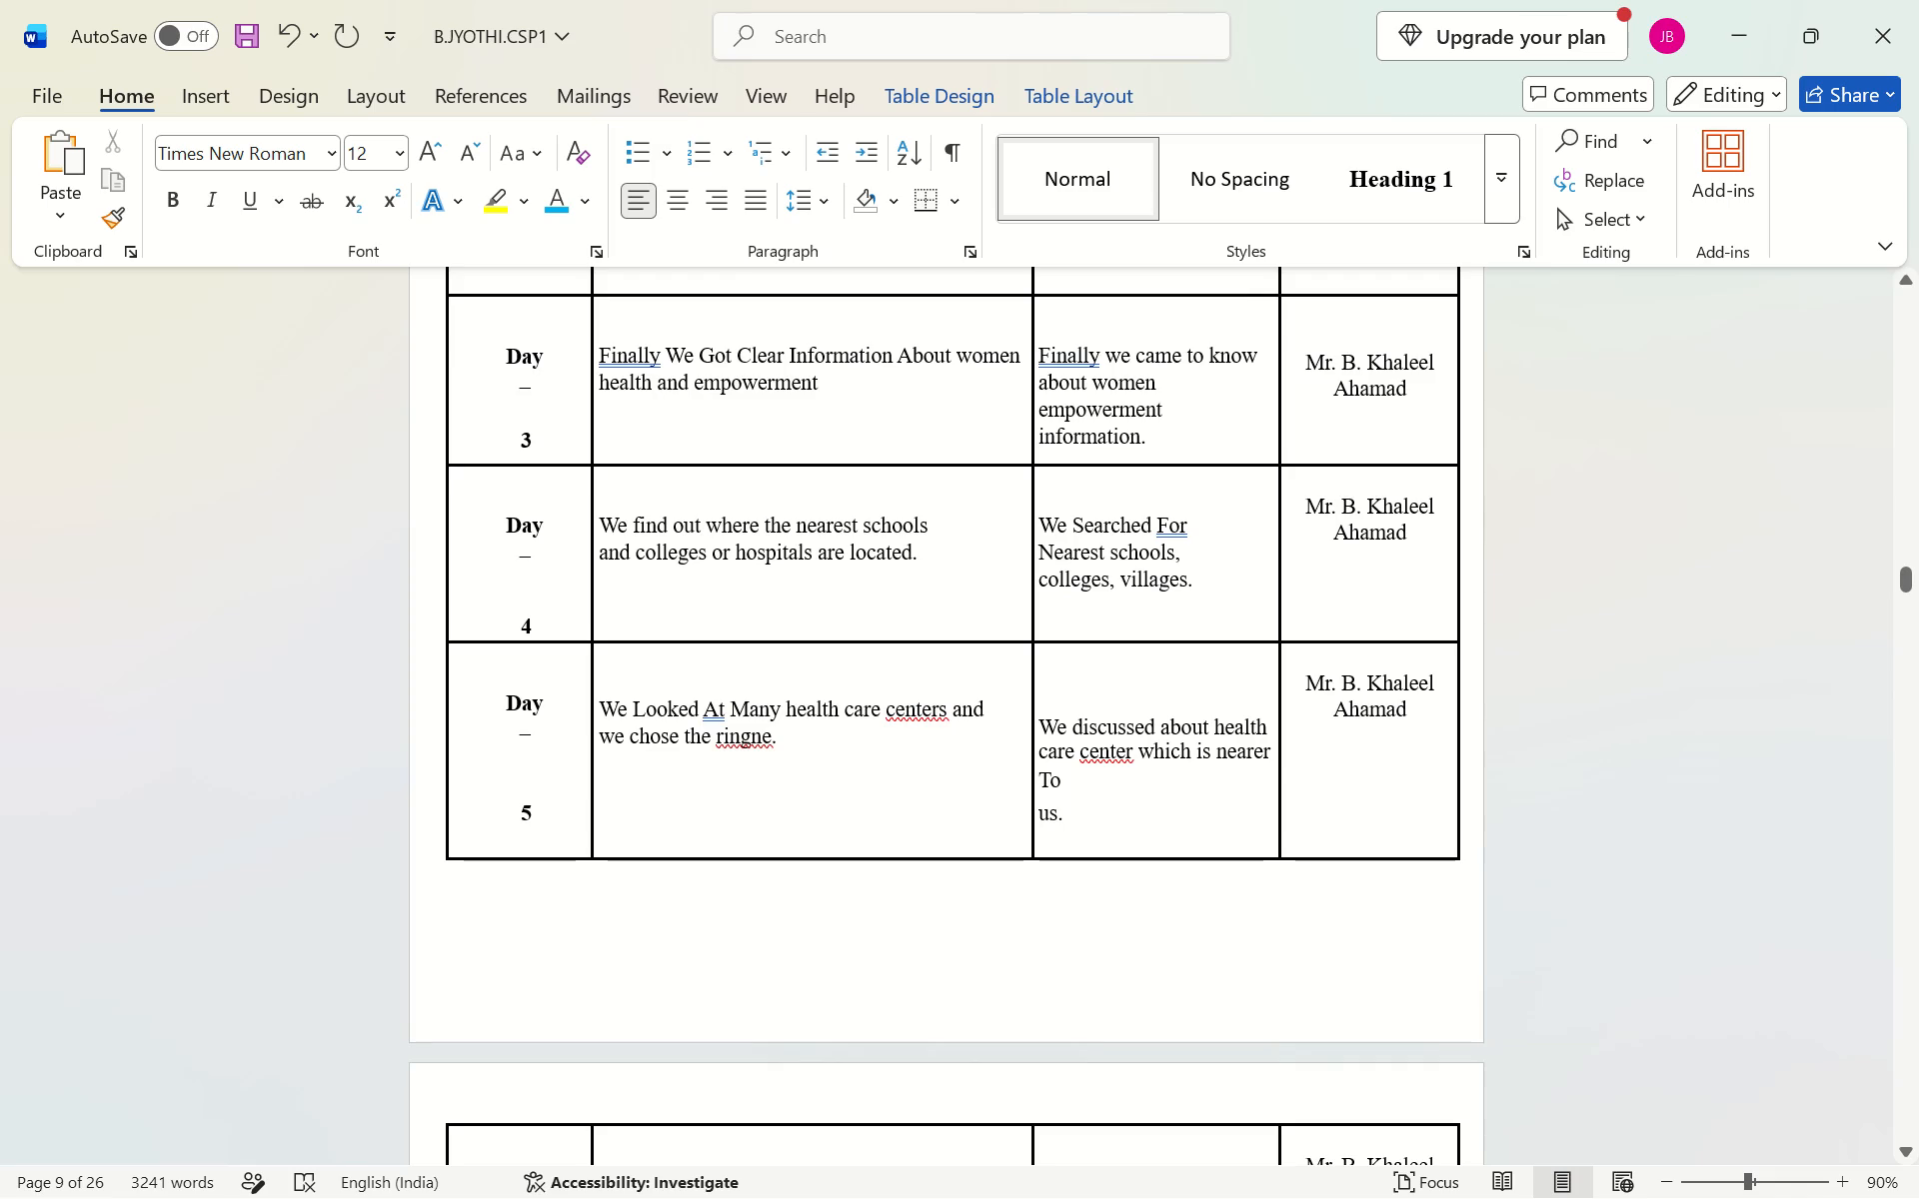
drag(848, 641, 849, 612)
drag(784, 466, 784, 463)
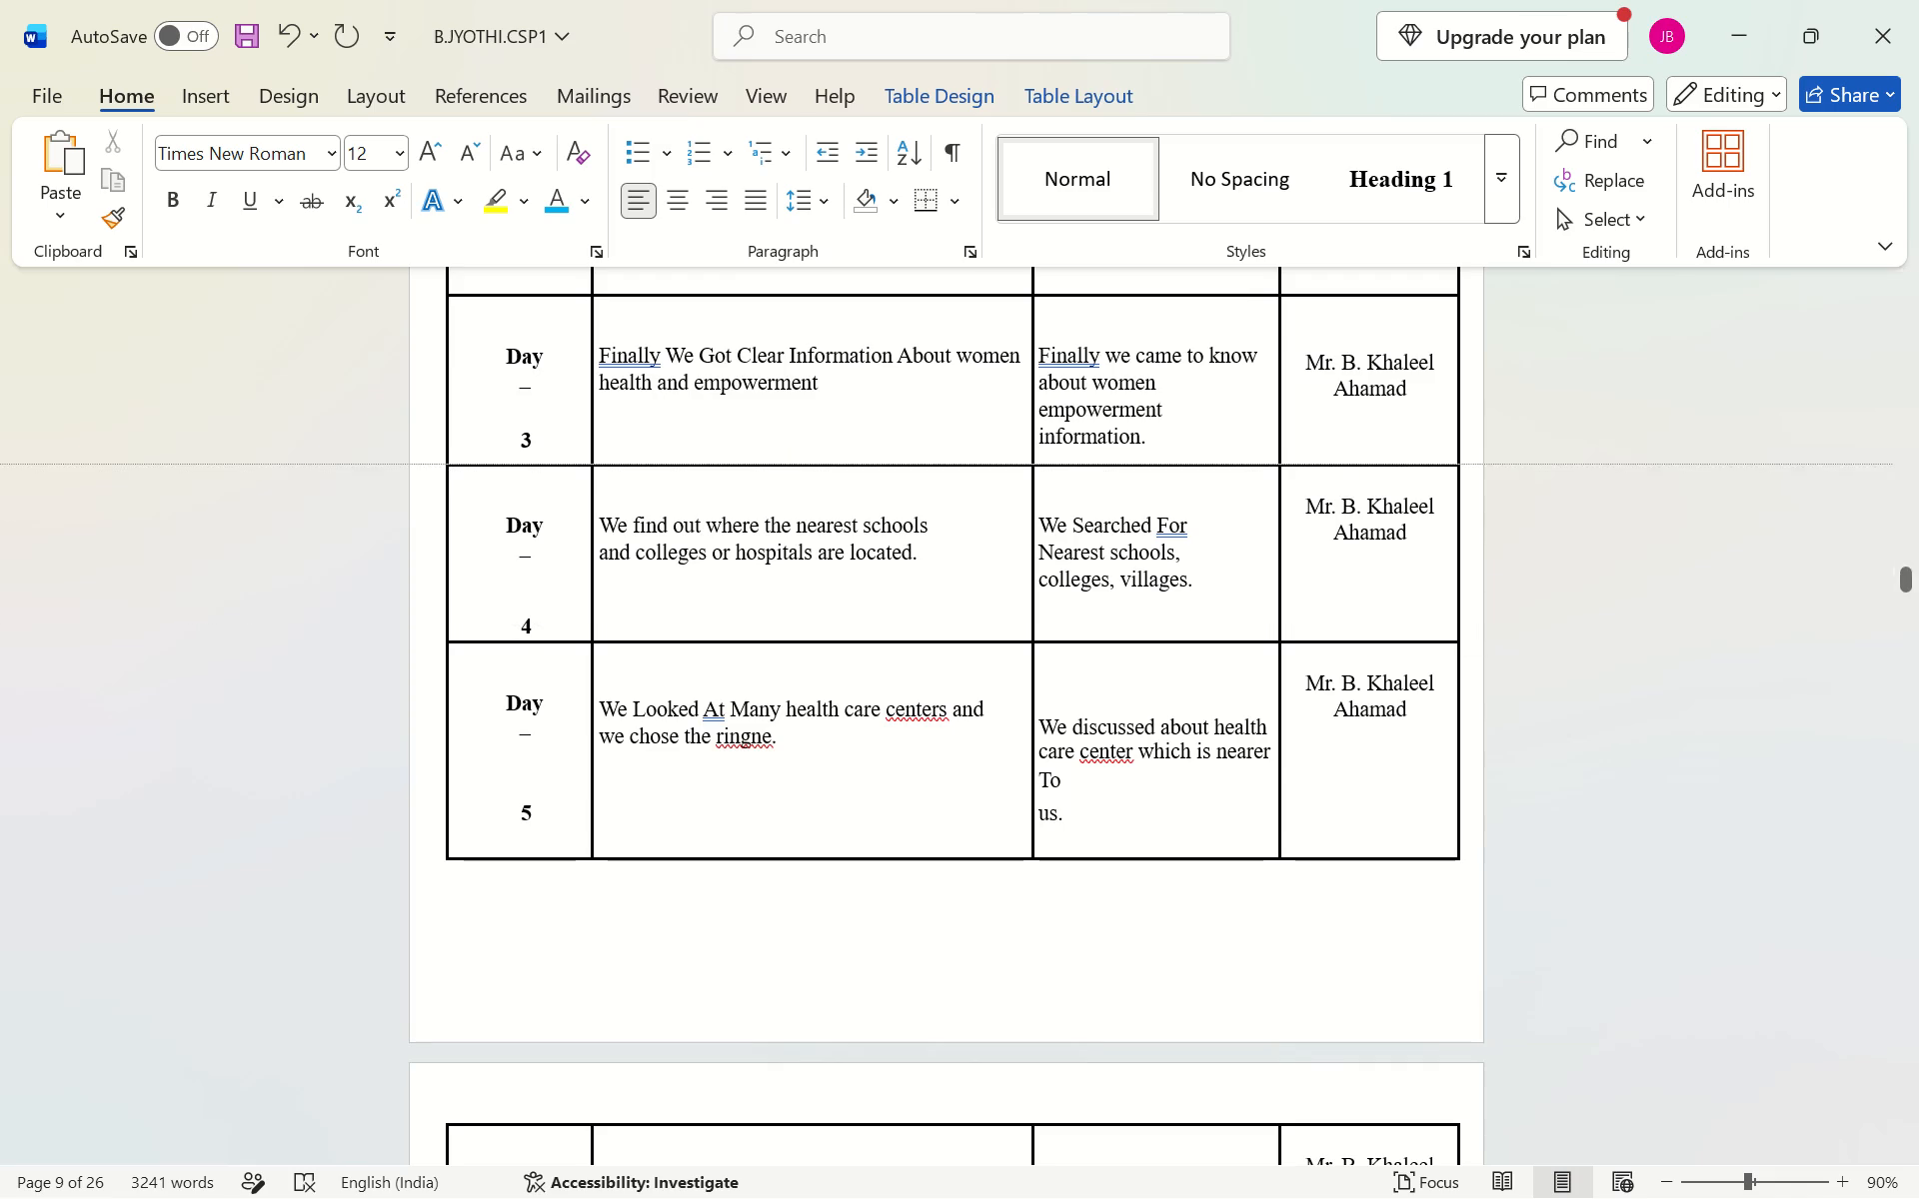
drag(784, 463, 787, 437)
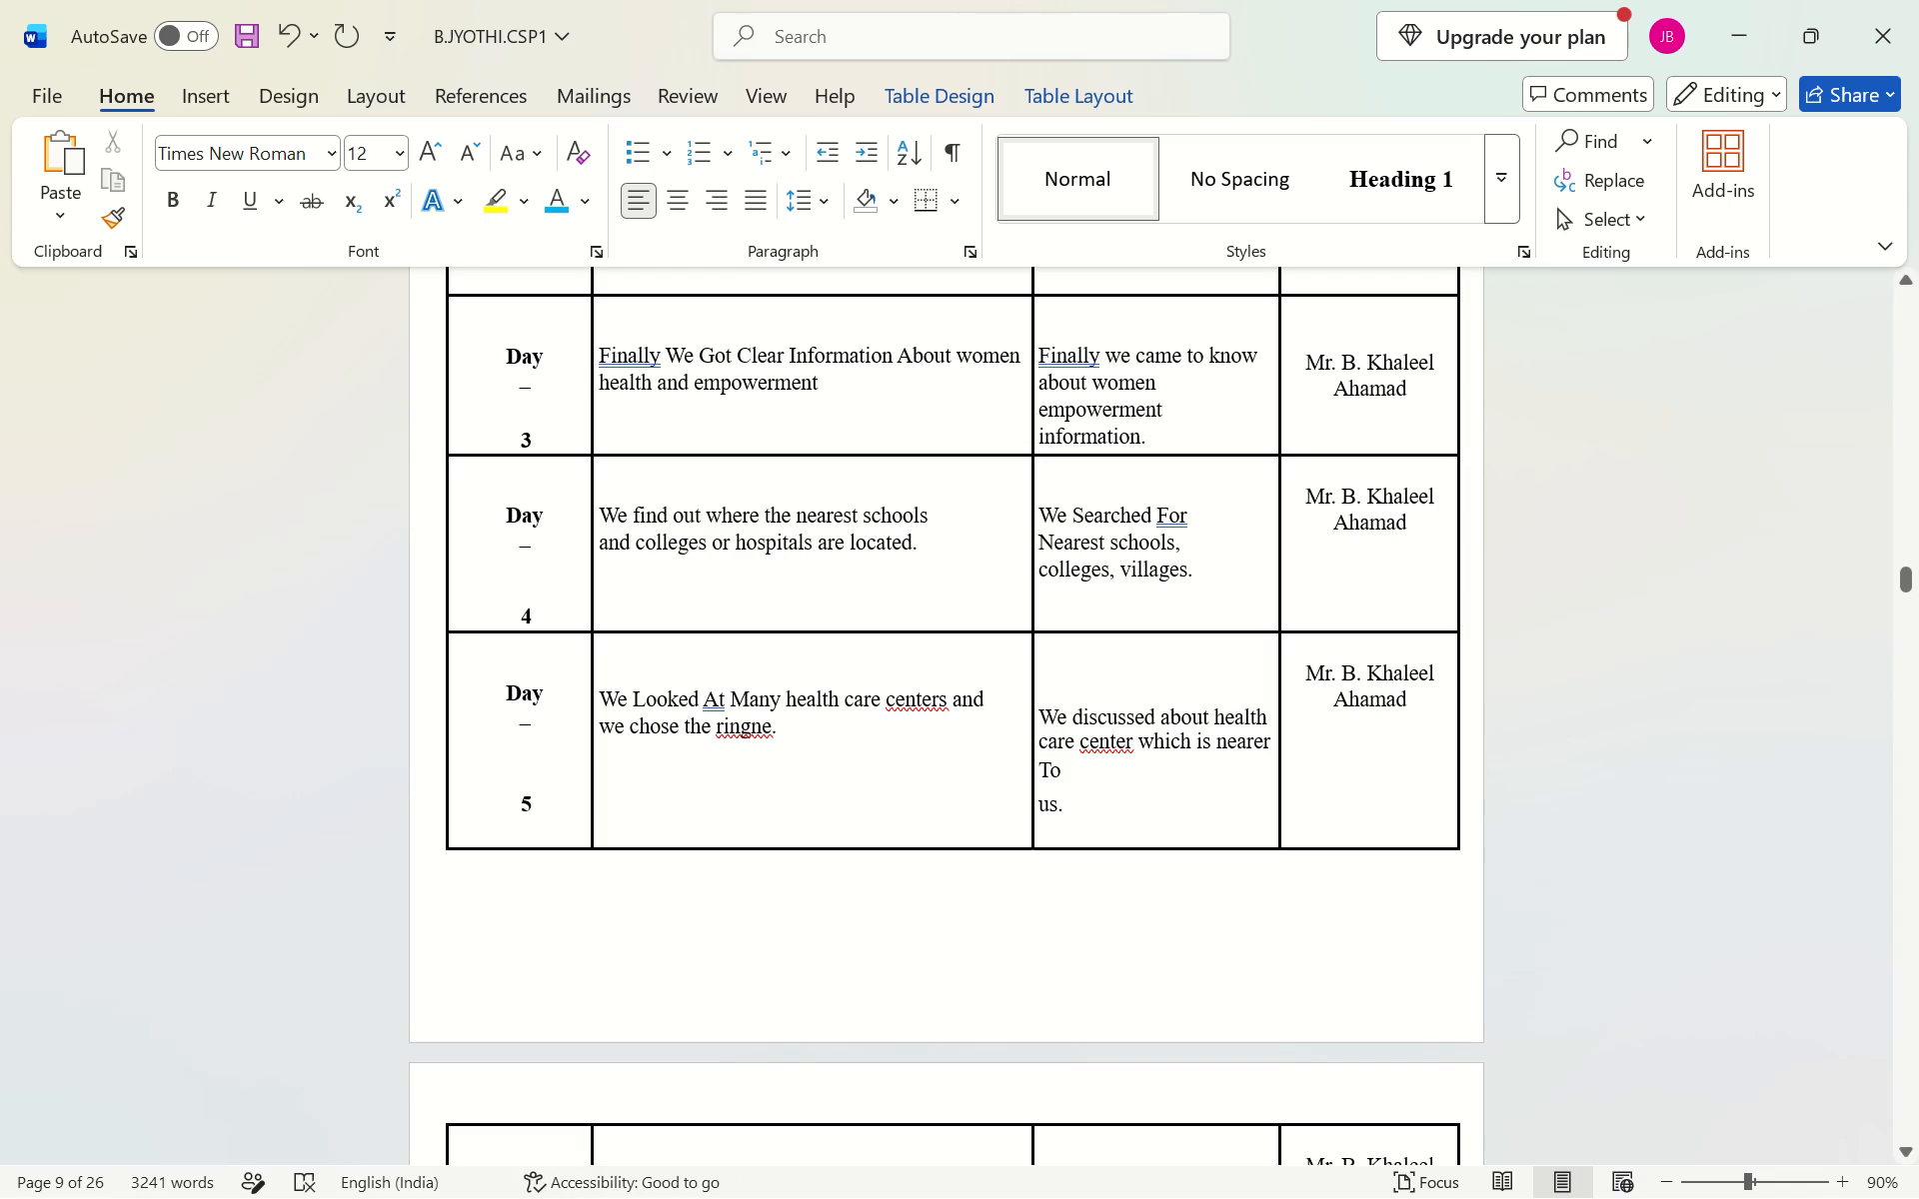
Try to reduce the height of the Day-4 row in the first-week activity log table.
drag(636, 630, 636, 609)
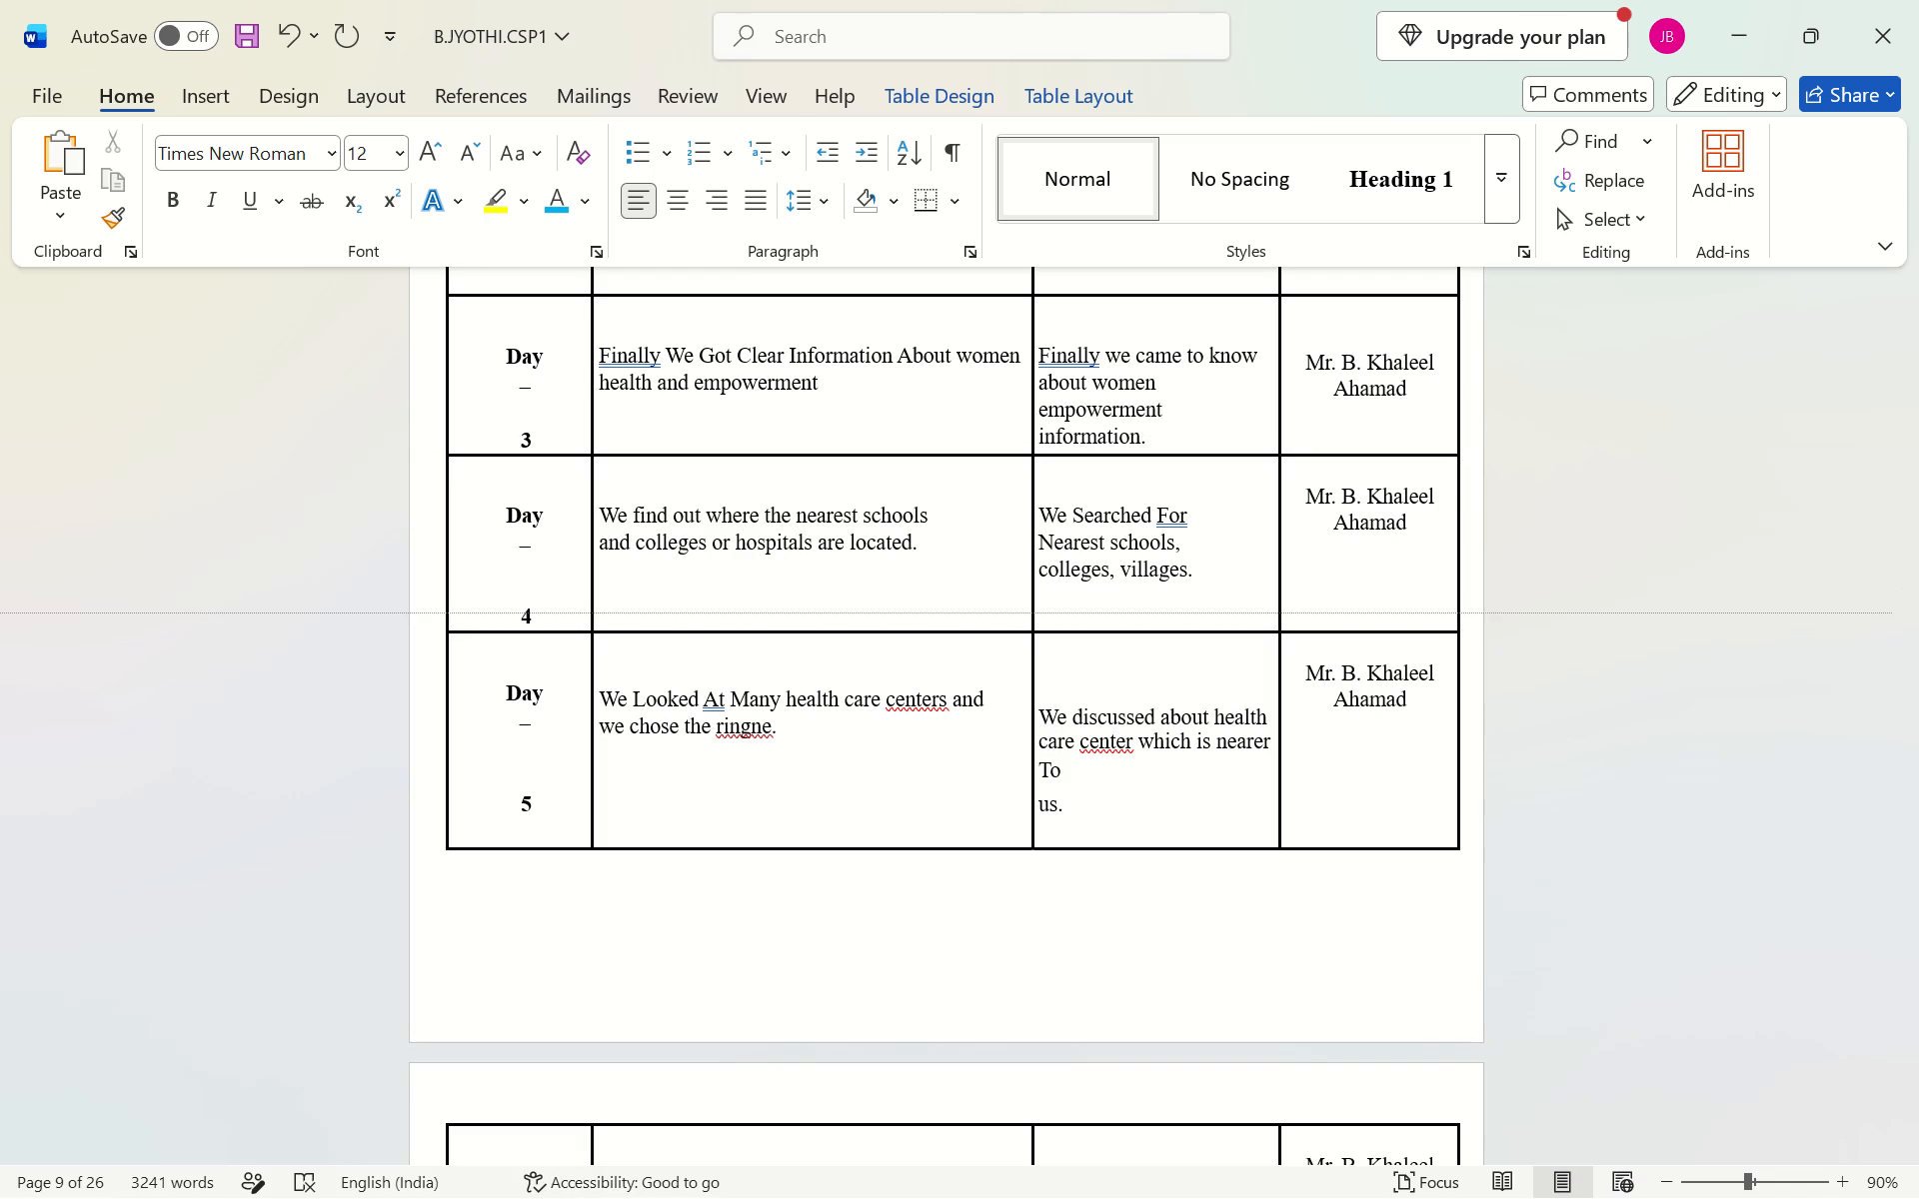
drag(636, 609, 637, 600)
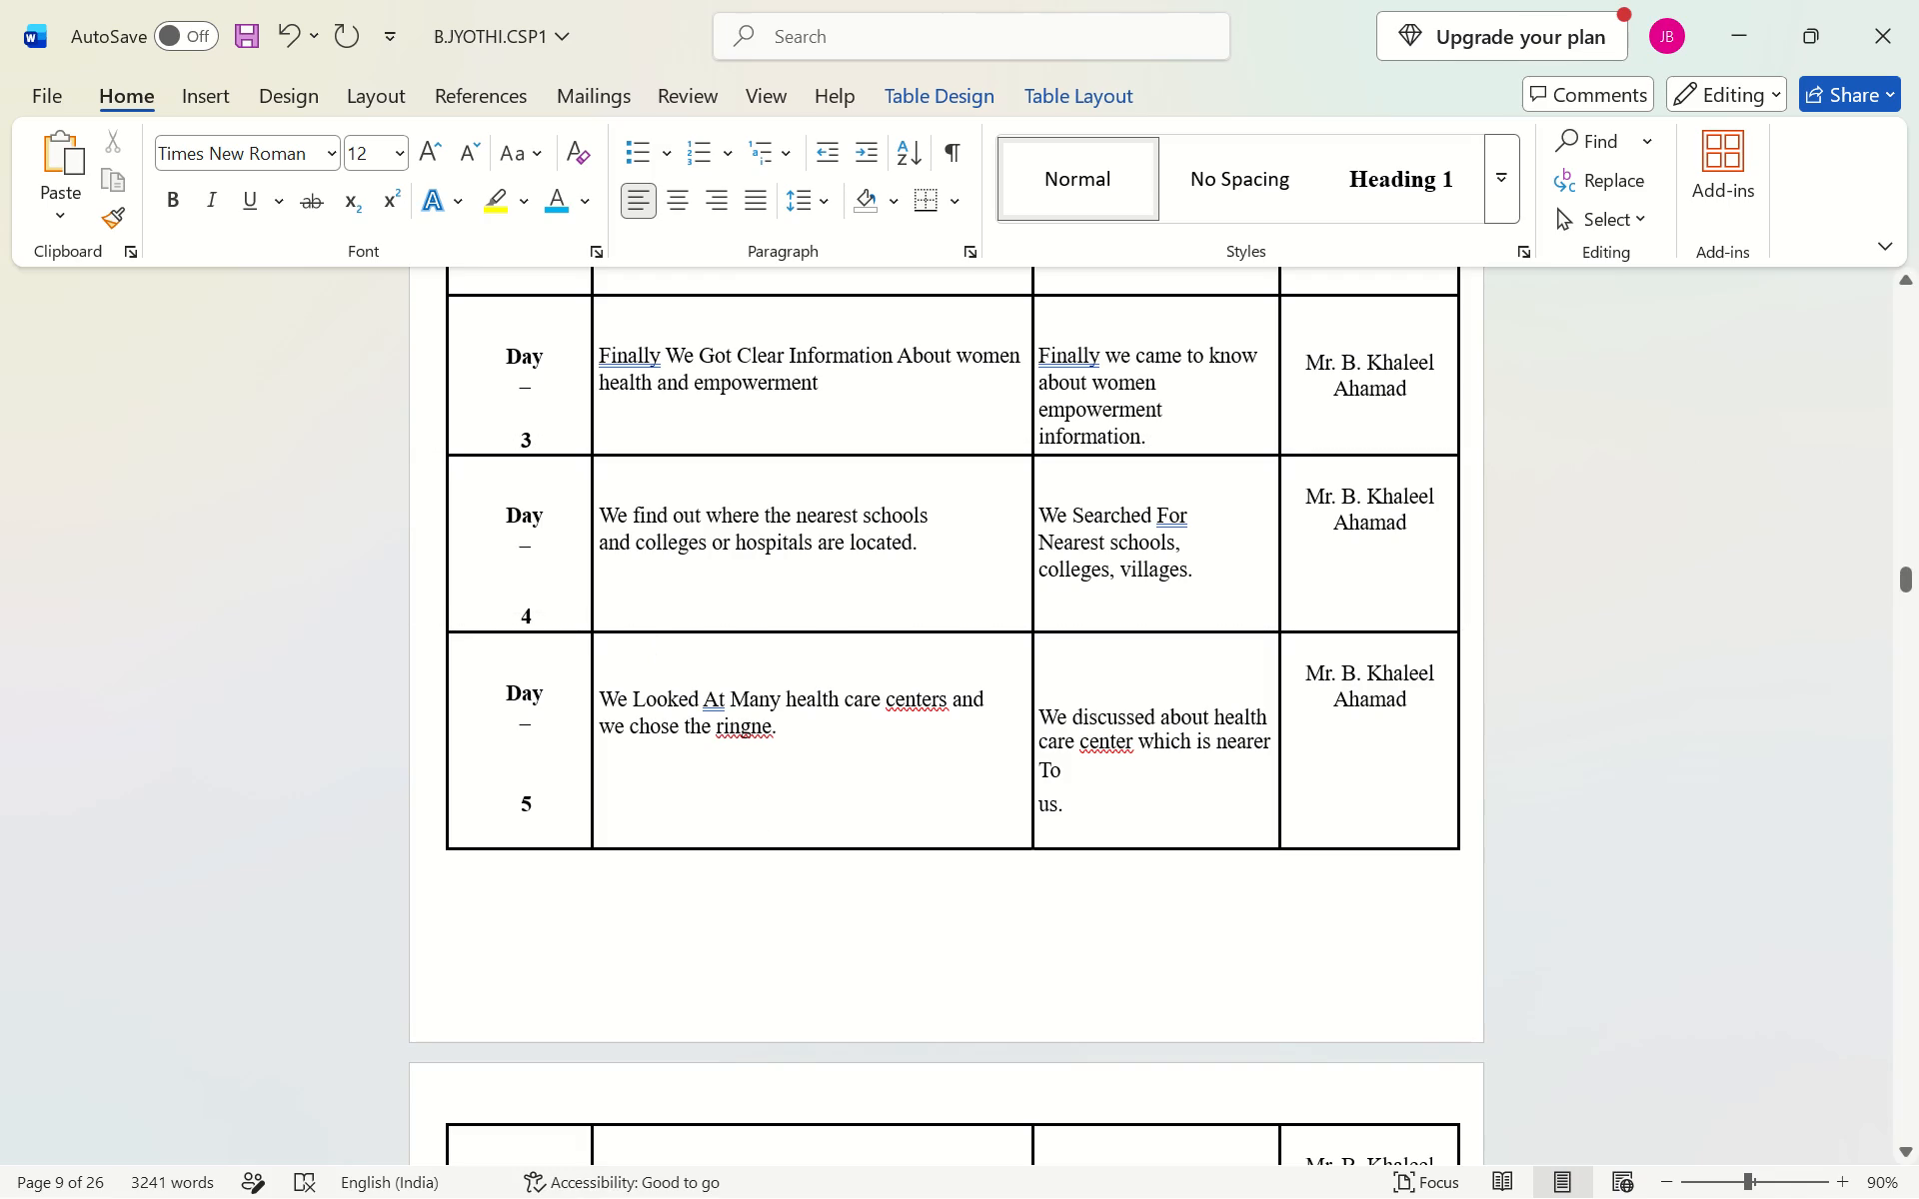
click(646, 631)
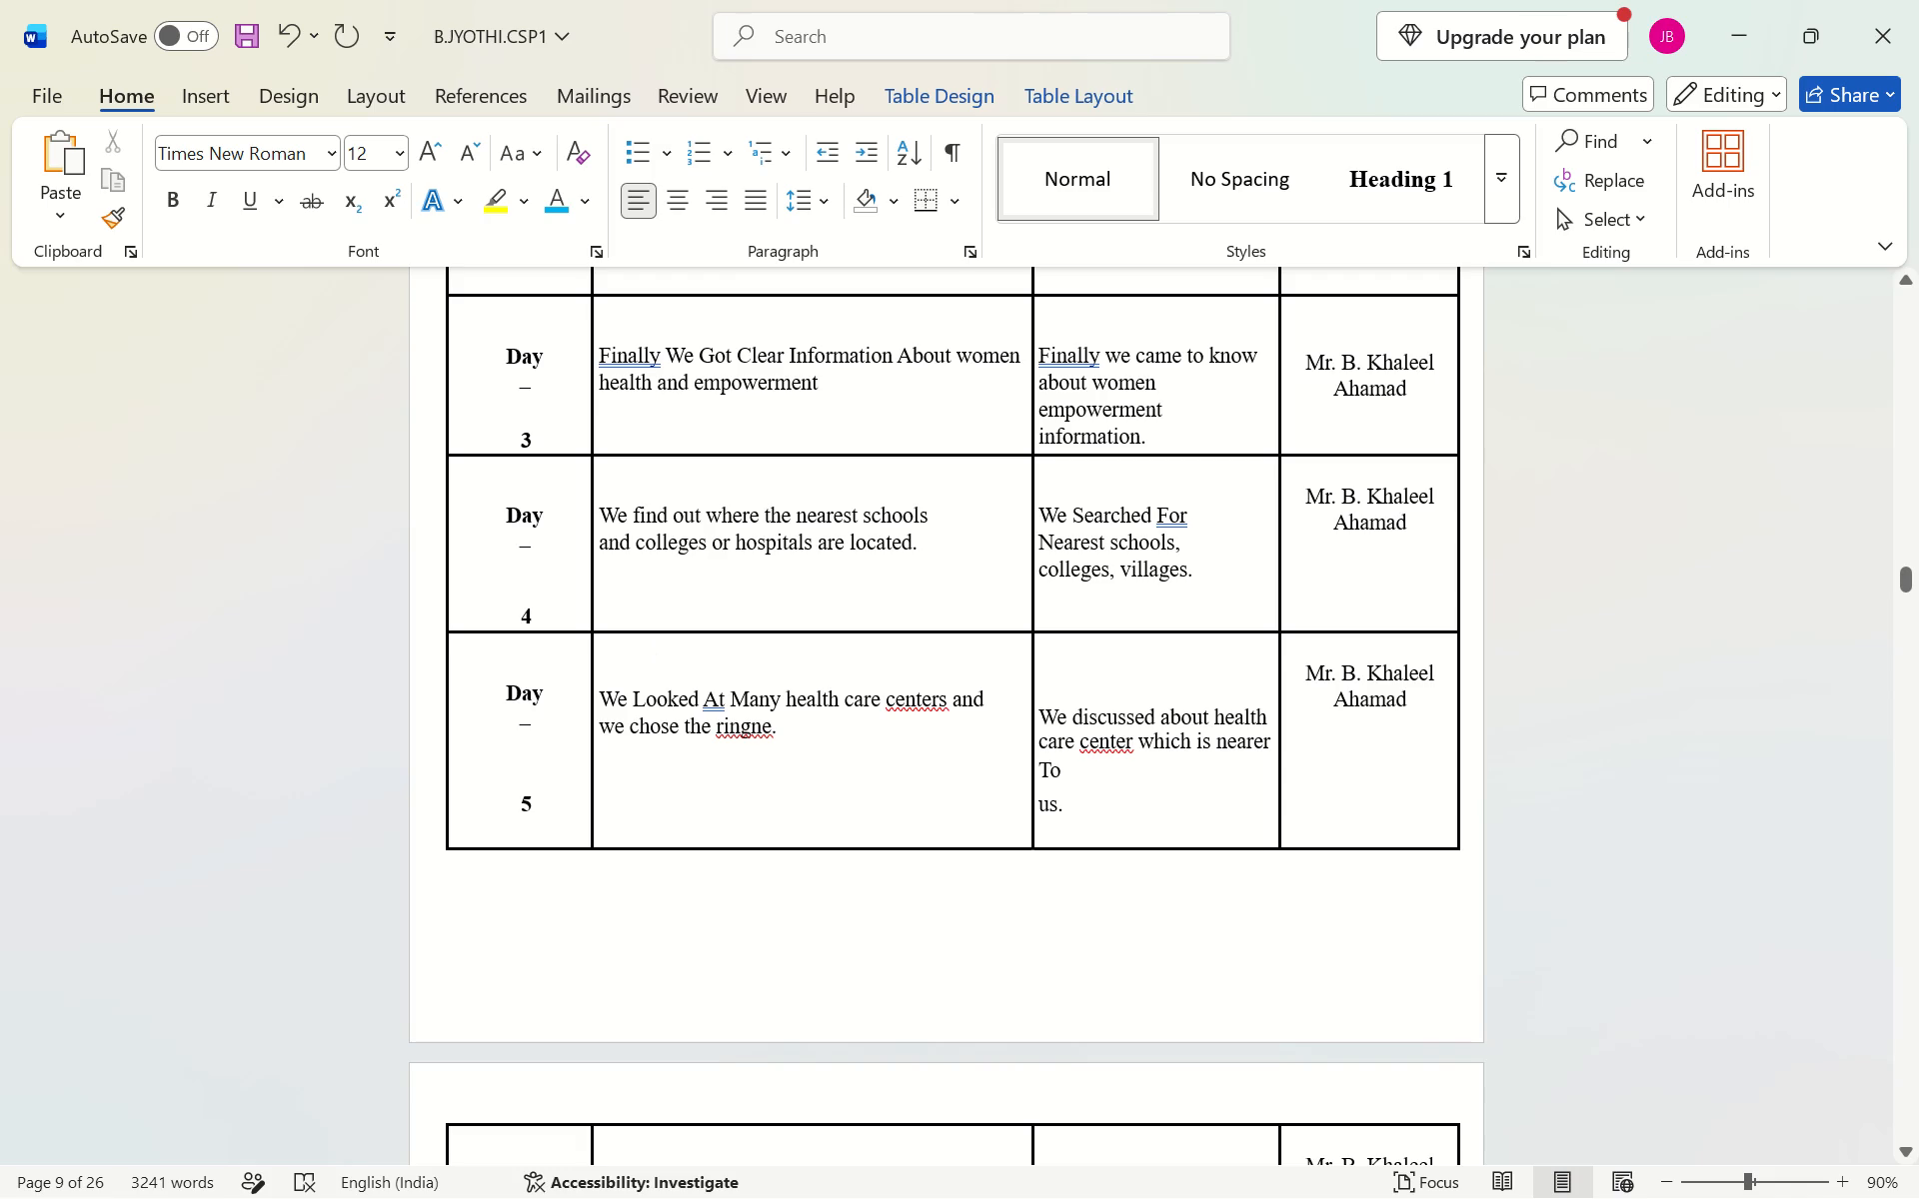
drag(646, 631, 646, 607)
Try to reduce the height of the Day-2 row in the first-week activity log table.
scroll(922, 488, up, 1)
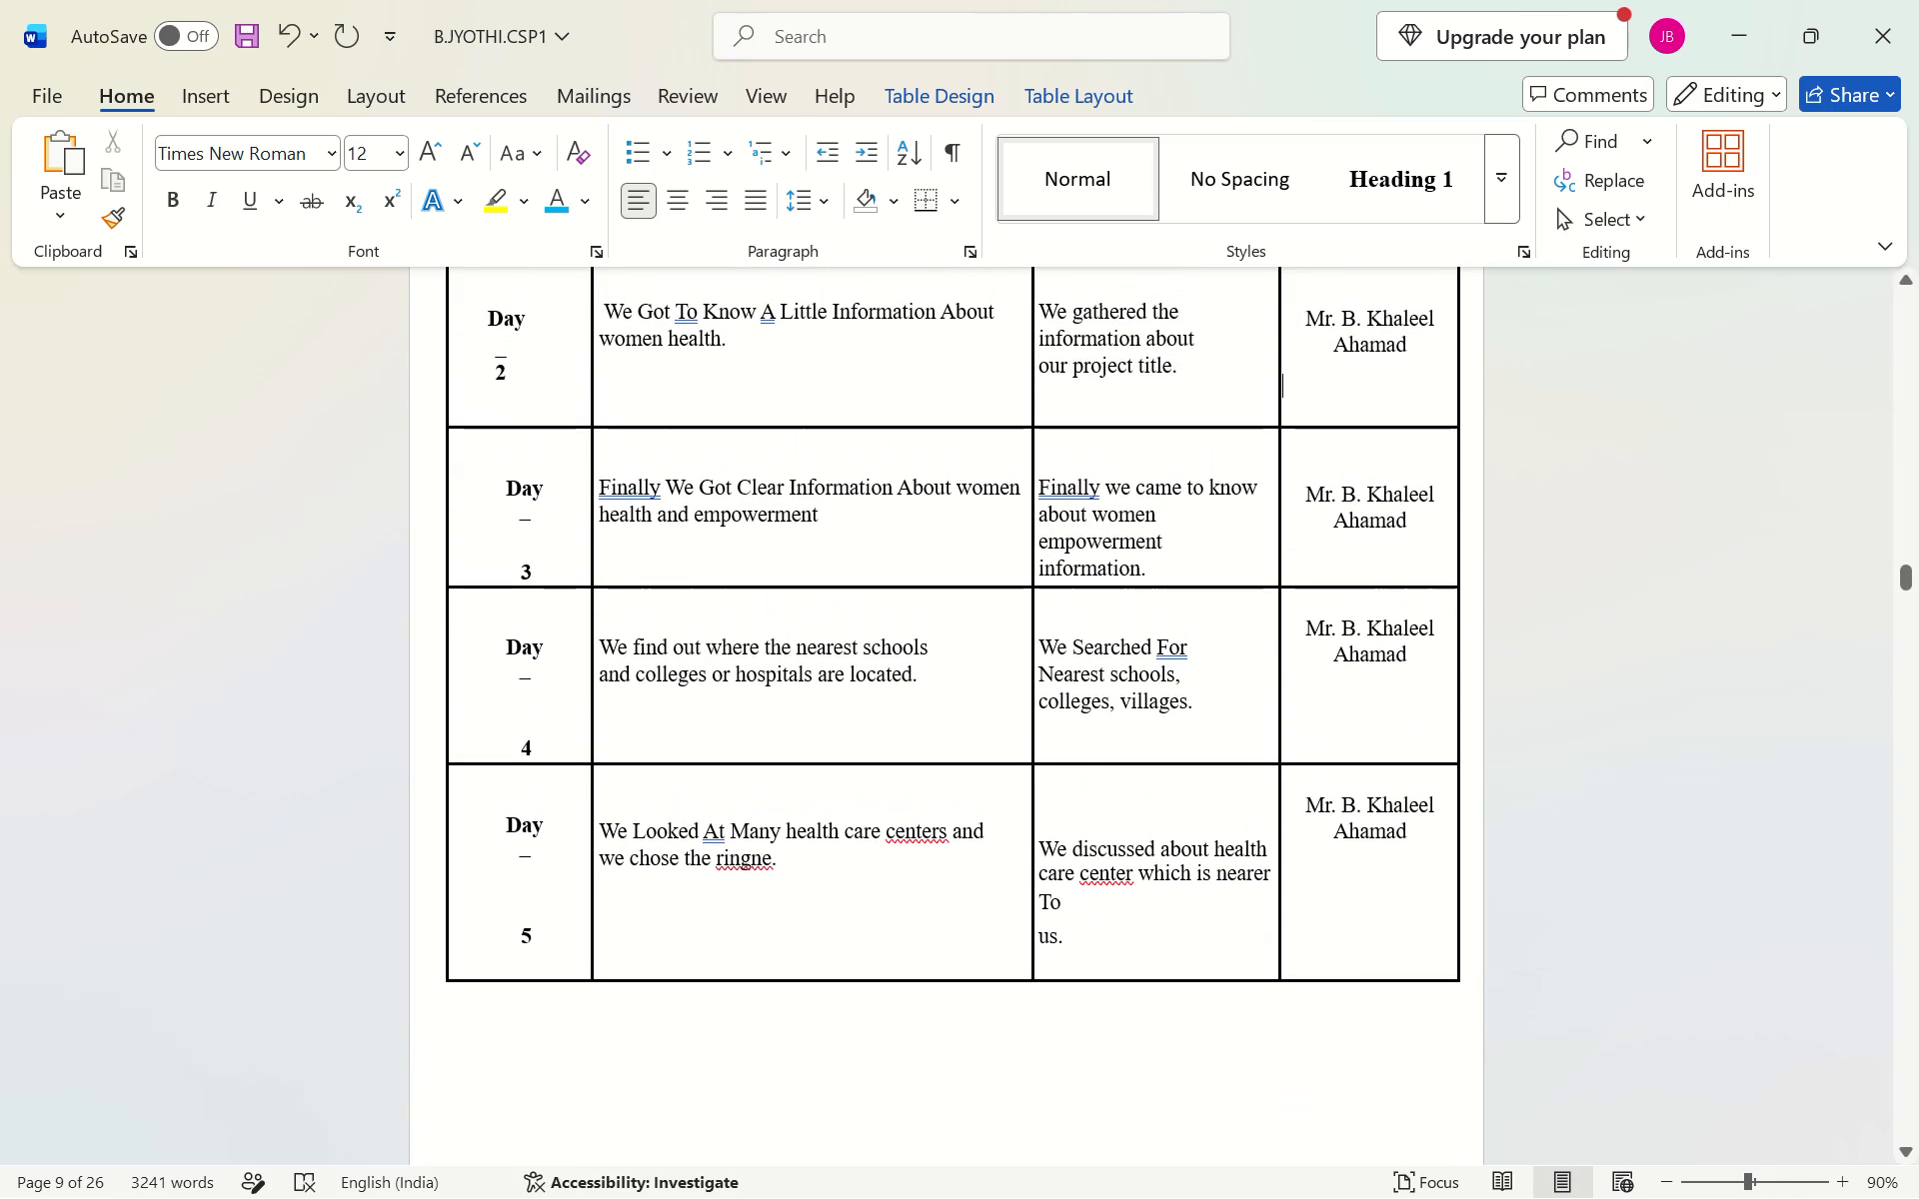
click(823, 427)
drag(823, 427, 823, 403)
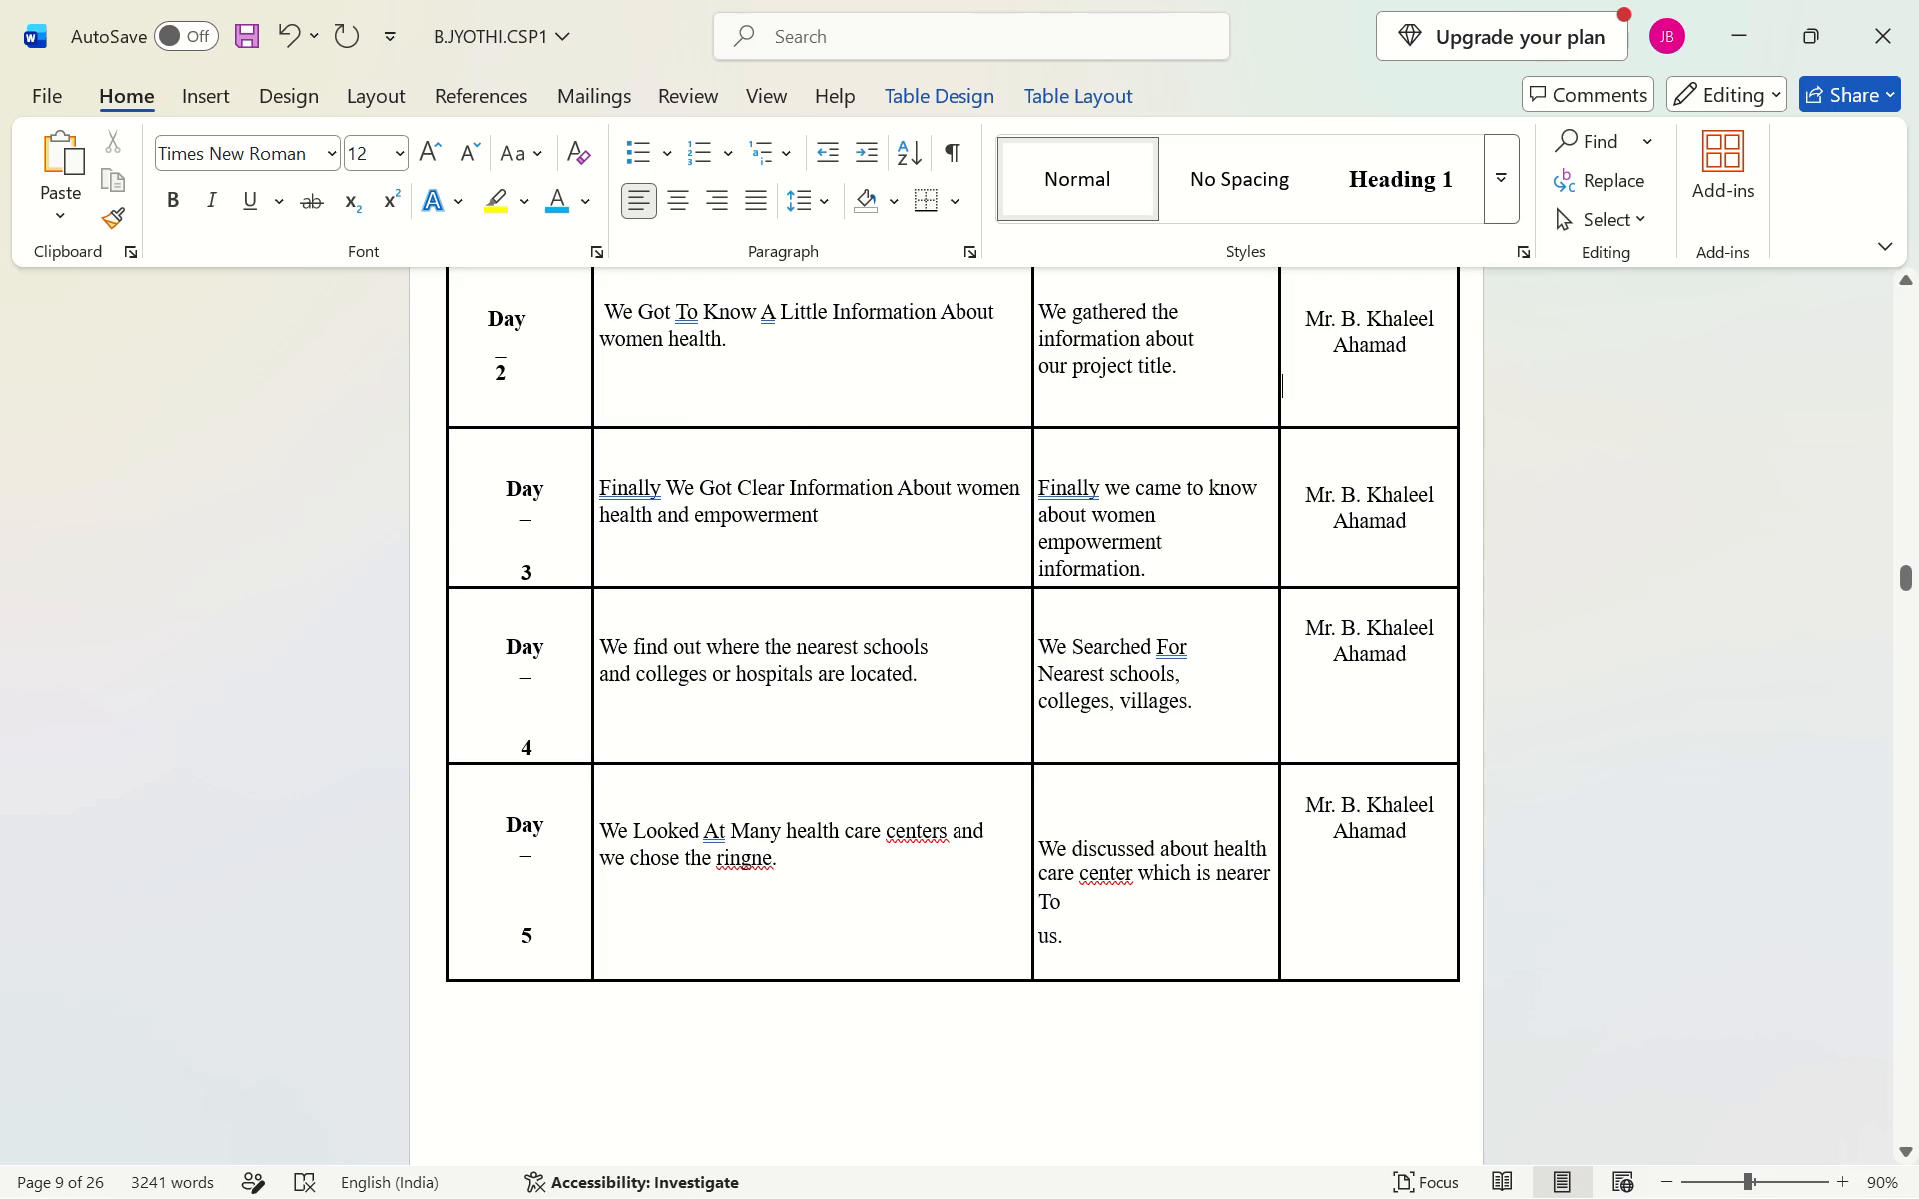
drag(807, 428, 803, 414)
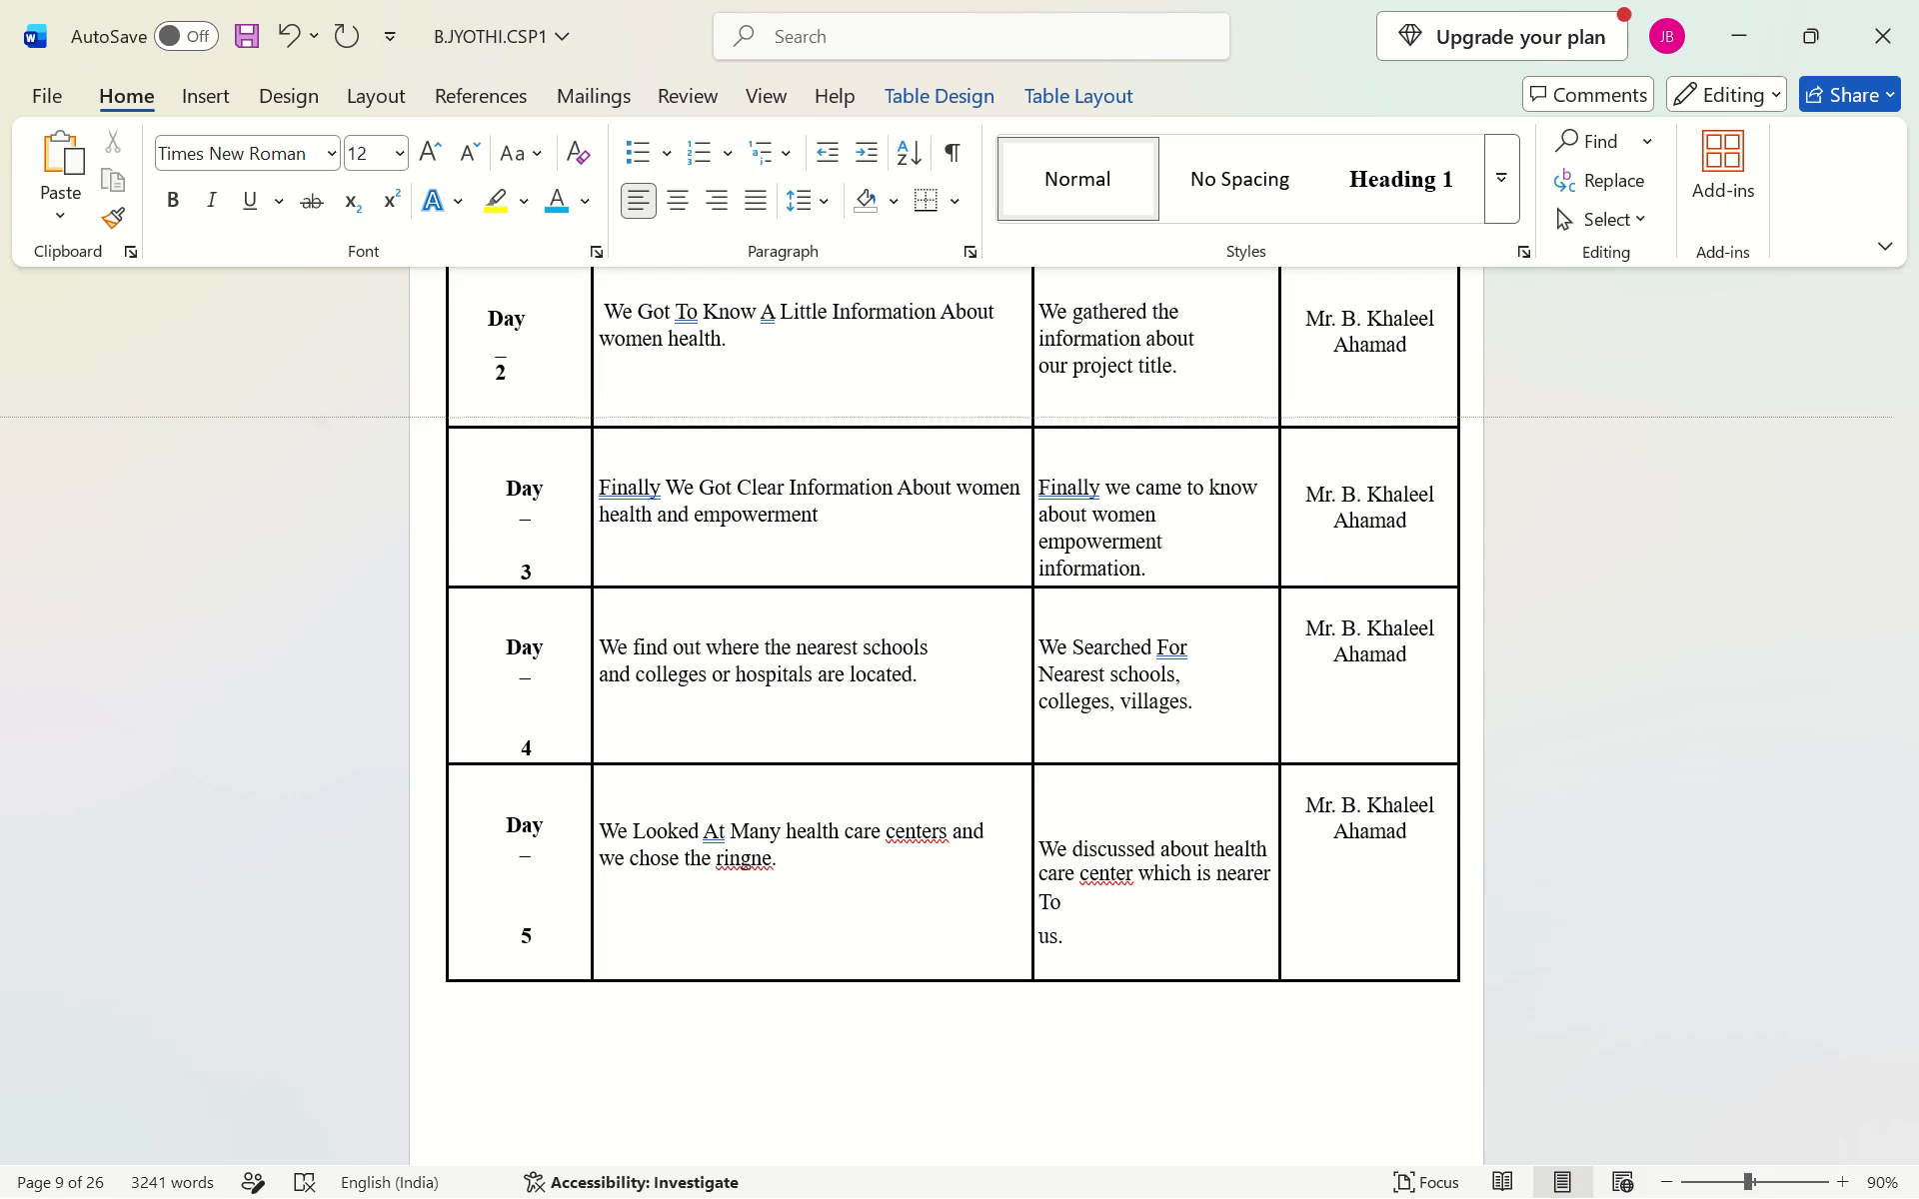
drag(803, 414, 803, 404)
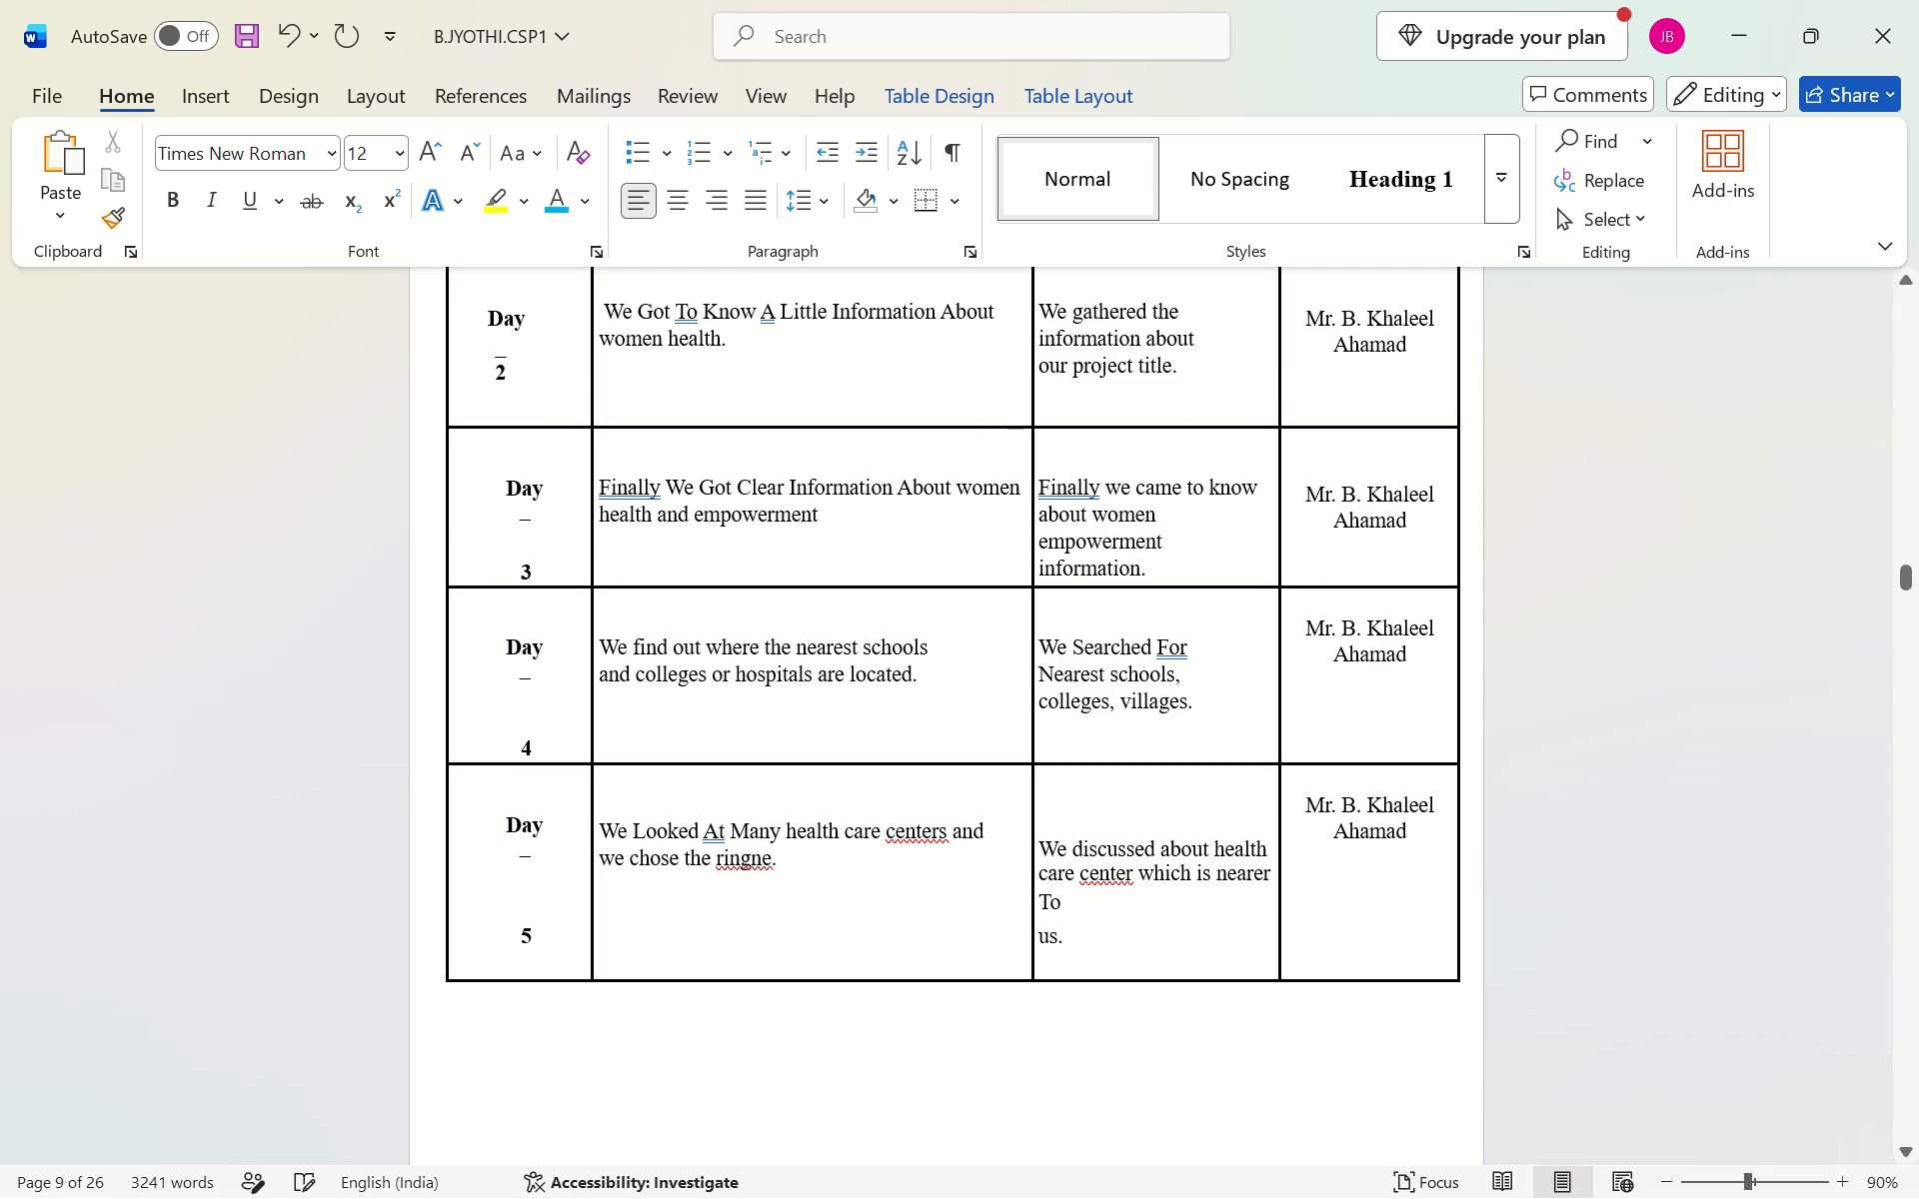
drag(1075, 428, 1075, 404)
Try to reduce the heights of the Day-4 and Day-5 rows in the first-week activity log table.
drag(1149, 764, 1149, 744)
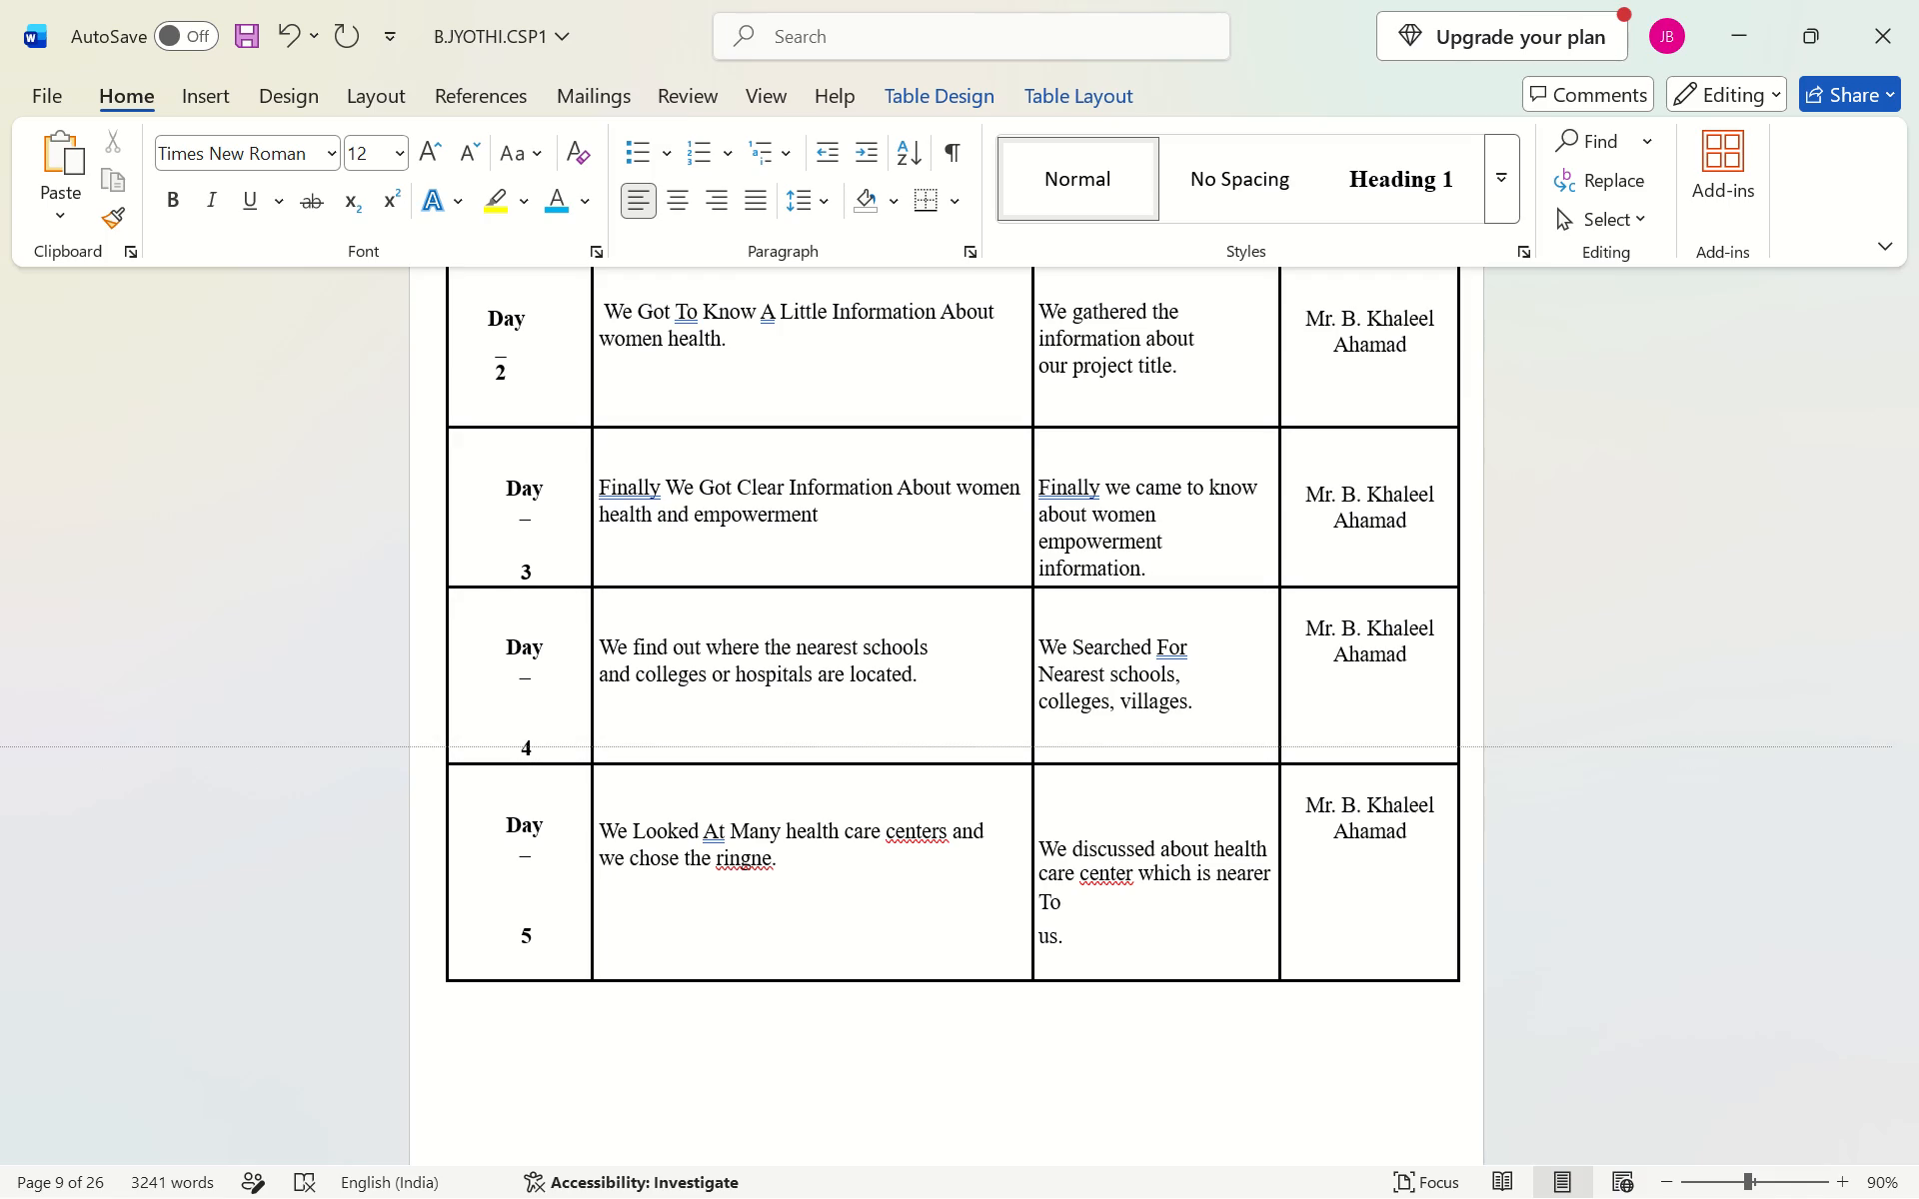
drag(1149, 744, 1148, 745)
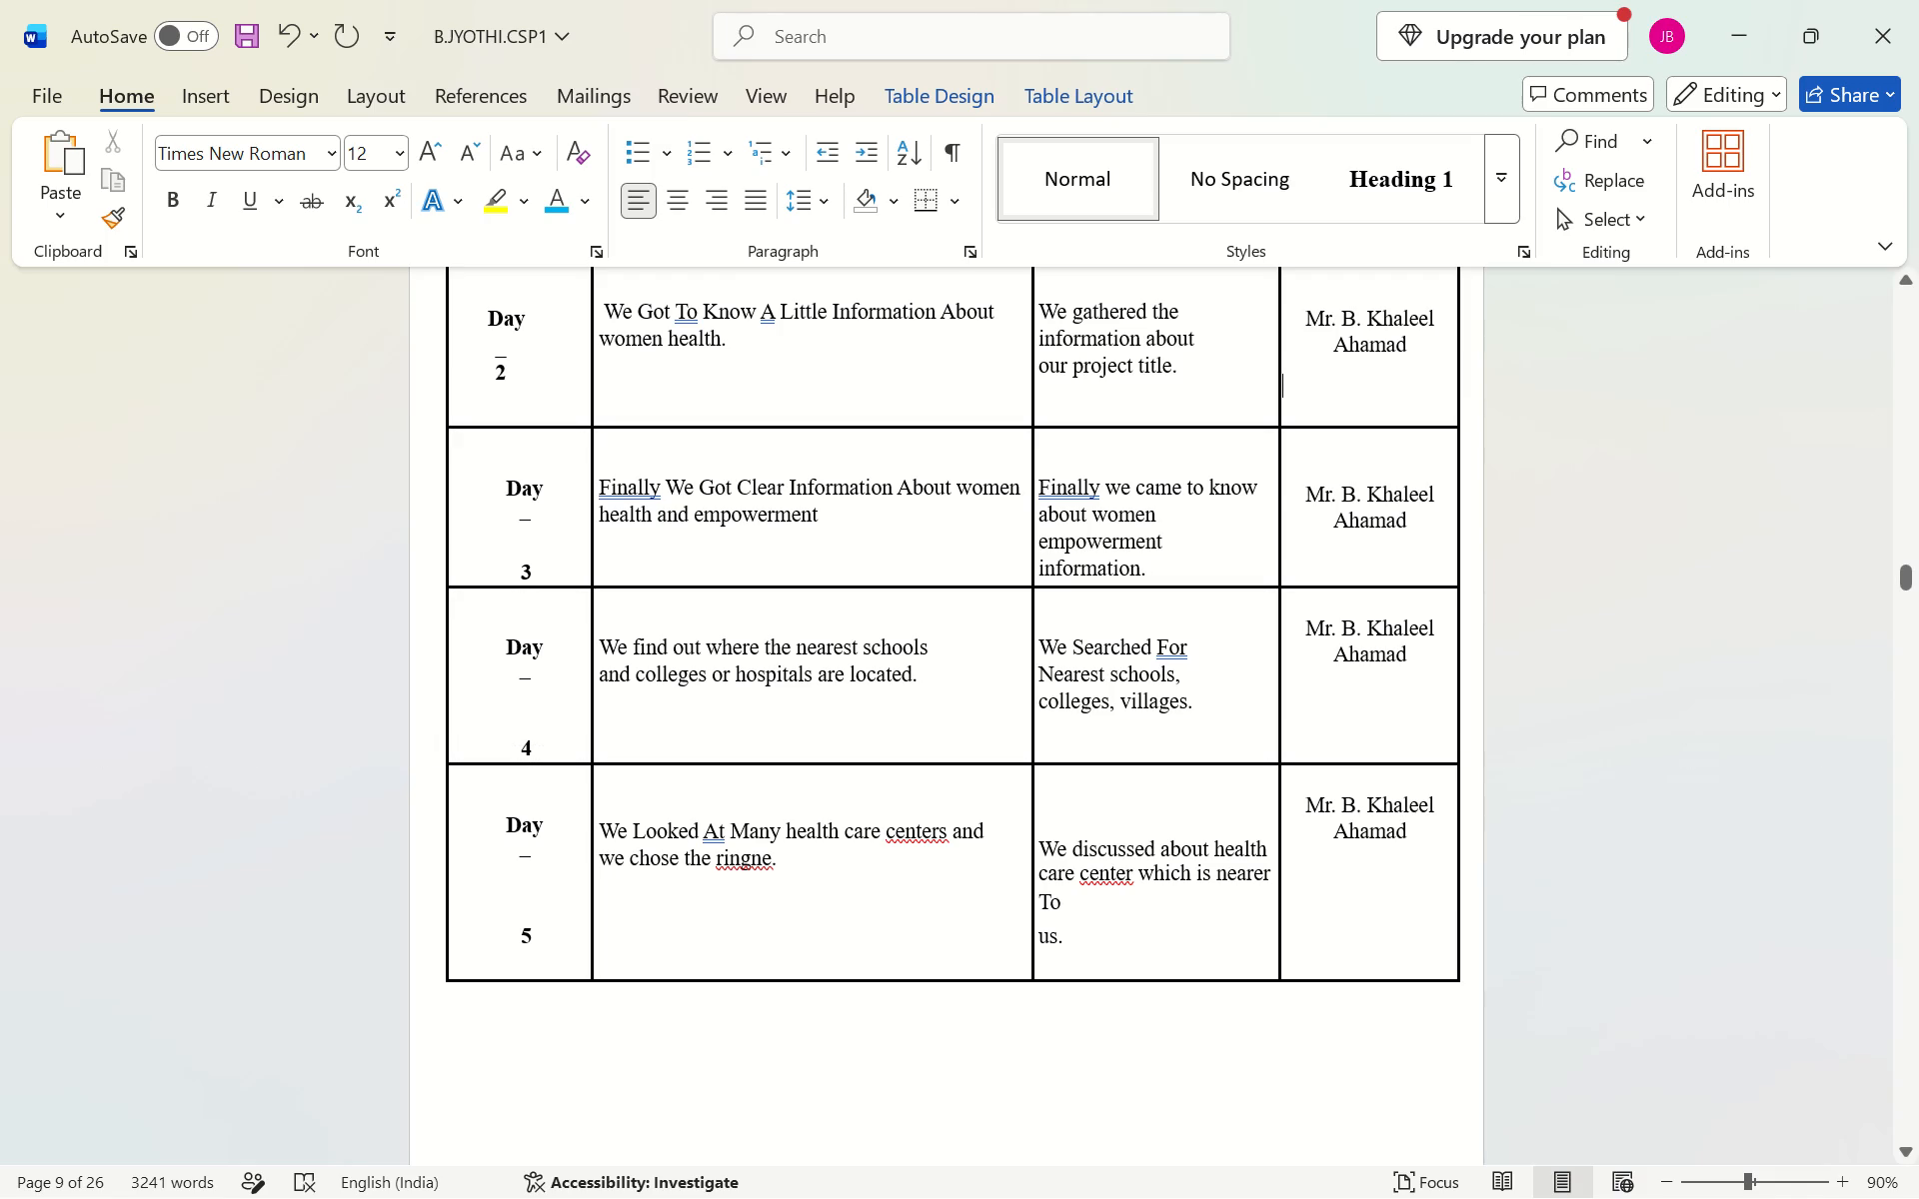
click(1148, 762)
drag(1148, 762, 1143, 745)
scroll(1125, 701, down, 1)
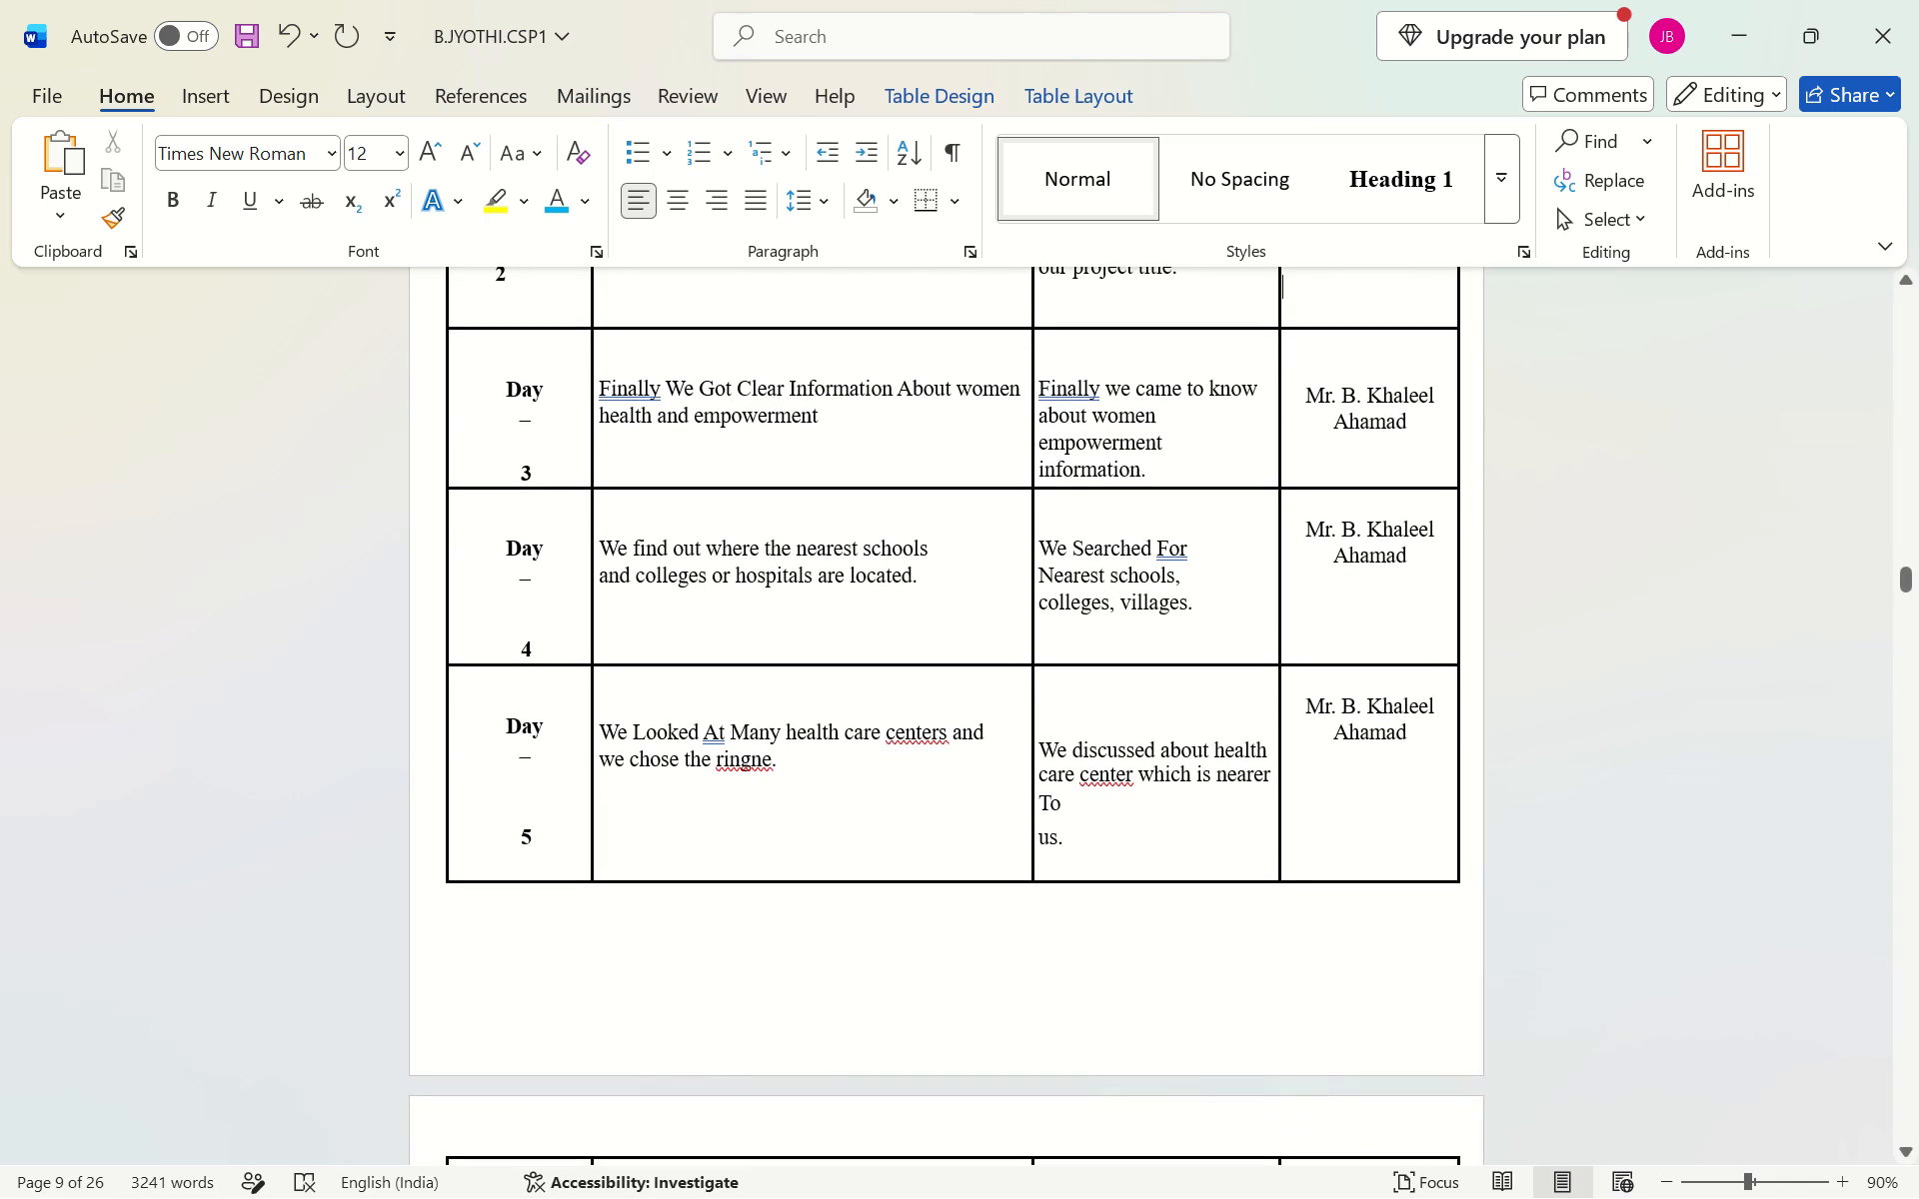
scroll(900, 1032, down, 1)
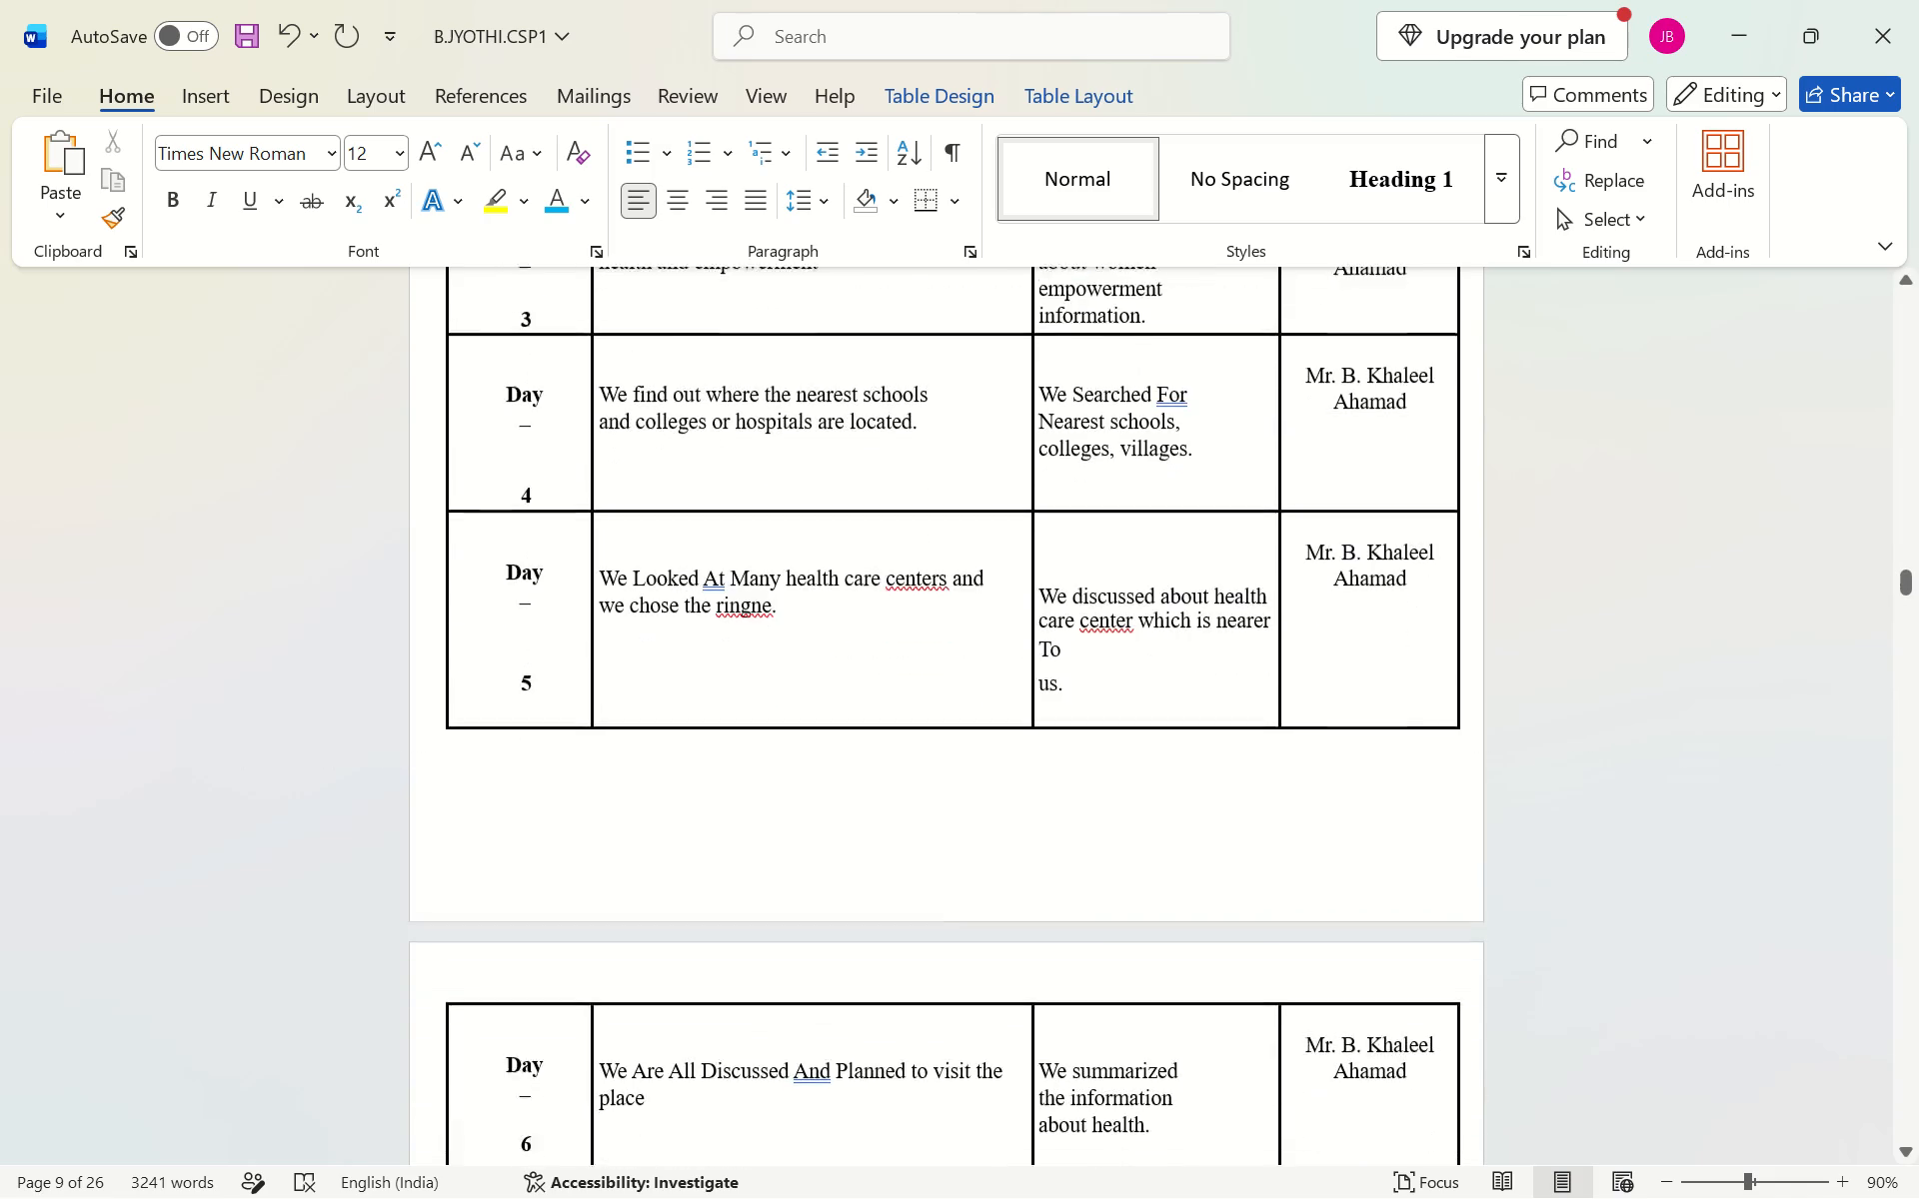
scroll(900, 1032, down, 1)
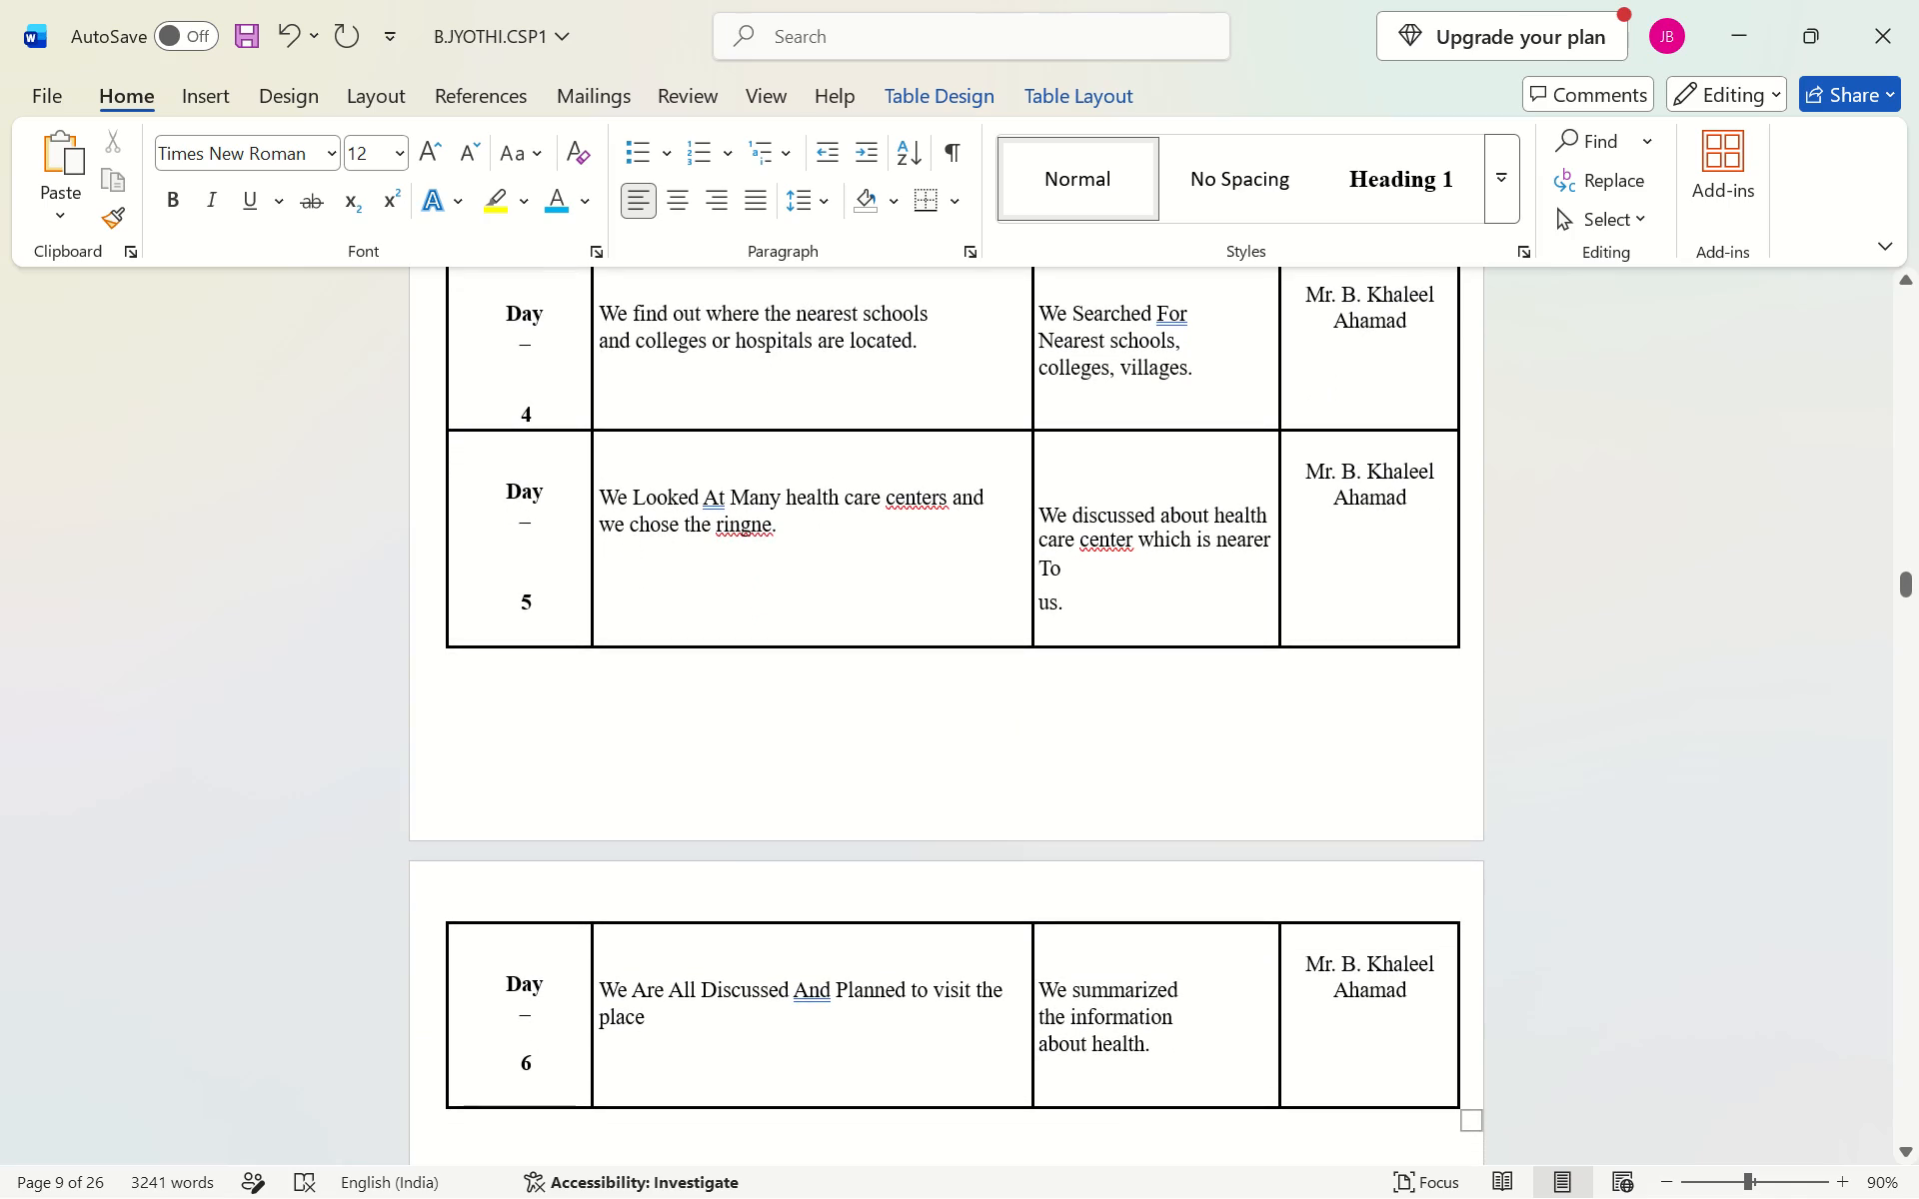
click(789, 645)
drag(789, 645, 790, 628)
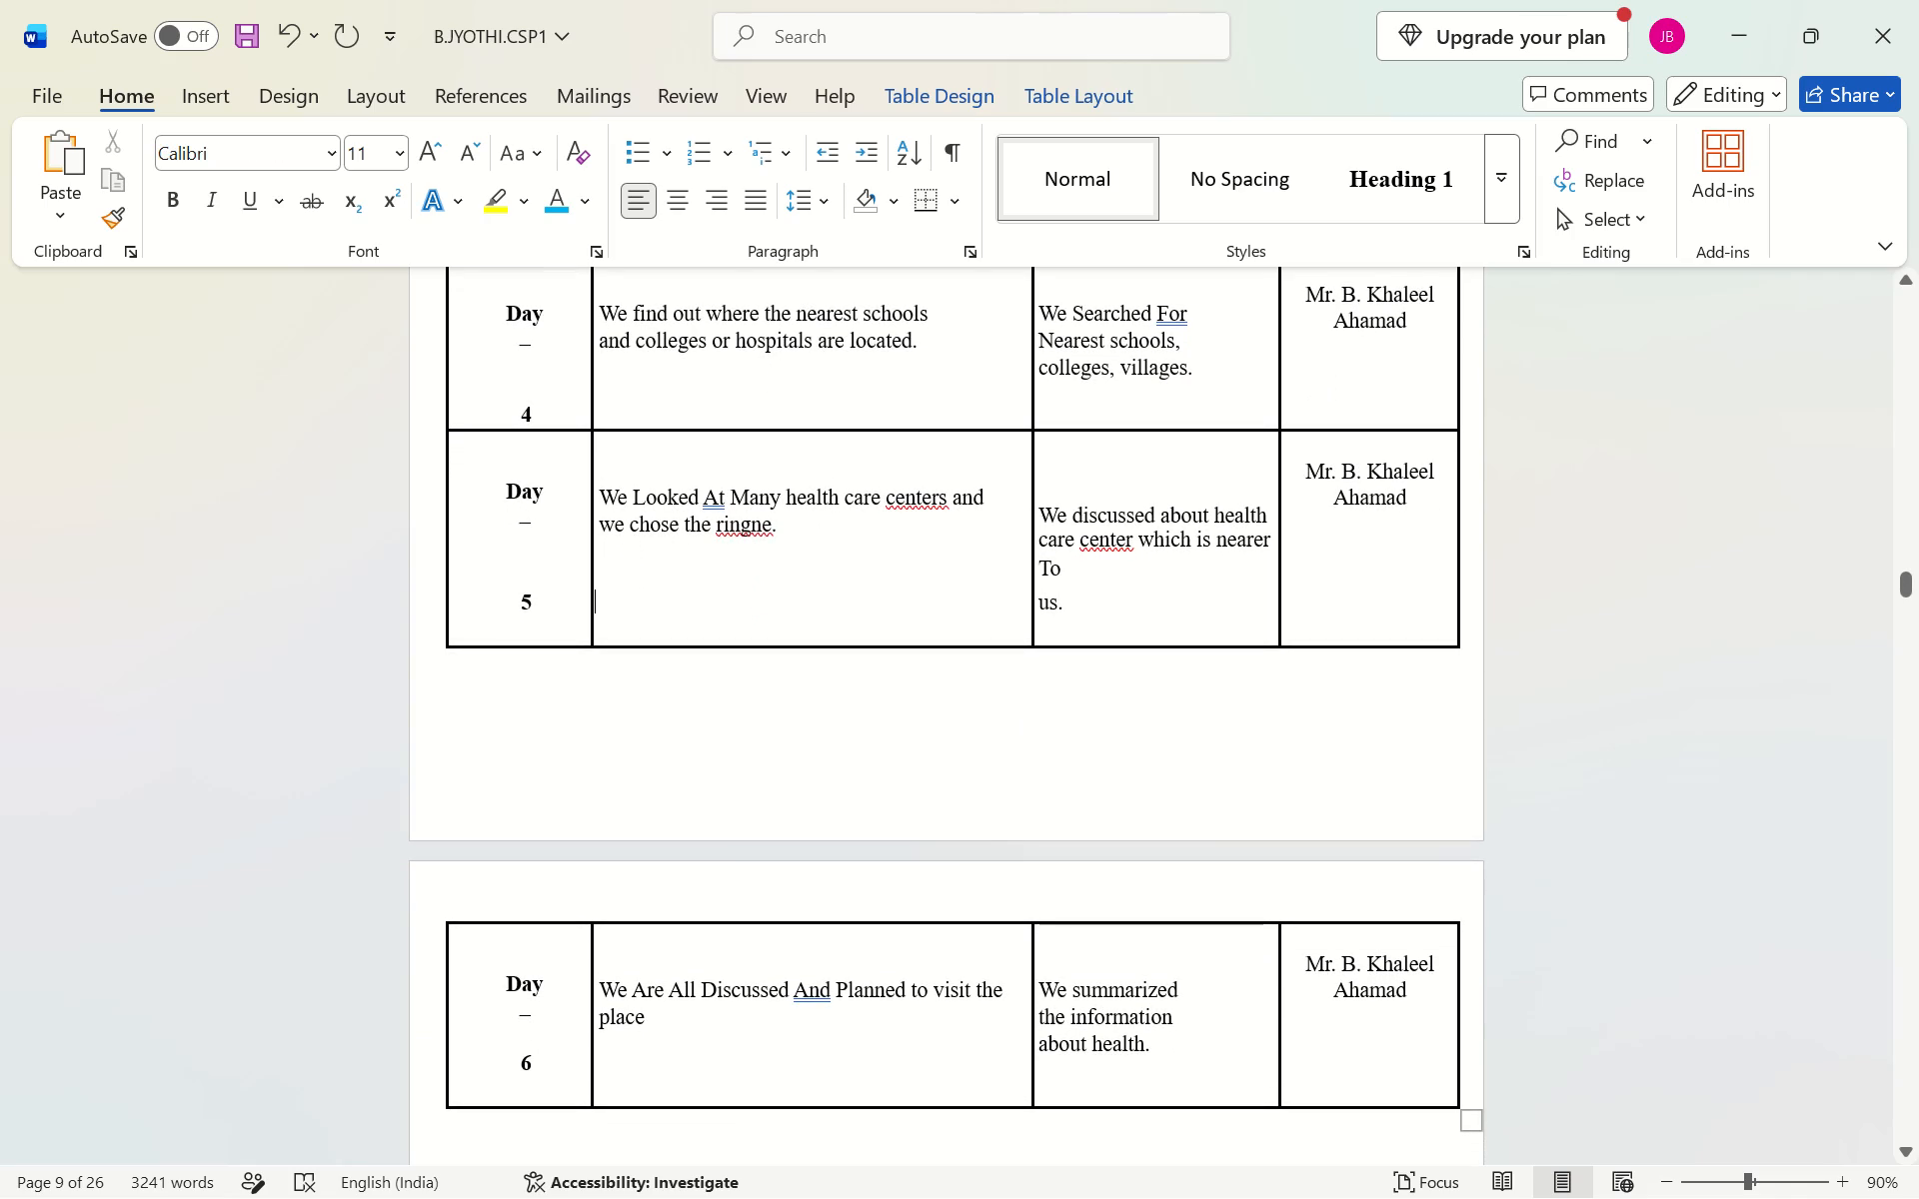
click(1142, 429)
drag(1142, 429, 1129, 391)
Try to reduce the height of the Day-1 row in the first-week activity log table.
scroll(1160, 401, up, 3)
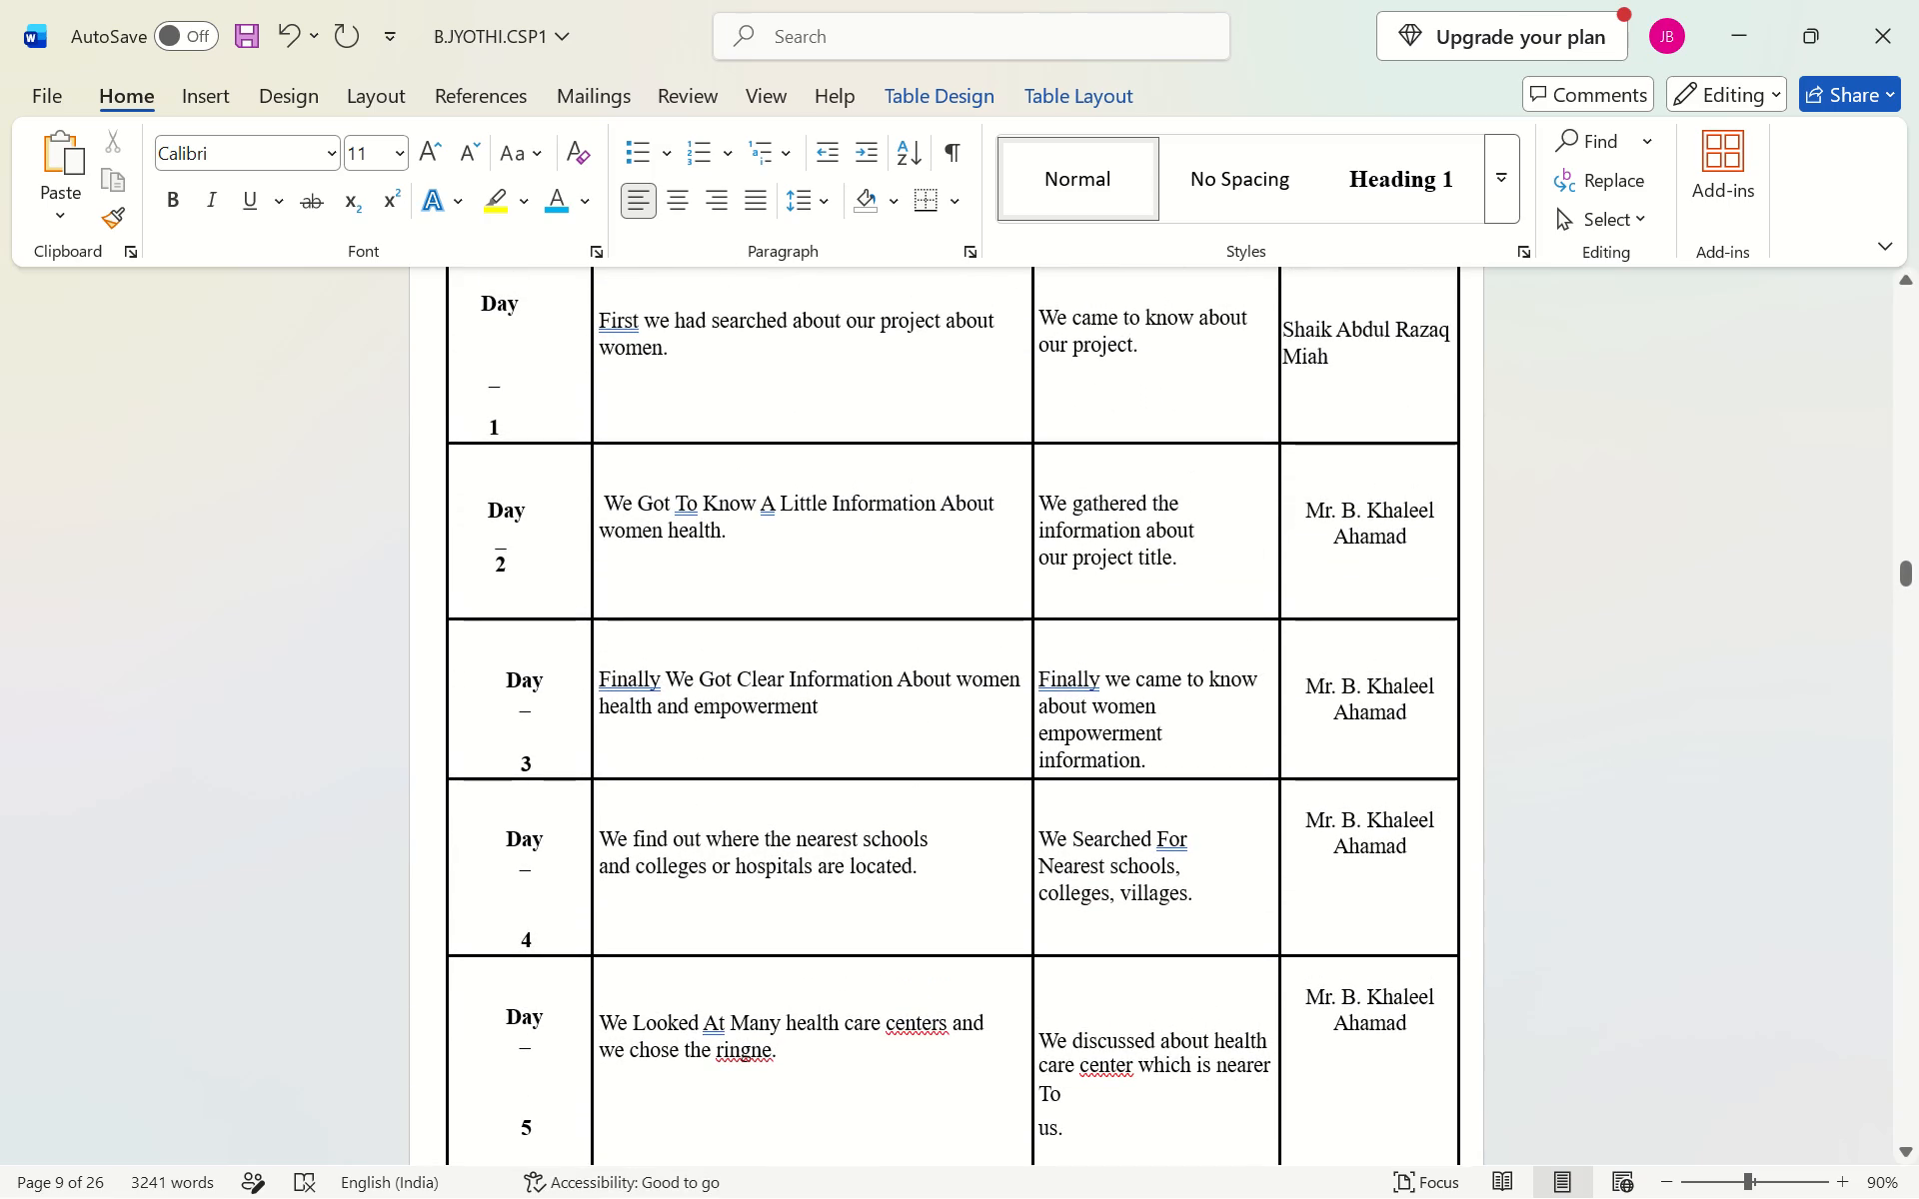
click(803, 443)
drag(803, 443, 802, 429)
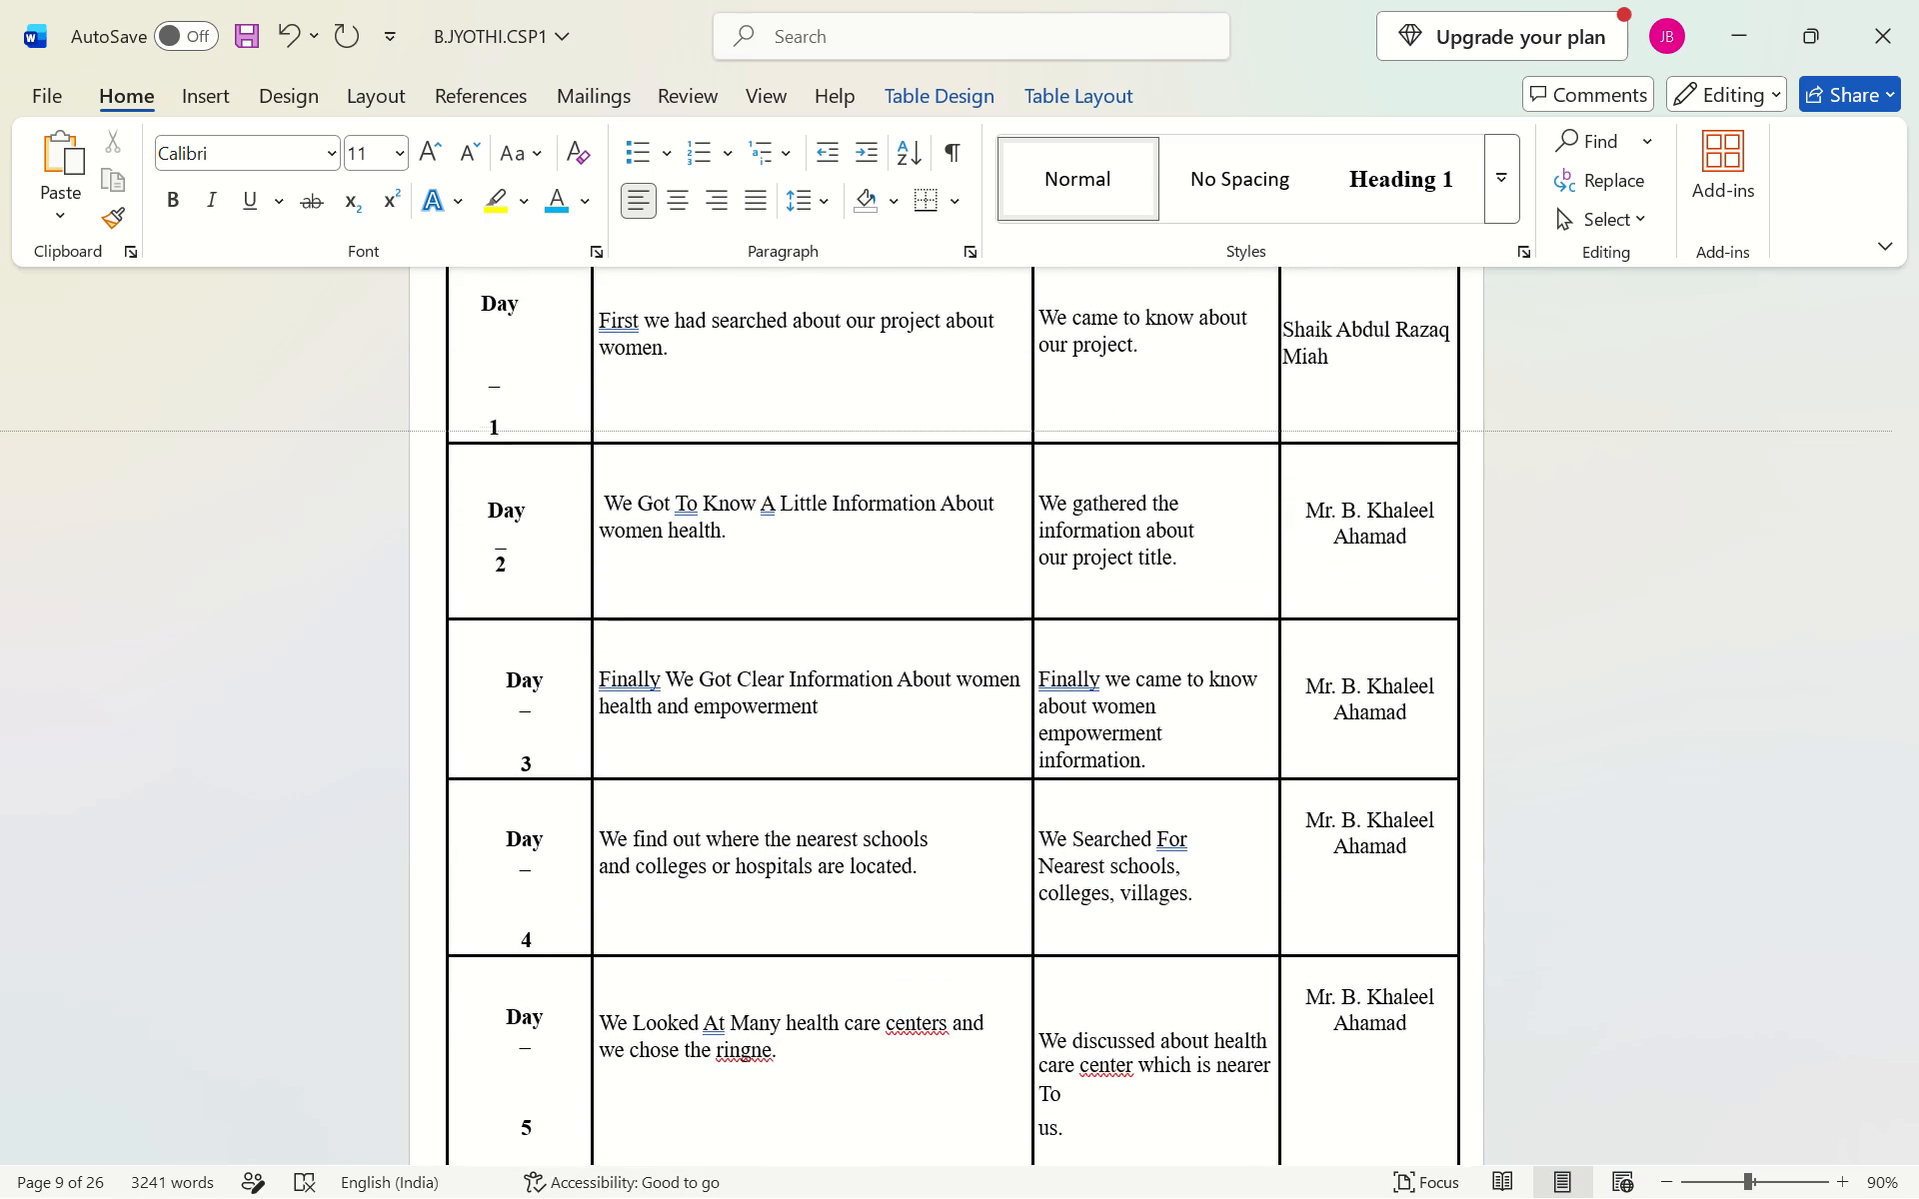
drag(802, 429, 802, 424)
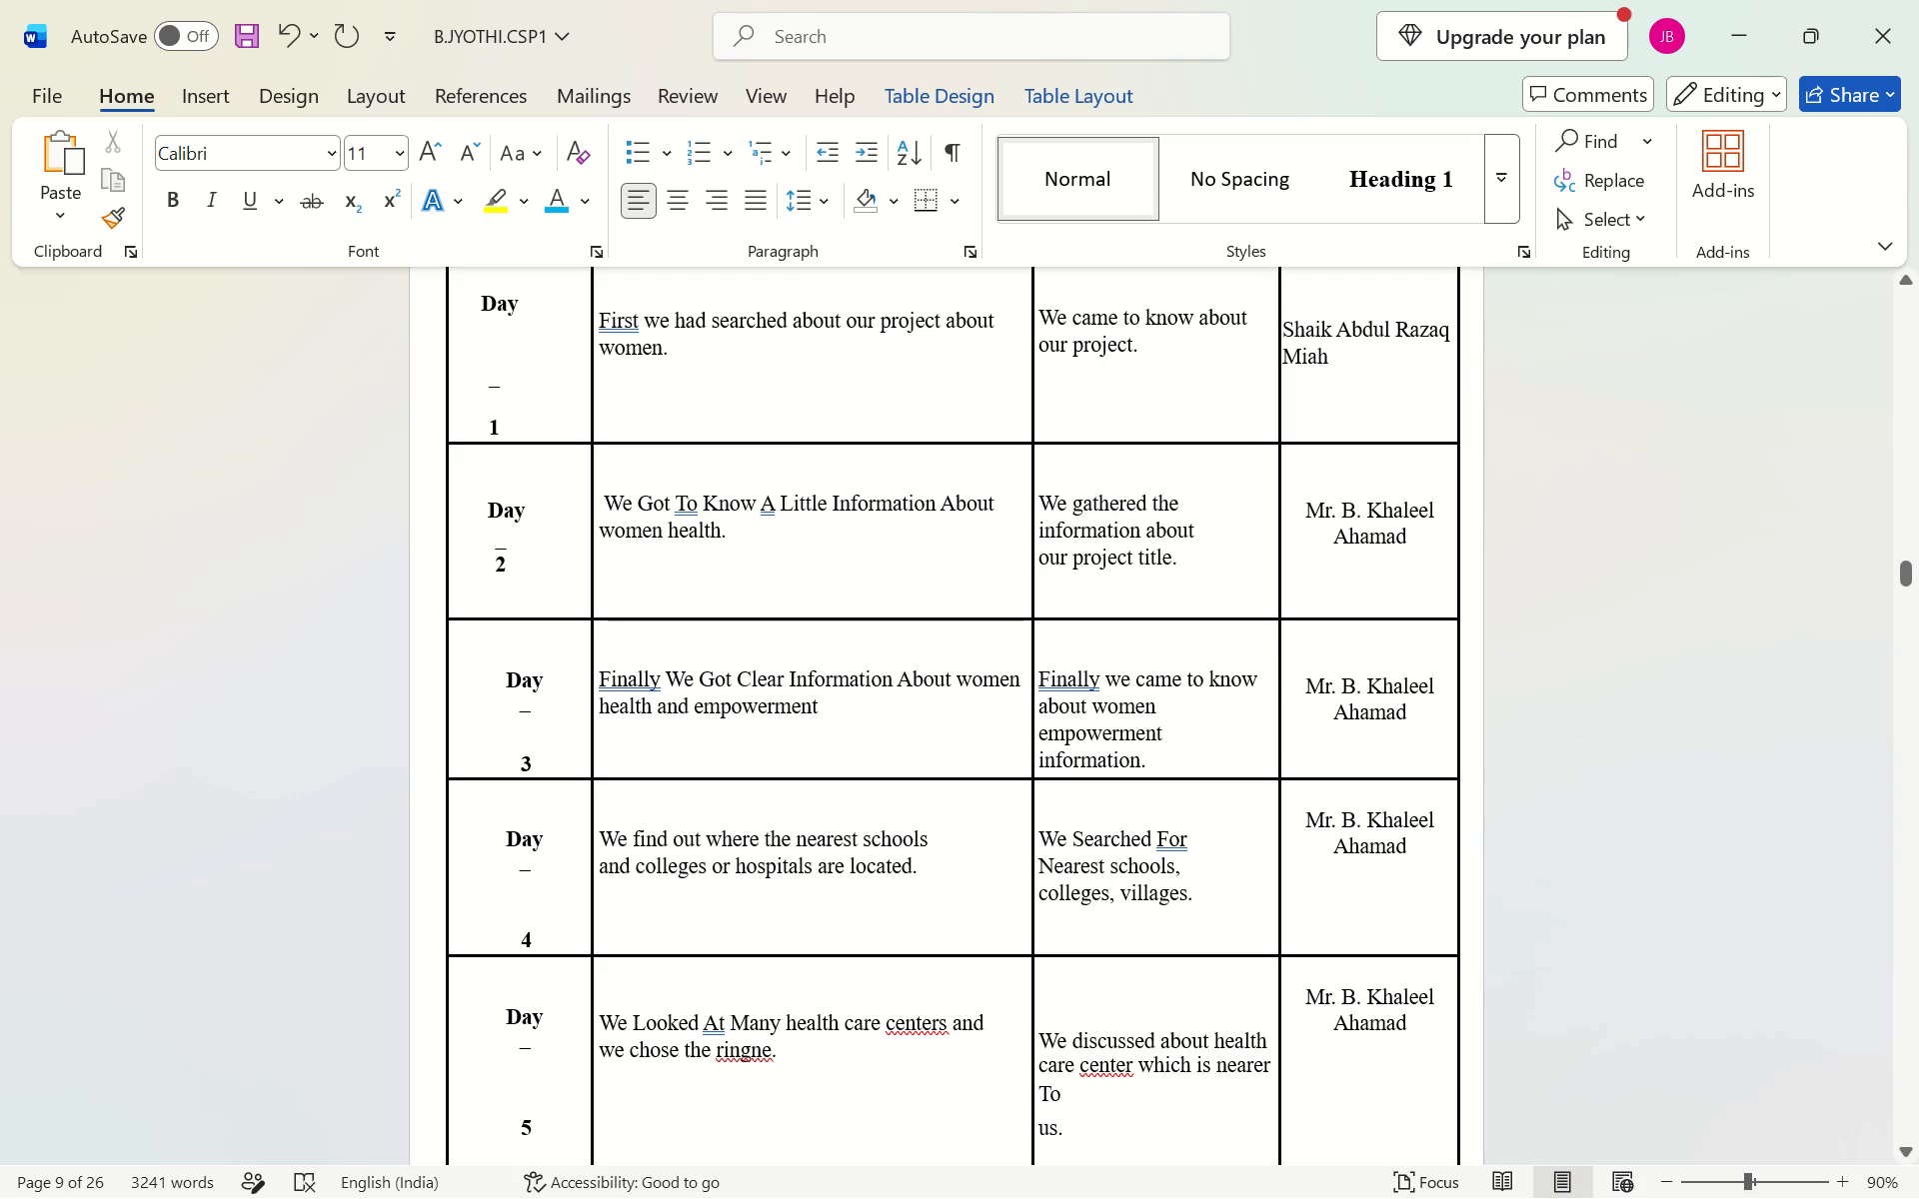
Replace the Day-1 person in-charge signature in the first-week activity log table with the copied guide's name.
scroll(854, 453, right, 1)
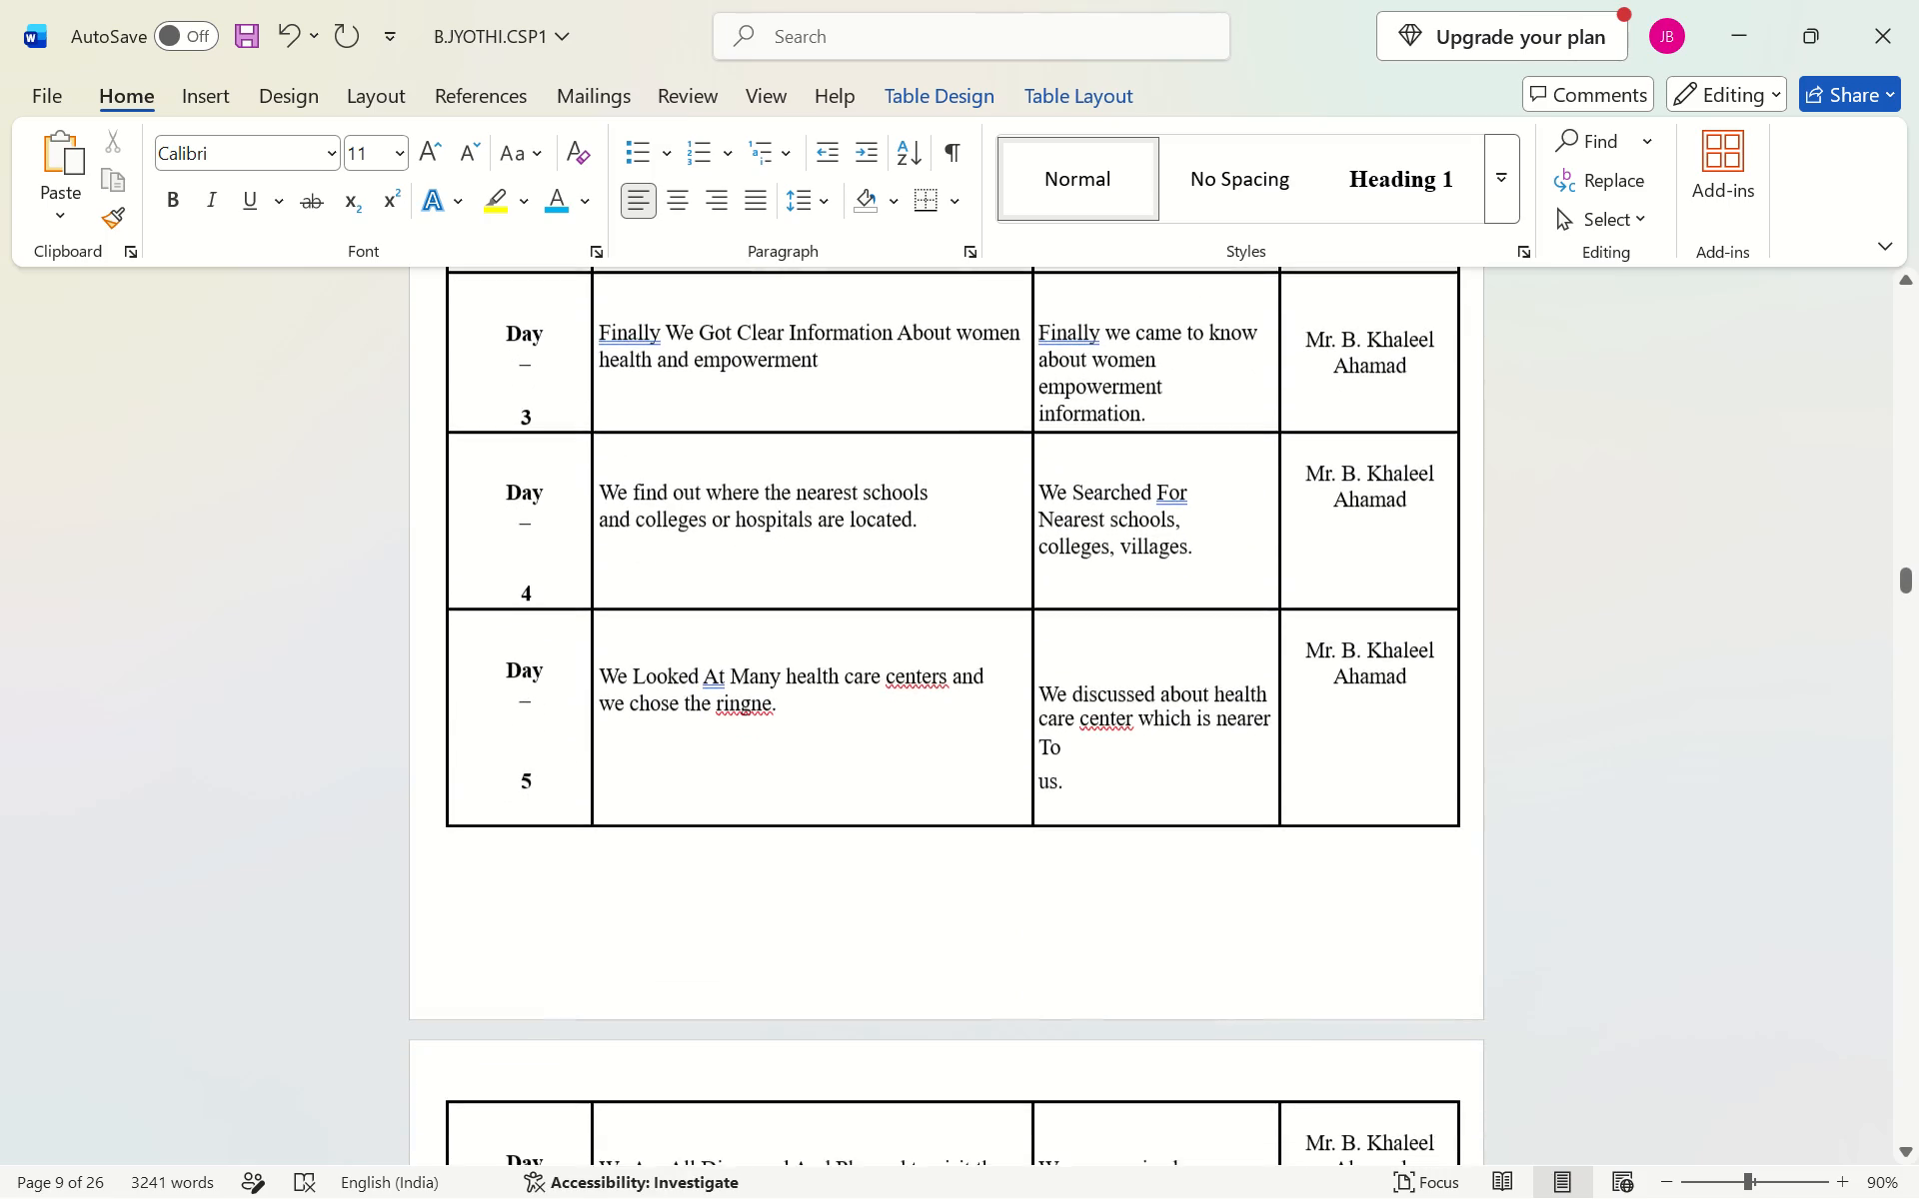
scroll(854, 453, right, 1)
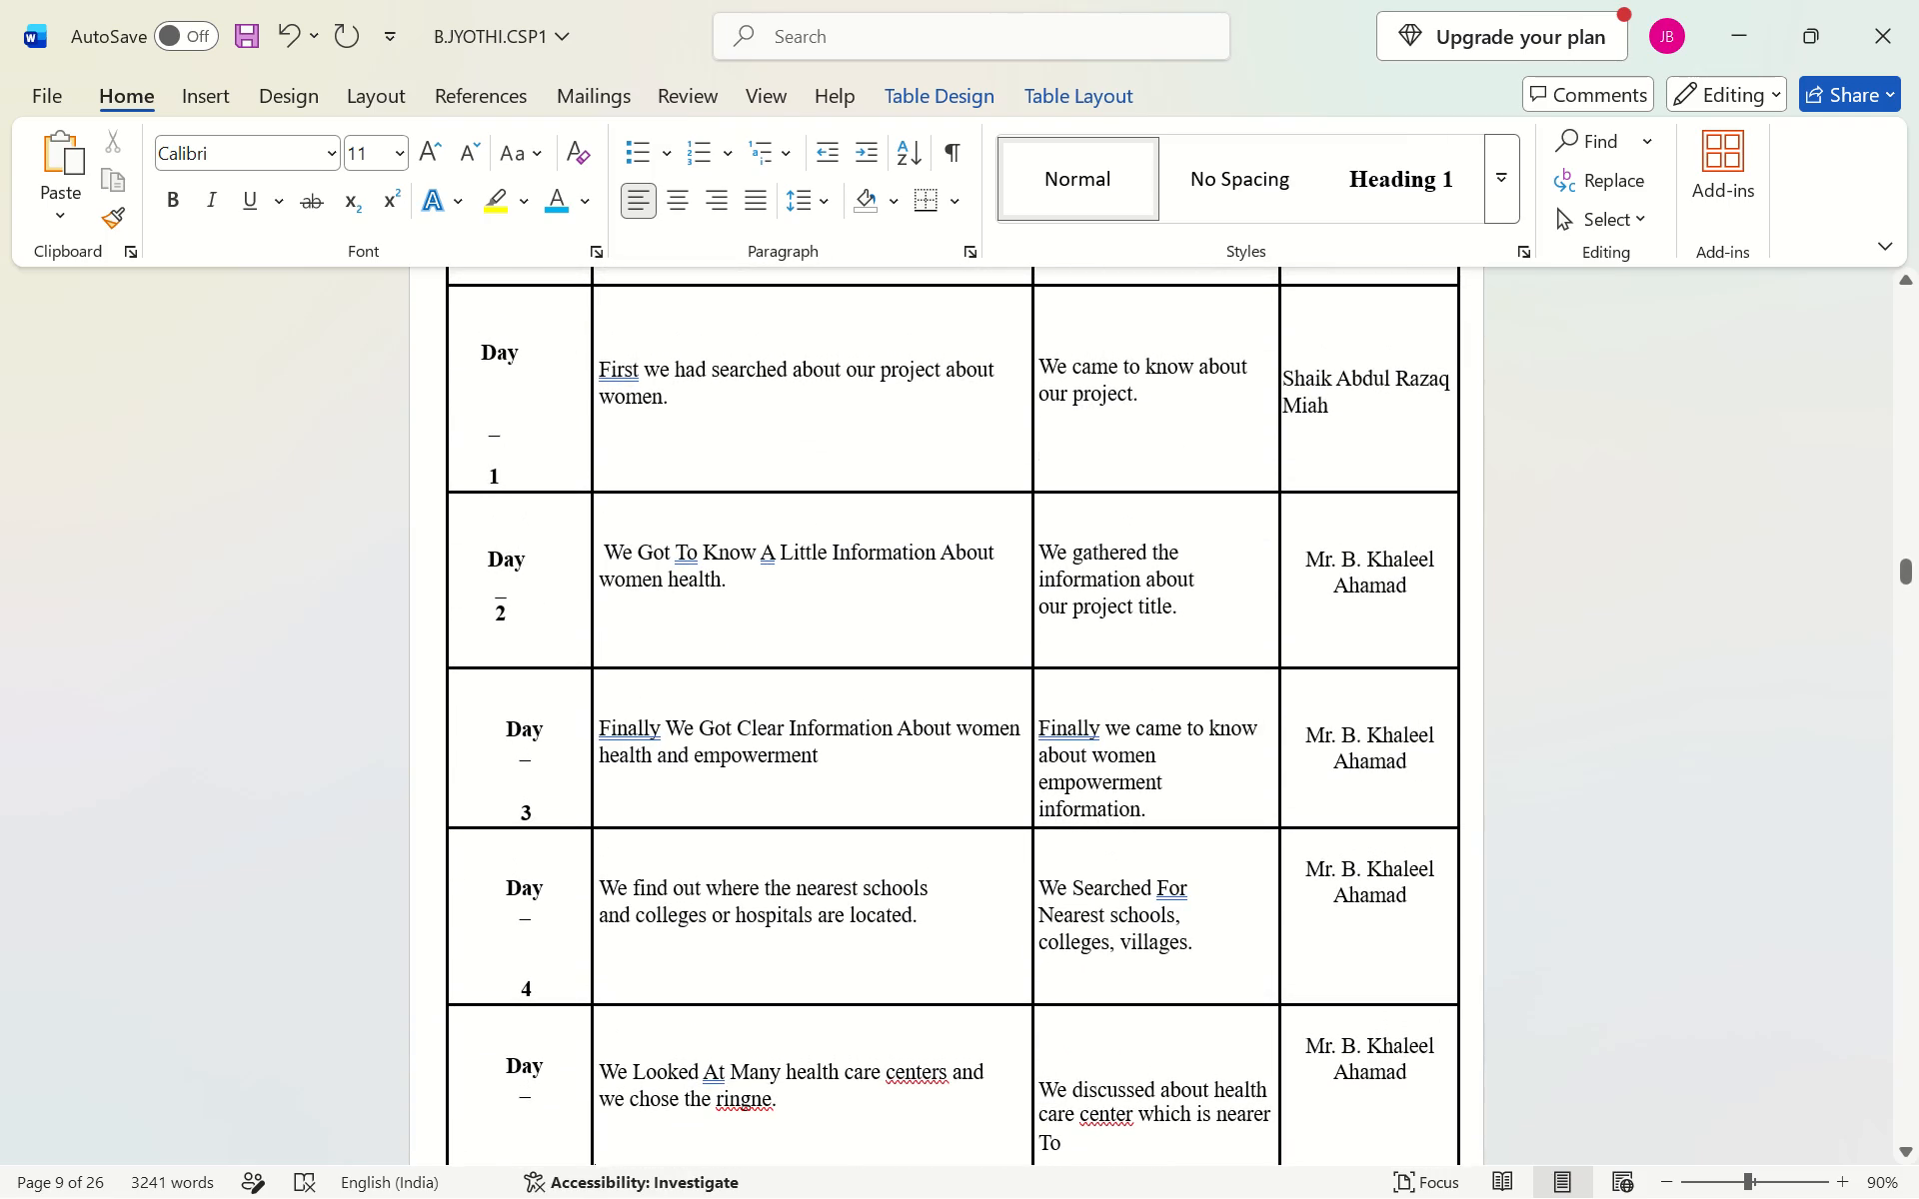
drag(1282, 374, 1340, 412)
key(BackSpace)
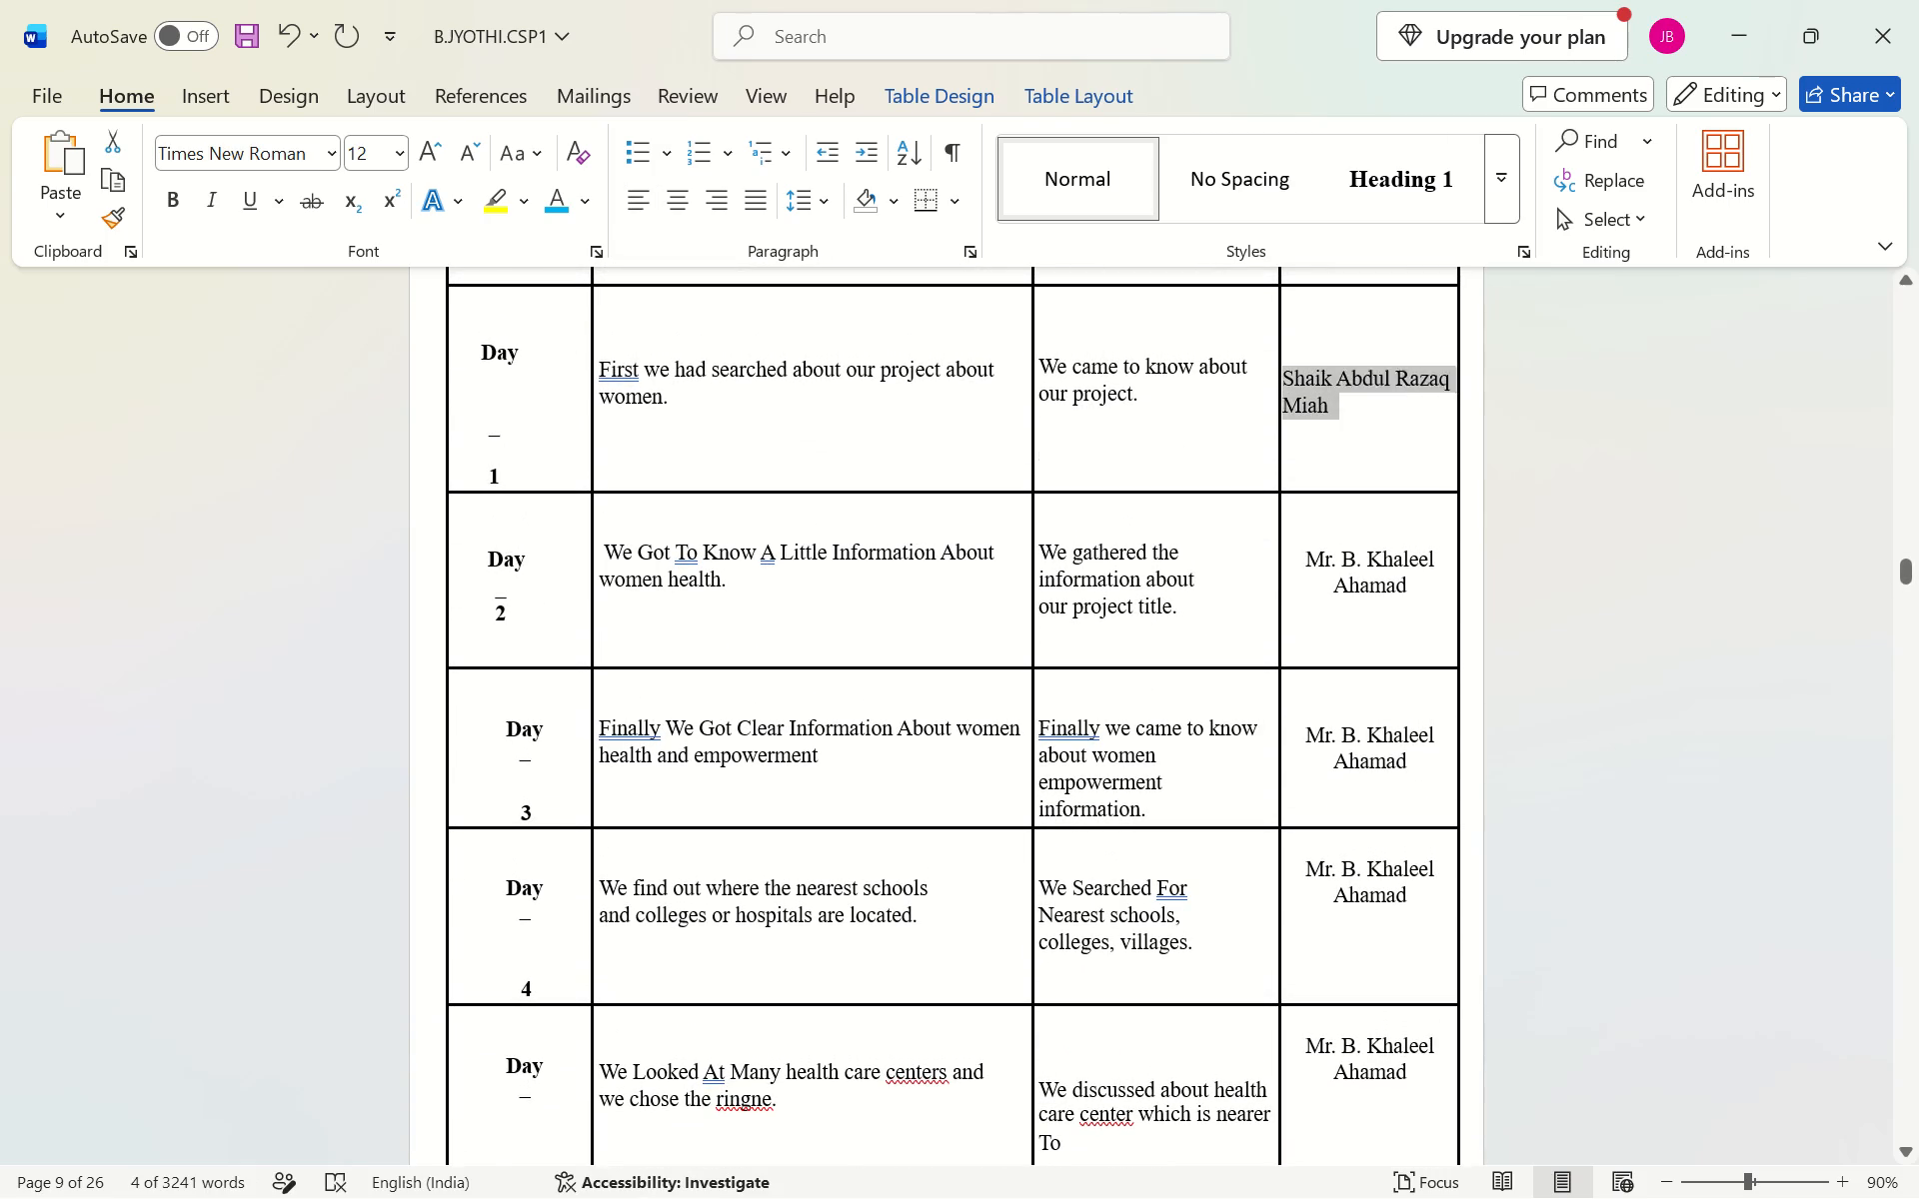
key(ctrl+v)
scroll(1340, 412, down, 1)
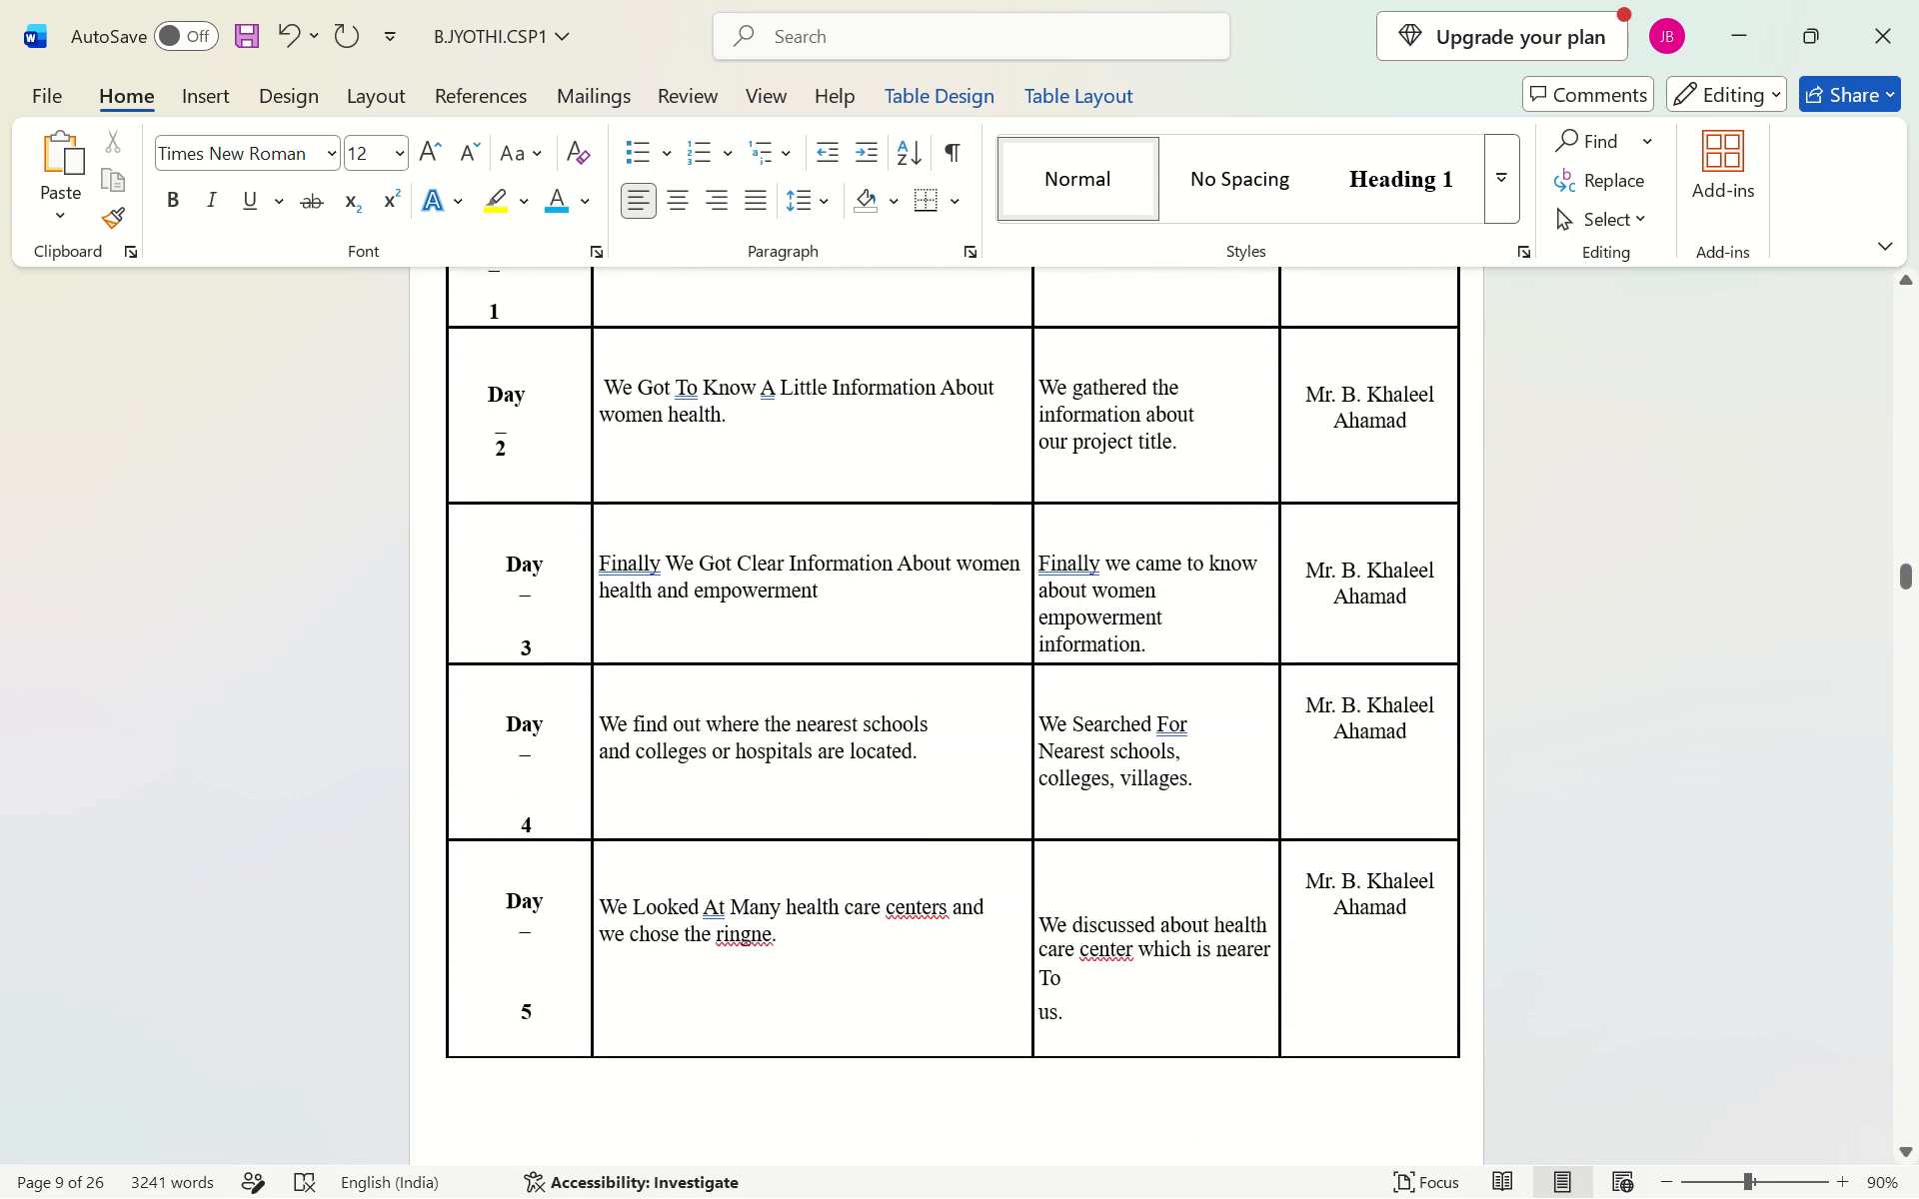
scroll(1340, 412, down, 1)
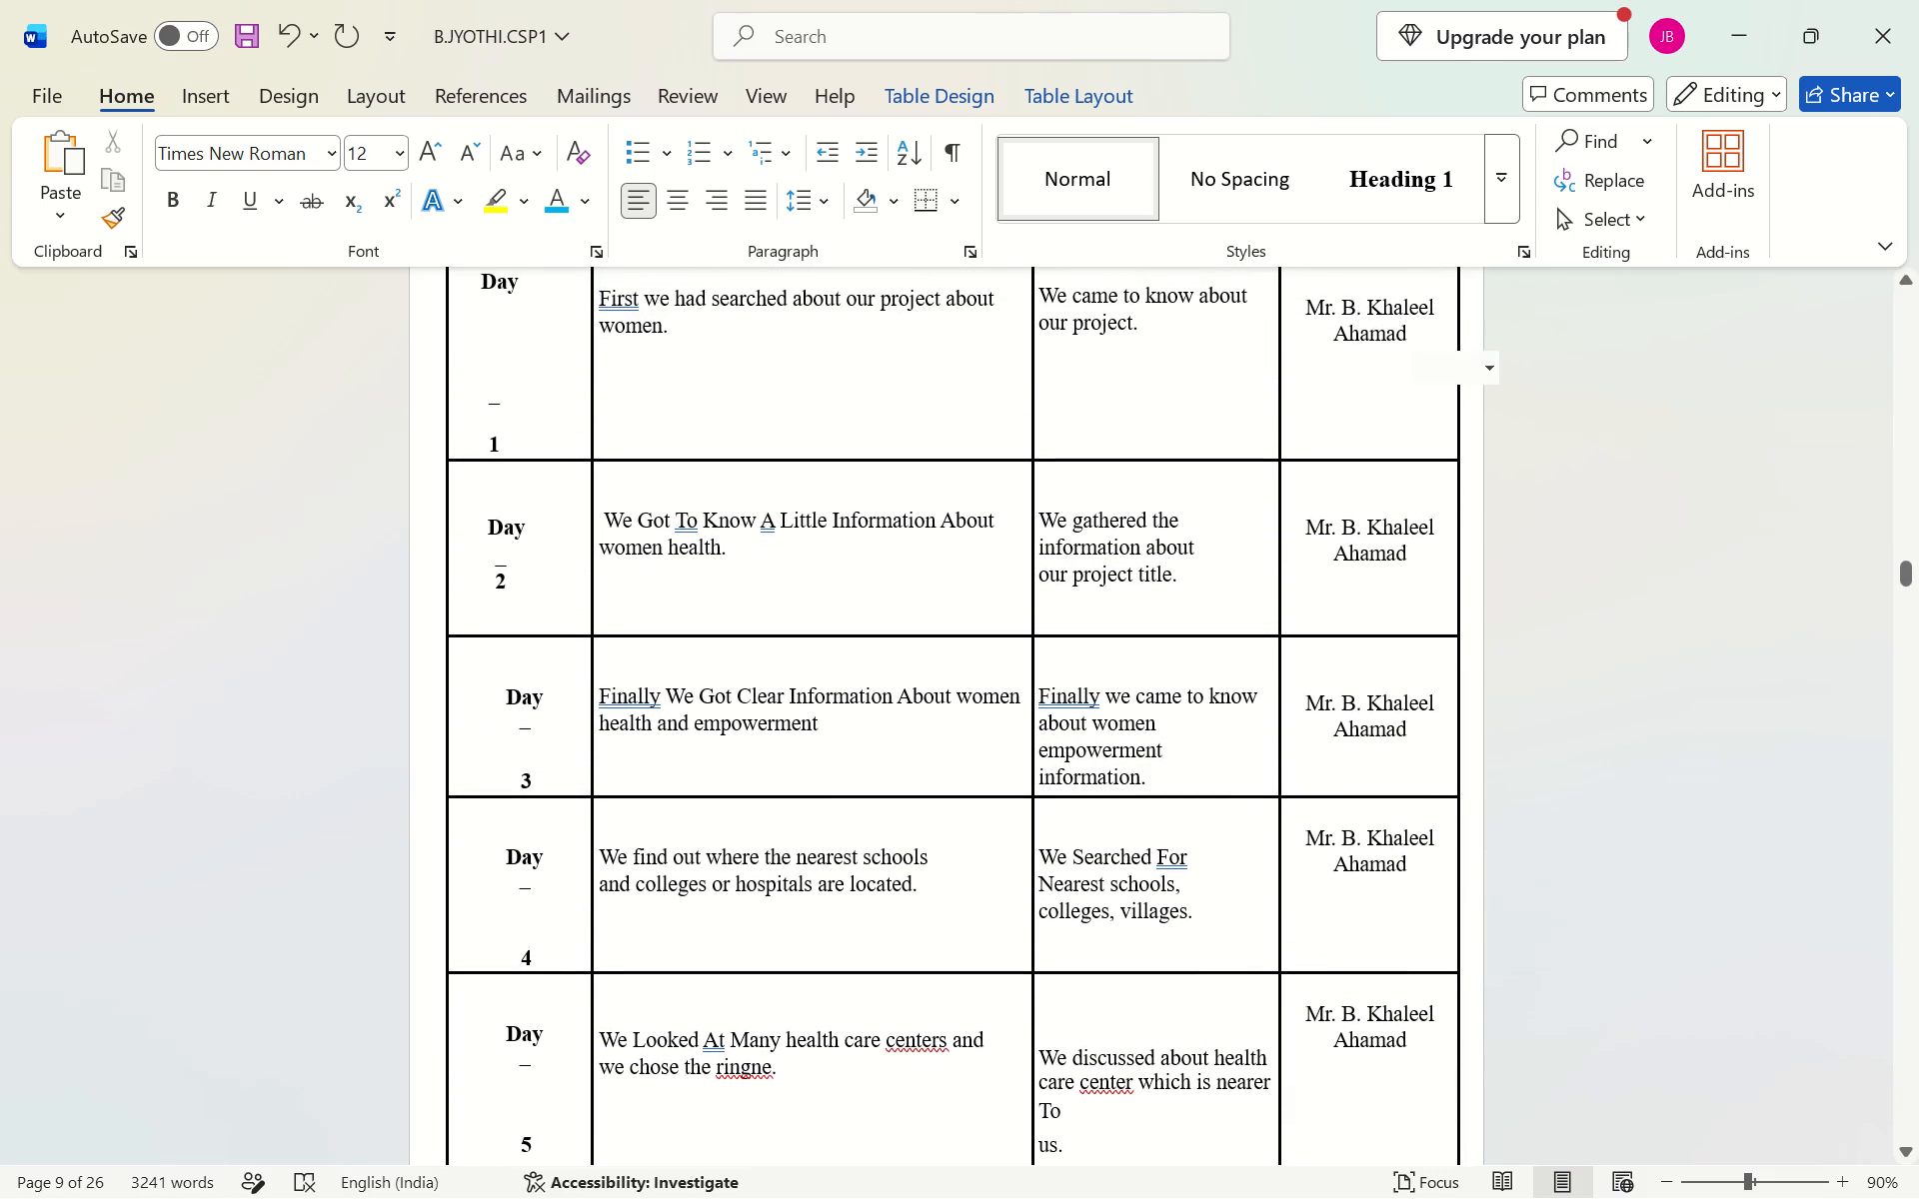
Remove the blank lines above the Day-2 activity description and learning outcome text in the first-week activity log table.
click(1041, 515)
key(BackSpace)
key(BackSpace)
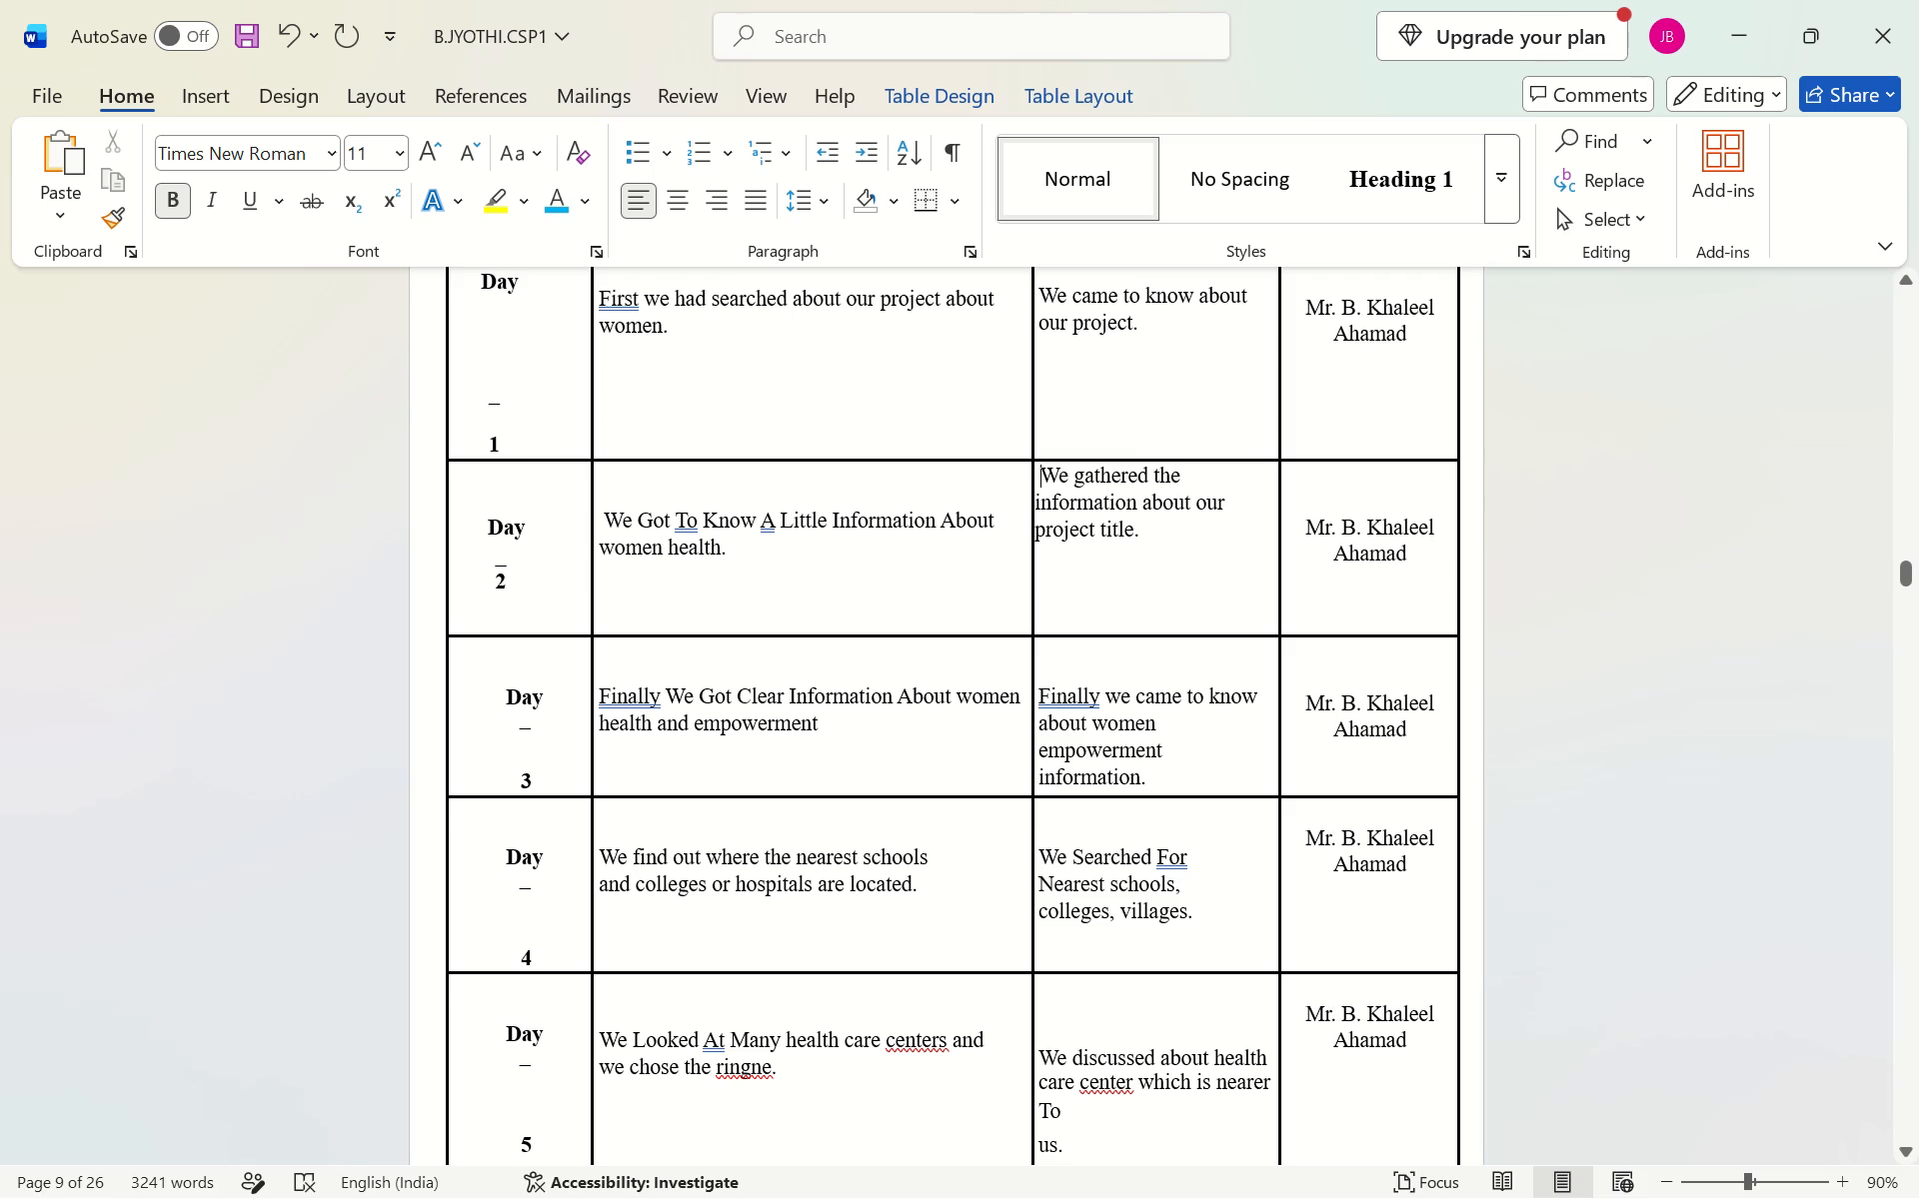
click(609, 507)
key(Down)
key(BackSpace)
key(BackSpace)
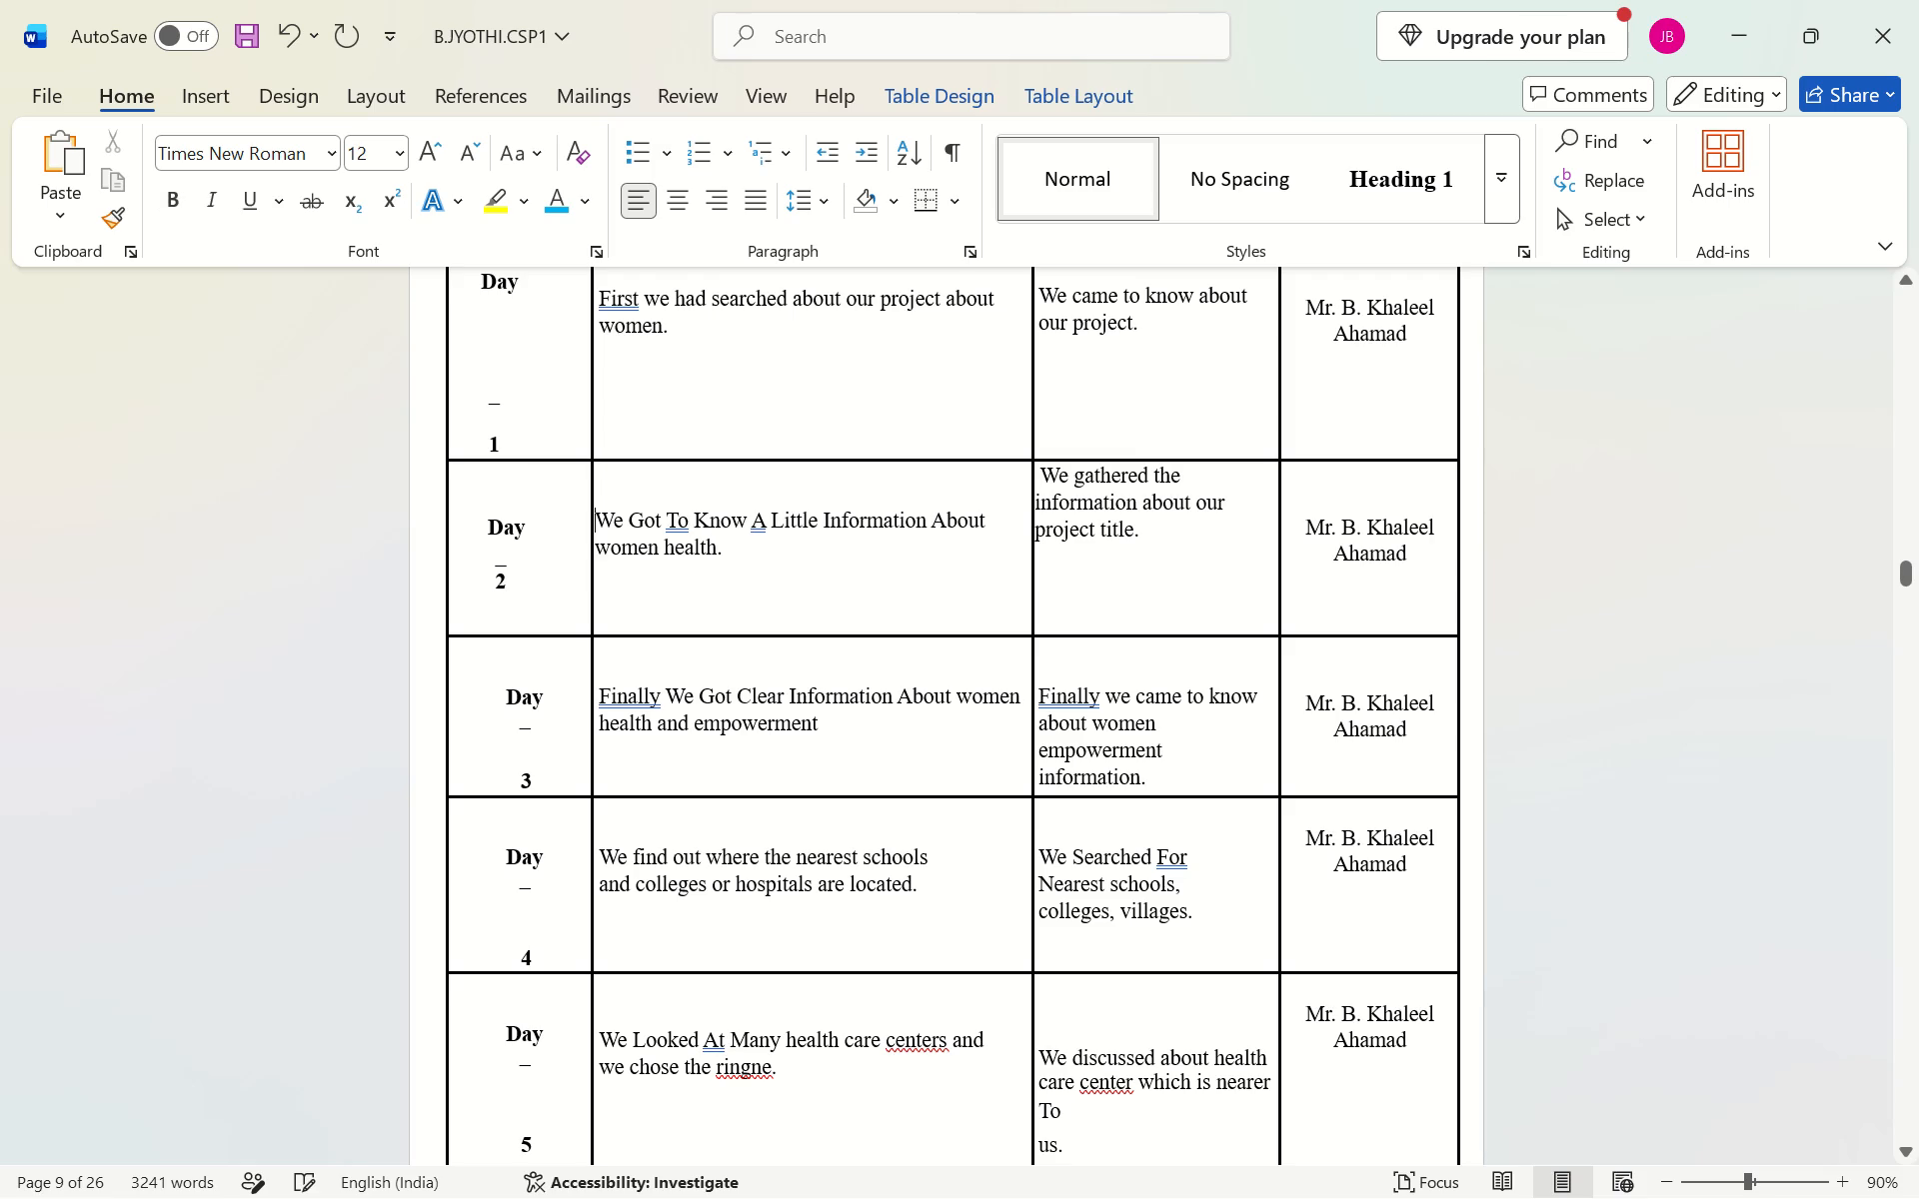
key(BackSpace)
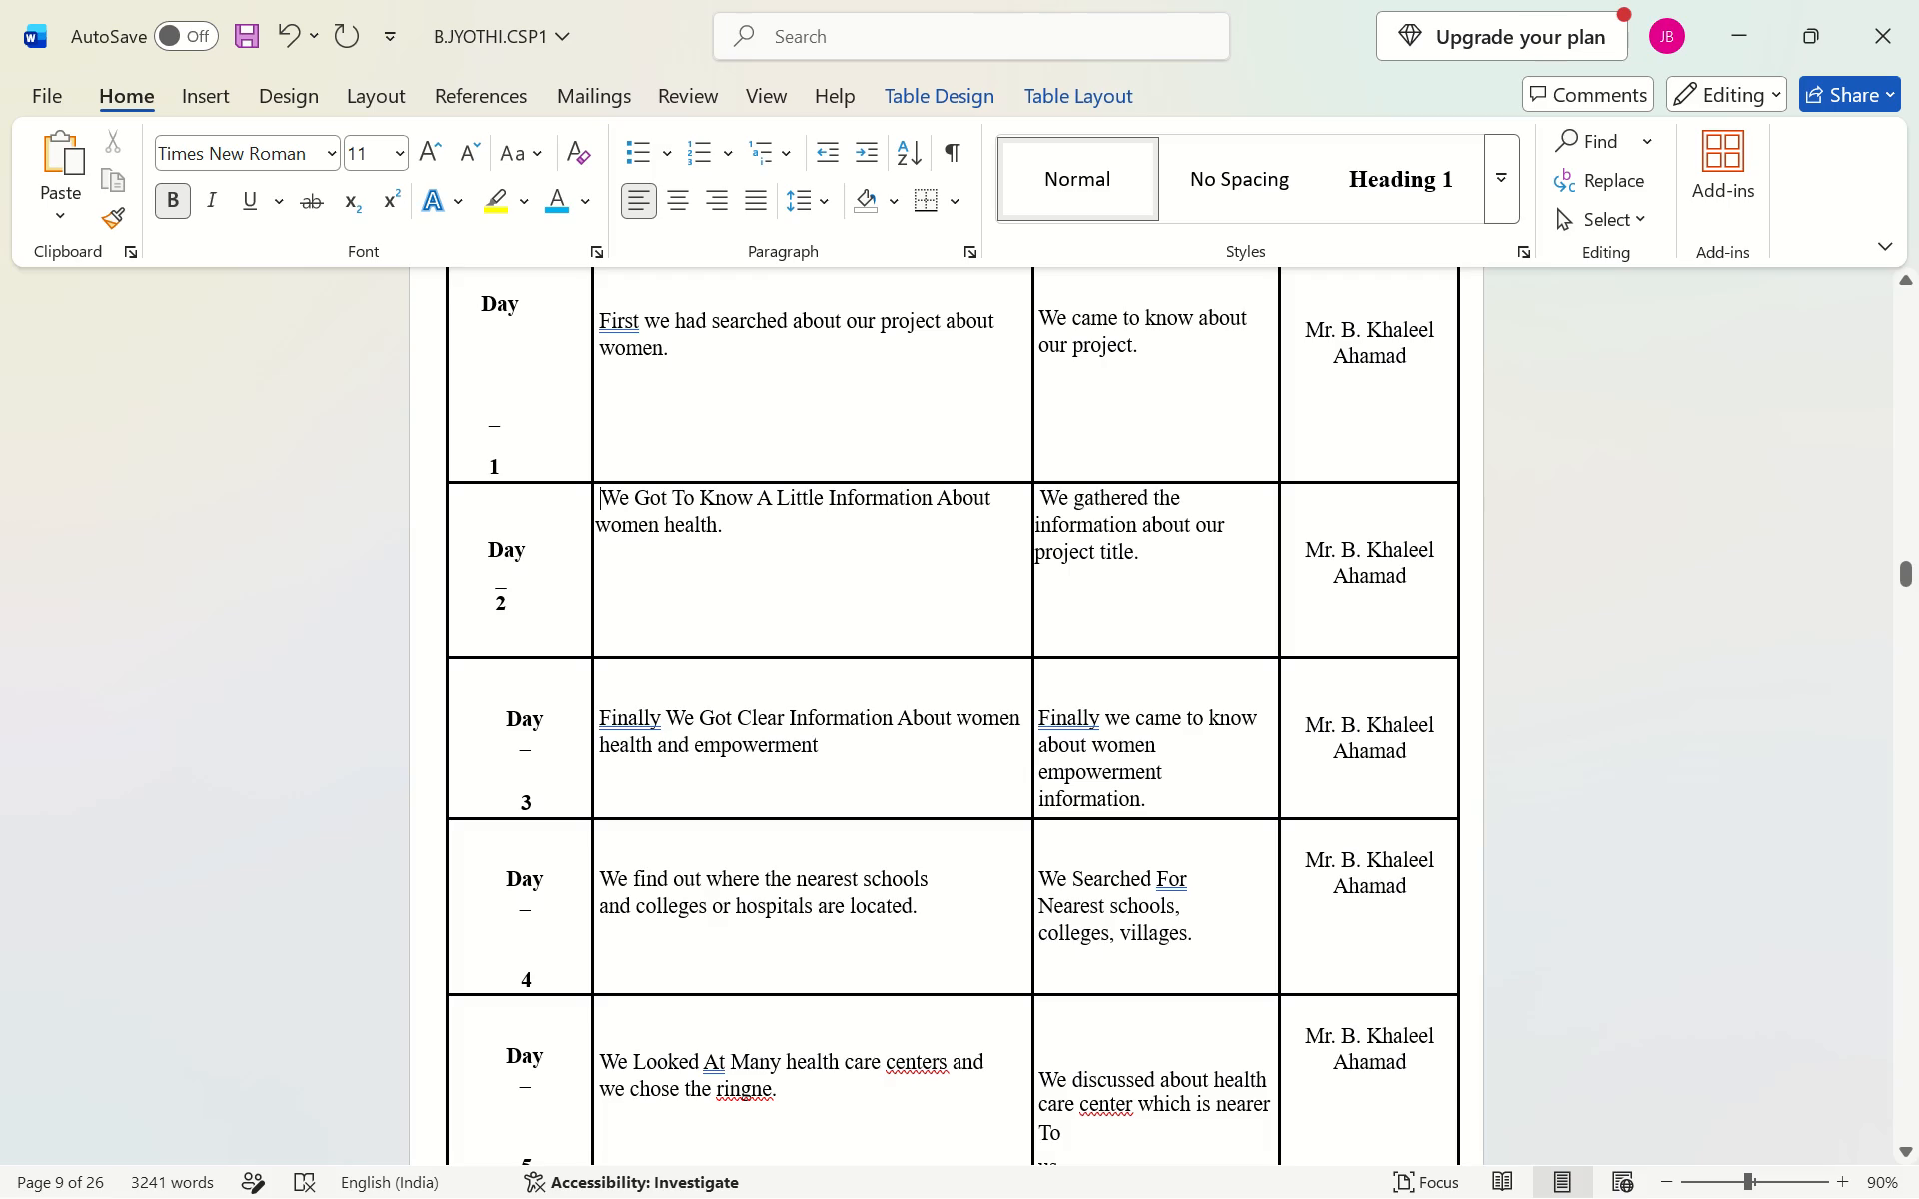
Bring the number 1 up onto the same line as the dash in the Day-1 label cell.
click(538, 481)
drag(539, 482, 538, 464)
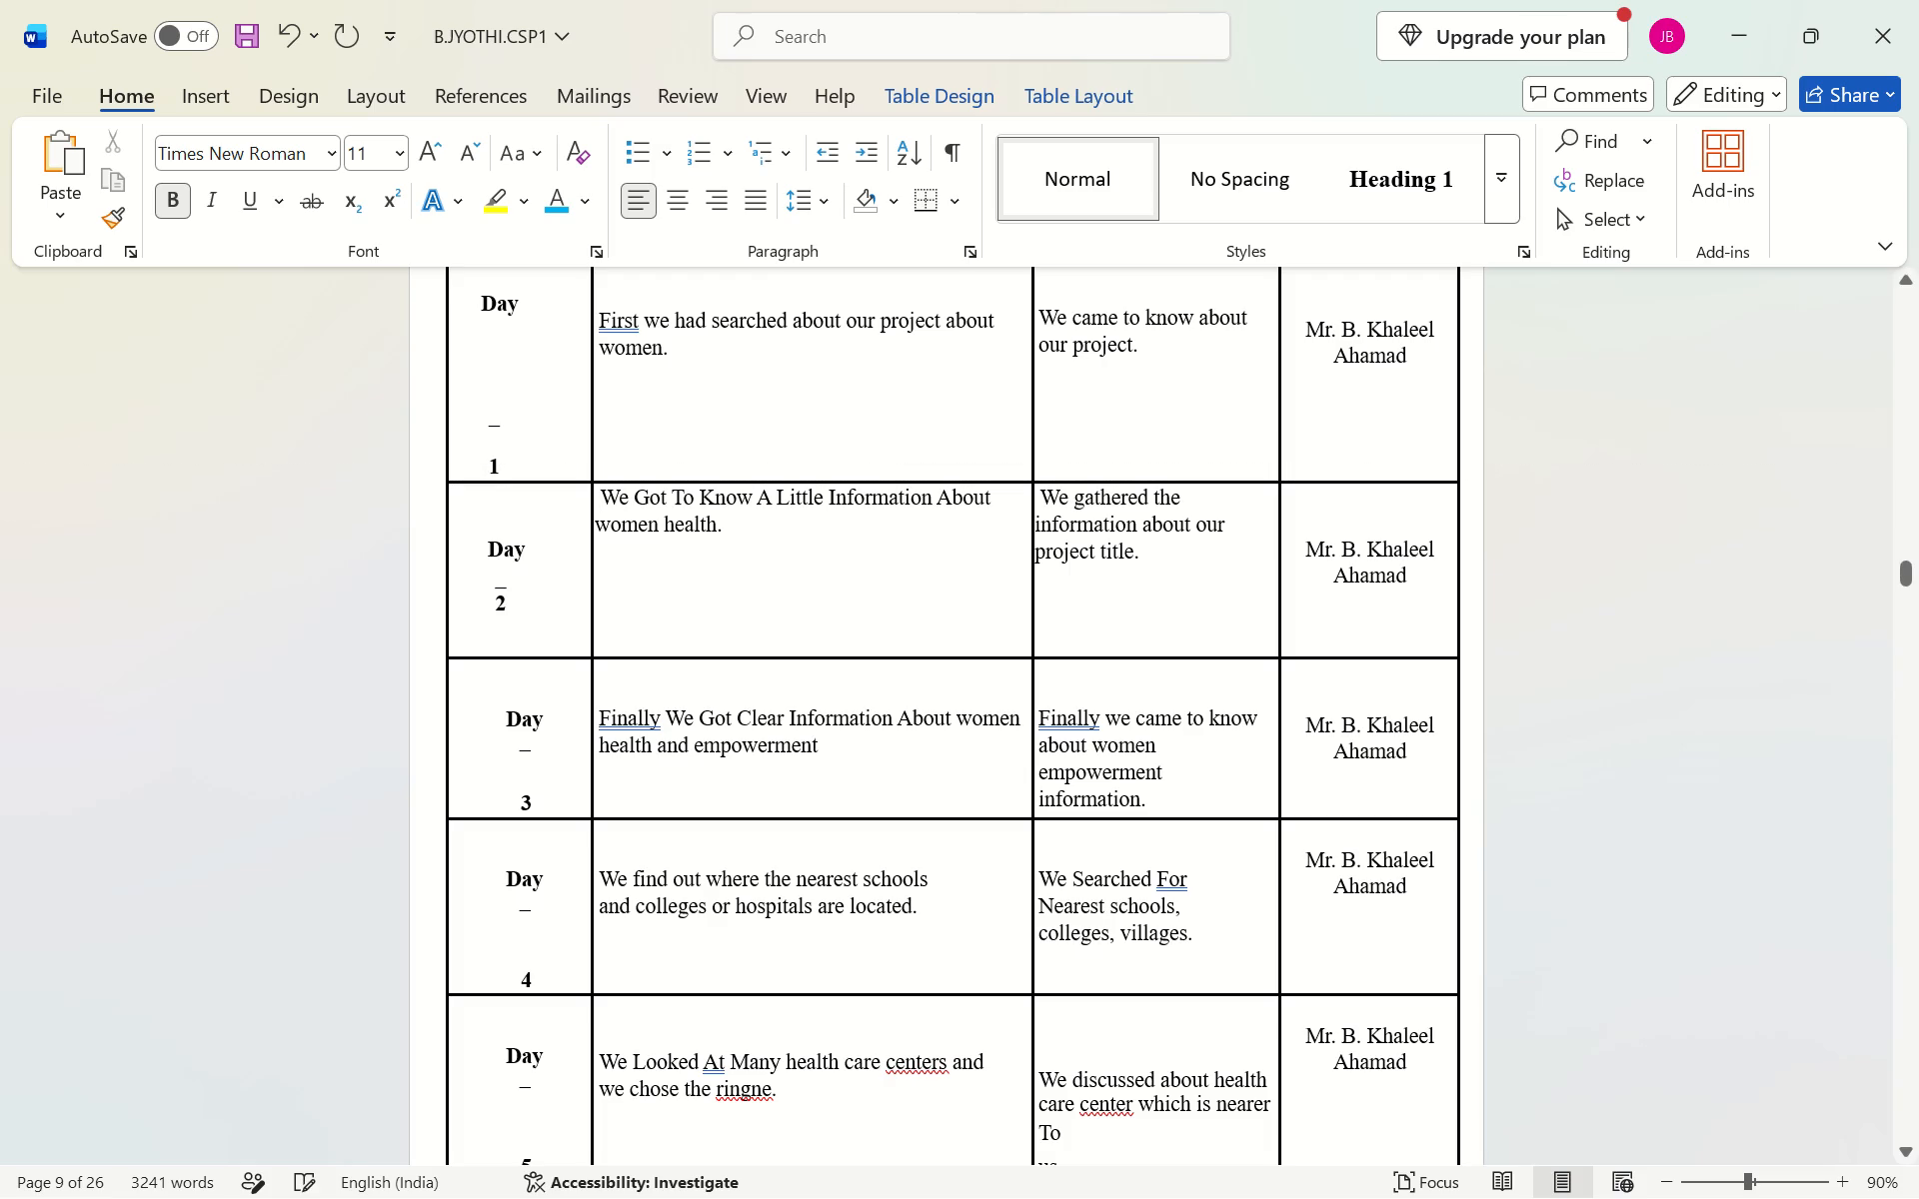
click(487, 459)
key(BackSpace)
key(BackSpace)
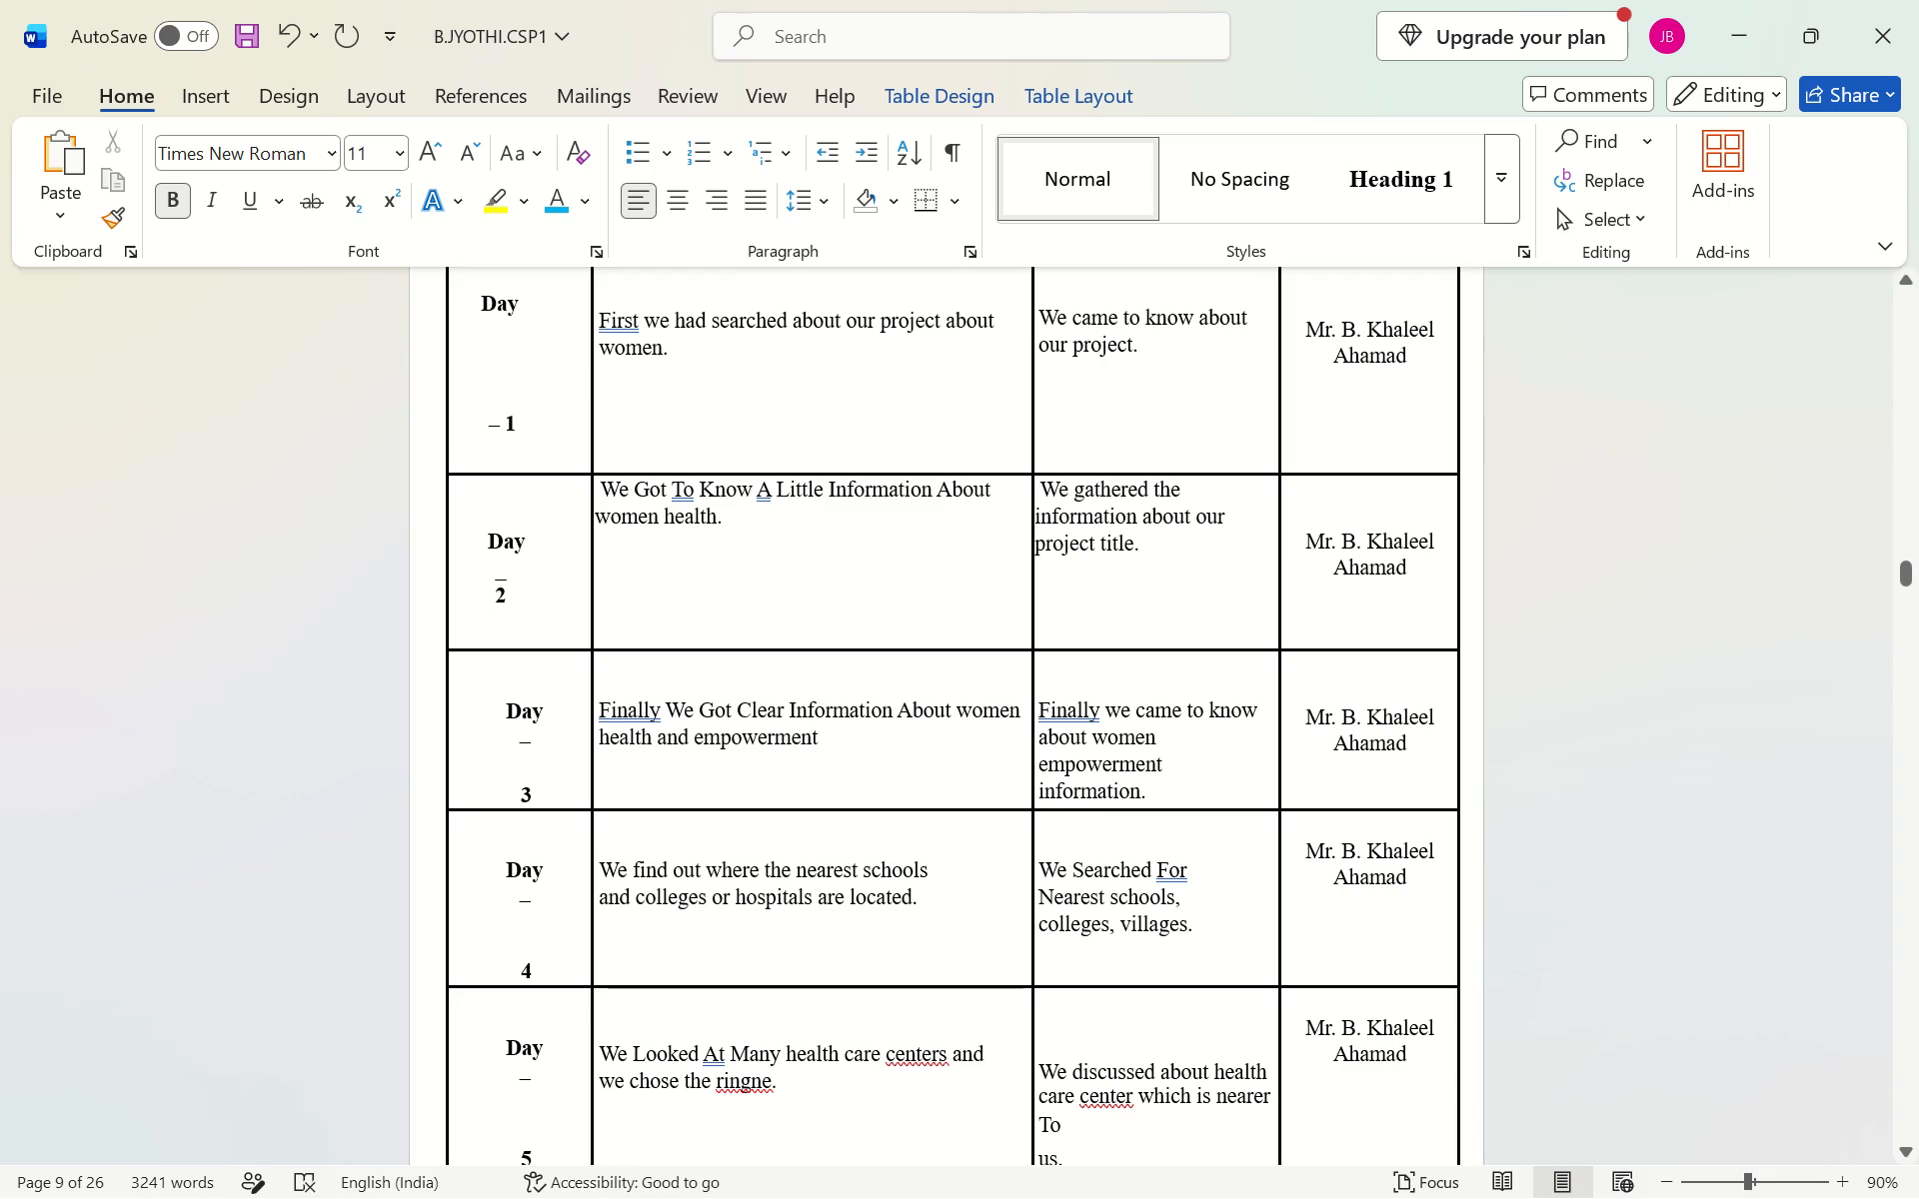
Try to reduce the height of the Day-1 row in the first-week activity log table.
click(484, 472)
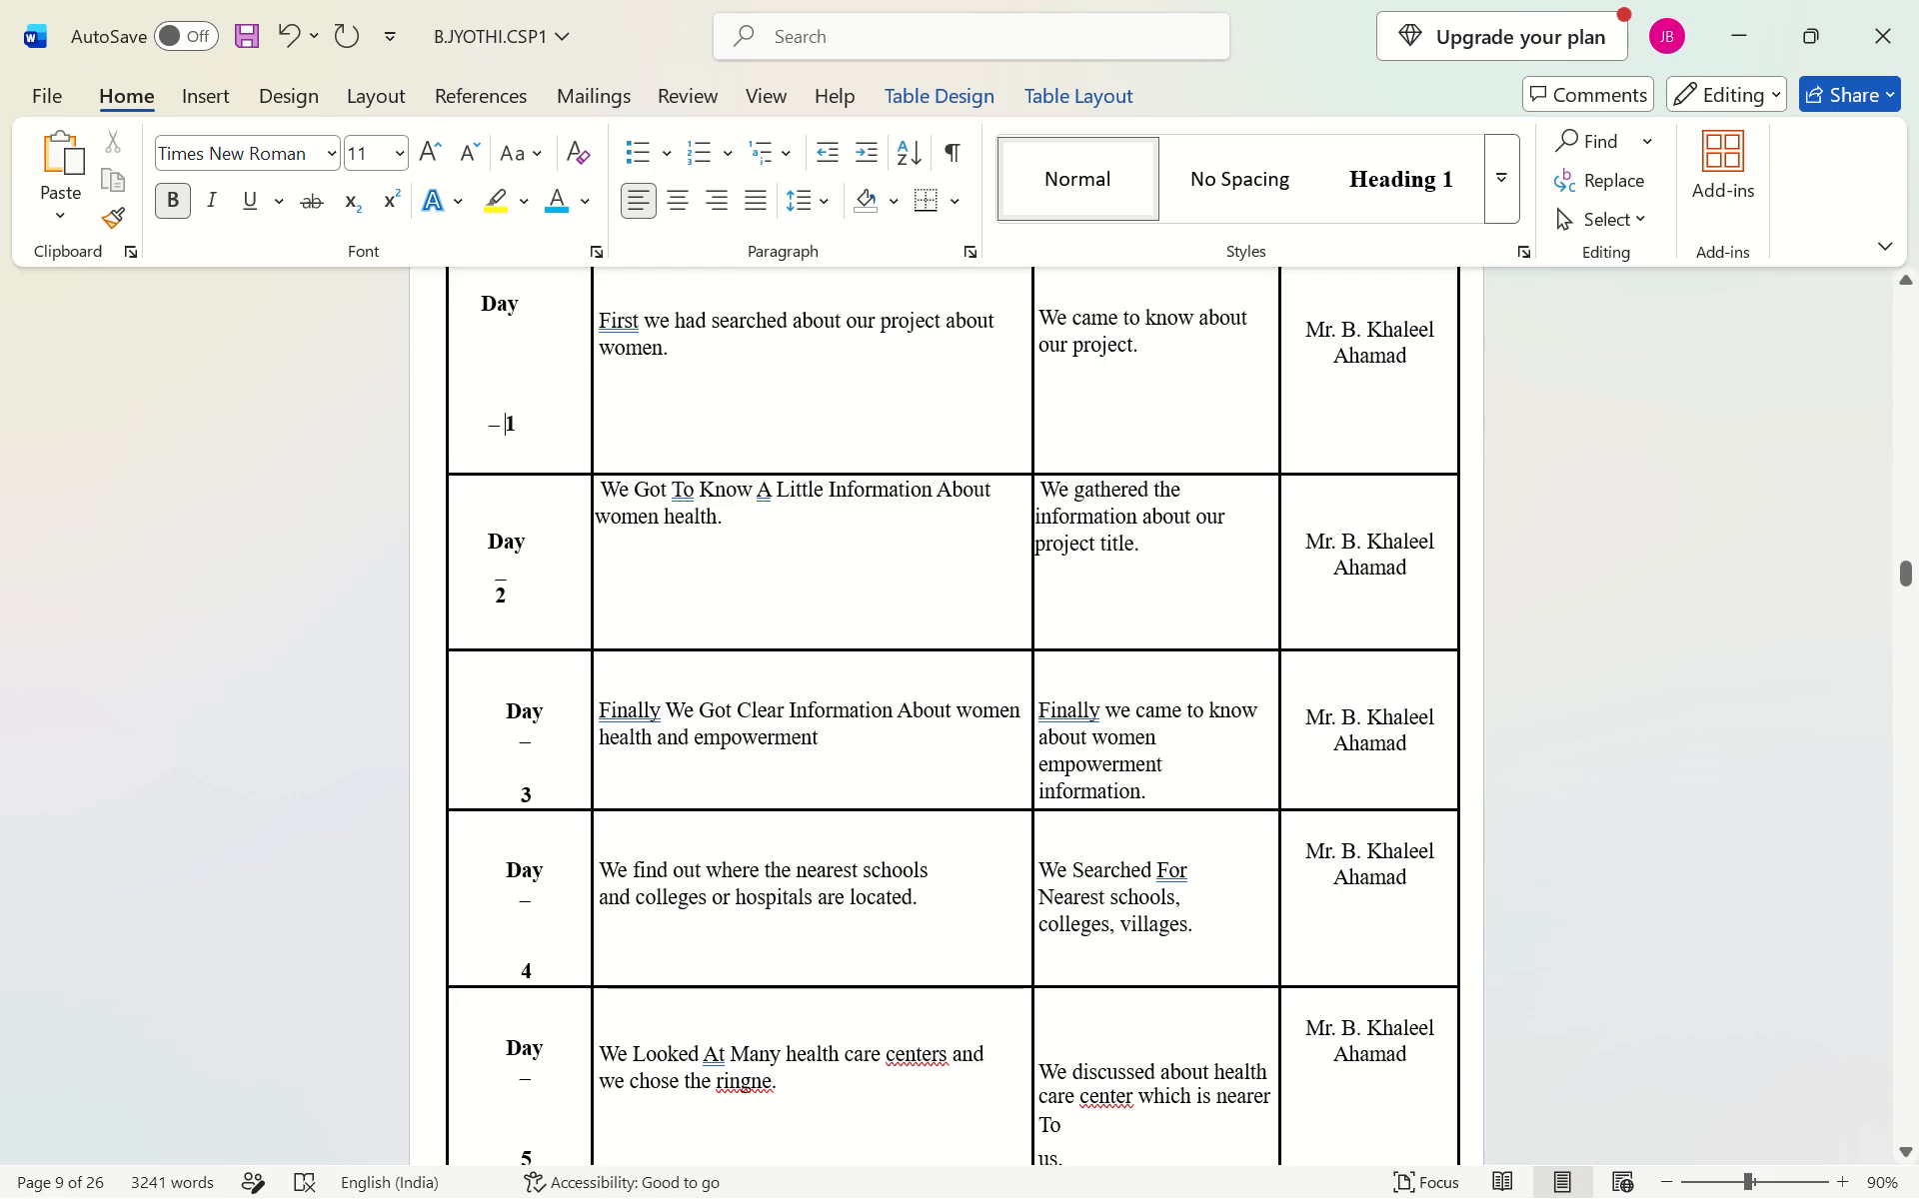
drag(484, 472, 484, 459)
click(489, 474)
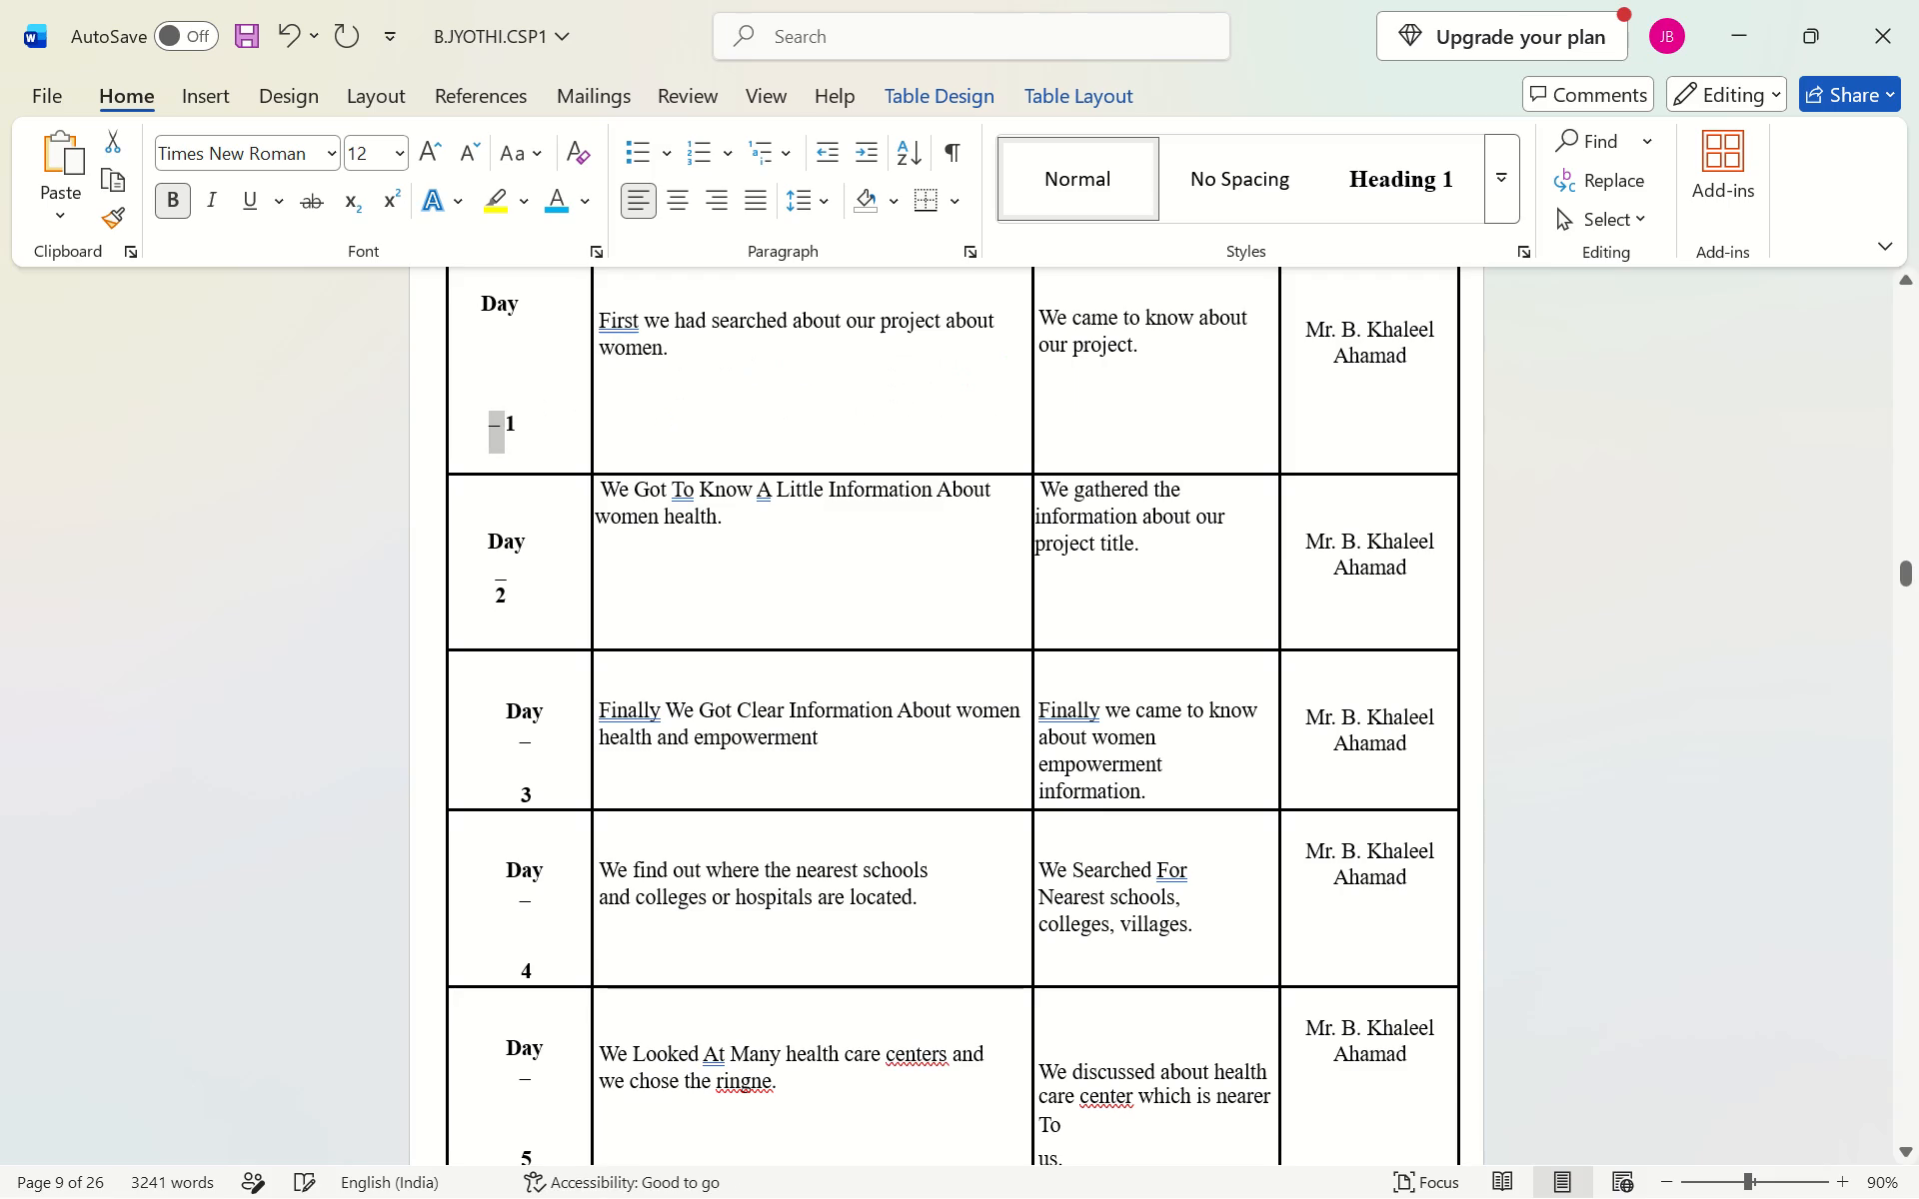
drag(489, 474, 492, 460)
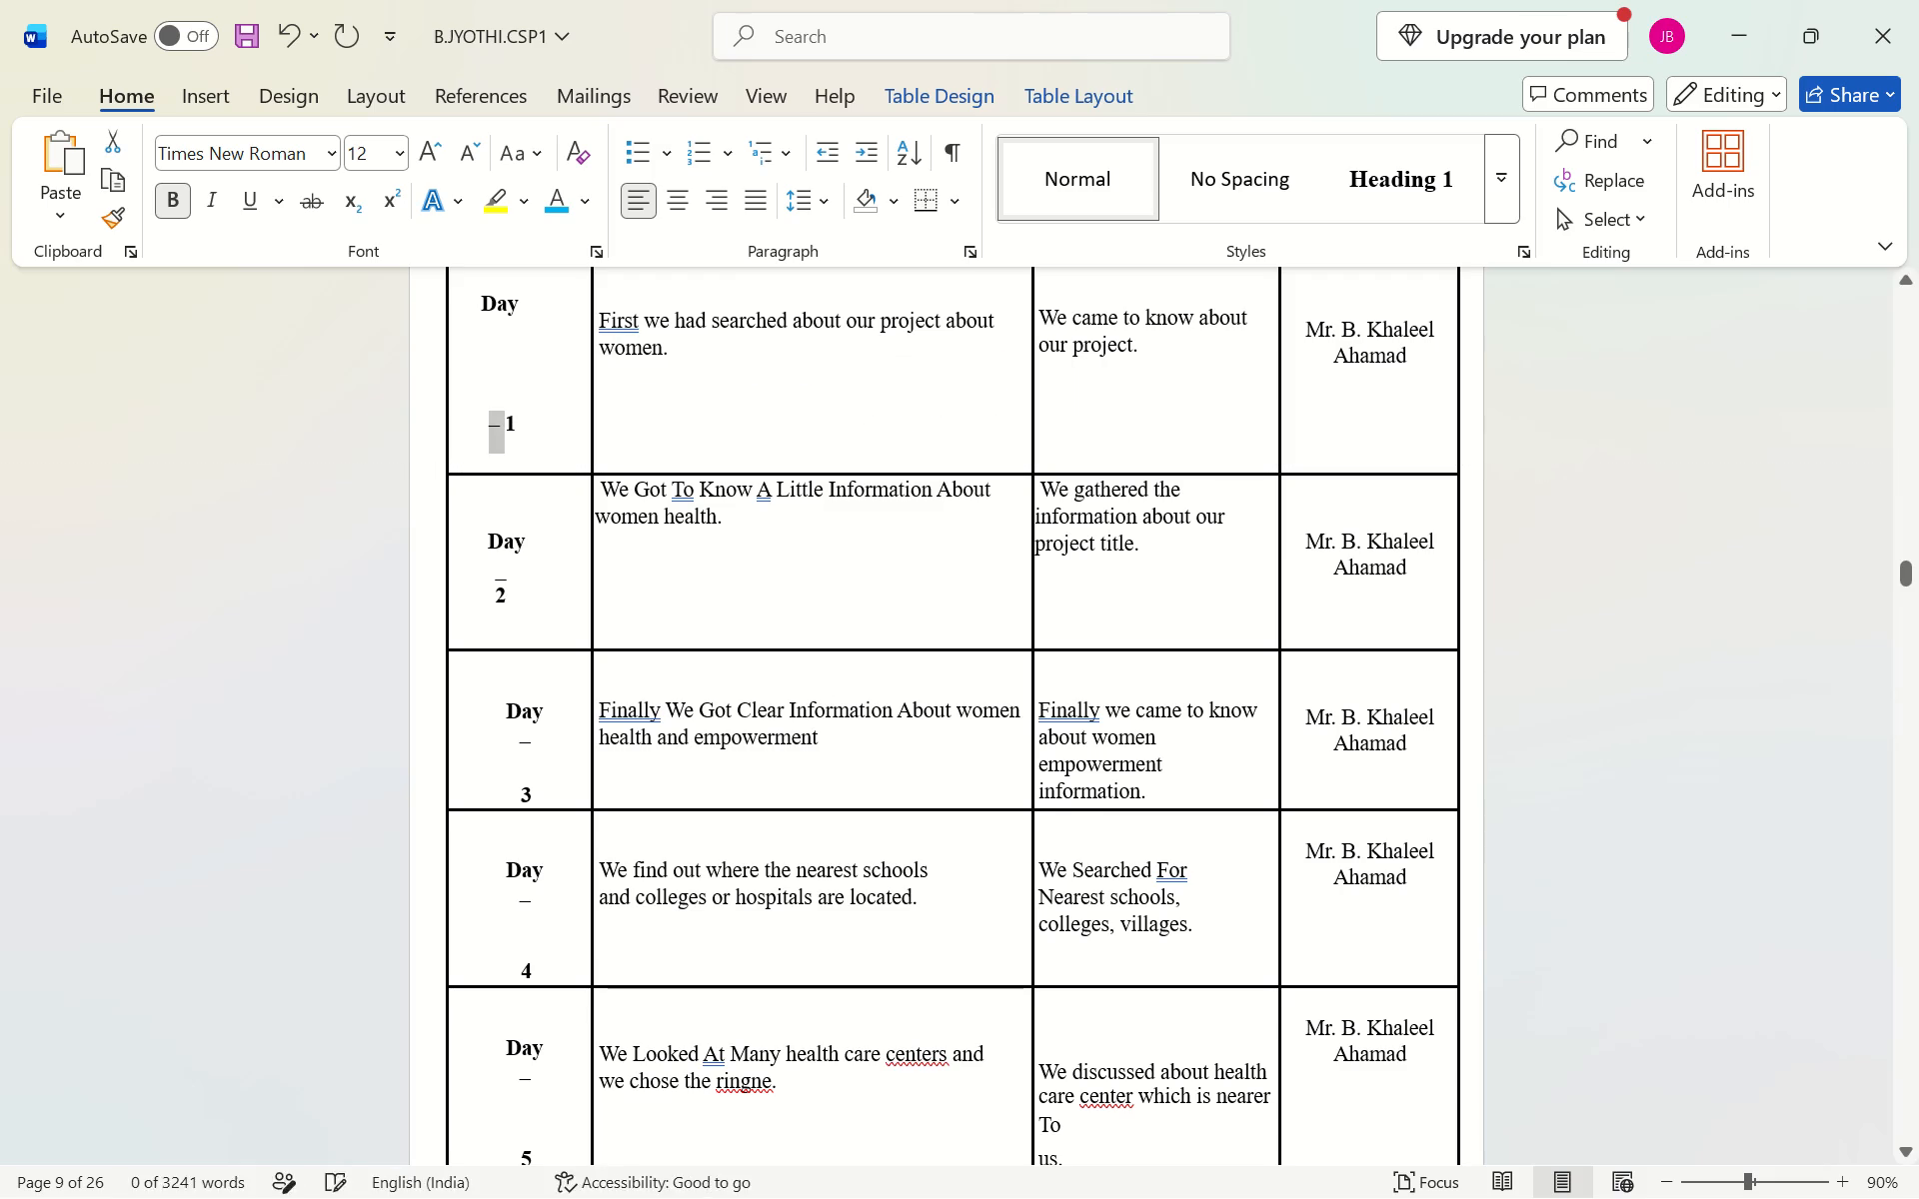
Move the number 5 onto the same line as the dash in the Day-5 label cell.
scroll(557, 509, down, 2)
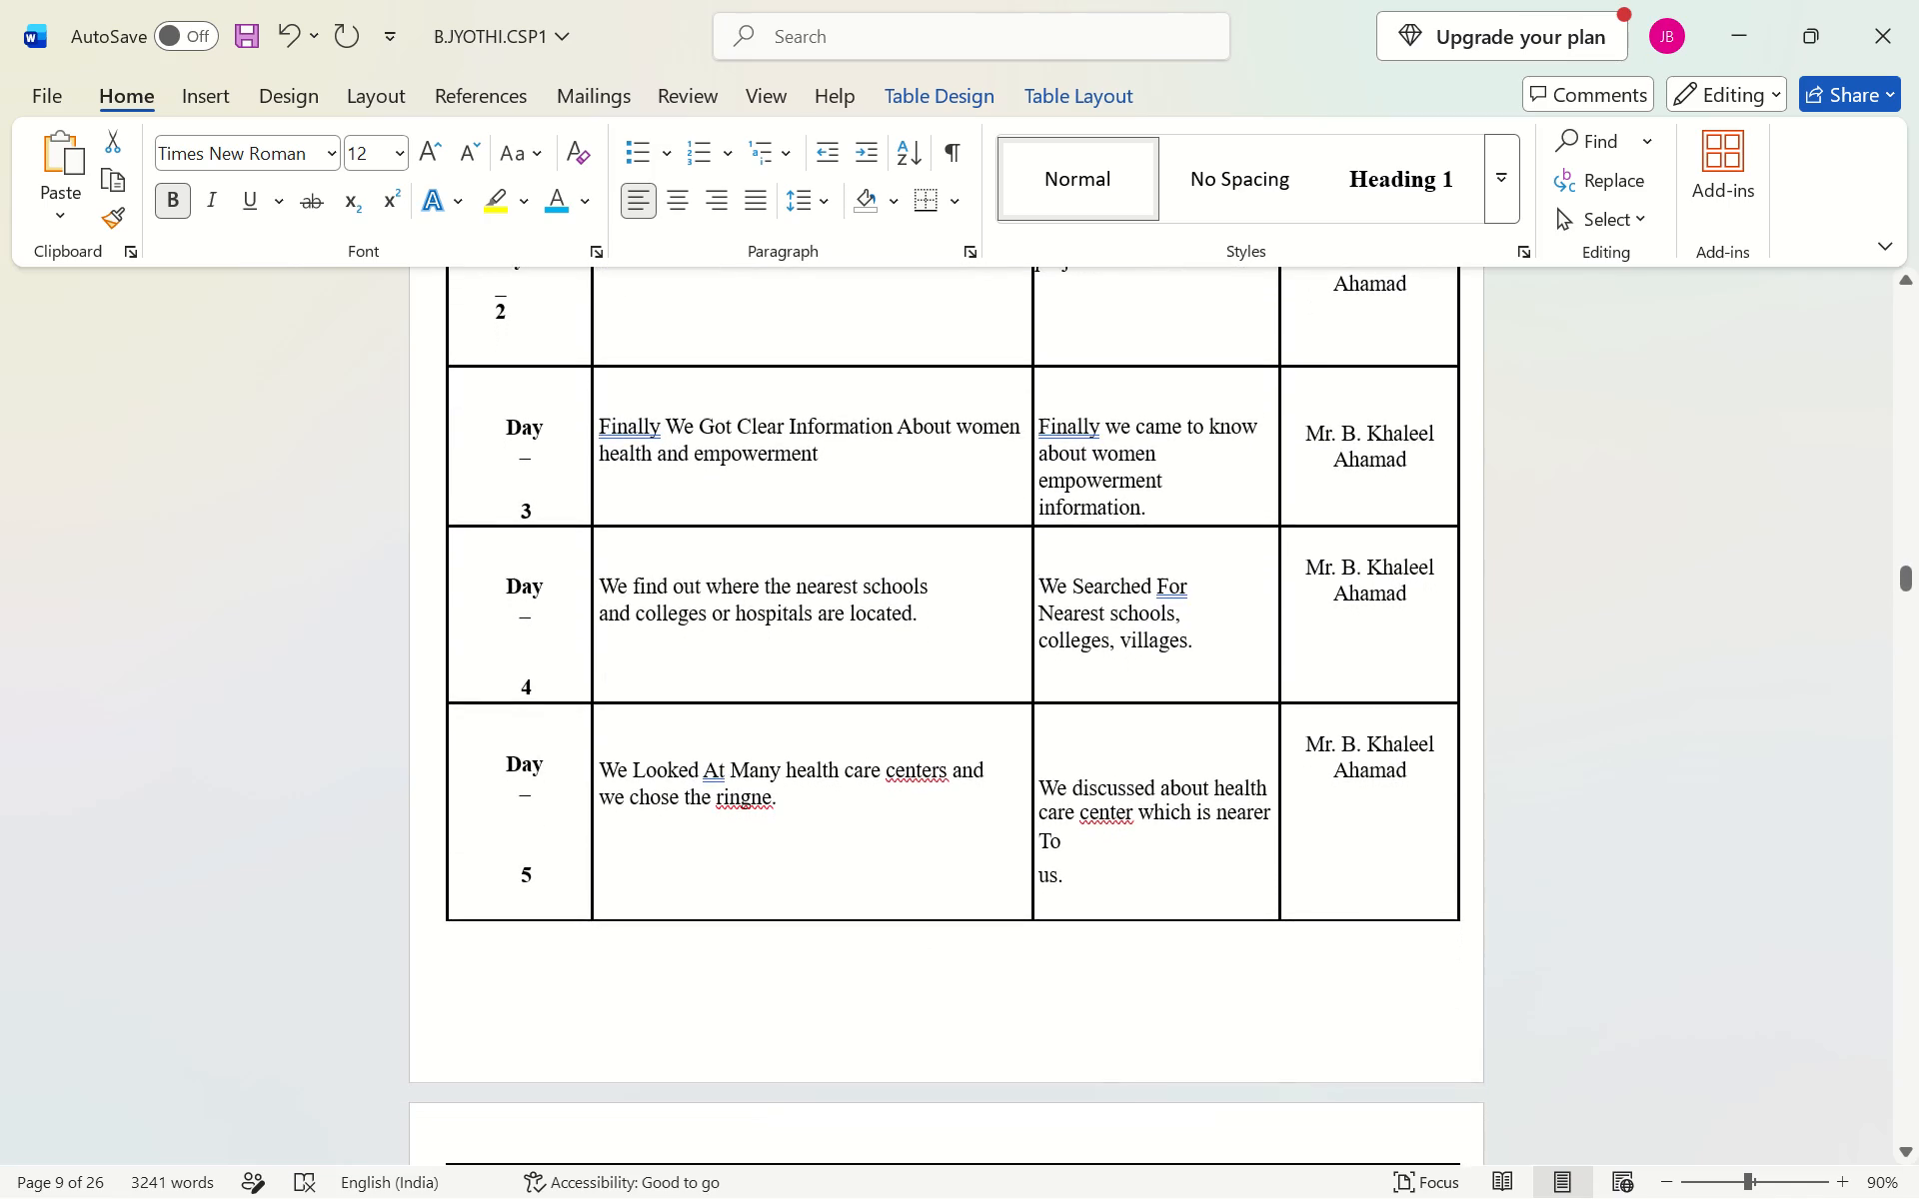
scroll(557, 509, down, 1)
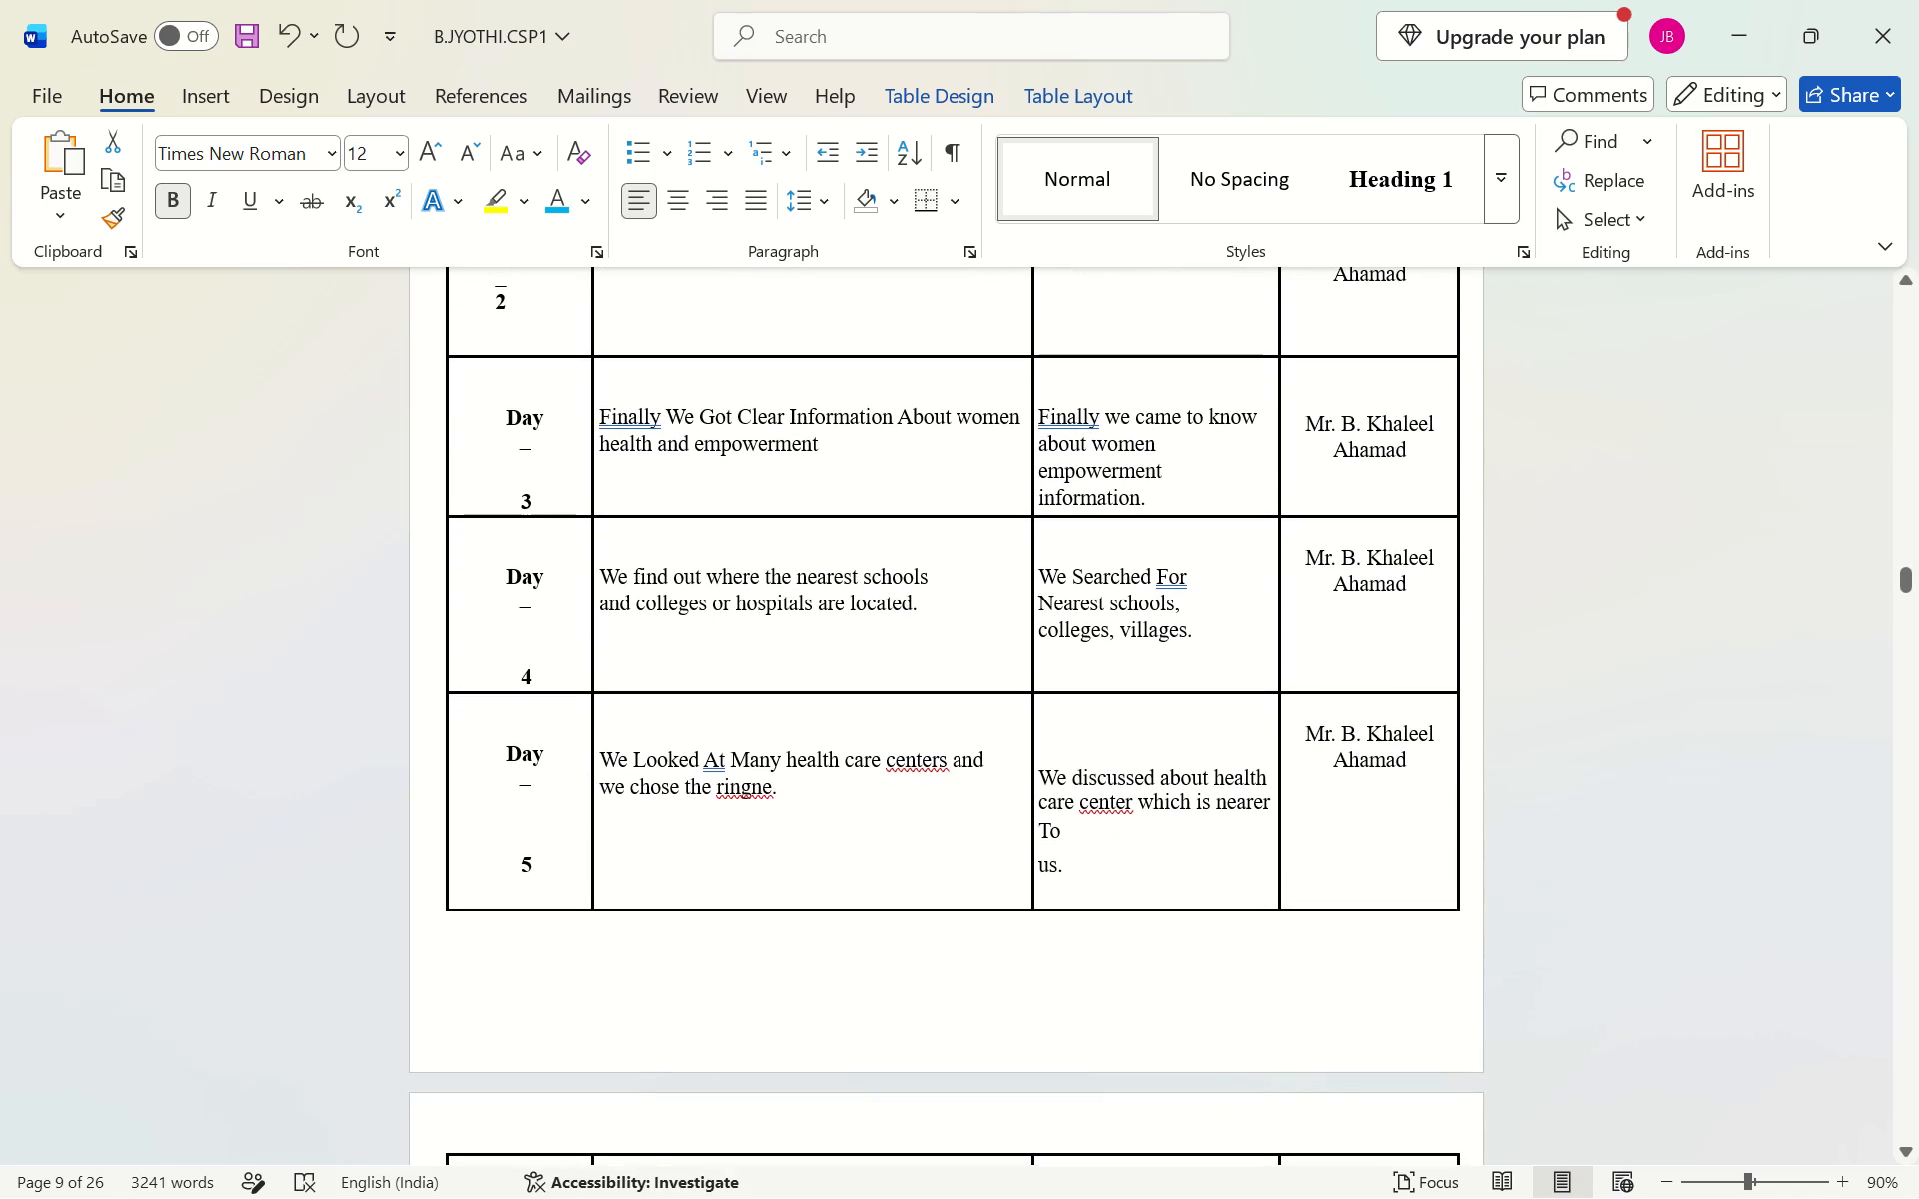
click(521, 863)
key(BackSpace)
key(BackSpace)
key(BackSpace)
key(Right)
key(BackSpace)
click(555, 772)
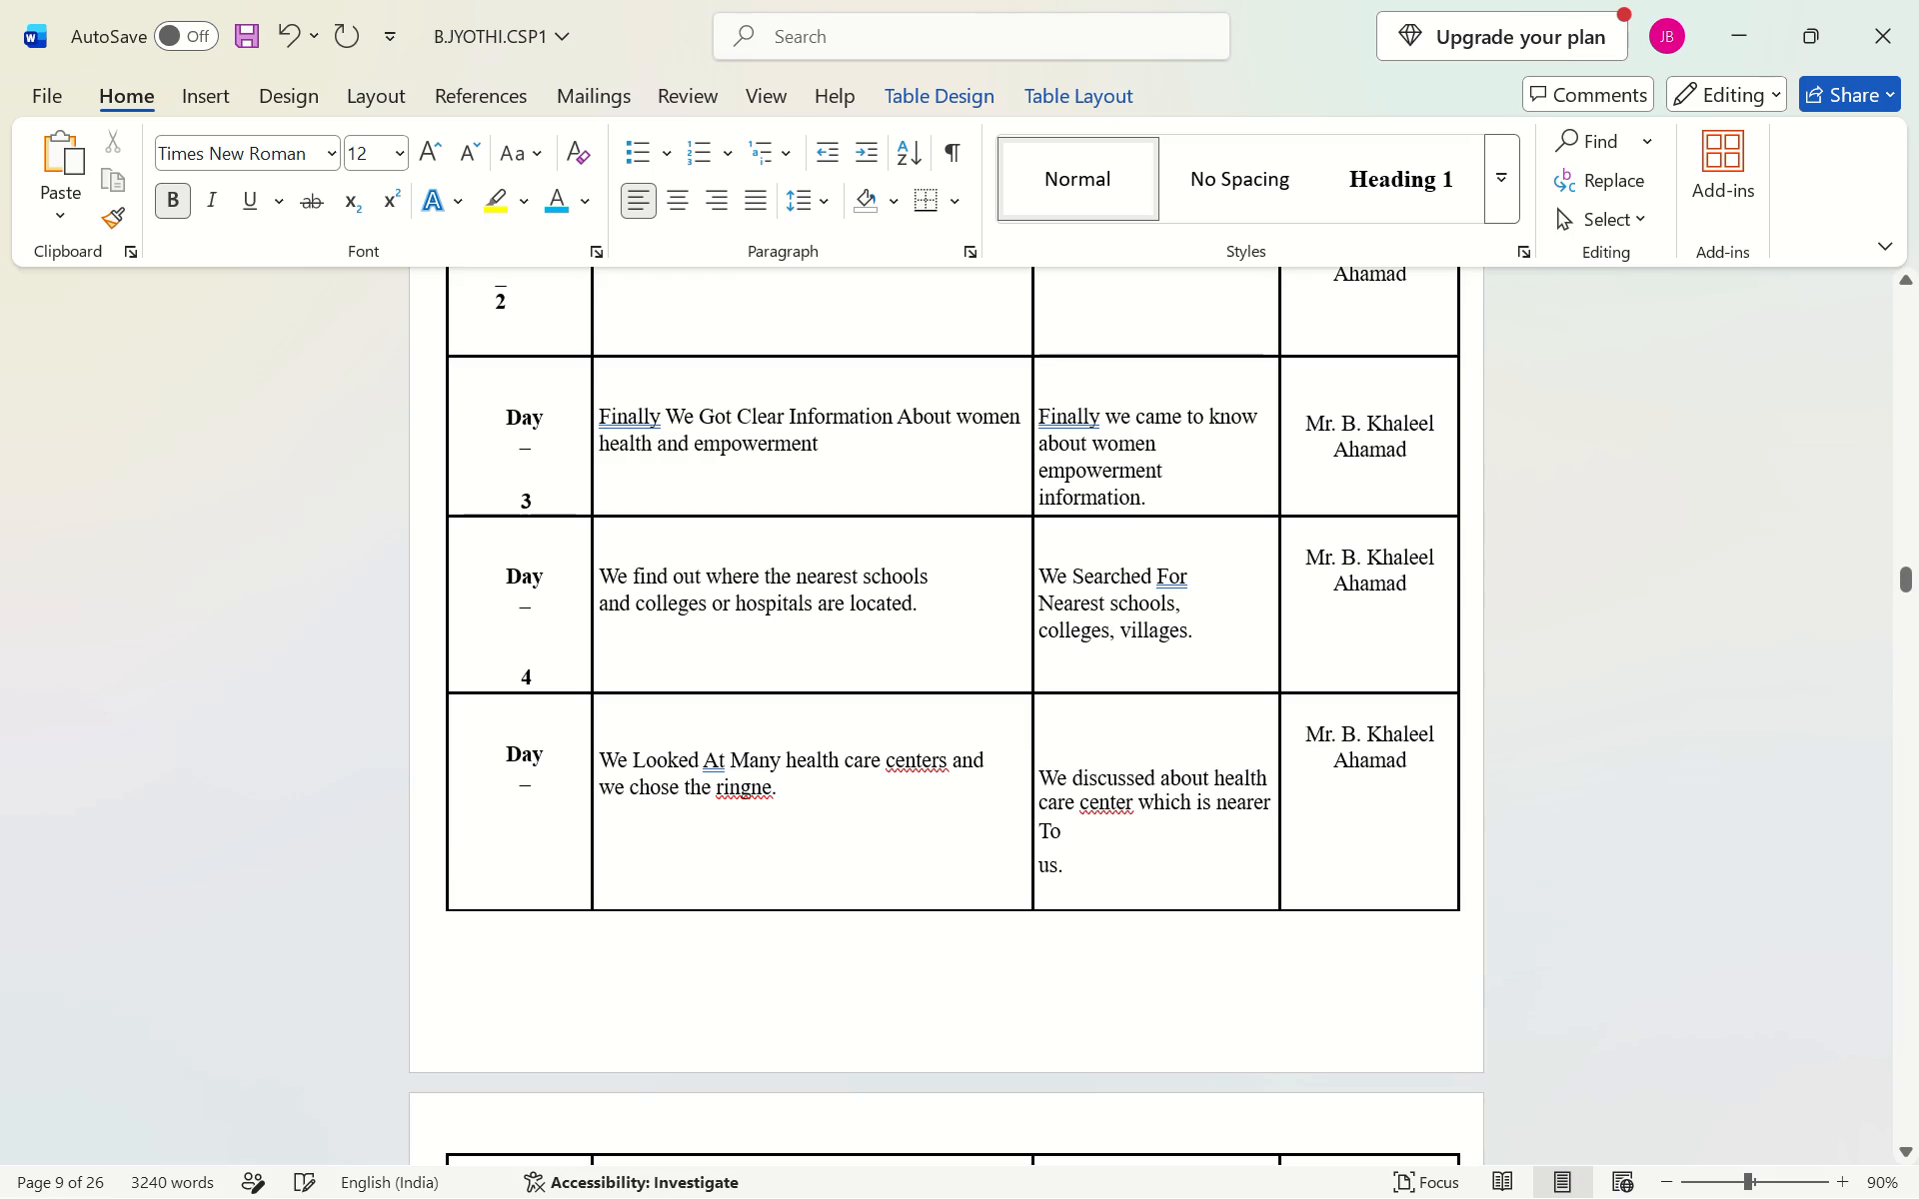
key(5)
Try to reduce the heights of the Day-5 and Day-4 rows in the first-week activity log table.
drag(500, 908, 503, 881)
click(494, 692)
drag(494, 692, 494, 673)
Move the number 4 onto the same line as the dash in the Day-4 label cell.
click(519, 673)
key(BackSpace)
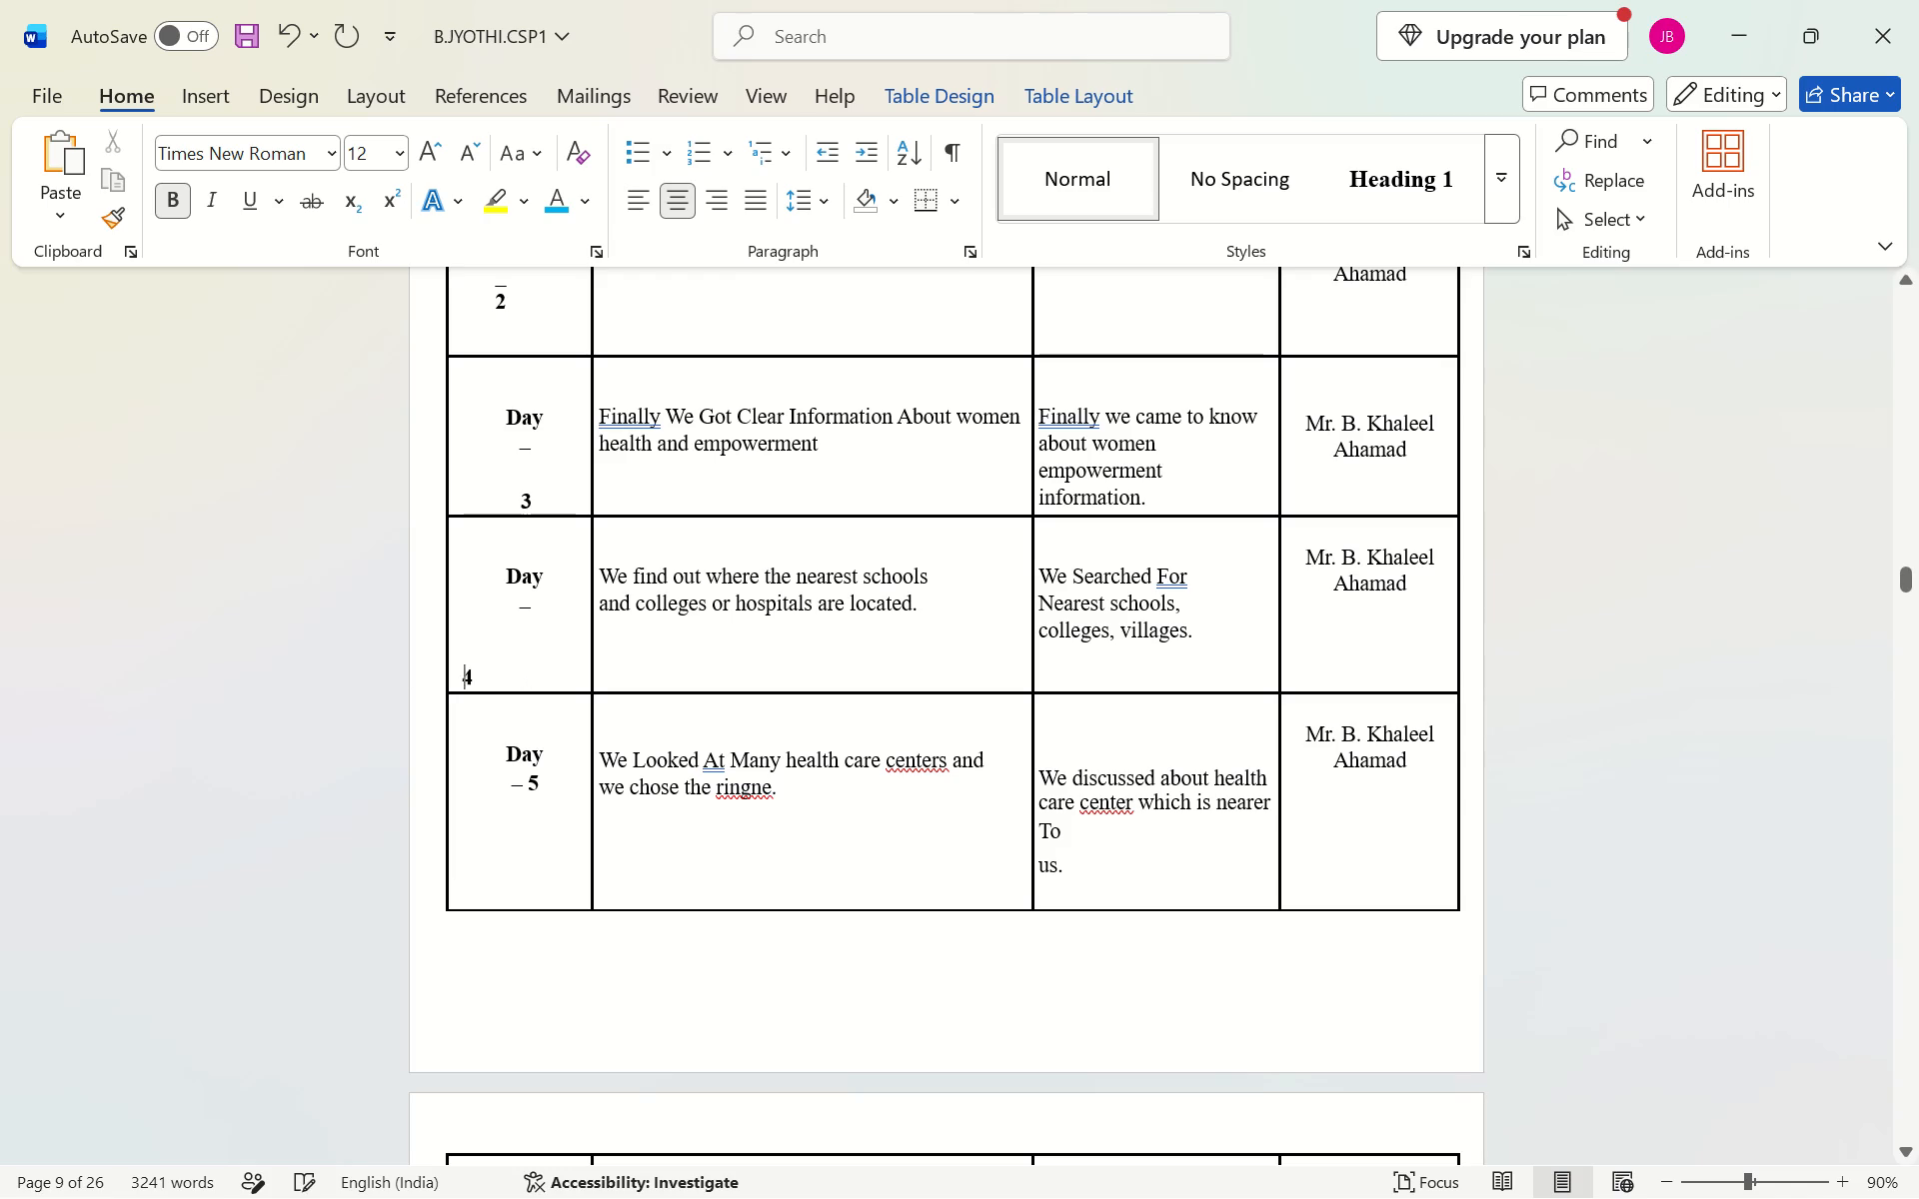
key(BackSpace)
key(Right)
key(BackSpace)
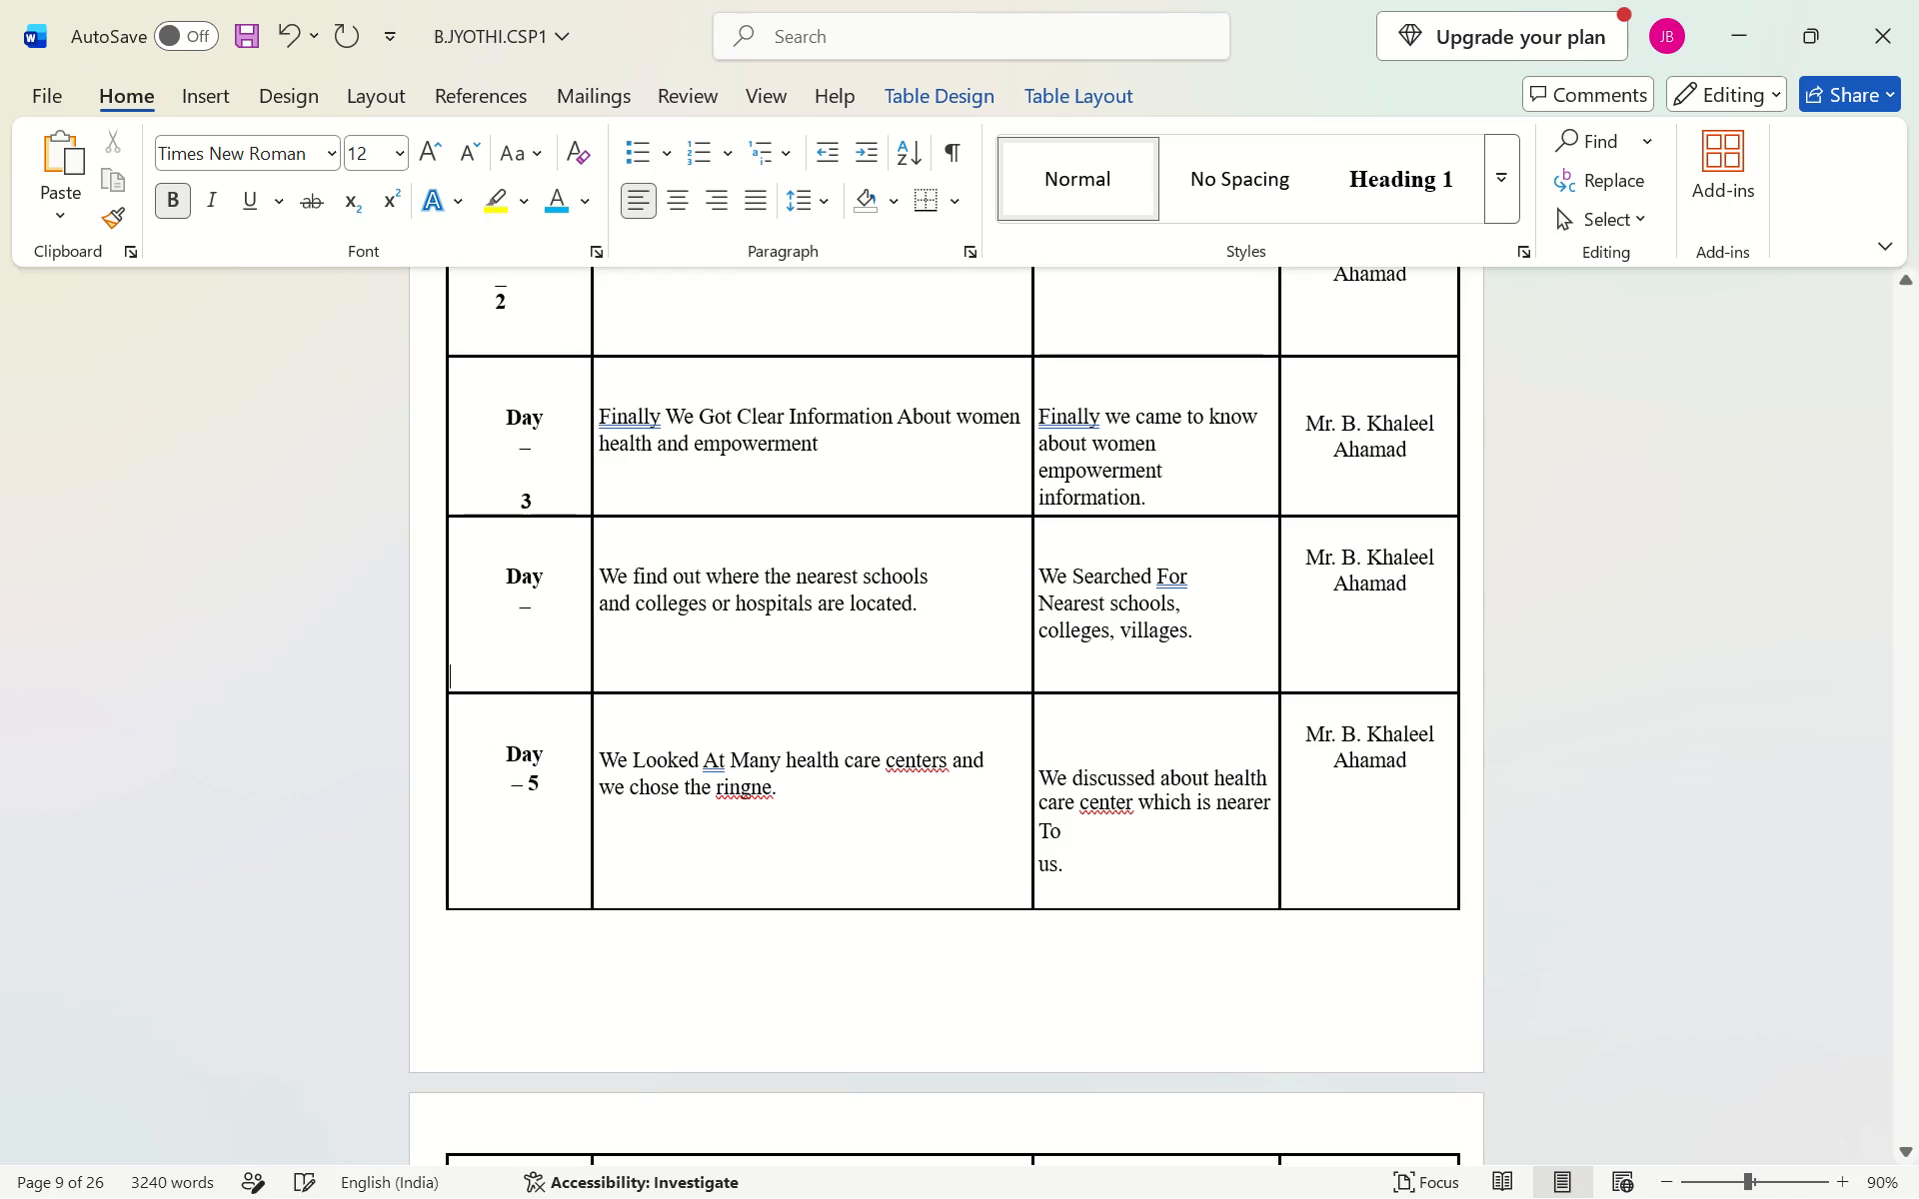
click(553, 601)
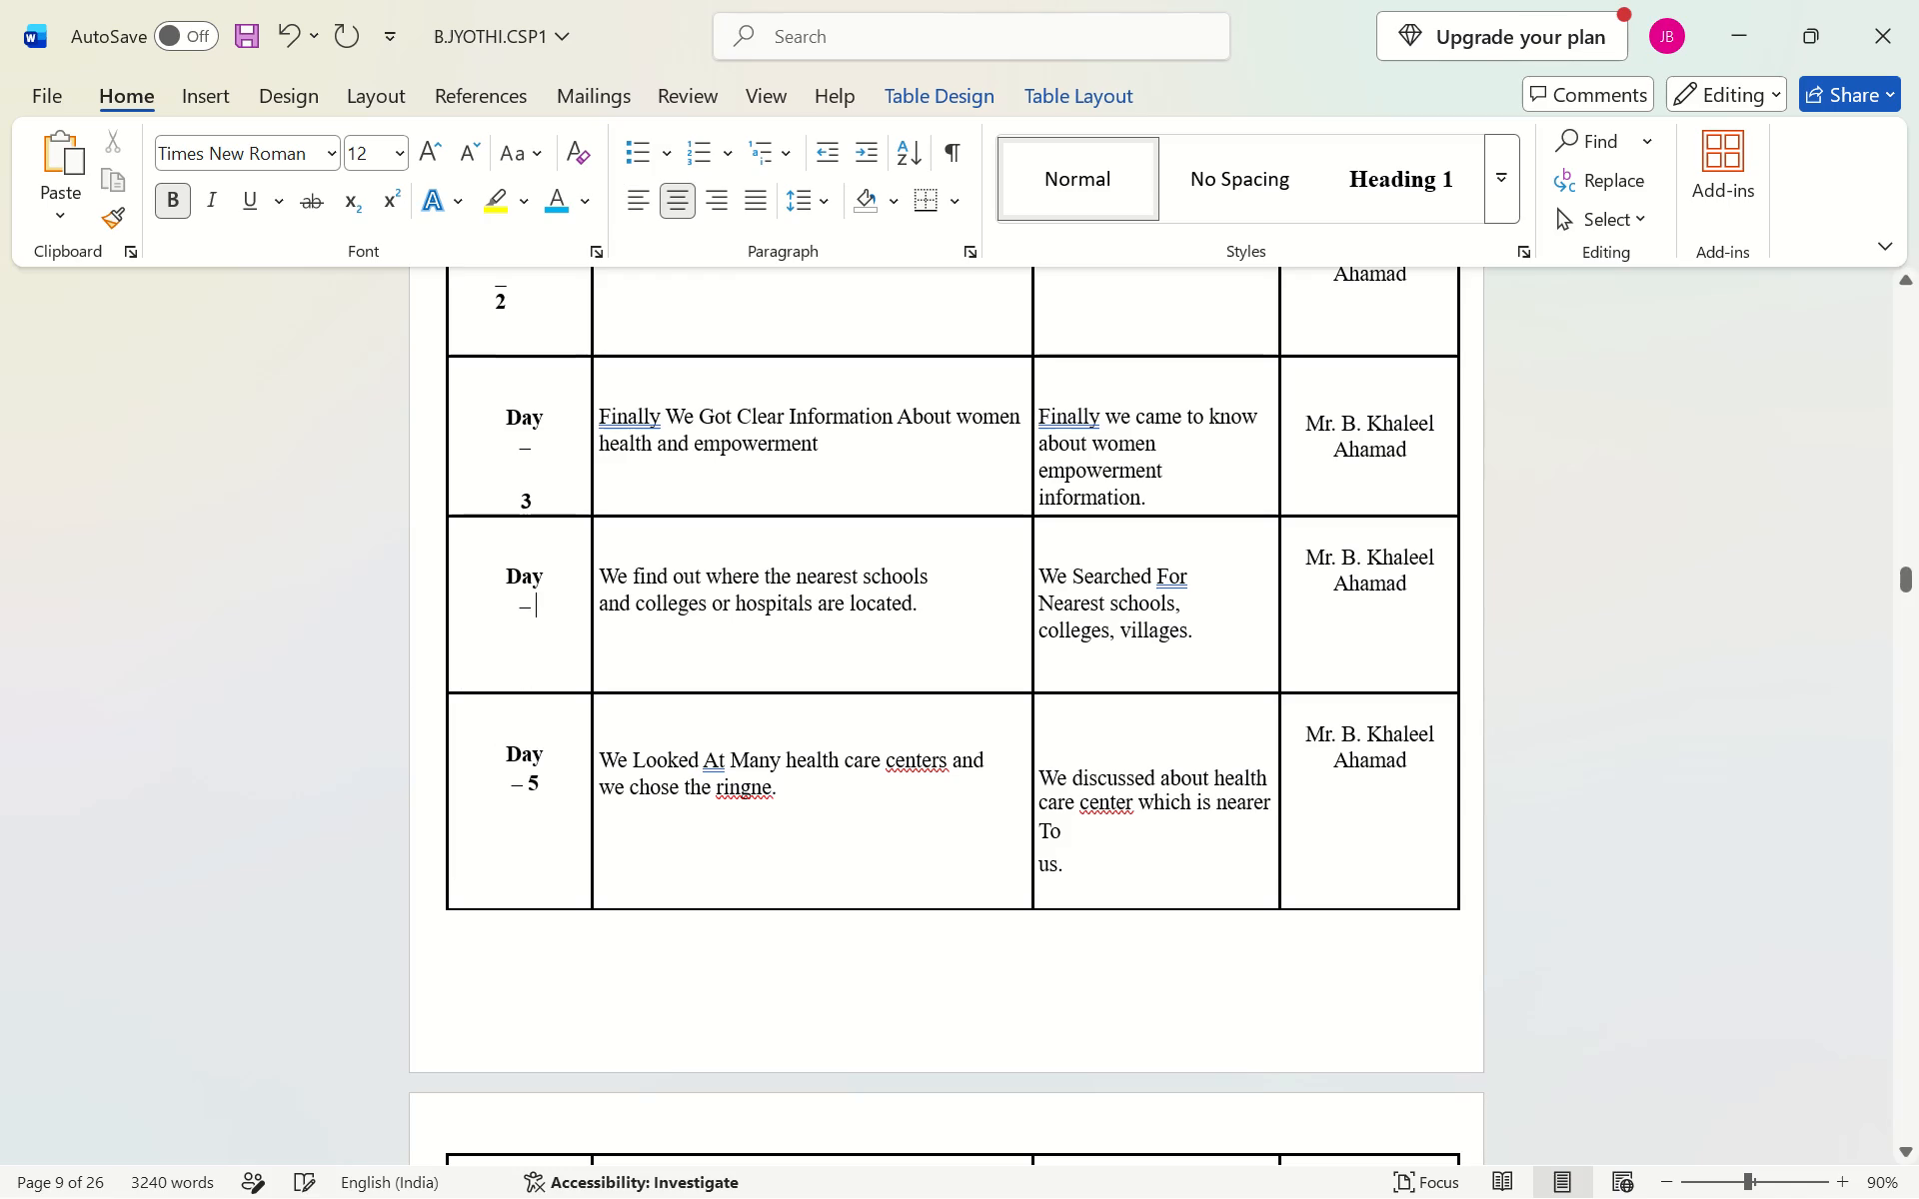
key(4)
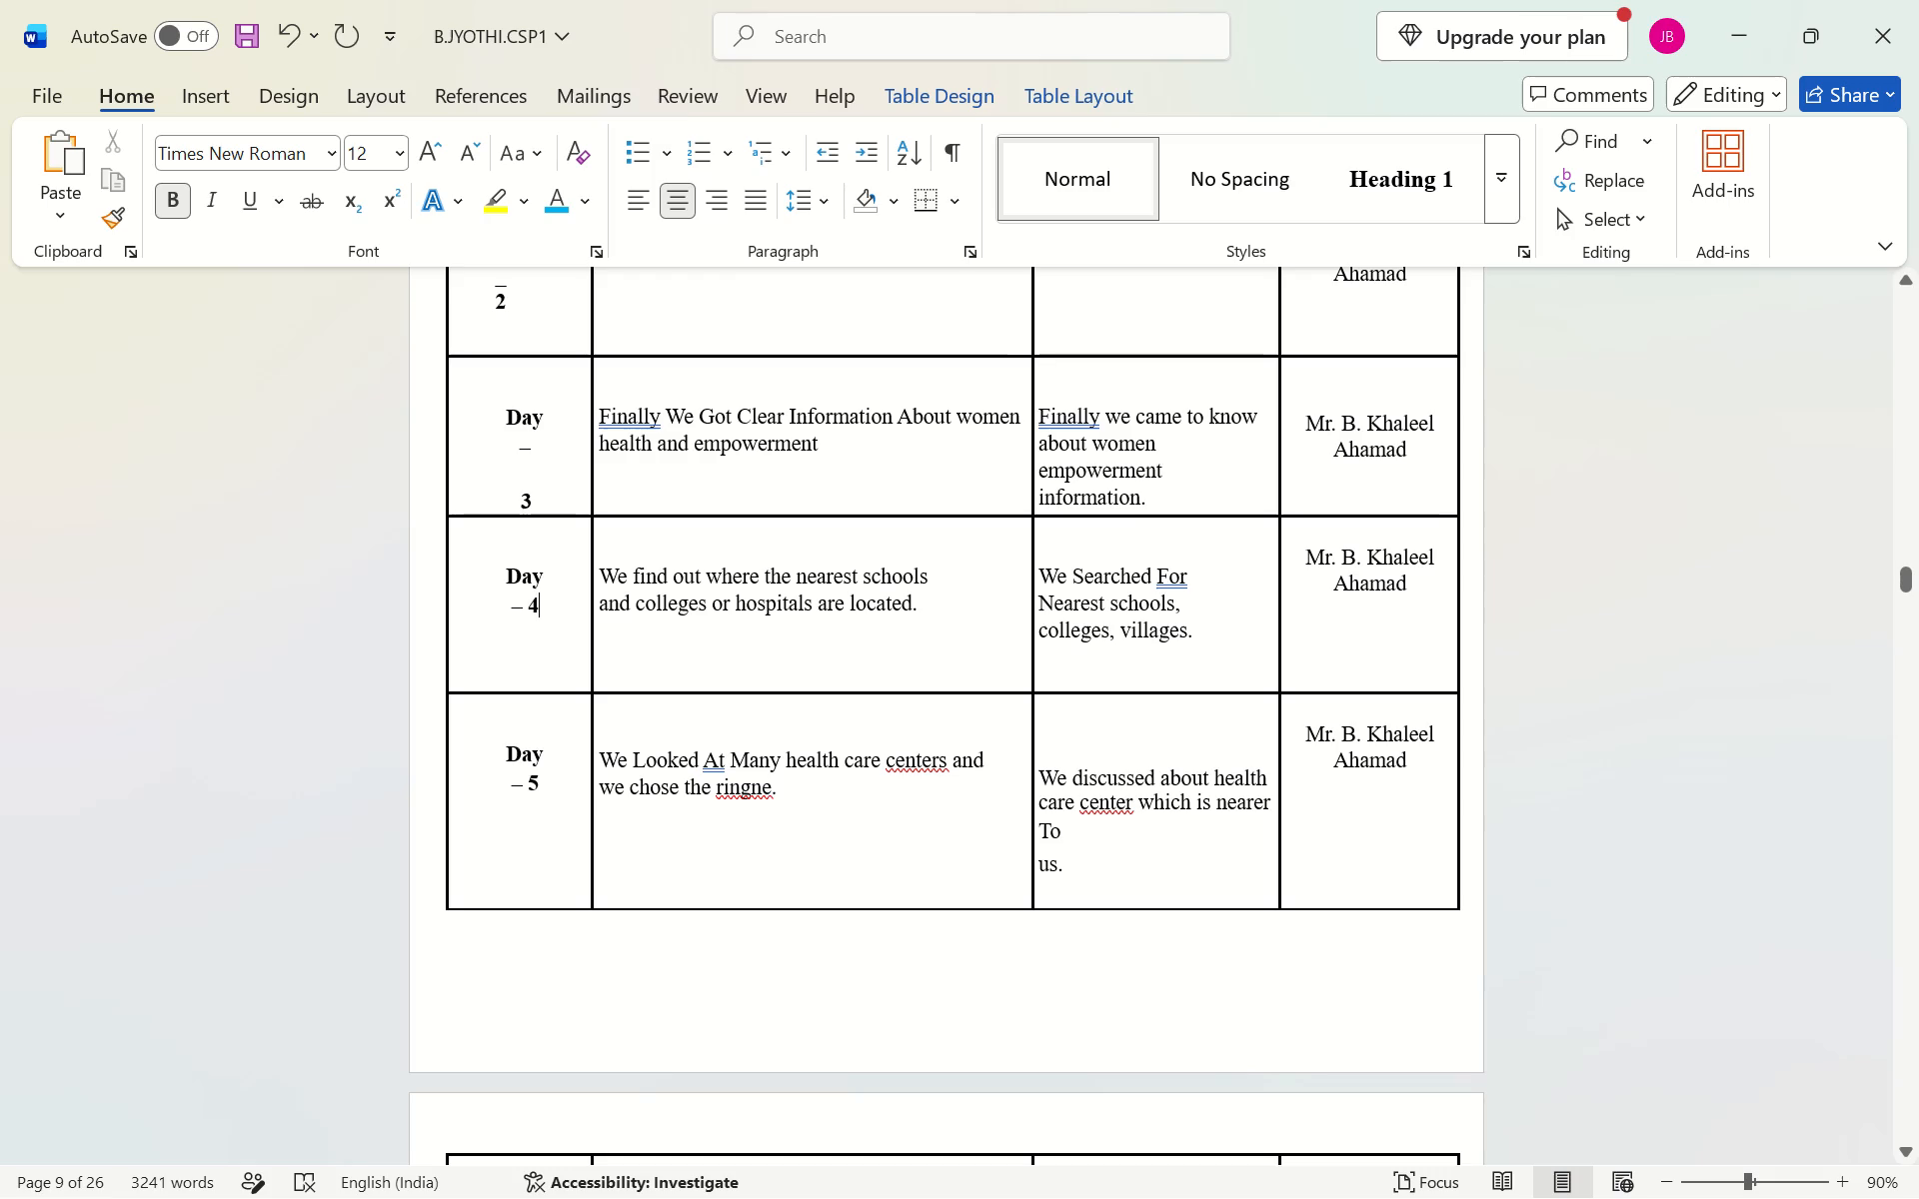
Remove the blank lines above the Day-4 activity description and learning outcome text.
click(598, 575)
key(BackSpace)
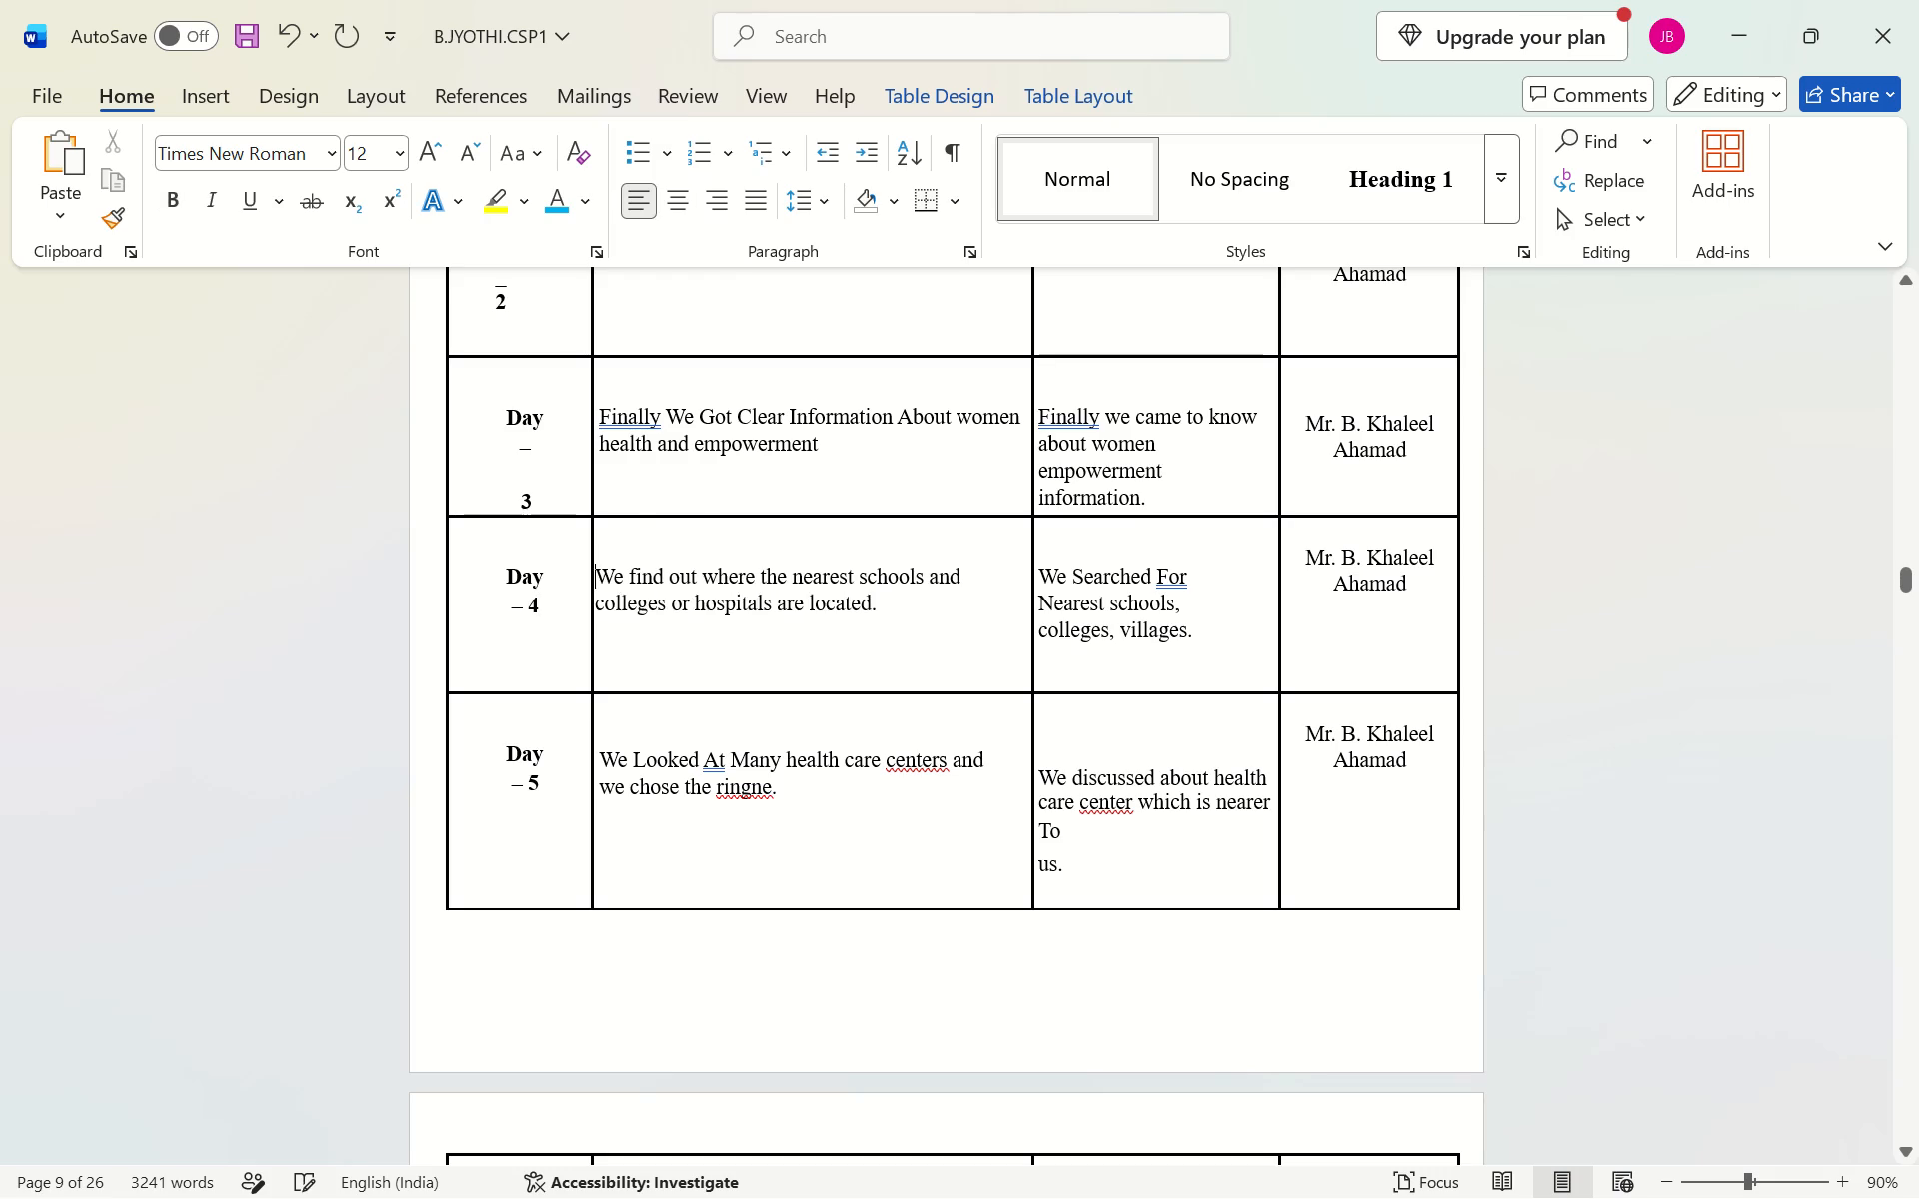
key(BackSpace)
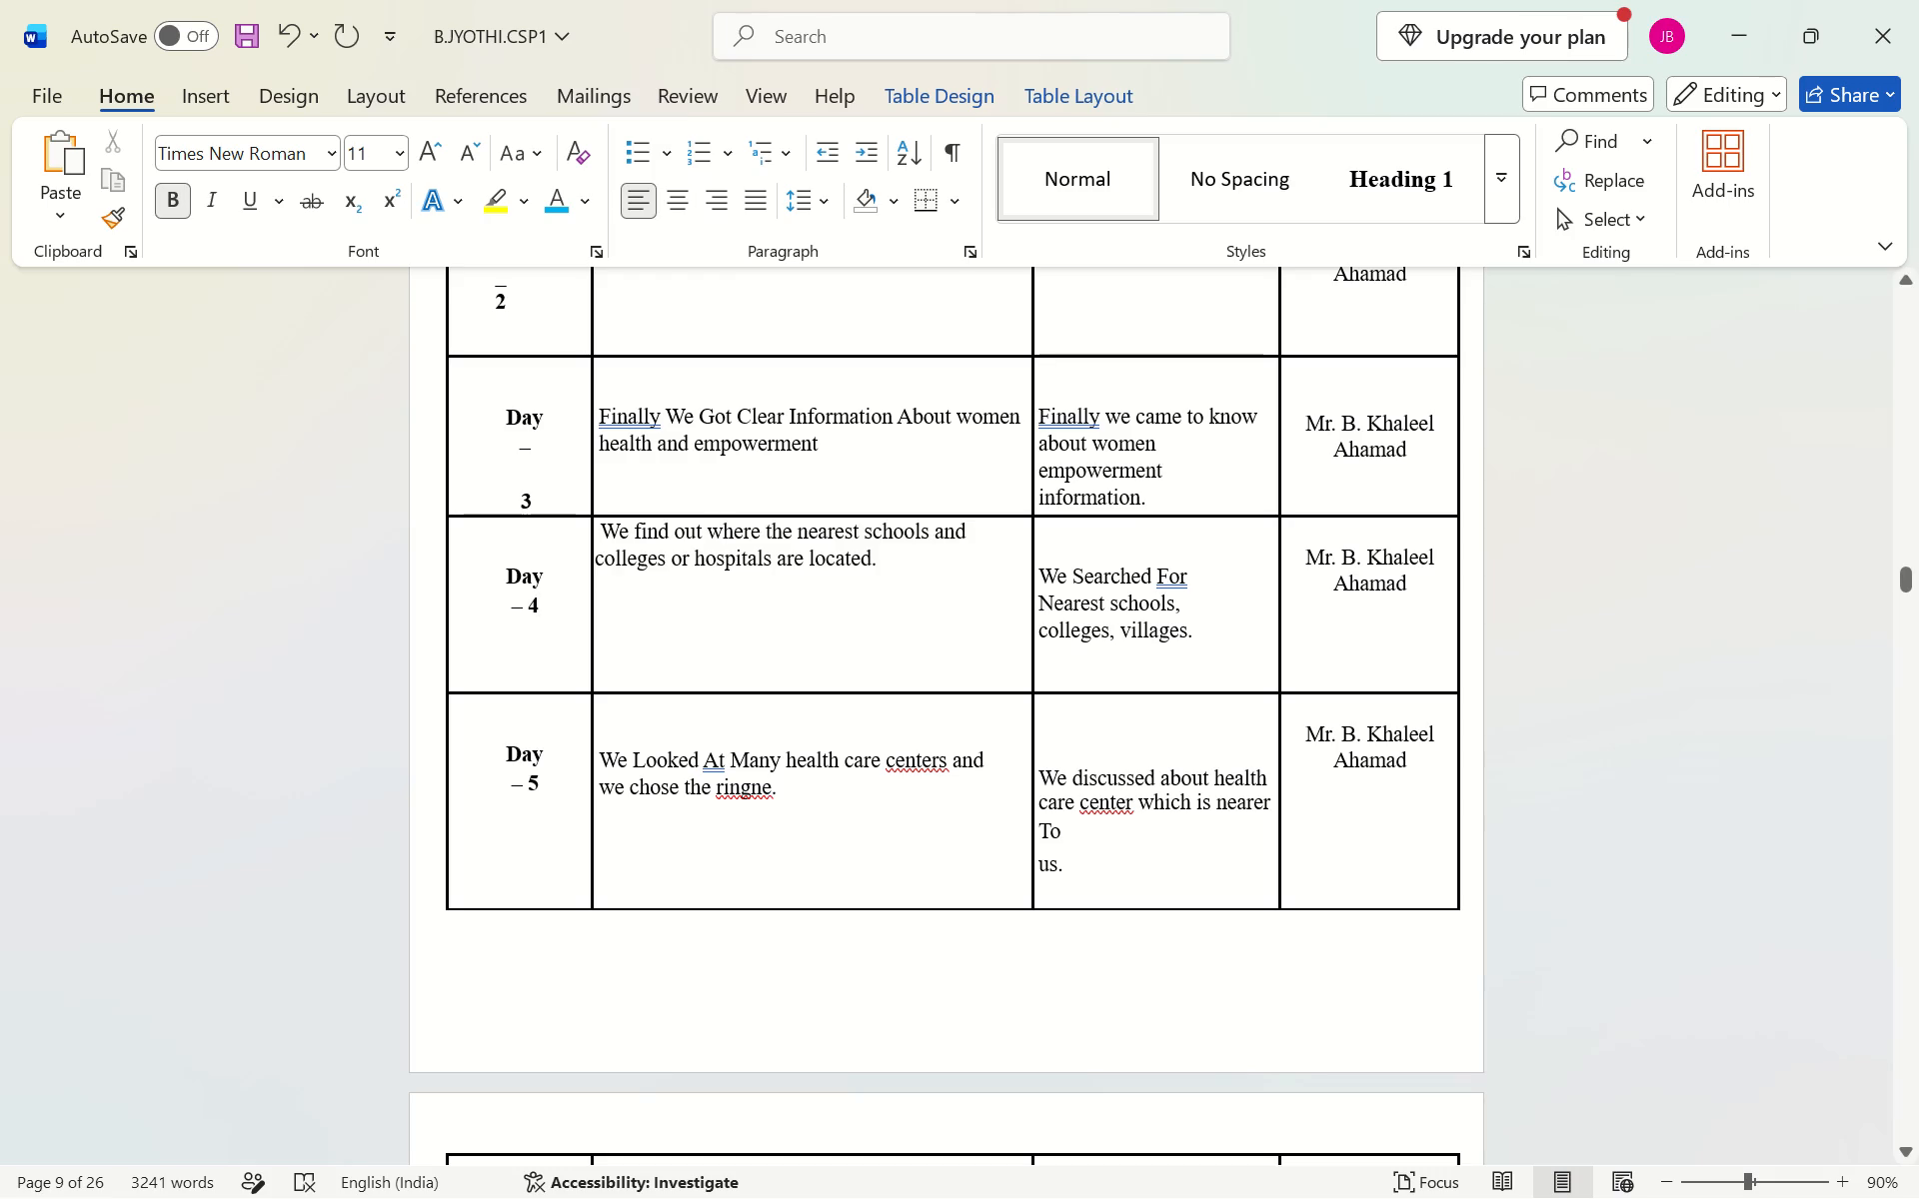
click(1047, 571)
key(BackSpace)
key(BackSpace)
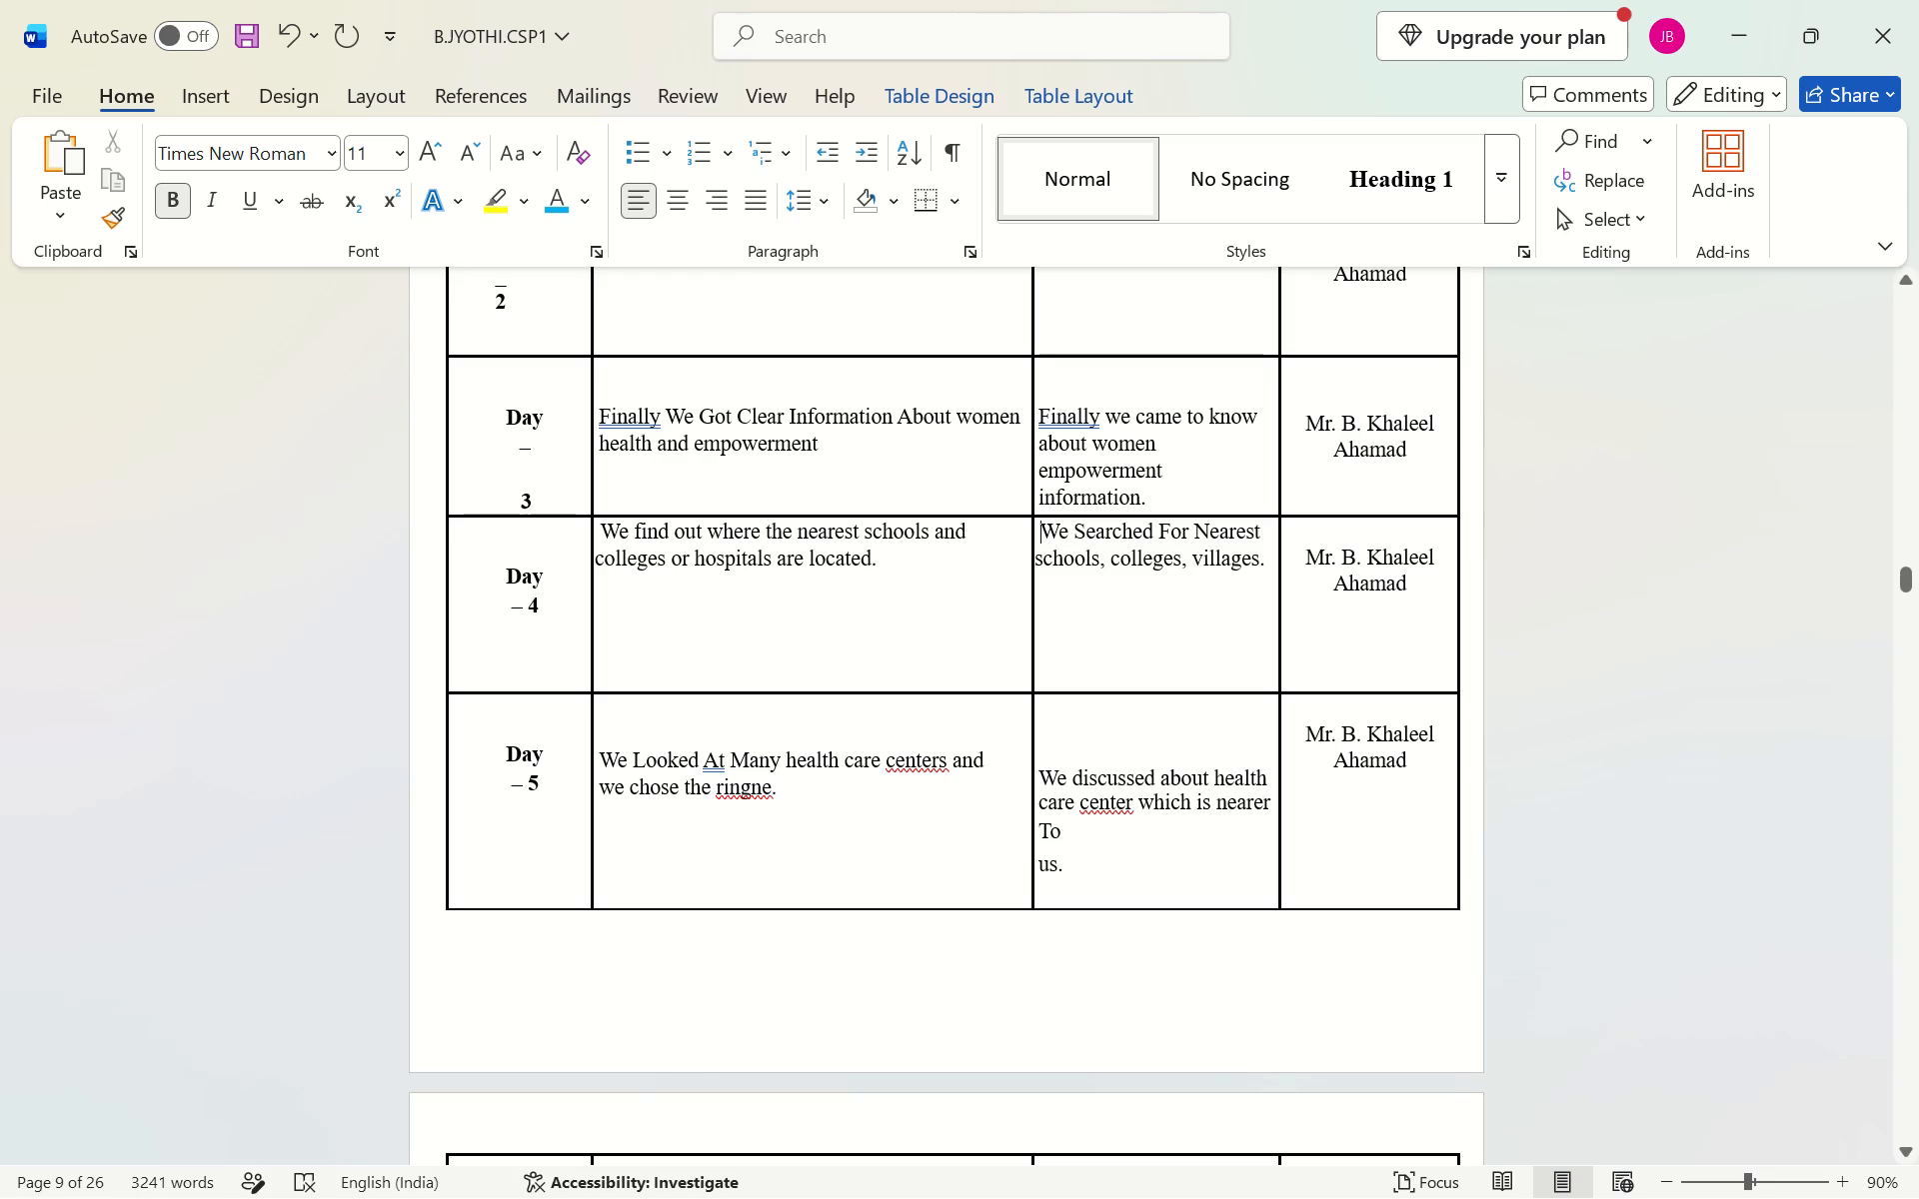
Tighten the Day-5 learning outcome by removing a blank line above its text and moving "us." onto the line with "To".
scroll(1292, 572, down, 1)
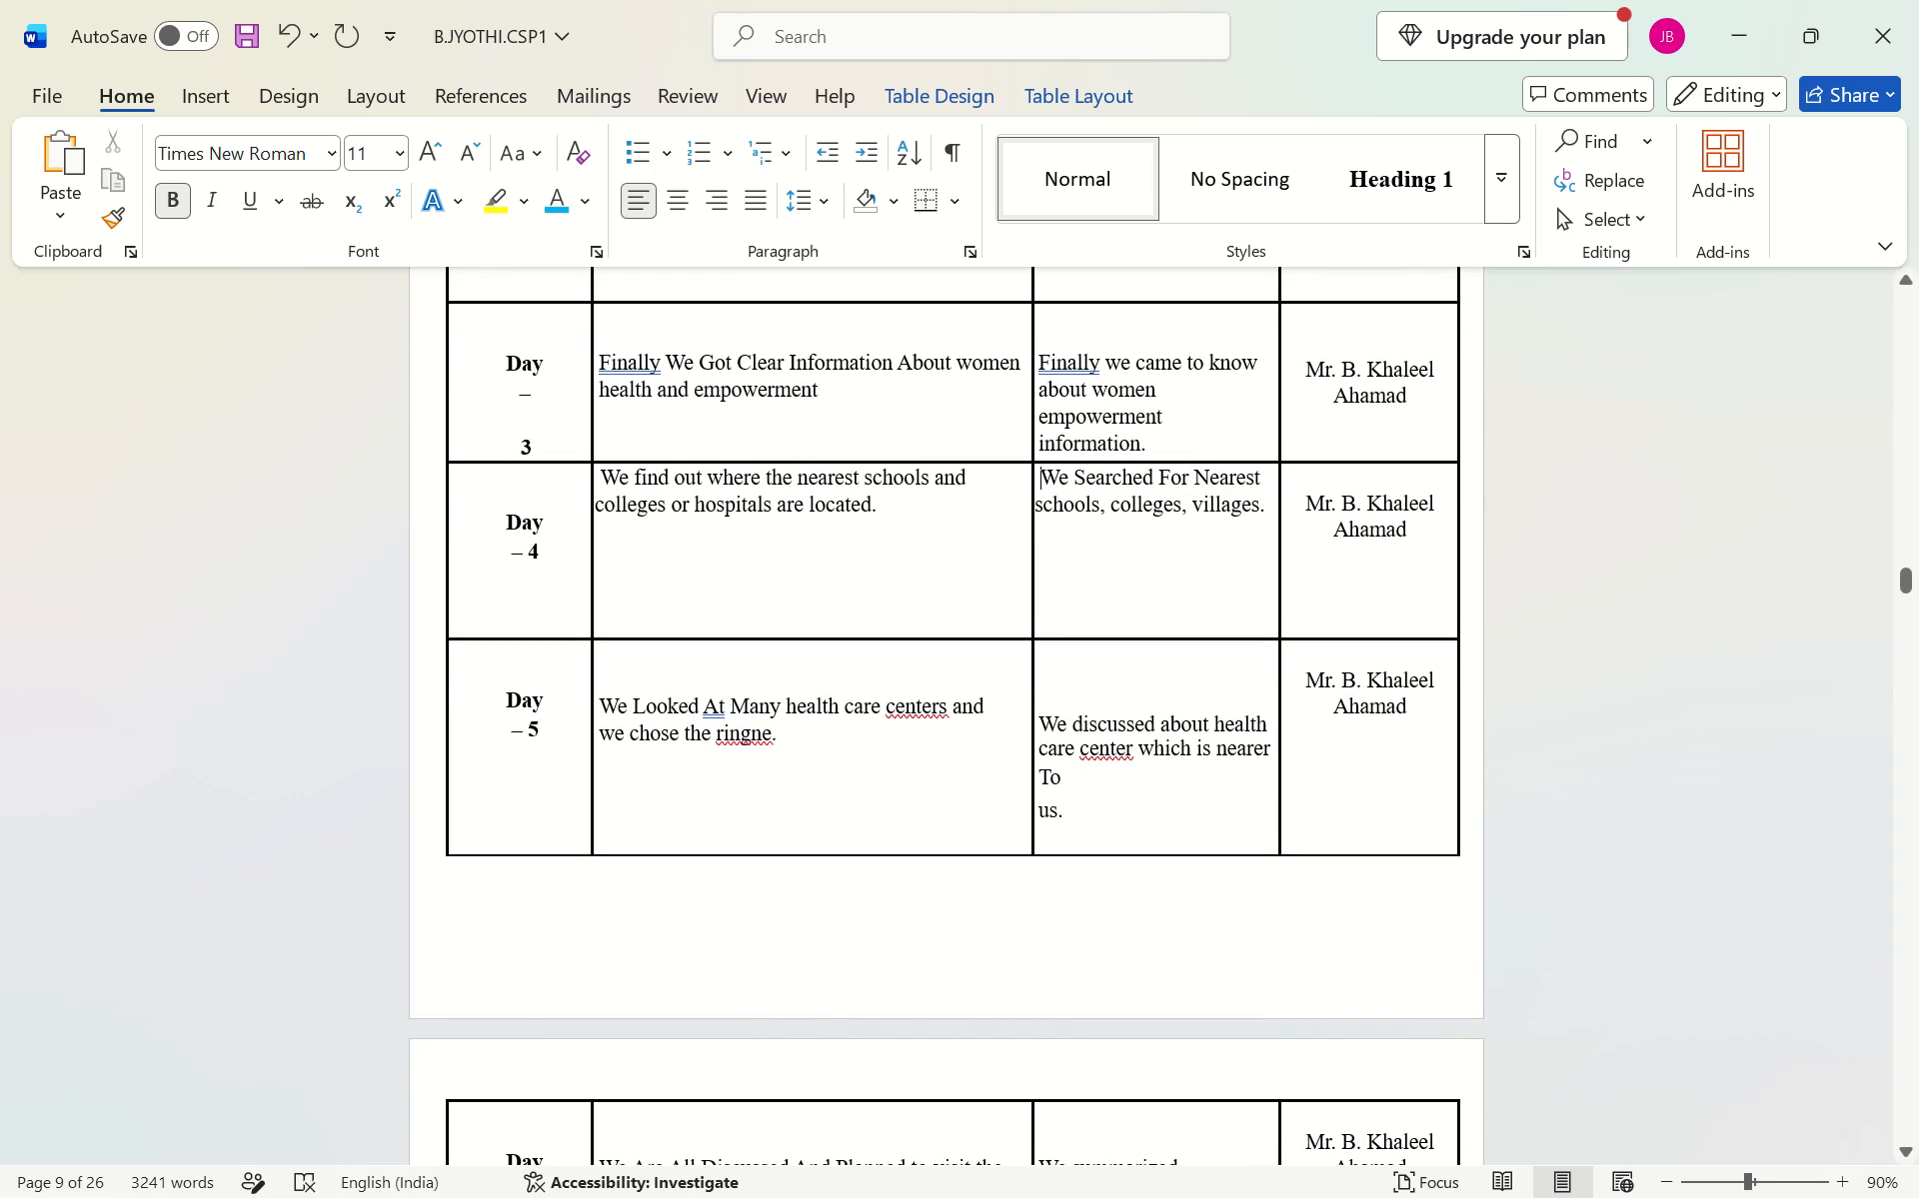
click(1043, 718)
key(BackSpace)
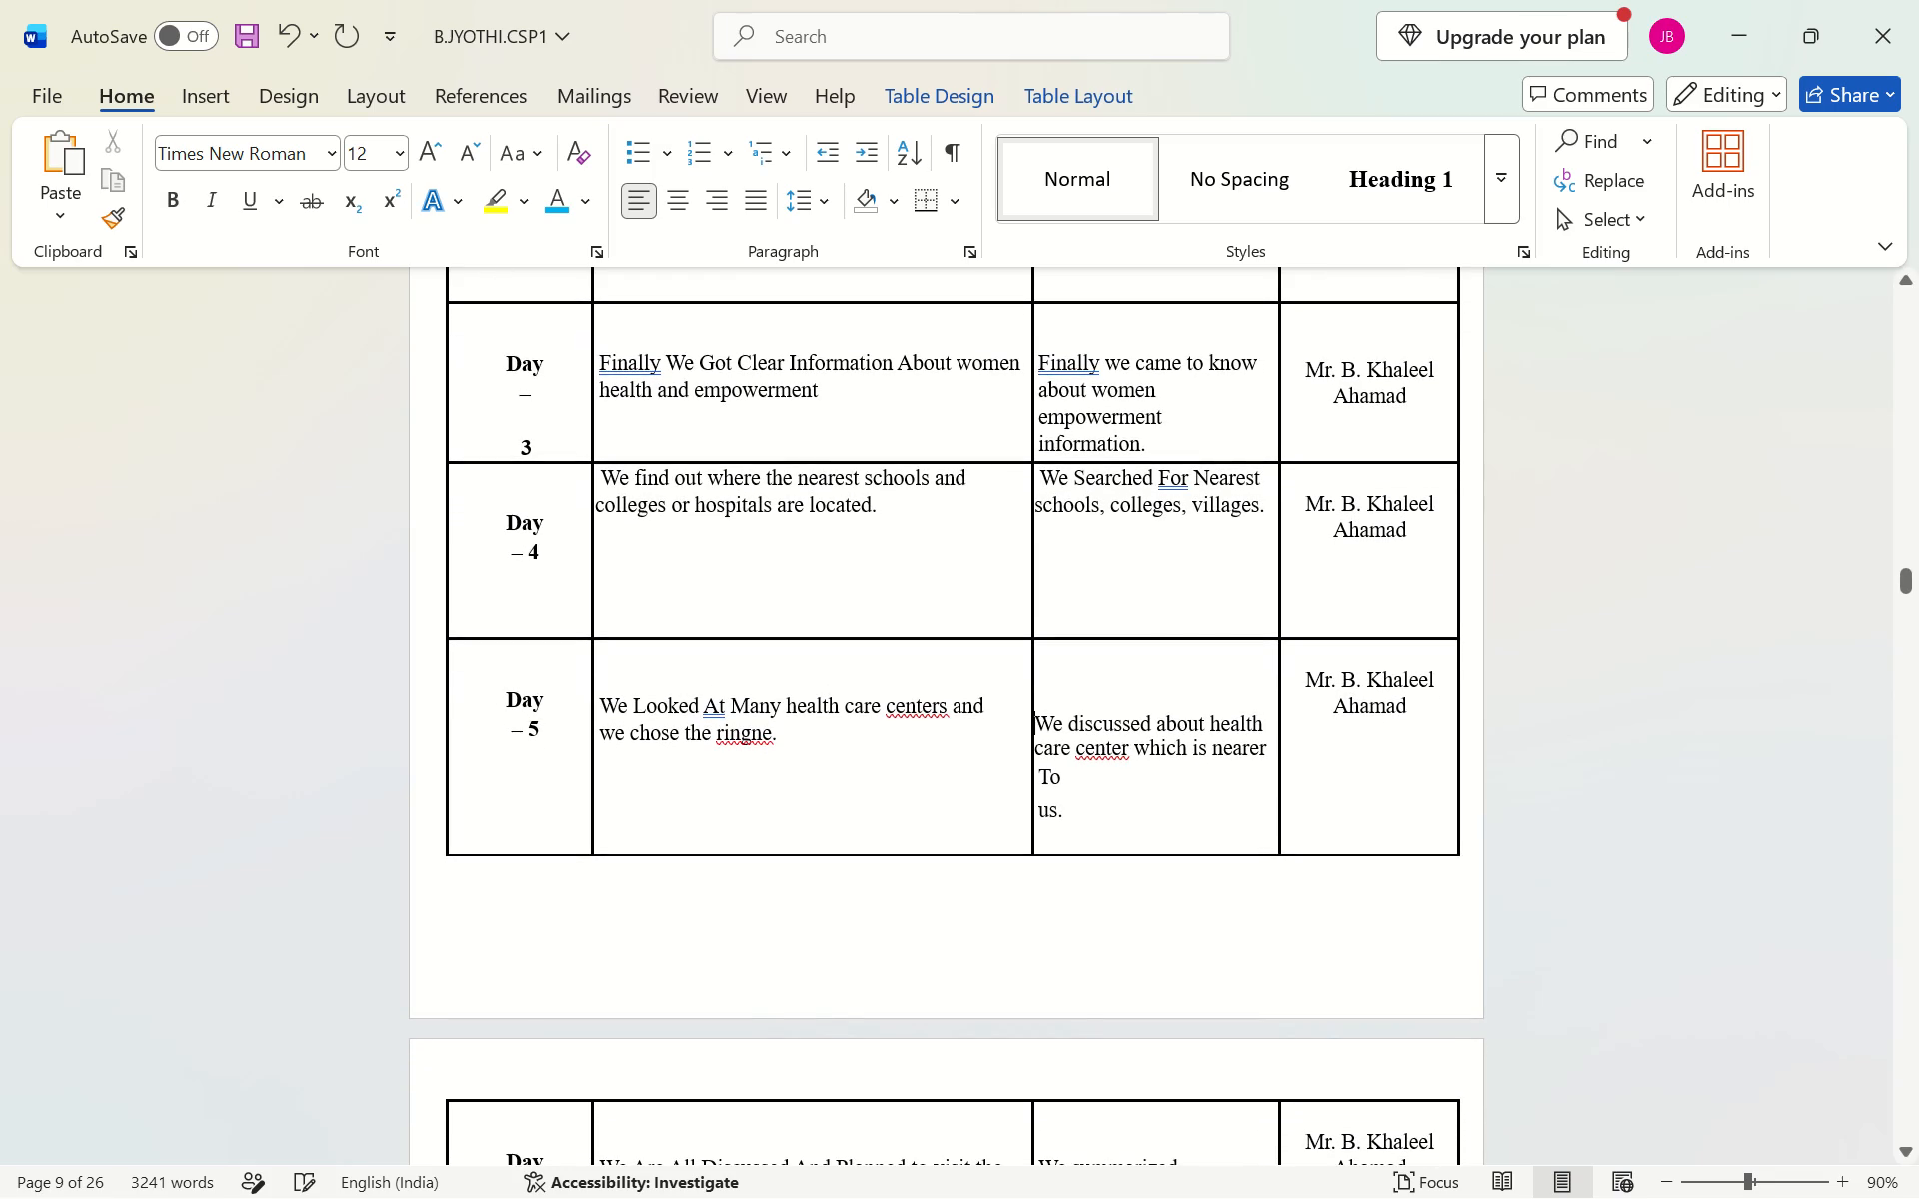
key(BackSpace)
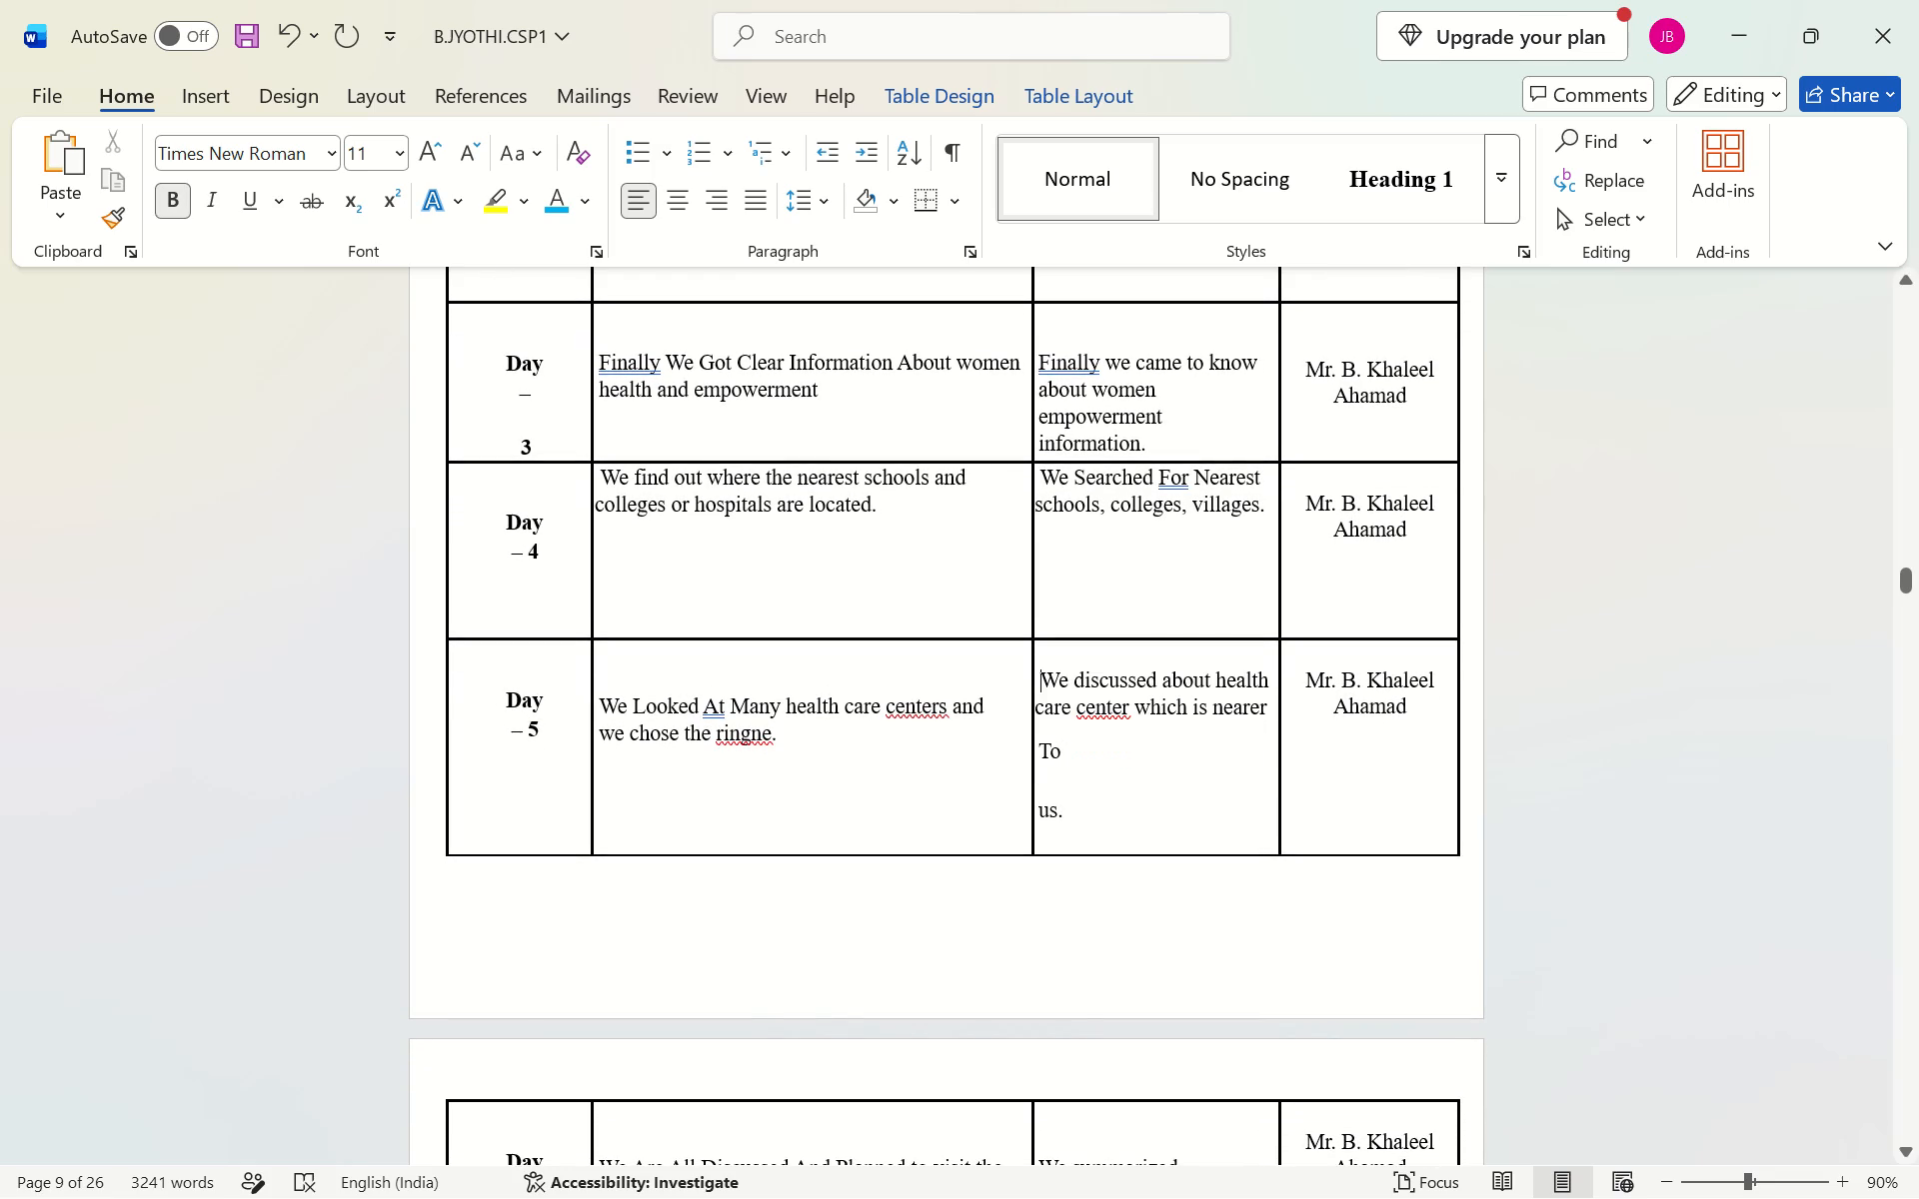
click(1069, 810)
key(BackSpace)
key(BackSpace)
key(BackSpace)
key(BackSpace)
click(1070, 757)
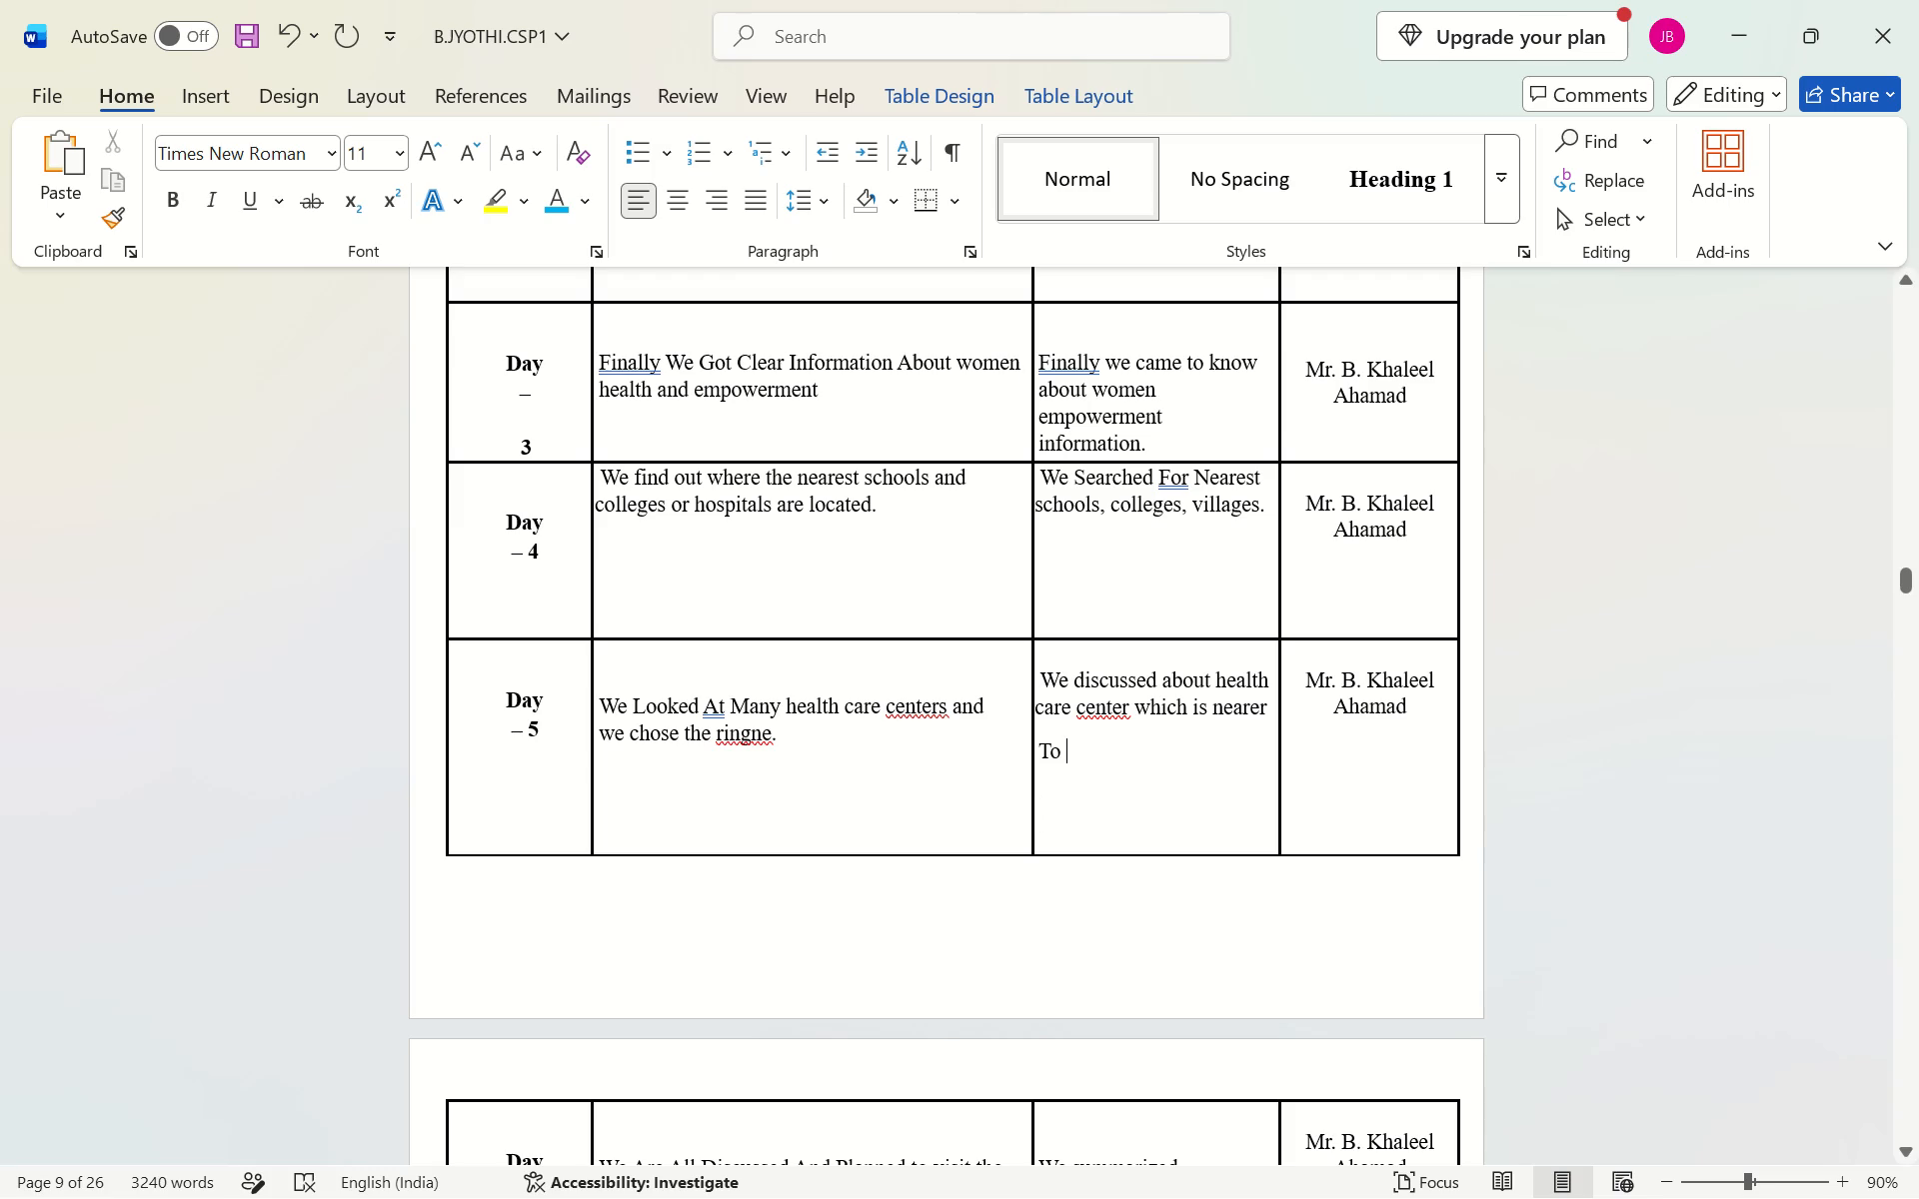
text(us.)
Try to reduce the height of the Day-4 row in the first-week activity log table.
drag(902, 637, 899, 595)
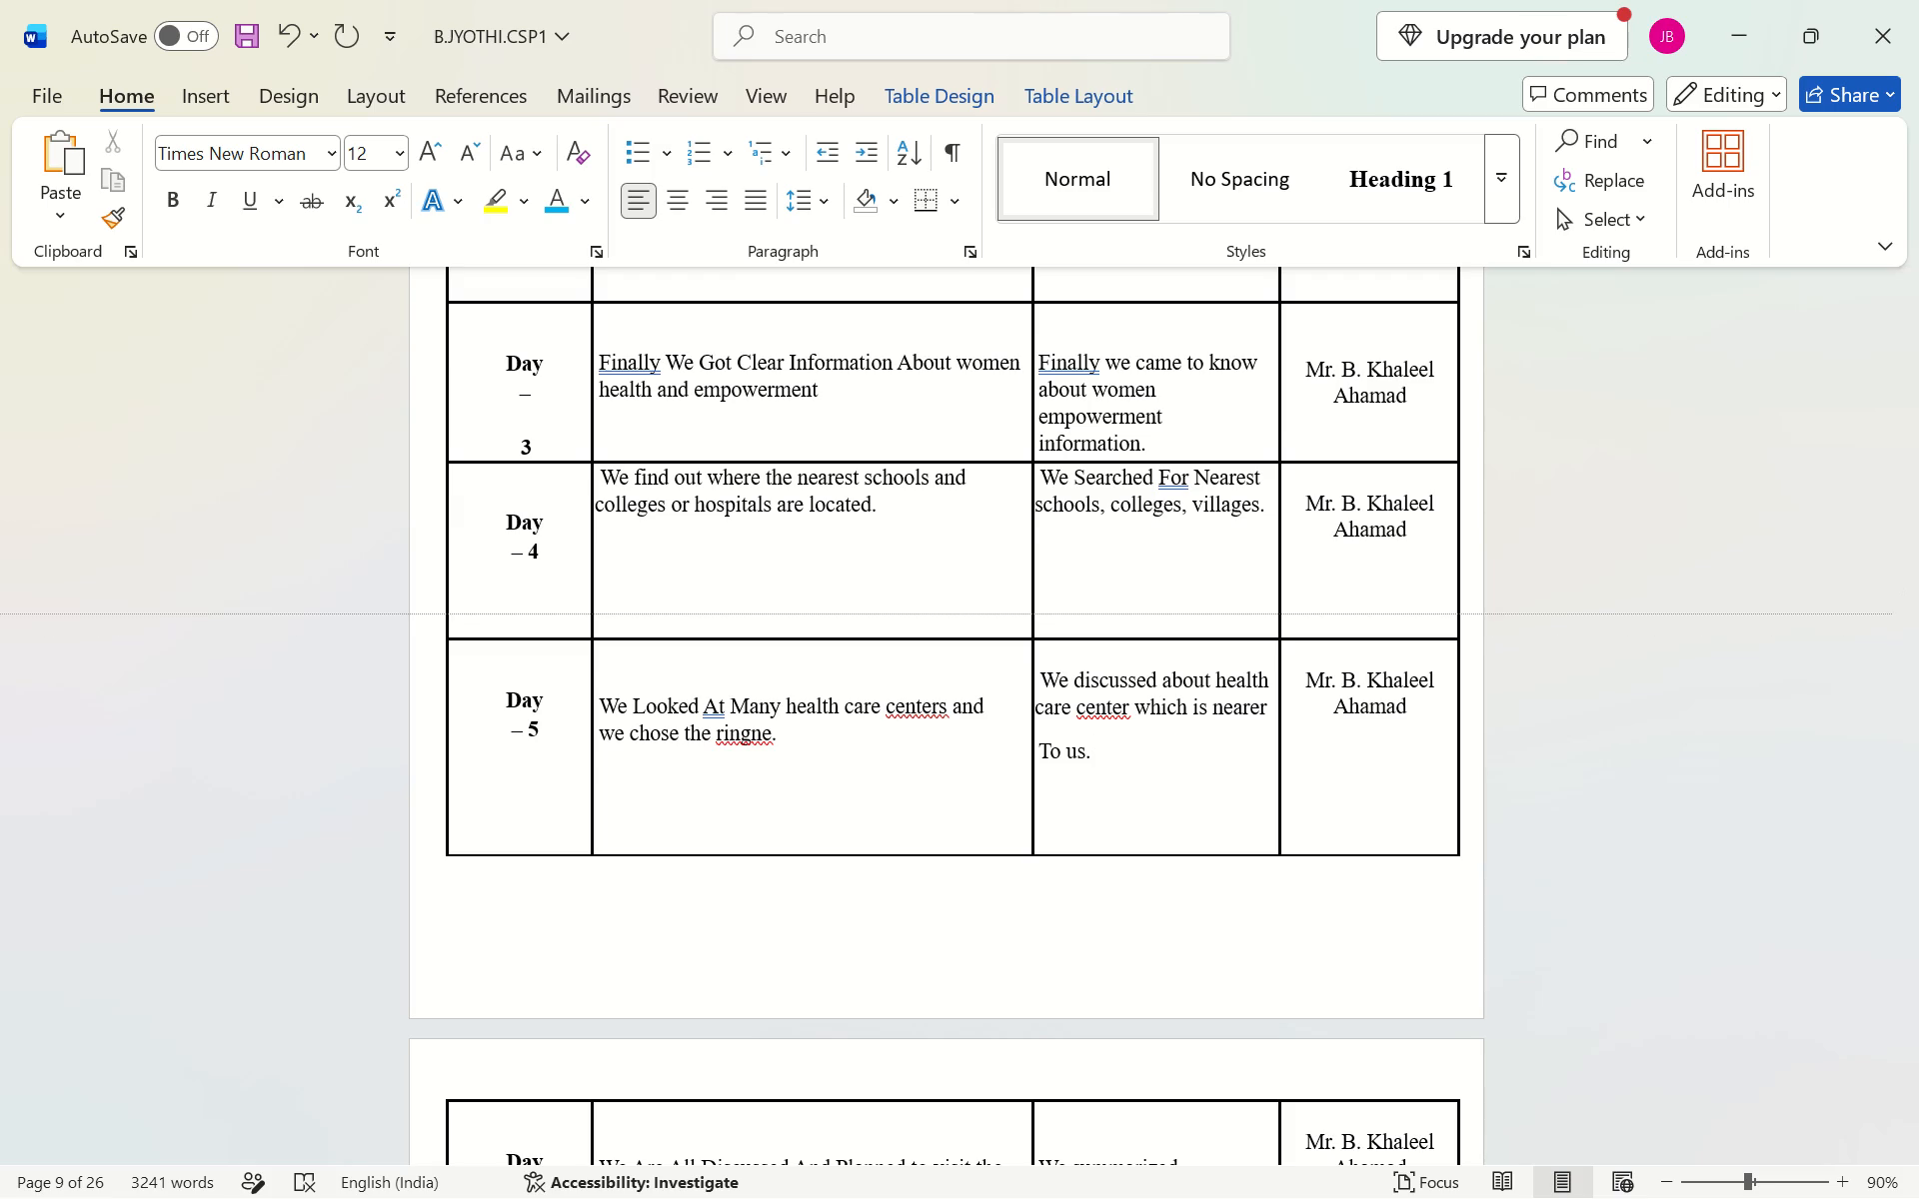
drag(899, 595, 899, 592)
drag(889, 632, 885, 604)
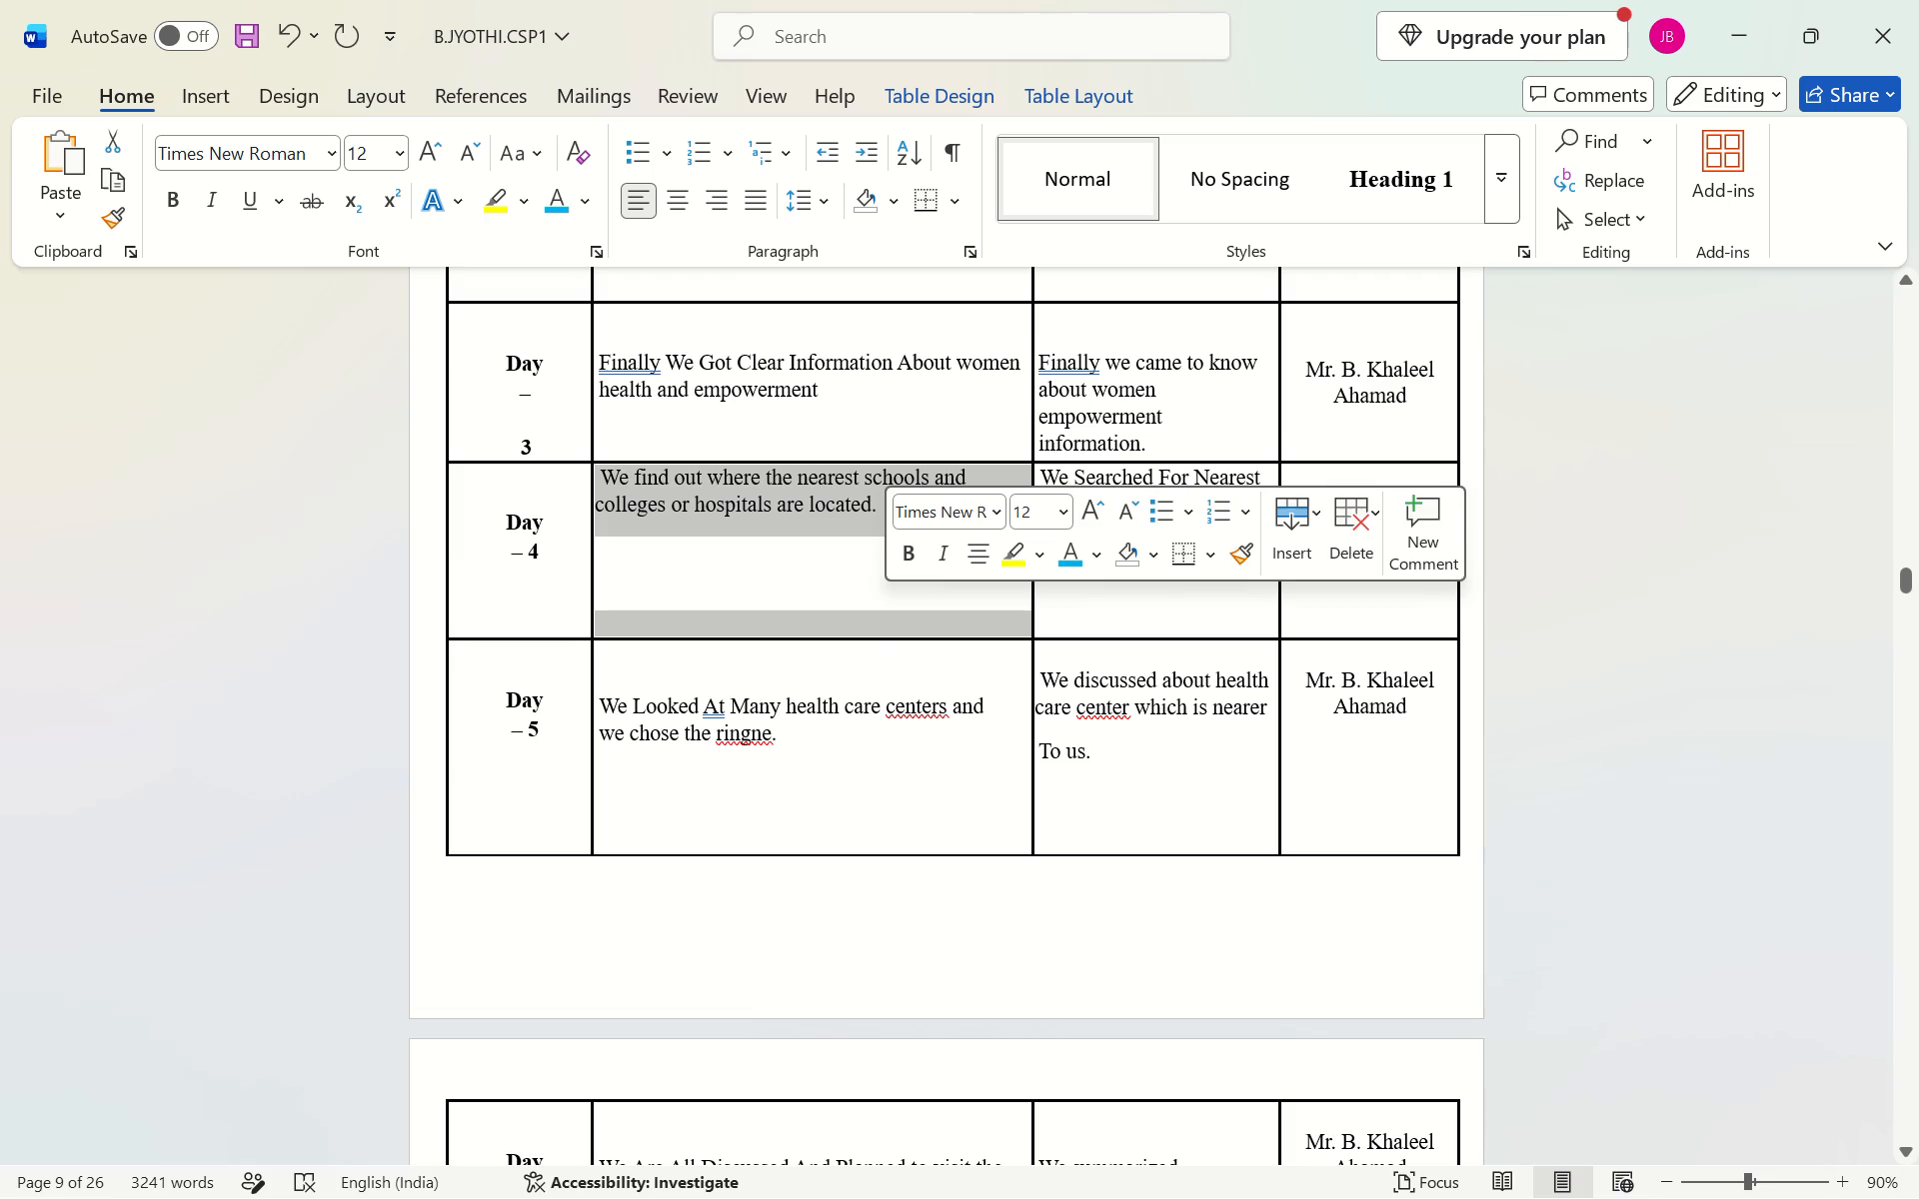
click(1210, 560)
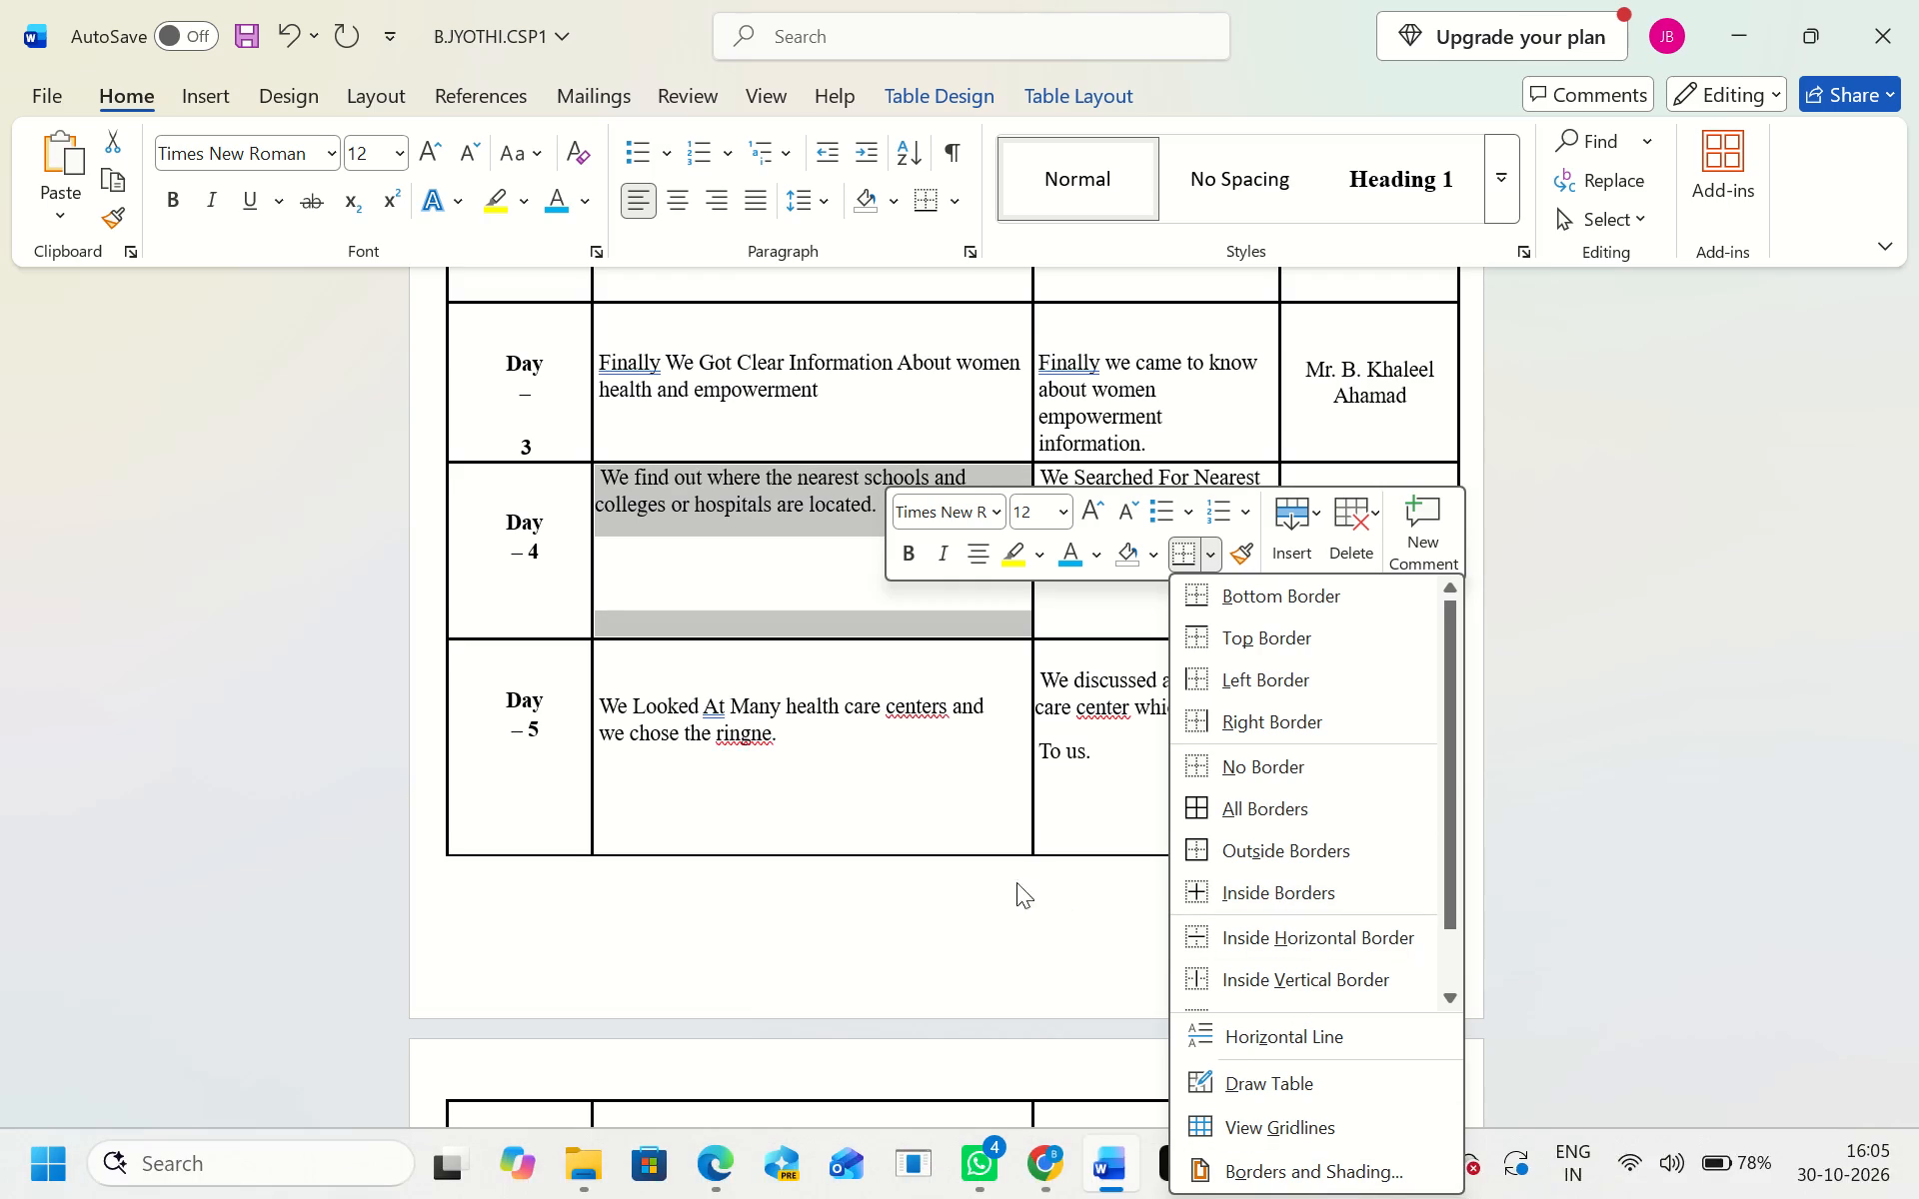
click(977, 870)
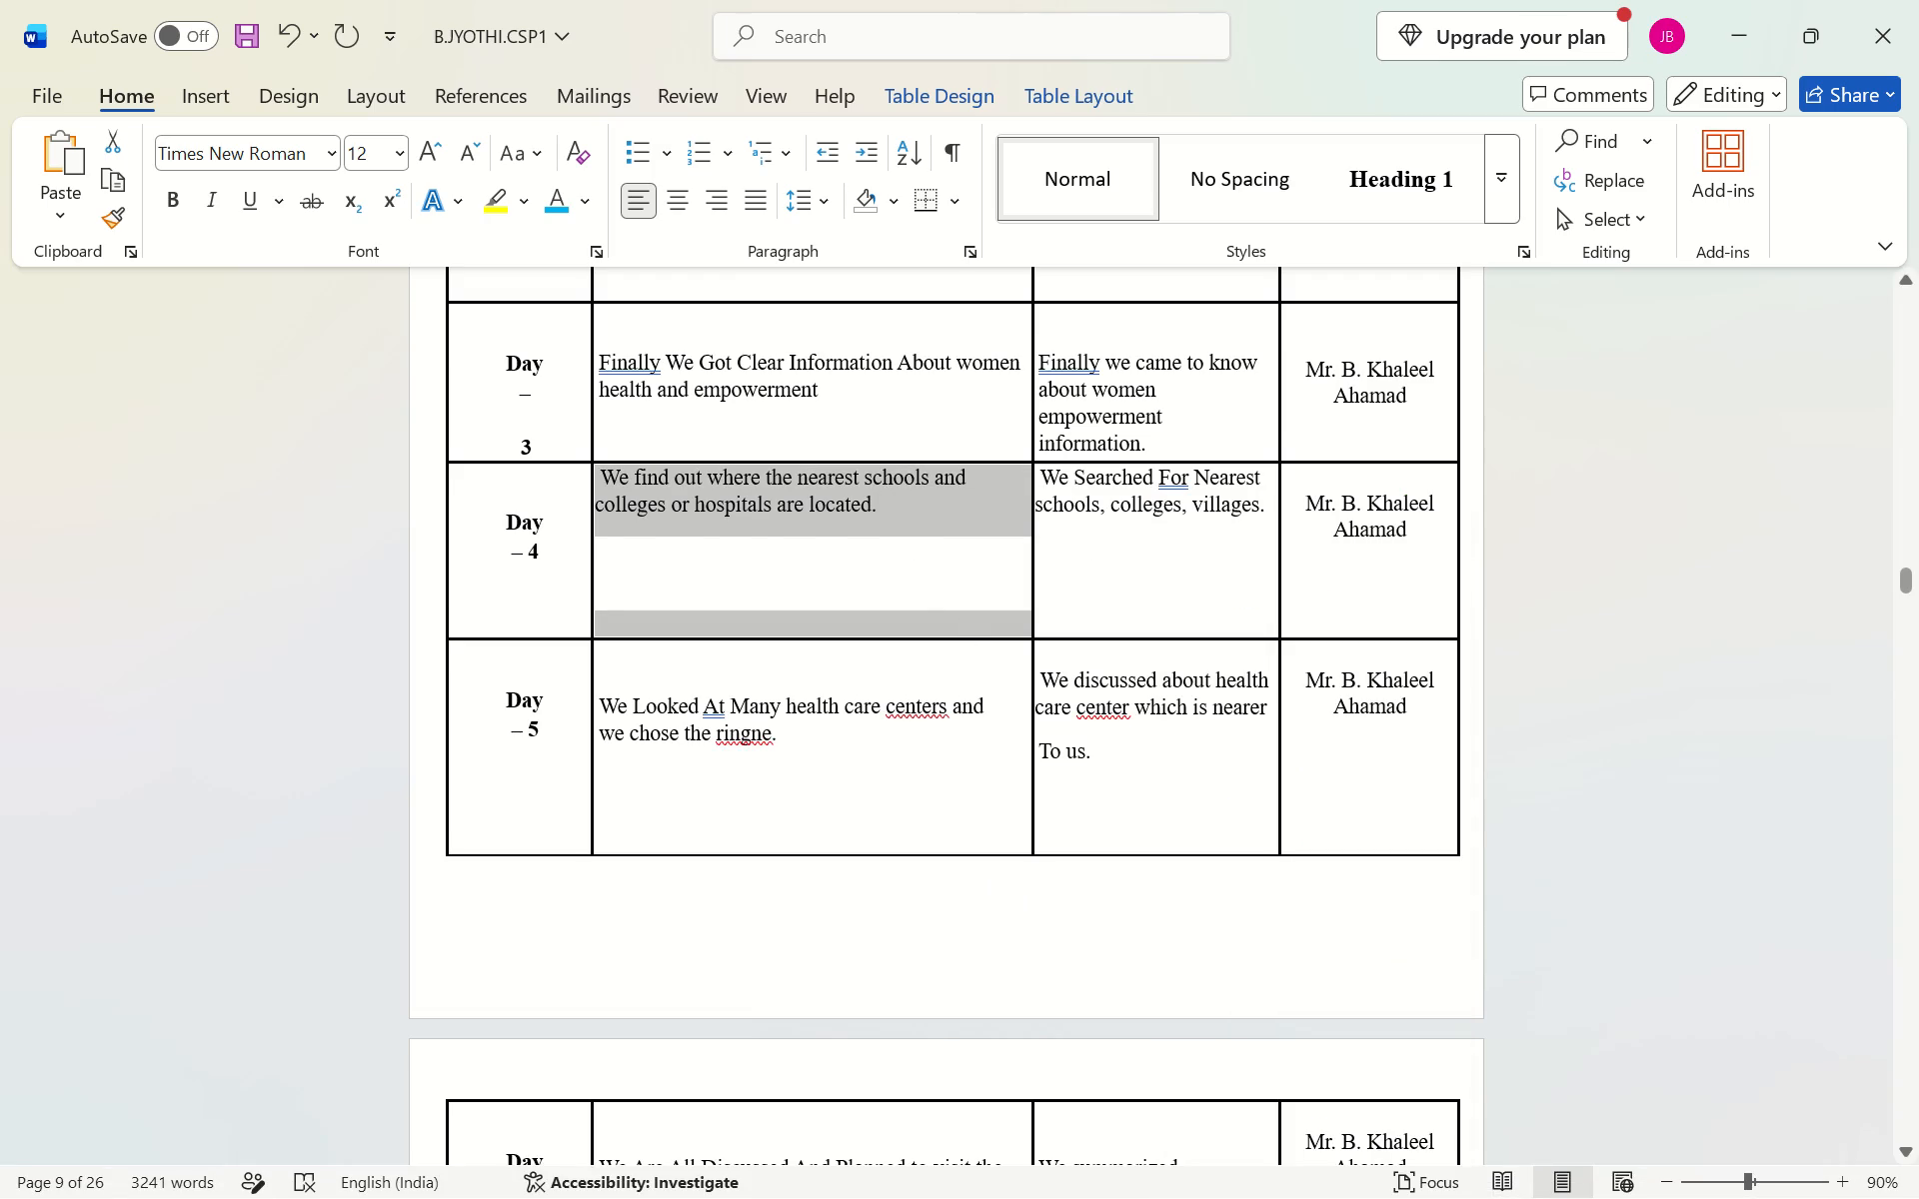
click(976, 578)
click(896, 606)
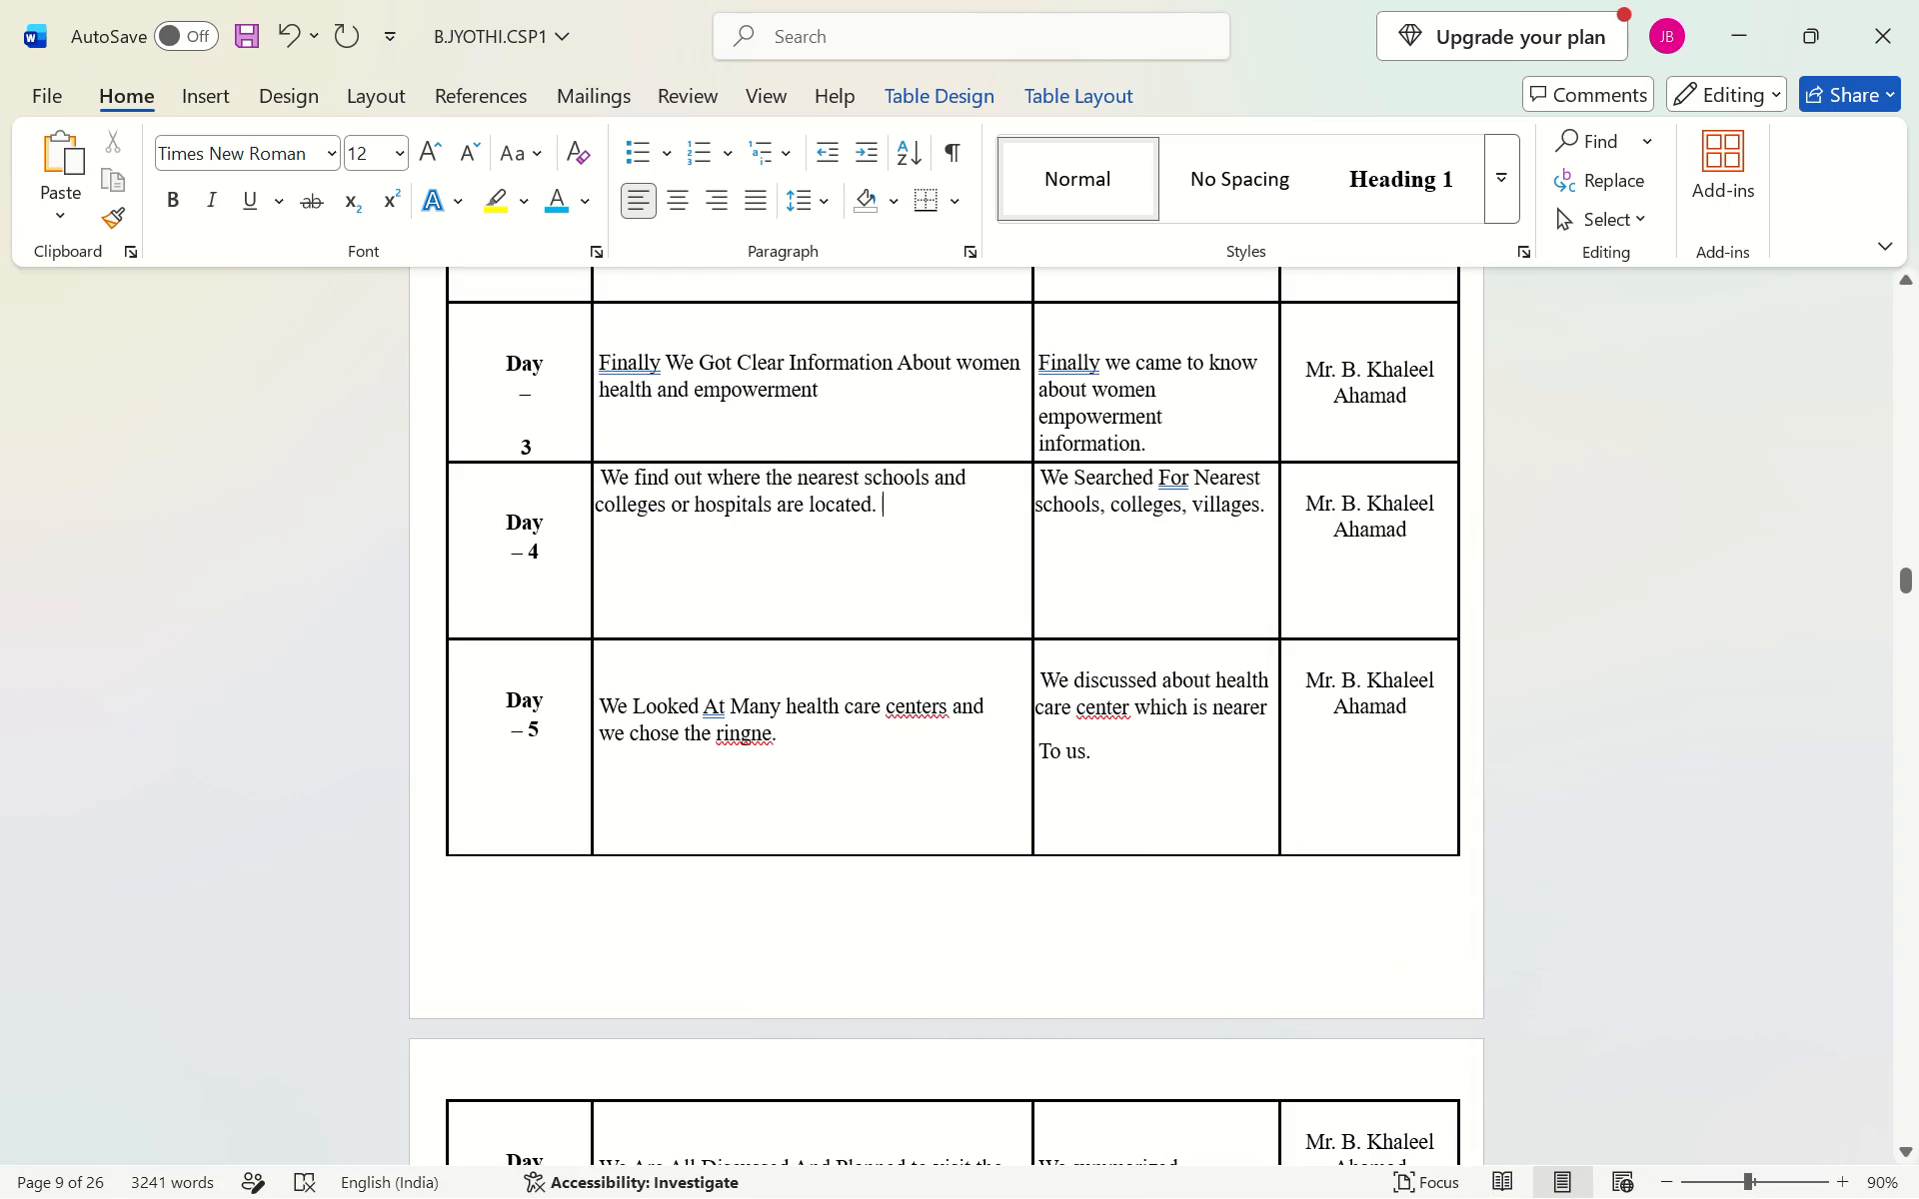
Turn on the Total Row style option and reduce the height of the Day-6 row in the first-week activity log table.
scroll(896, 606, down, 2)
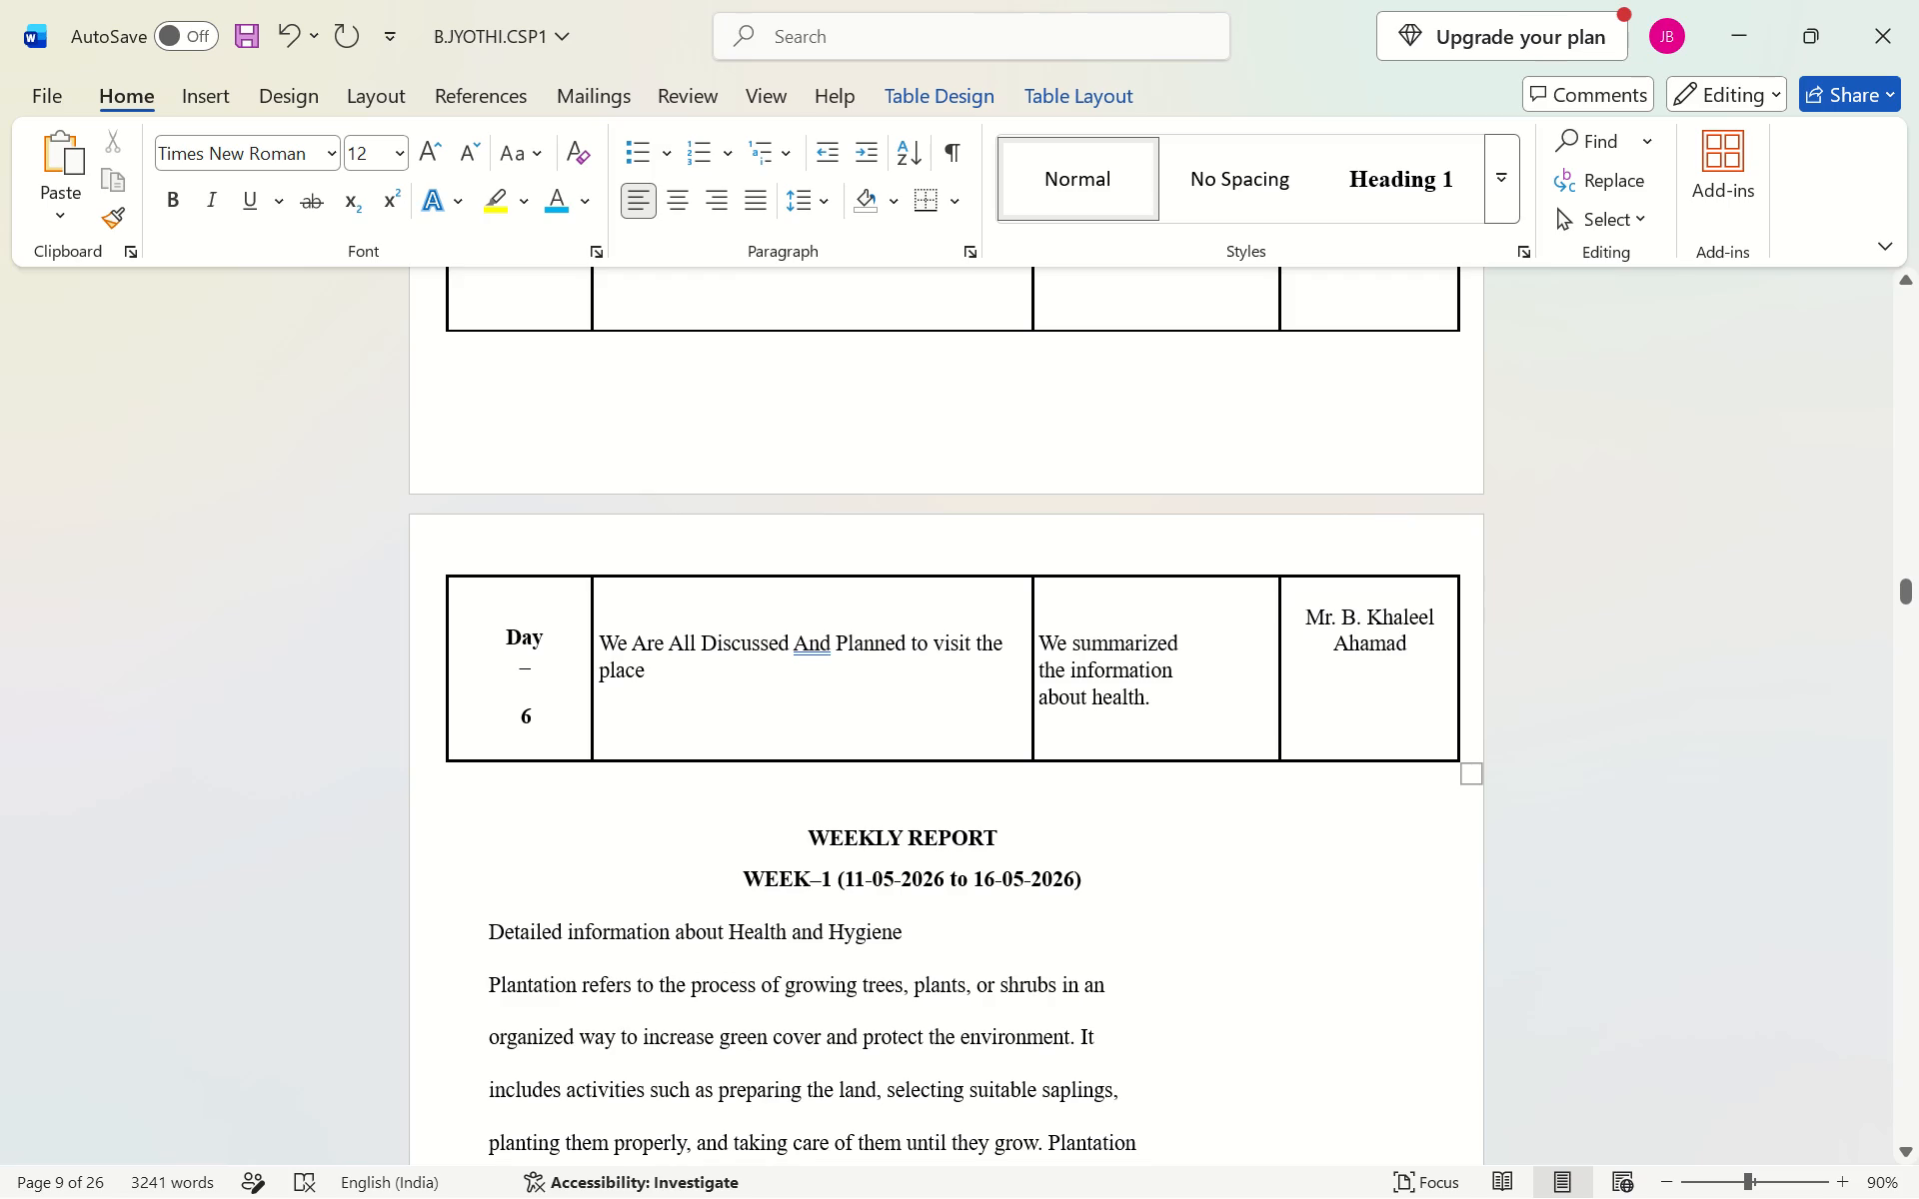
click(1473, 776)
drag(1473, 776, 1428, 755)
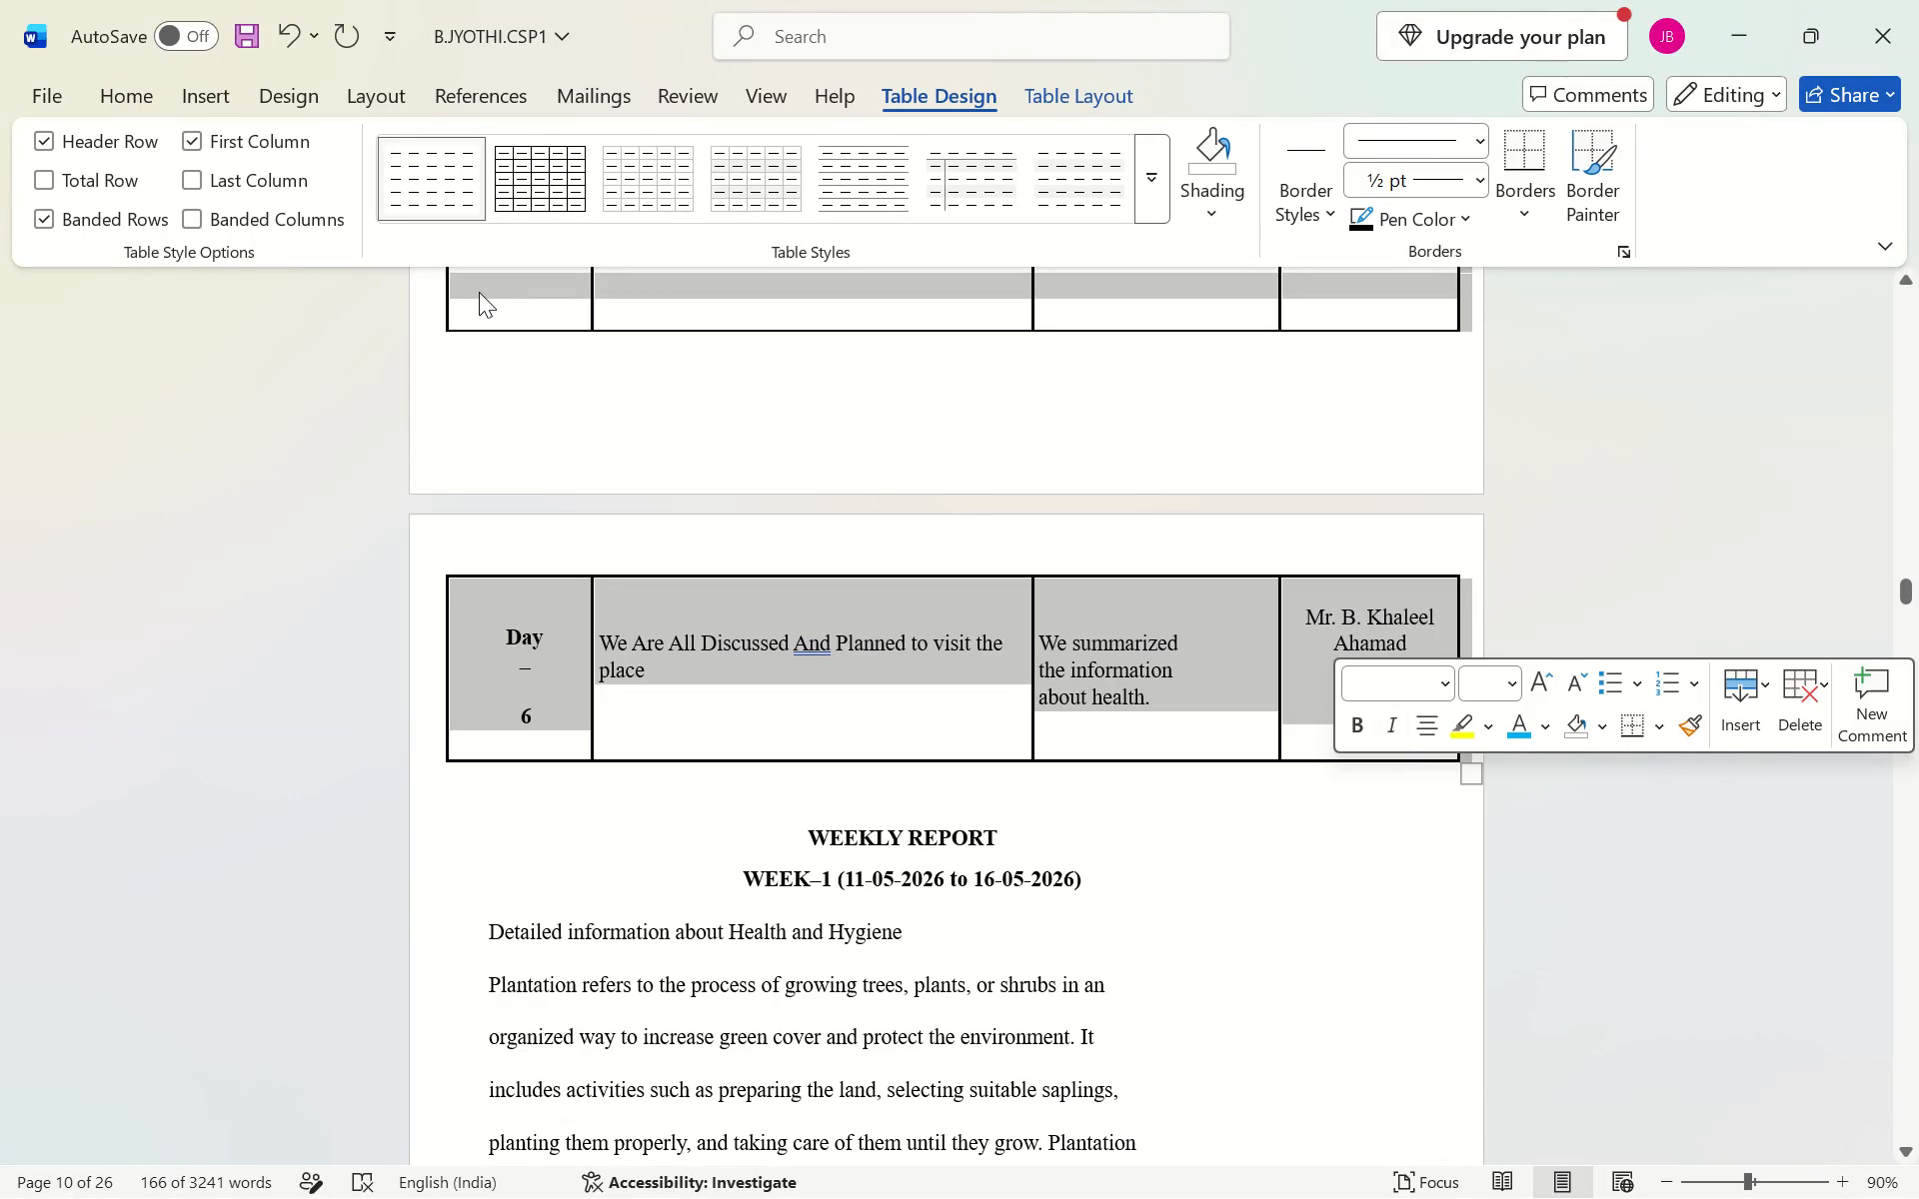
click(139, 168)
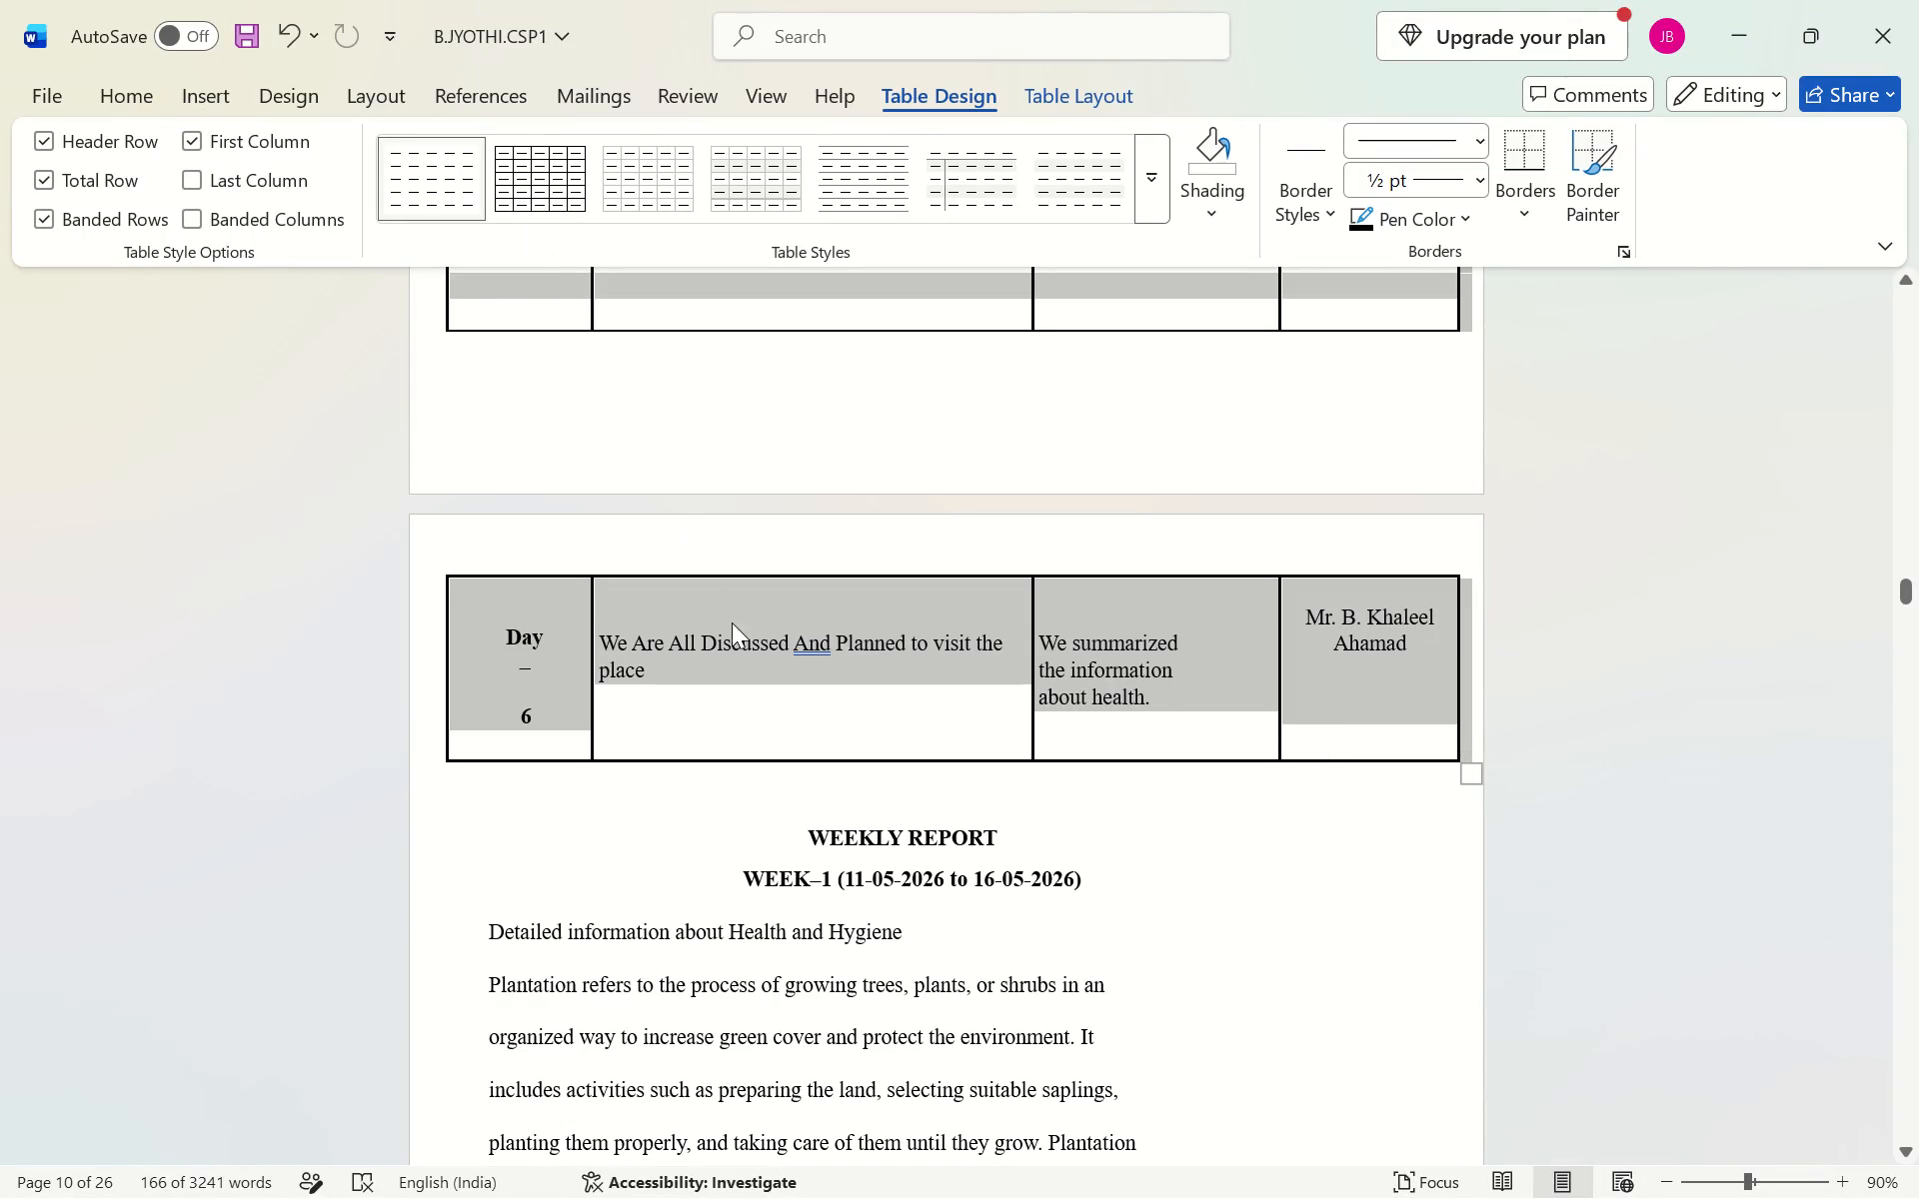
click(1466, 769)
drag(1466, 769, 1456, 758)
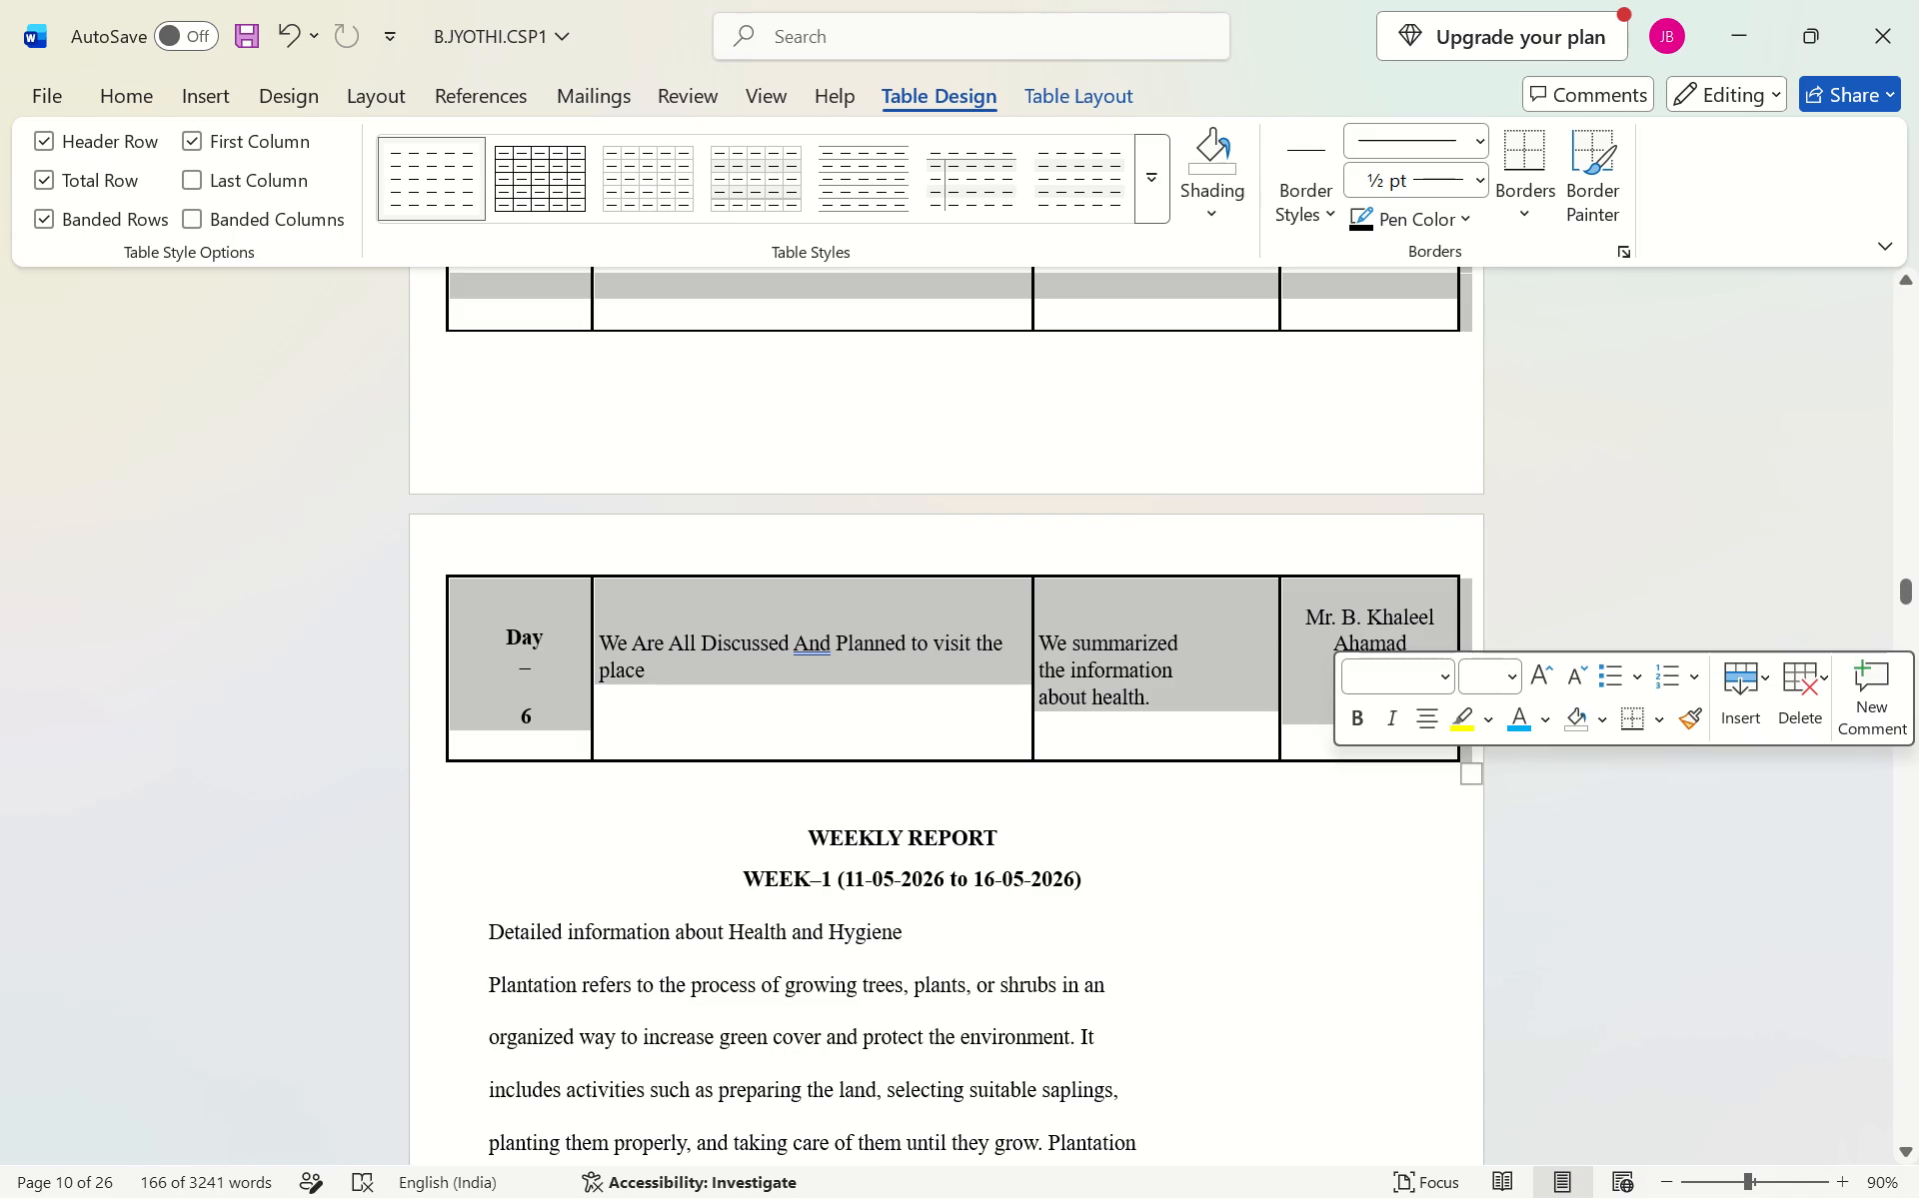
drag(1456, 758, 1448, 720)
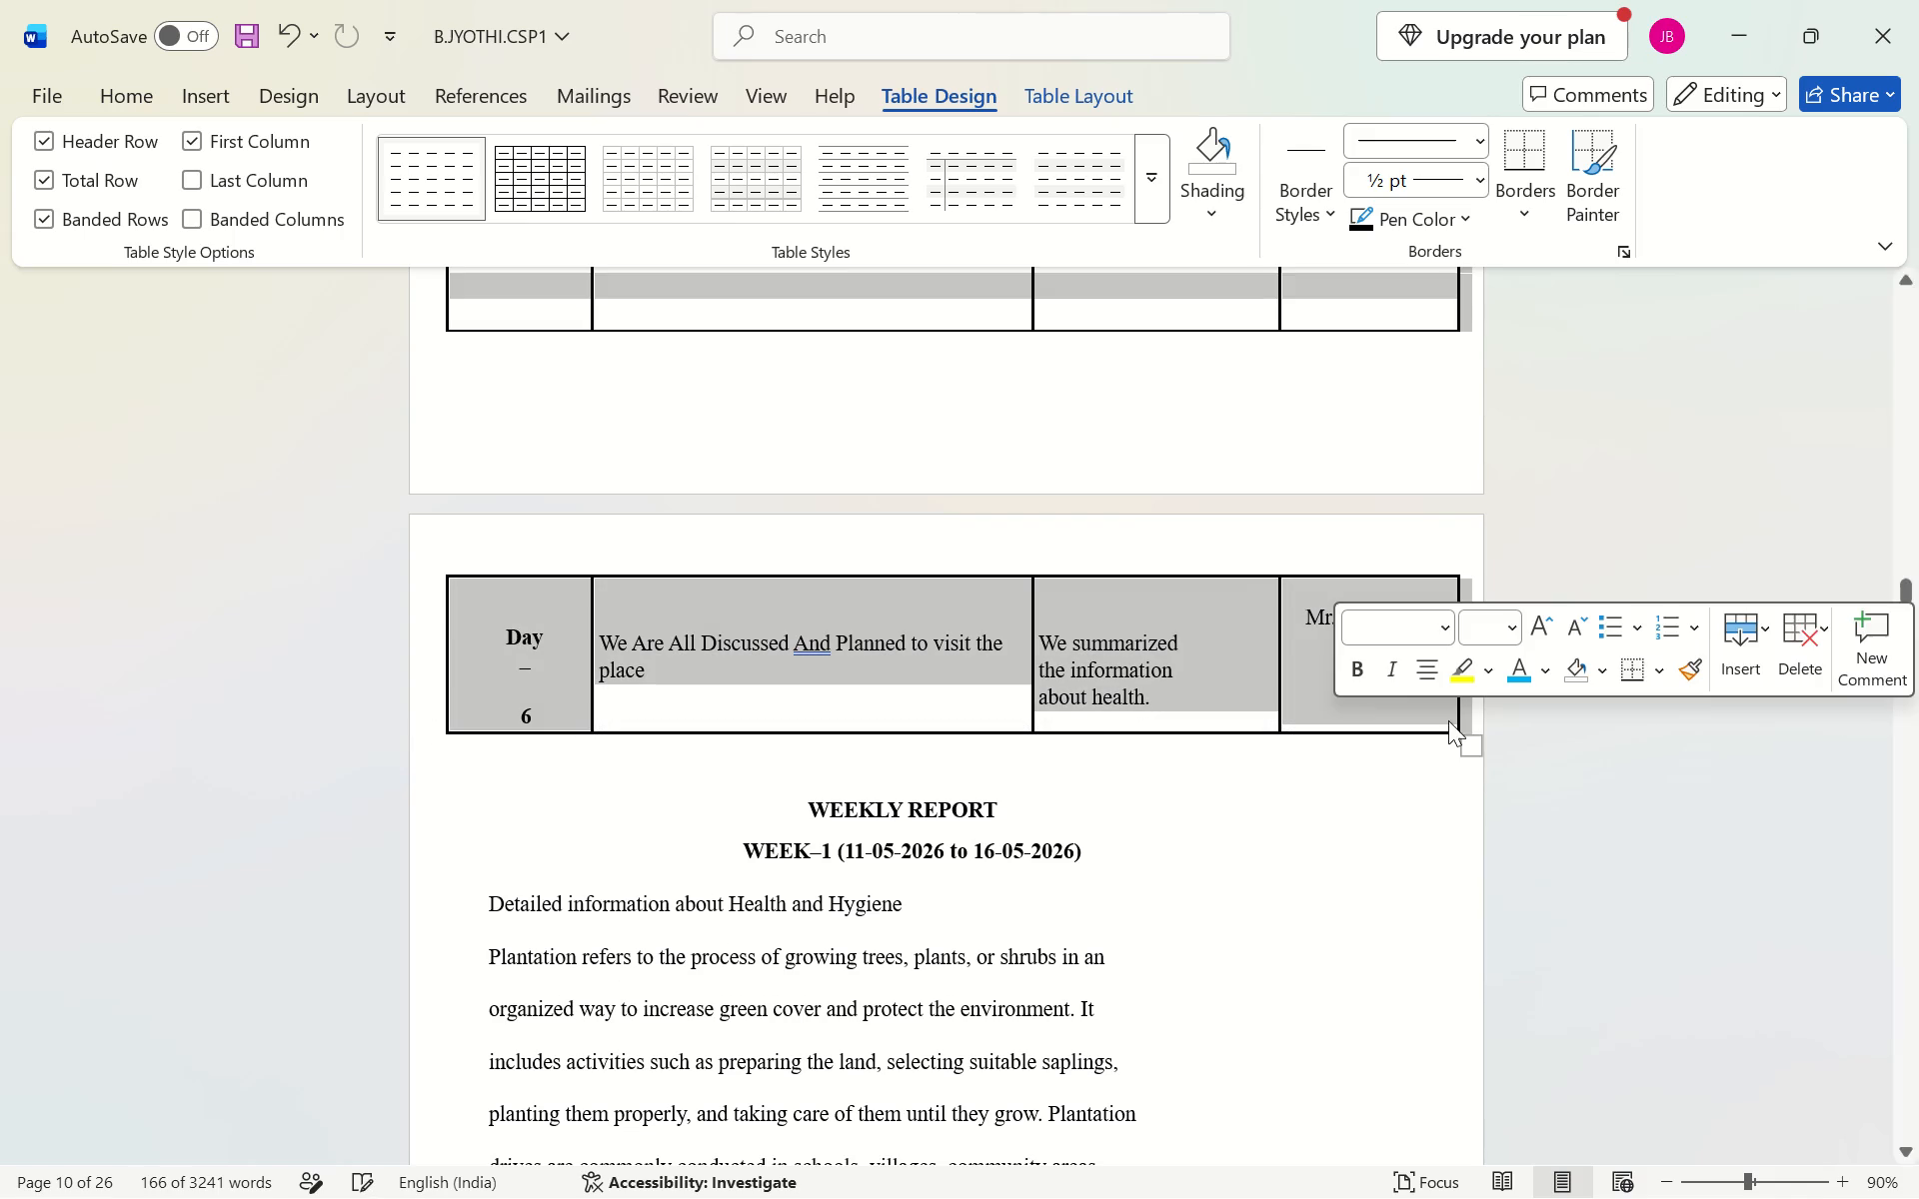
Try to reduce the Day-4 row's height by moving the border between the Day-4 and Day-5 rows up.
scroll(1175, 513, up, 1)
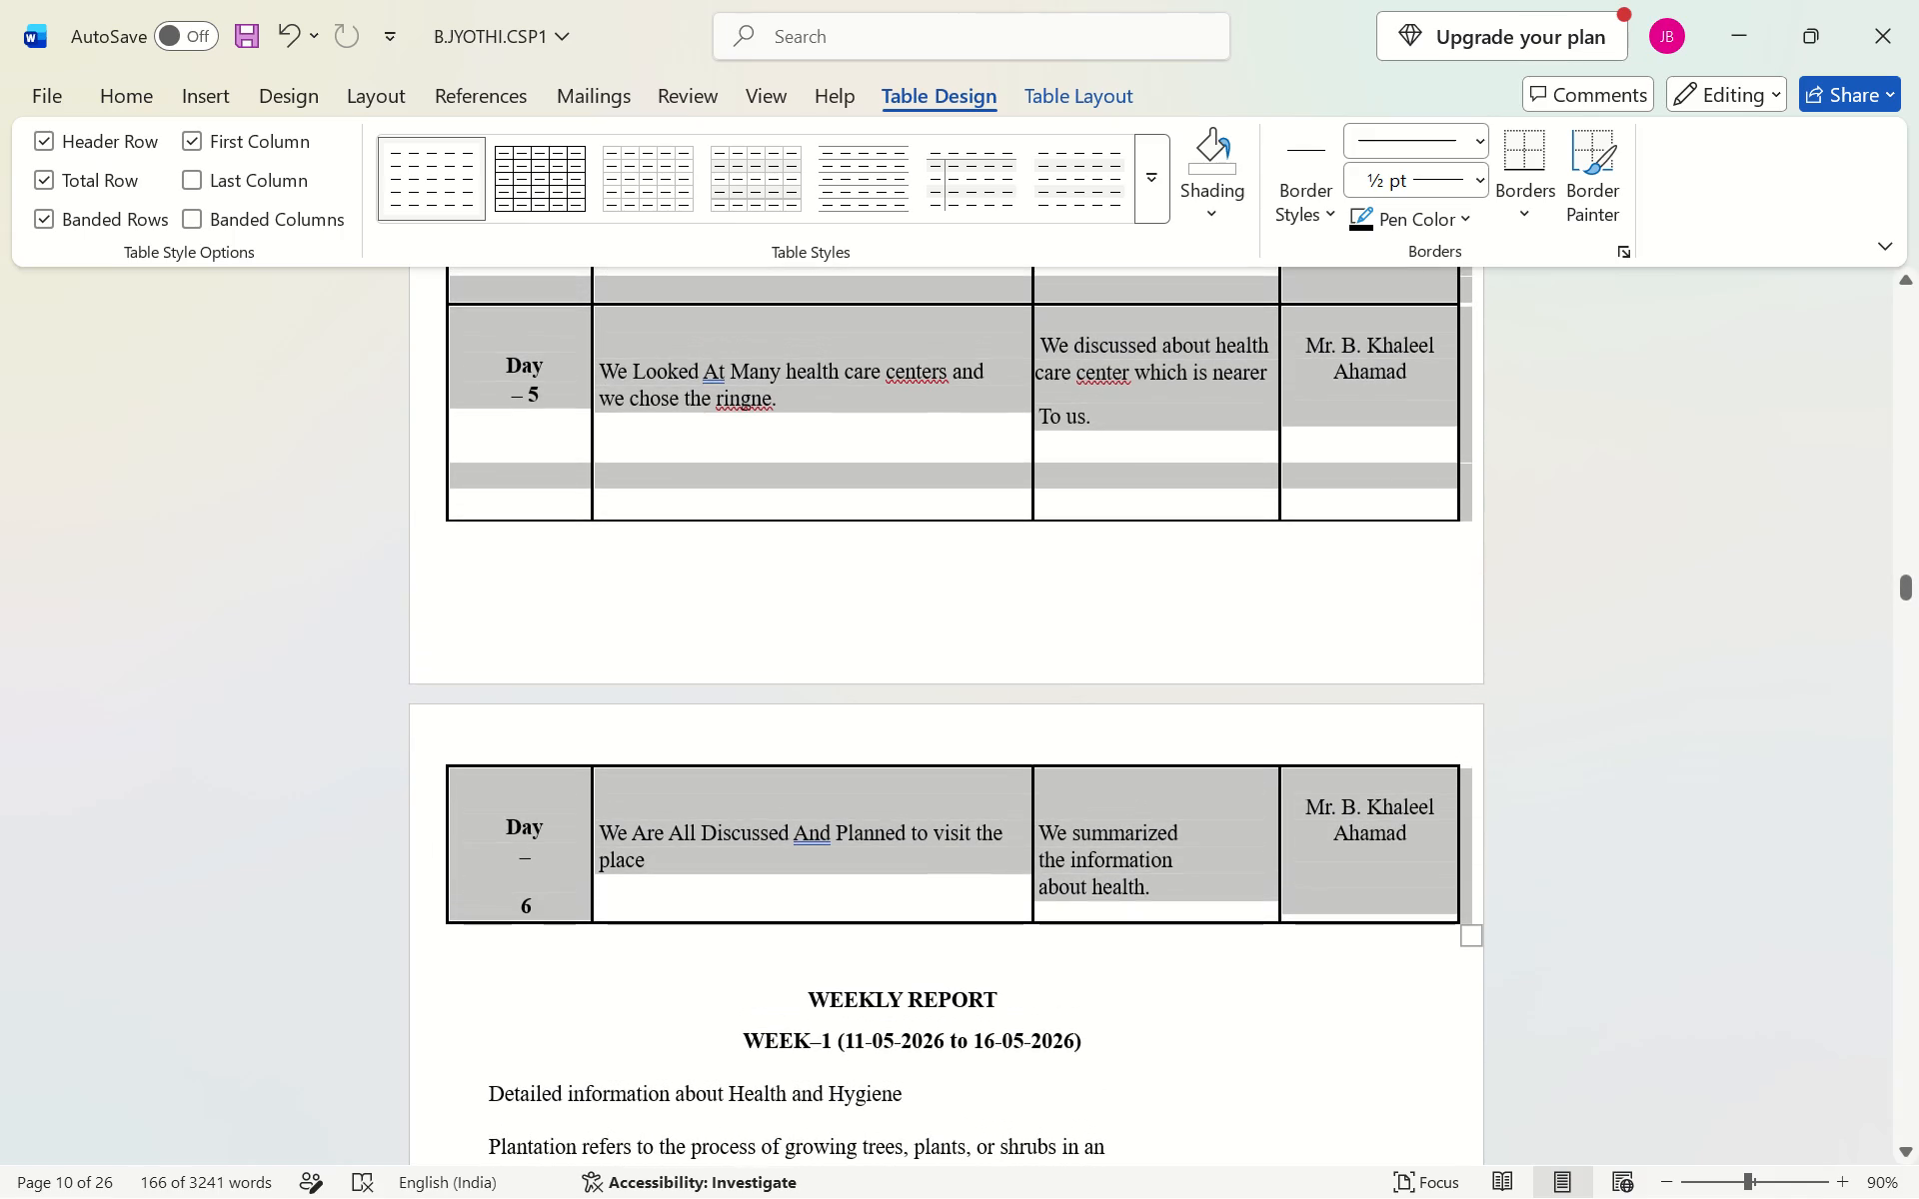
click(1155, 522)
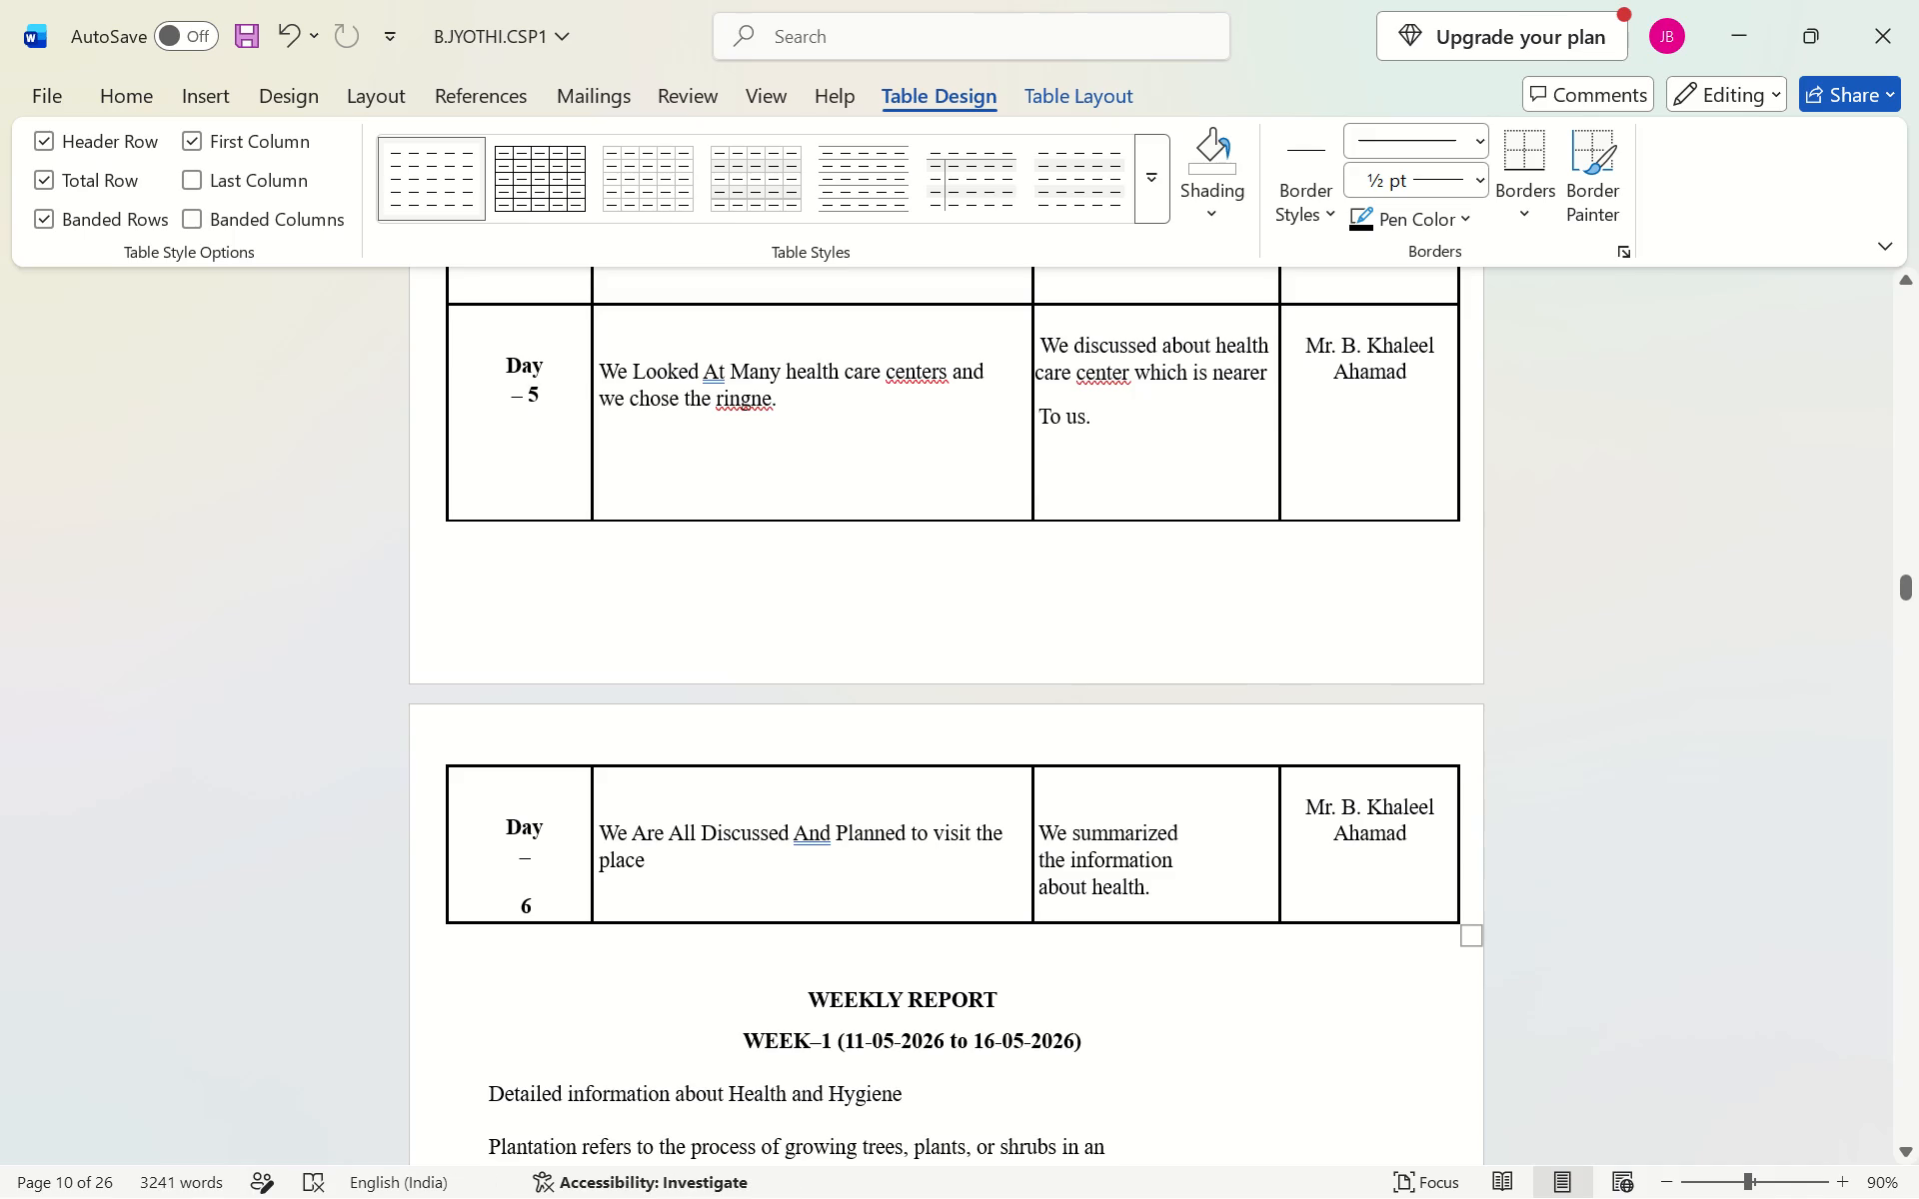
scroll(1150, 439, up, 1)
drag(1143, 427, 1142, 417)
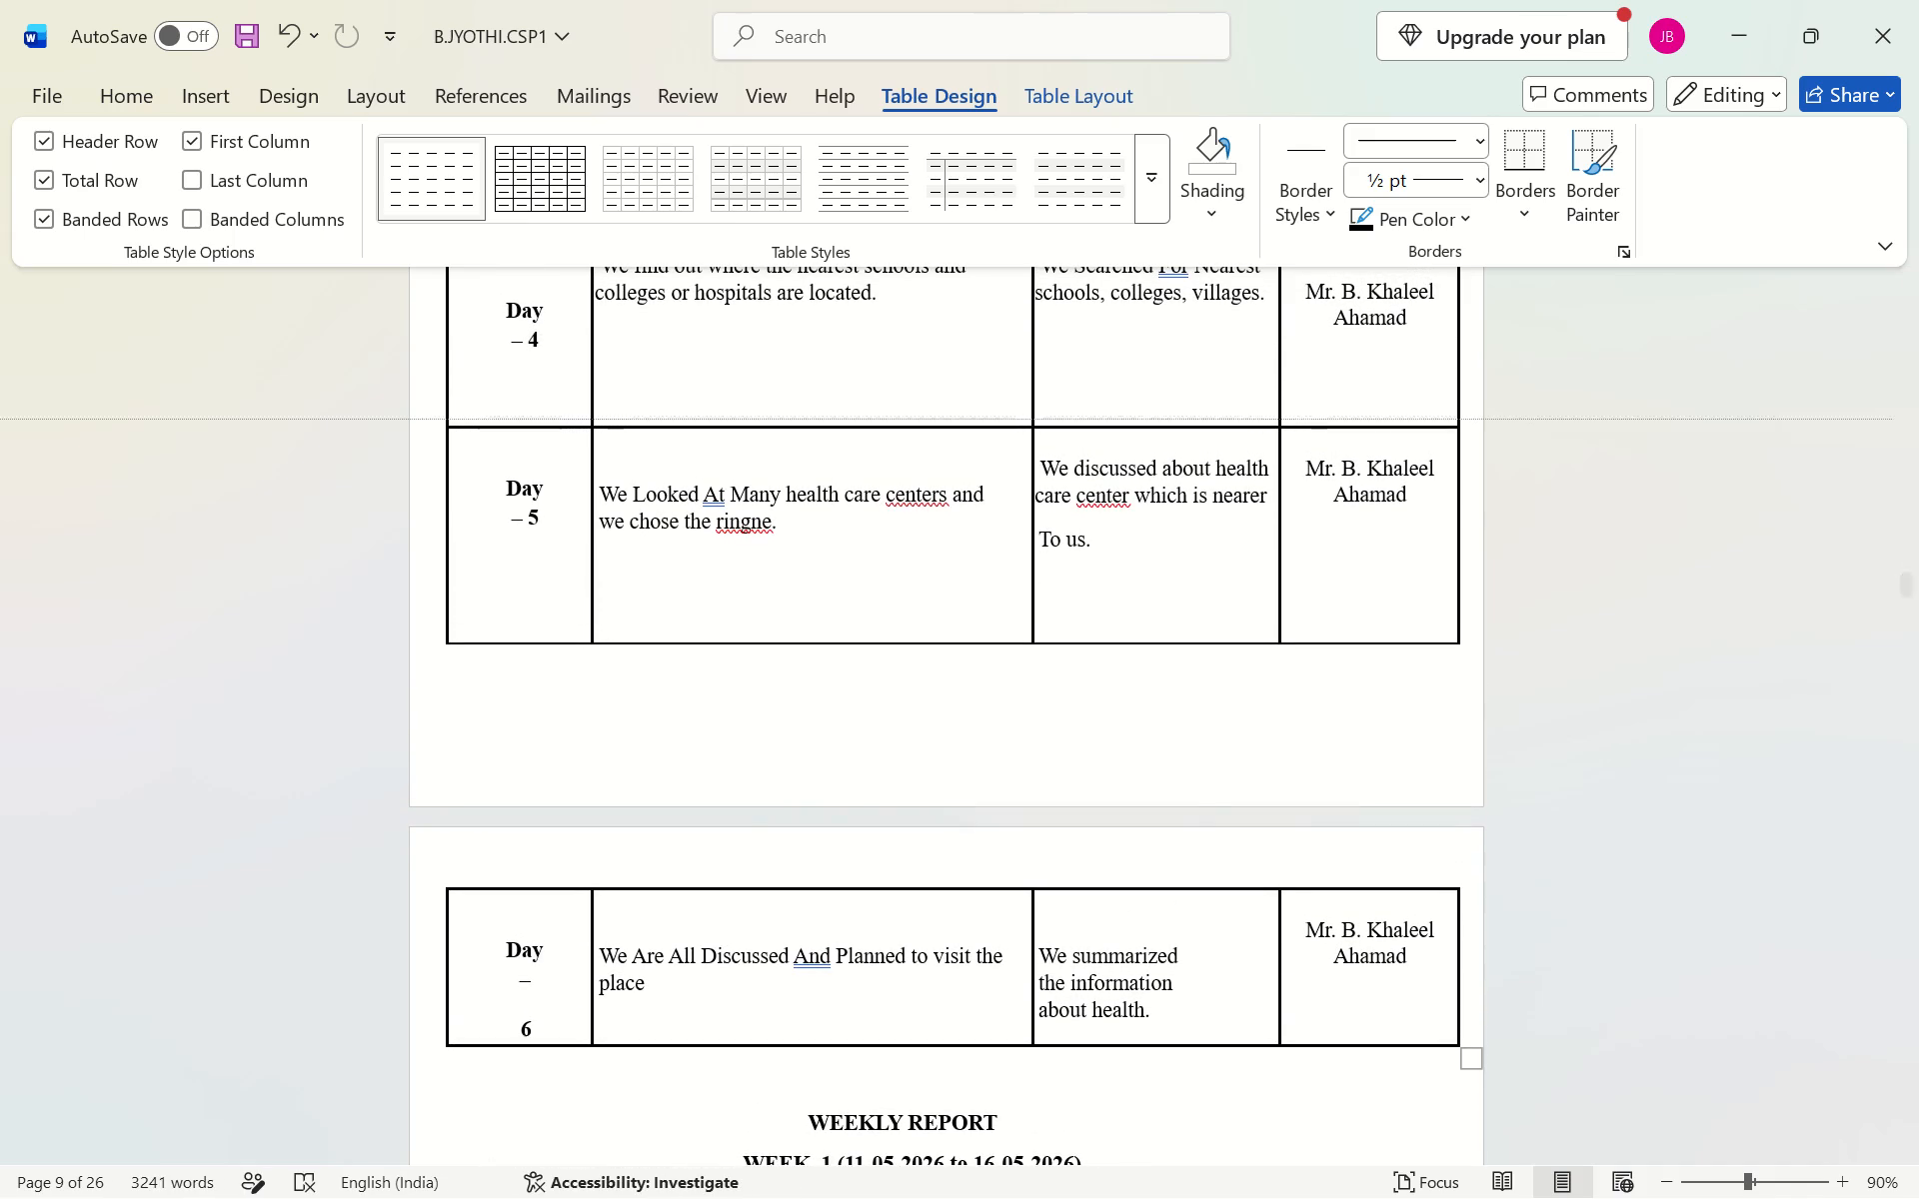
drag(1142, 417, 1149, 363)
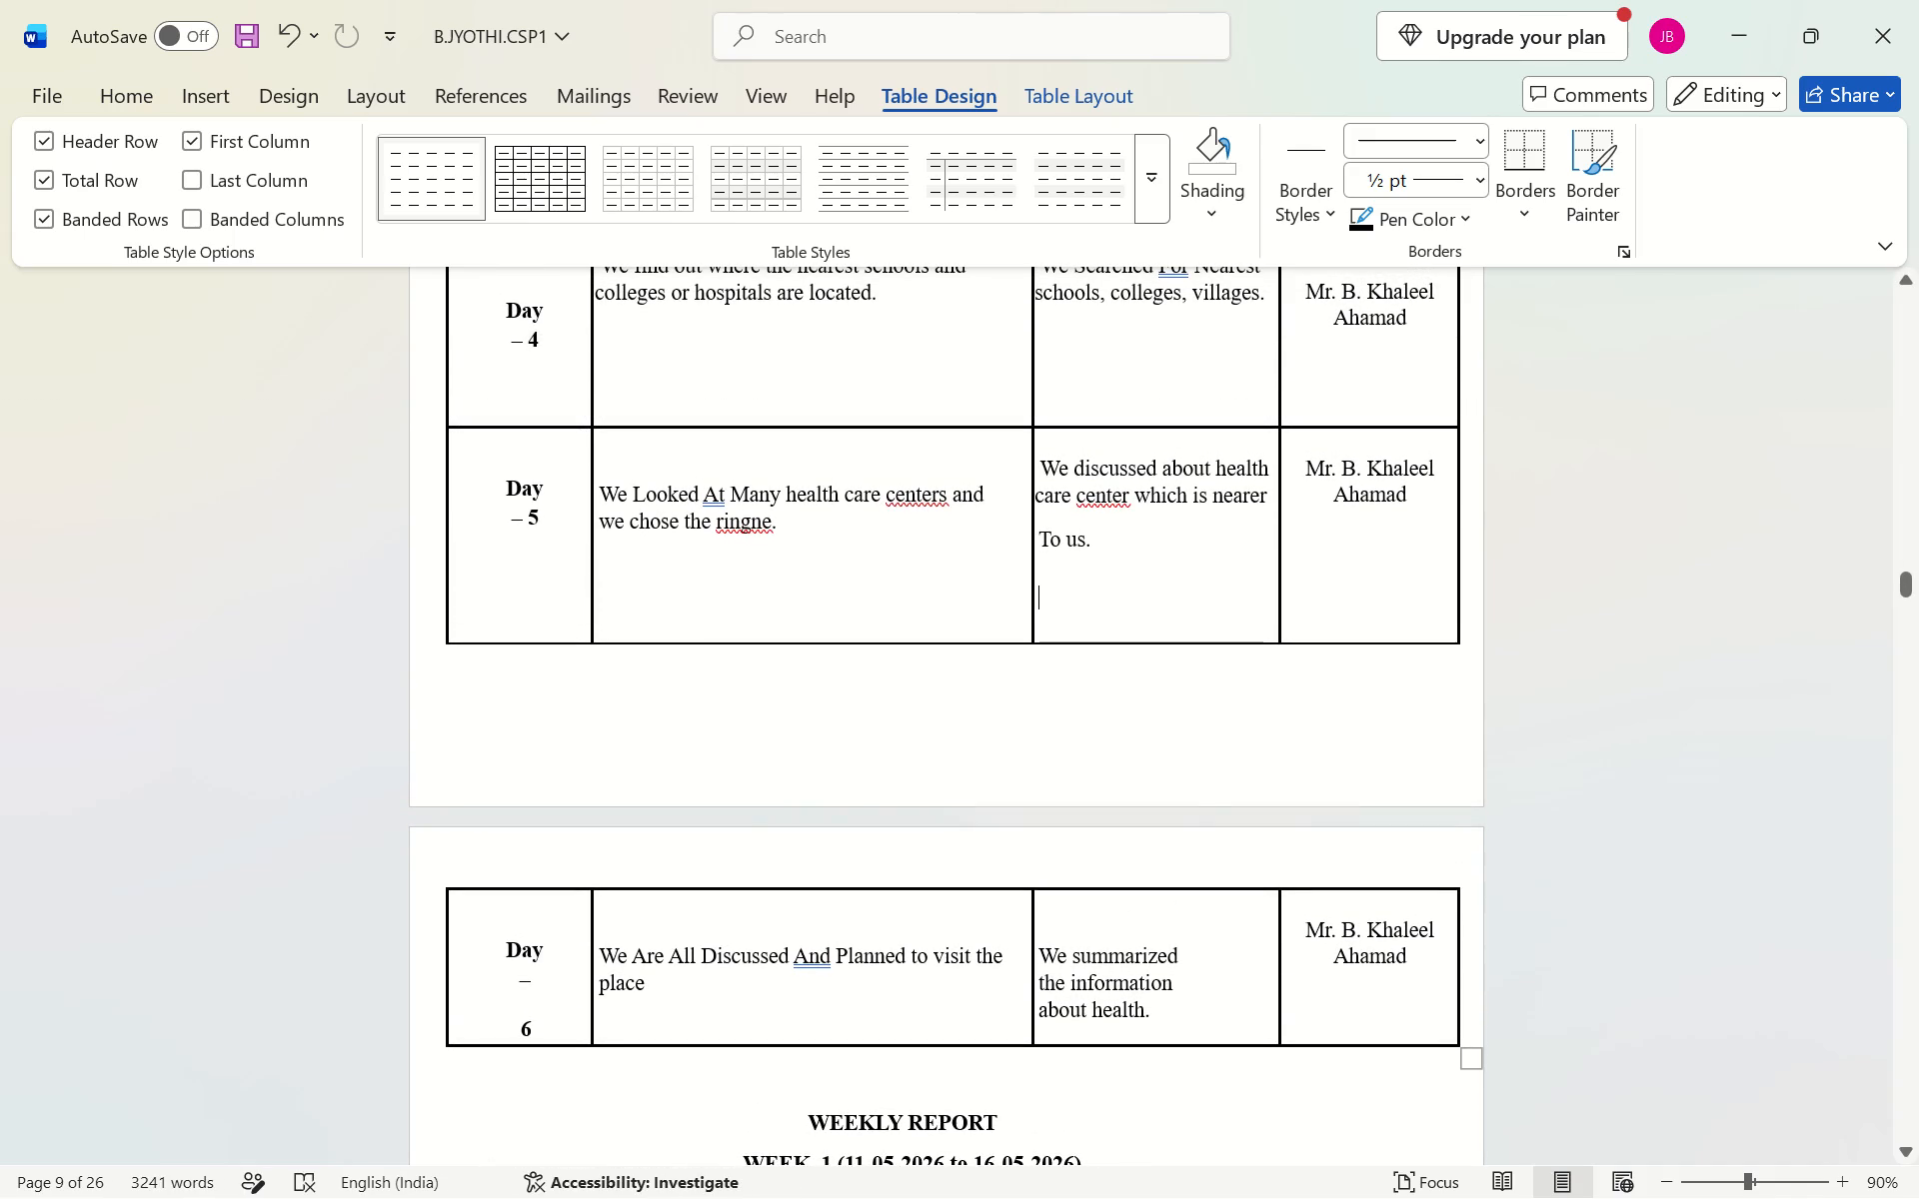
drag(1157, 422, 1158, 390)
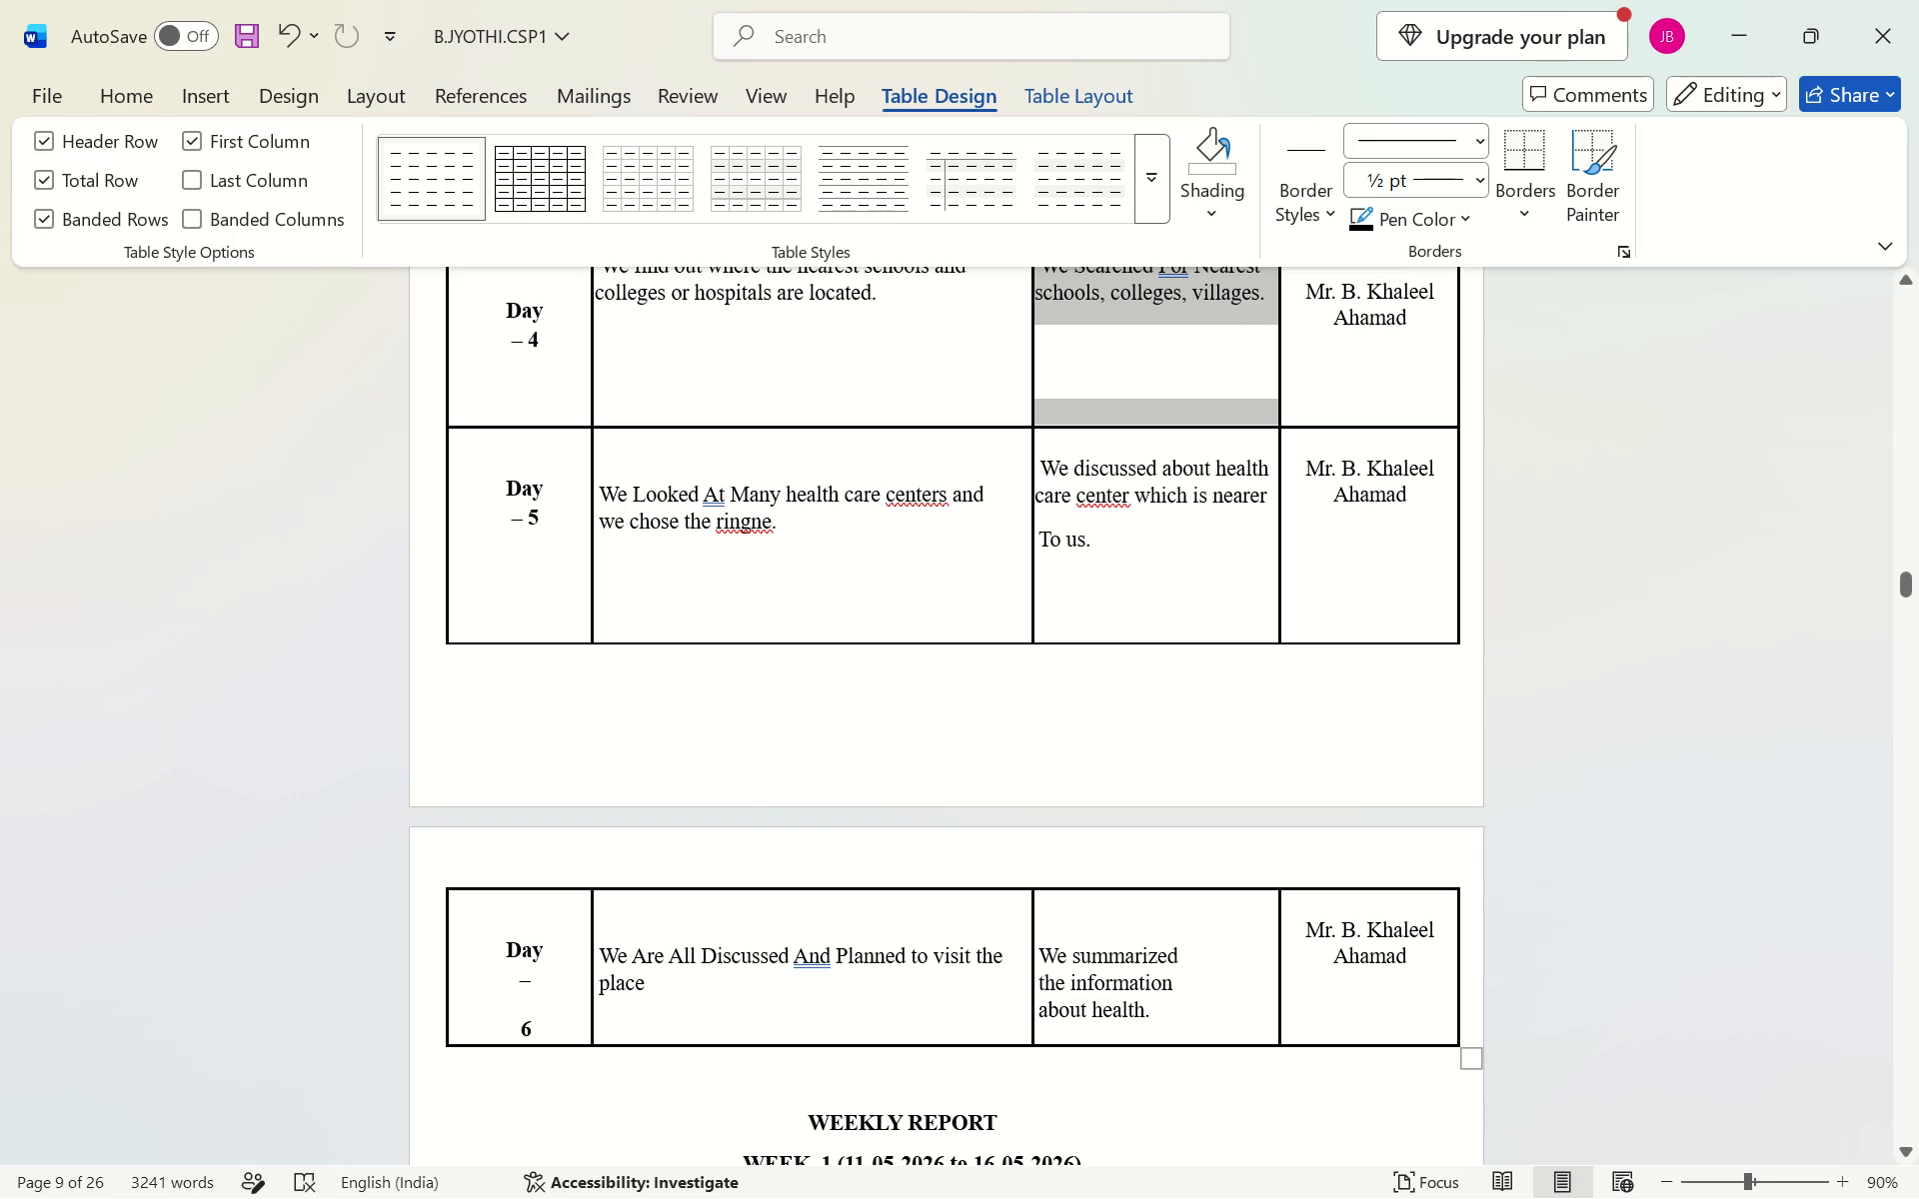
Turn off the Header Row and Banded Rows style options for the activity log table, keeping Total Row on.
click(46, 143)
click(44, 215)
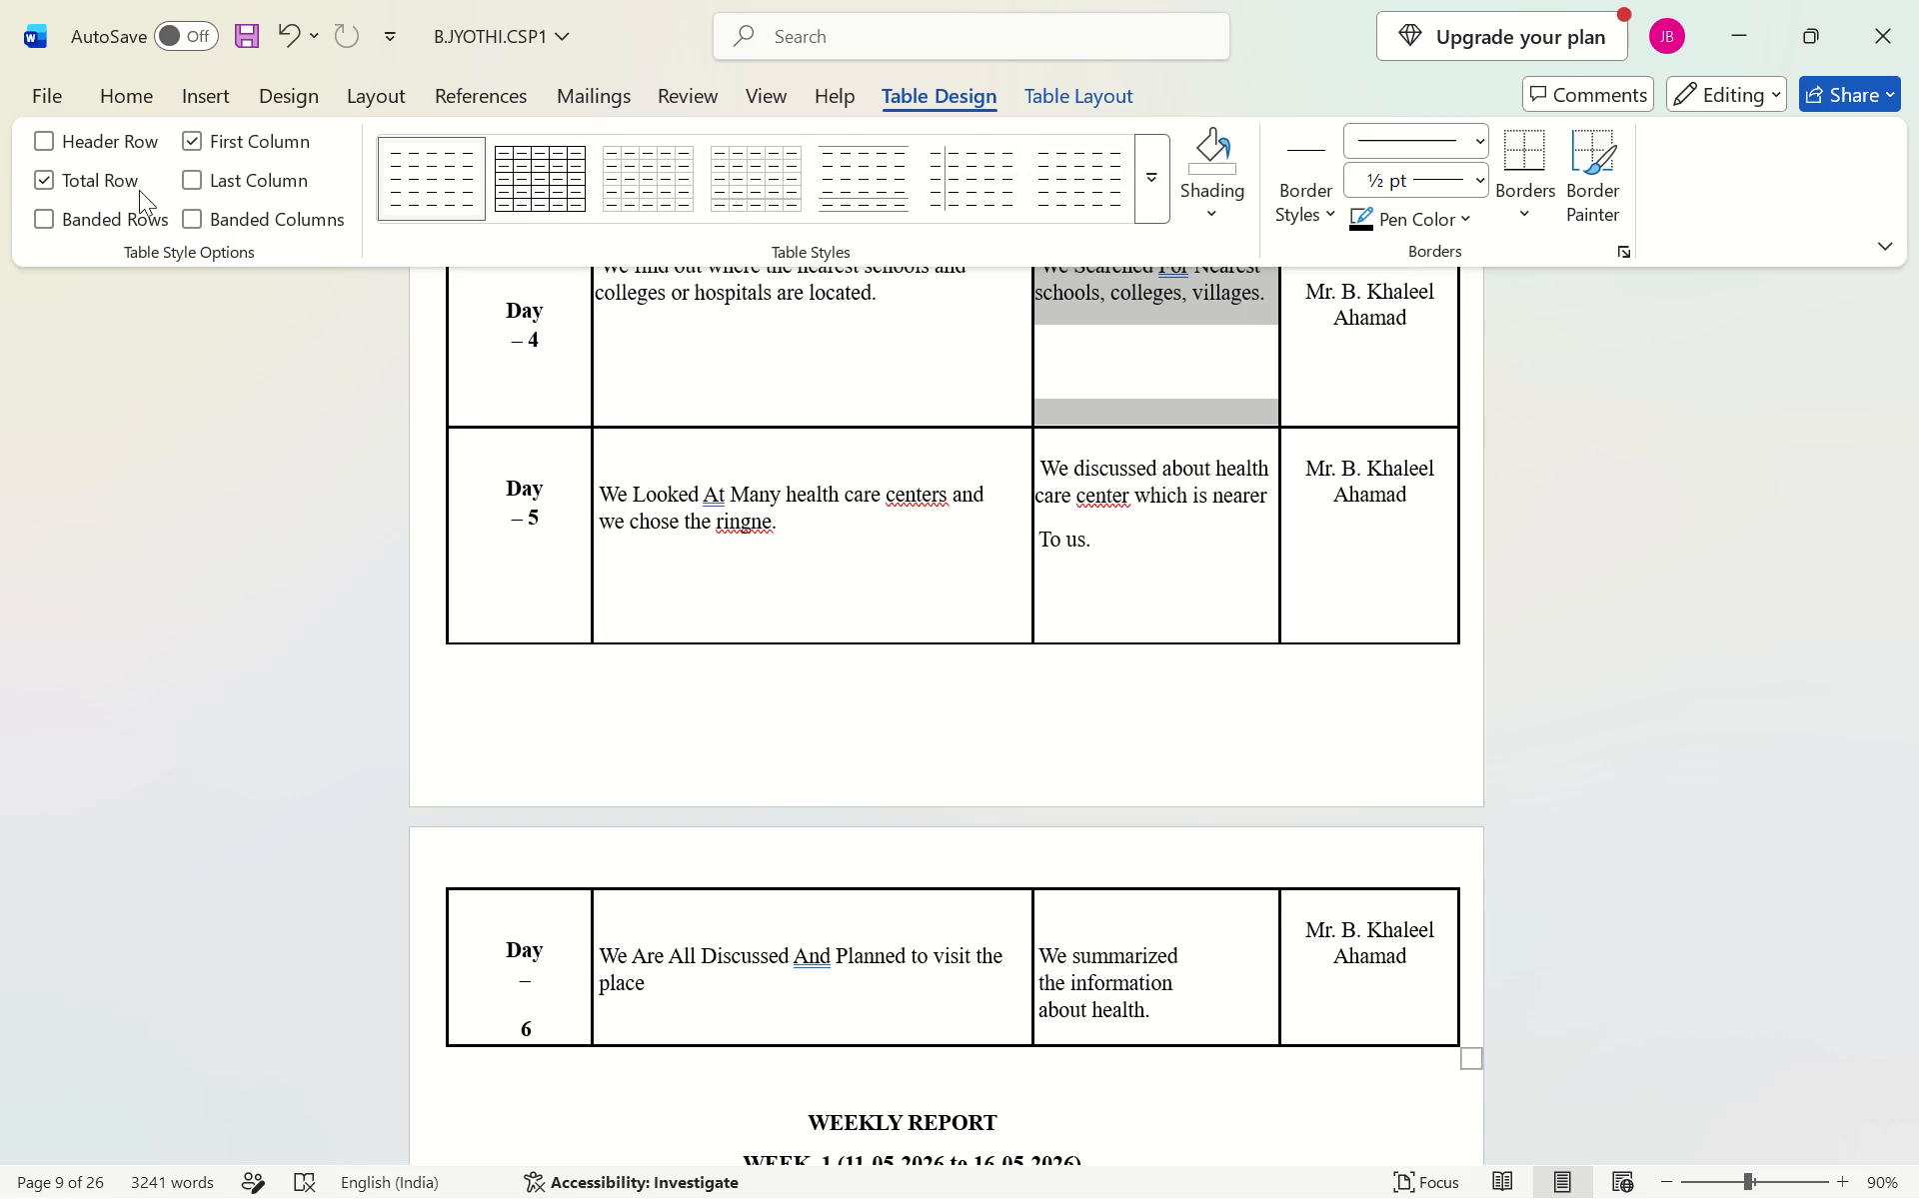
click(130, 184)
click(130, 184)
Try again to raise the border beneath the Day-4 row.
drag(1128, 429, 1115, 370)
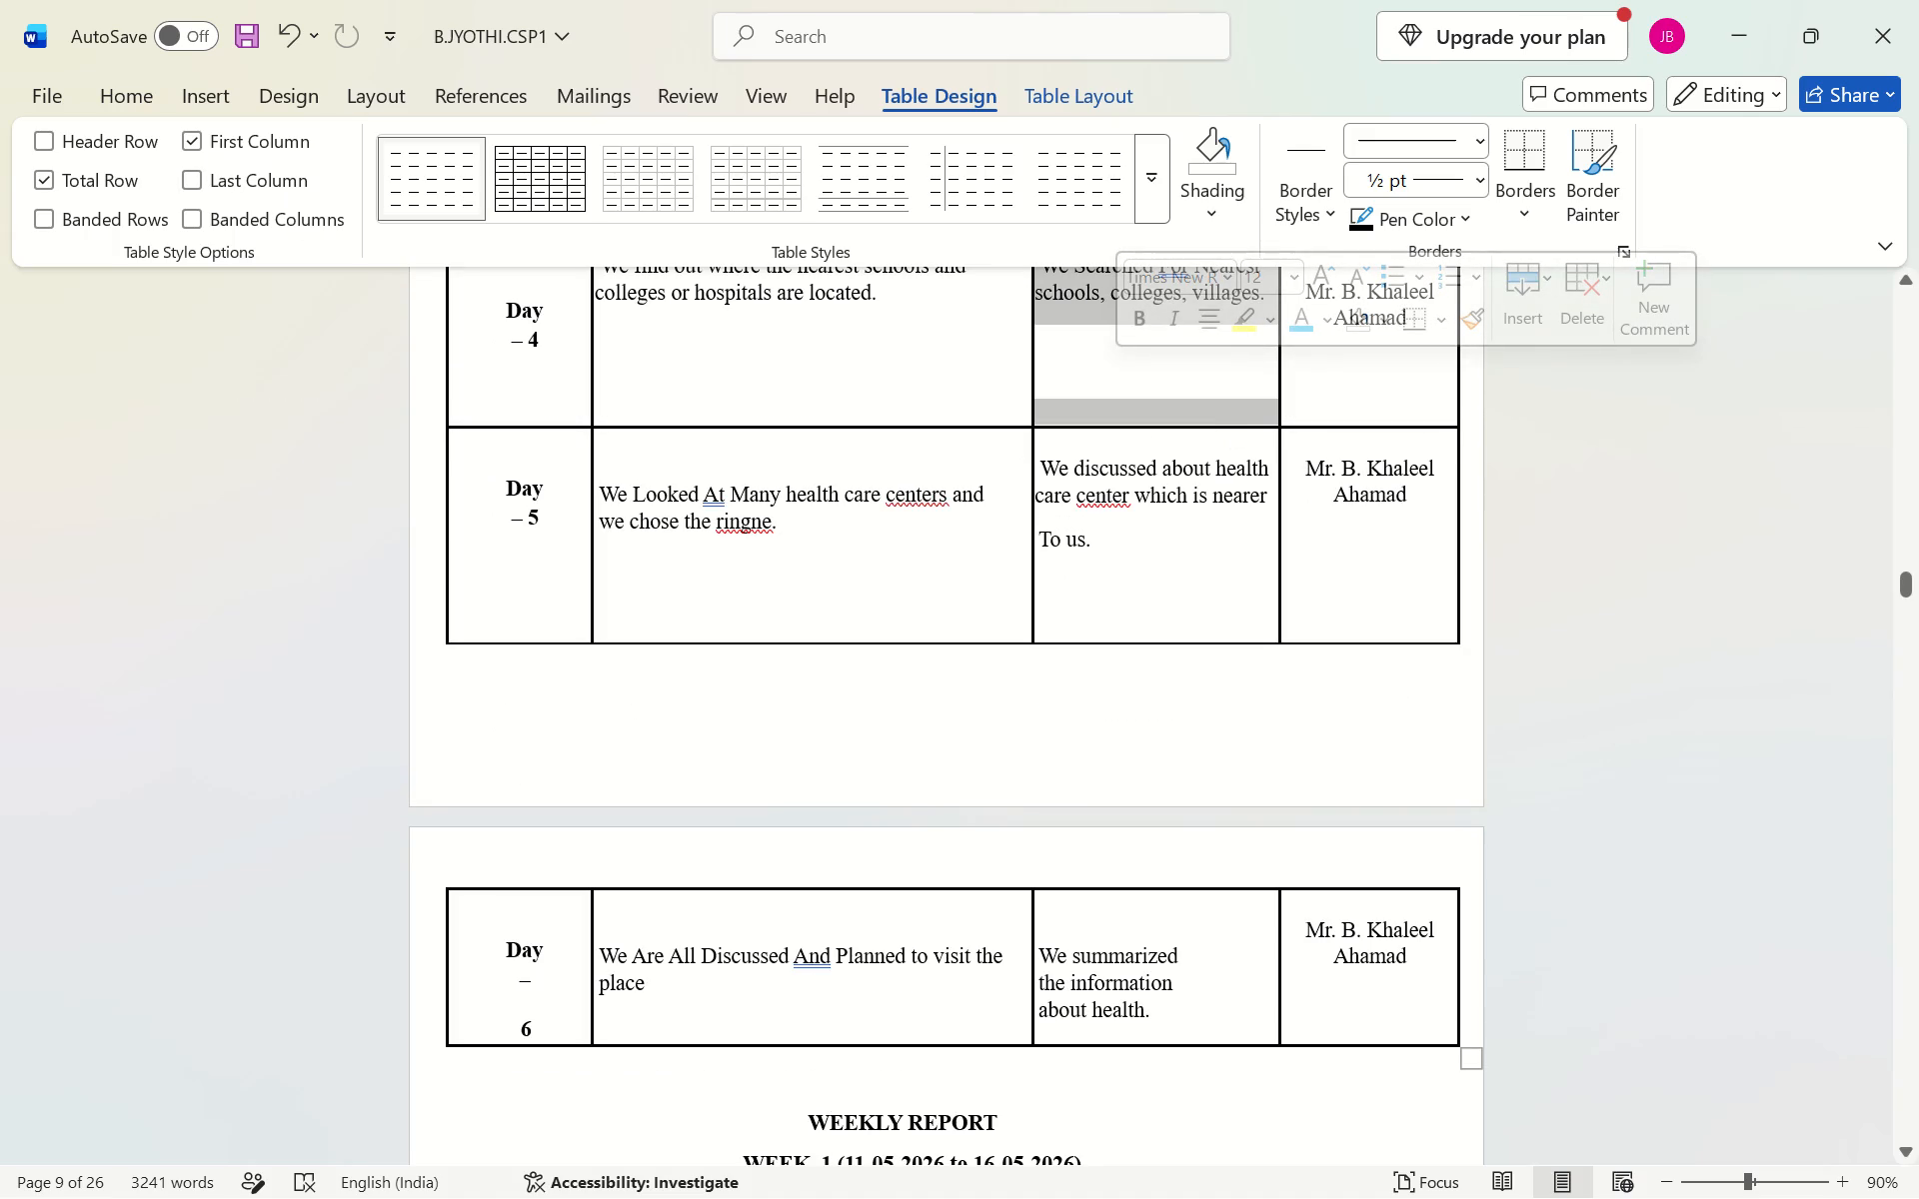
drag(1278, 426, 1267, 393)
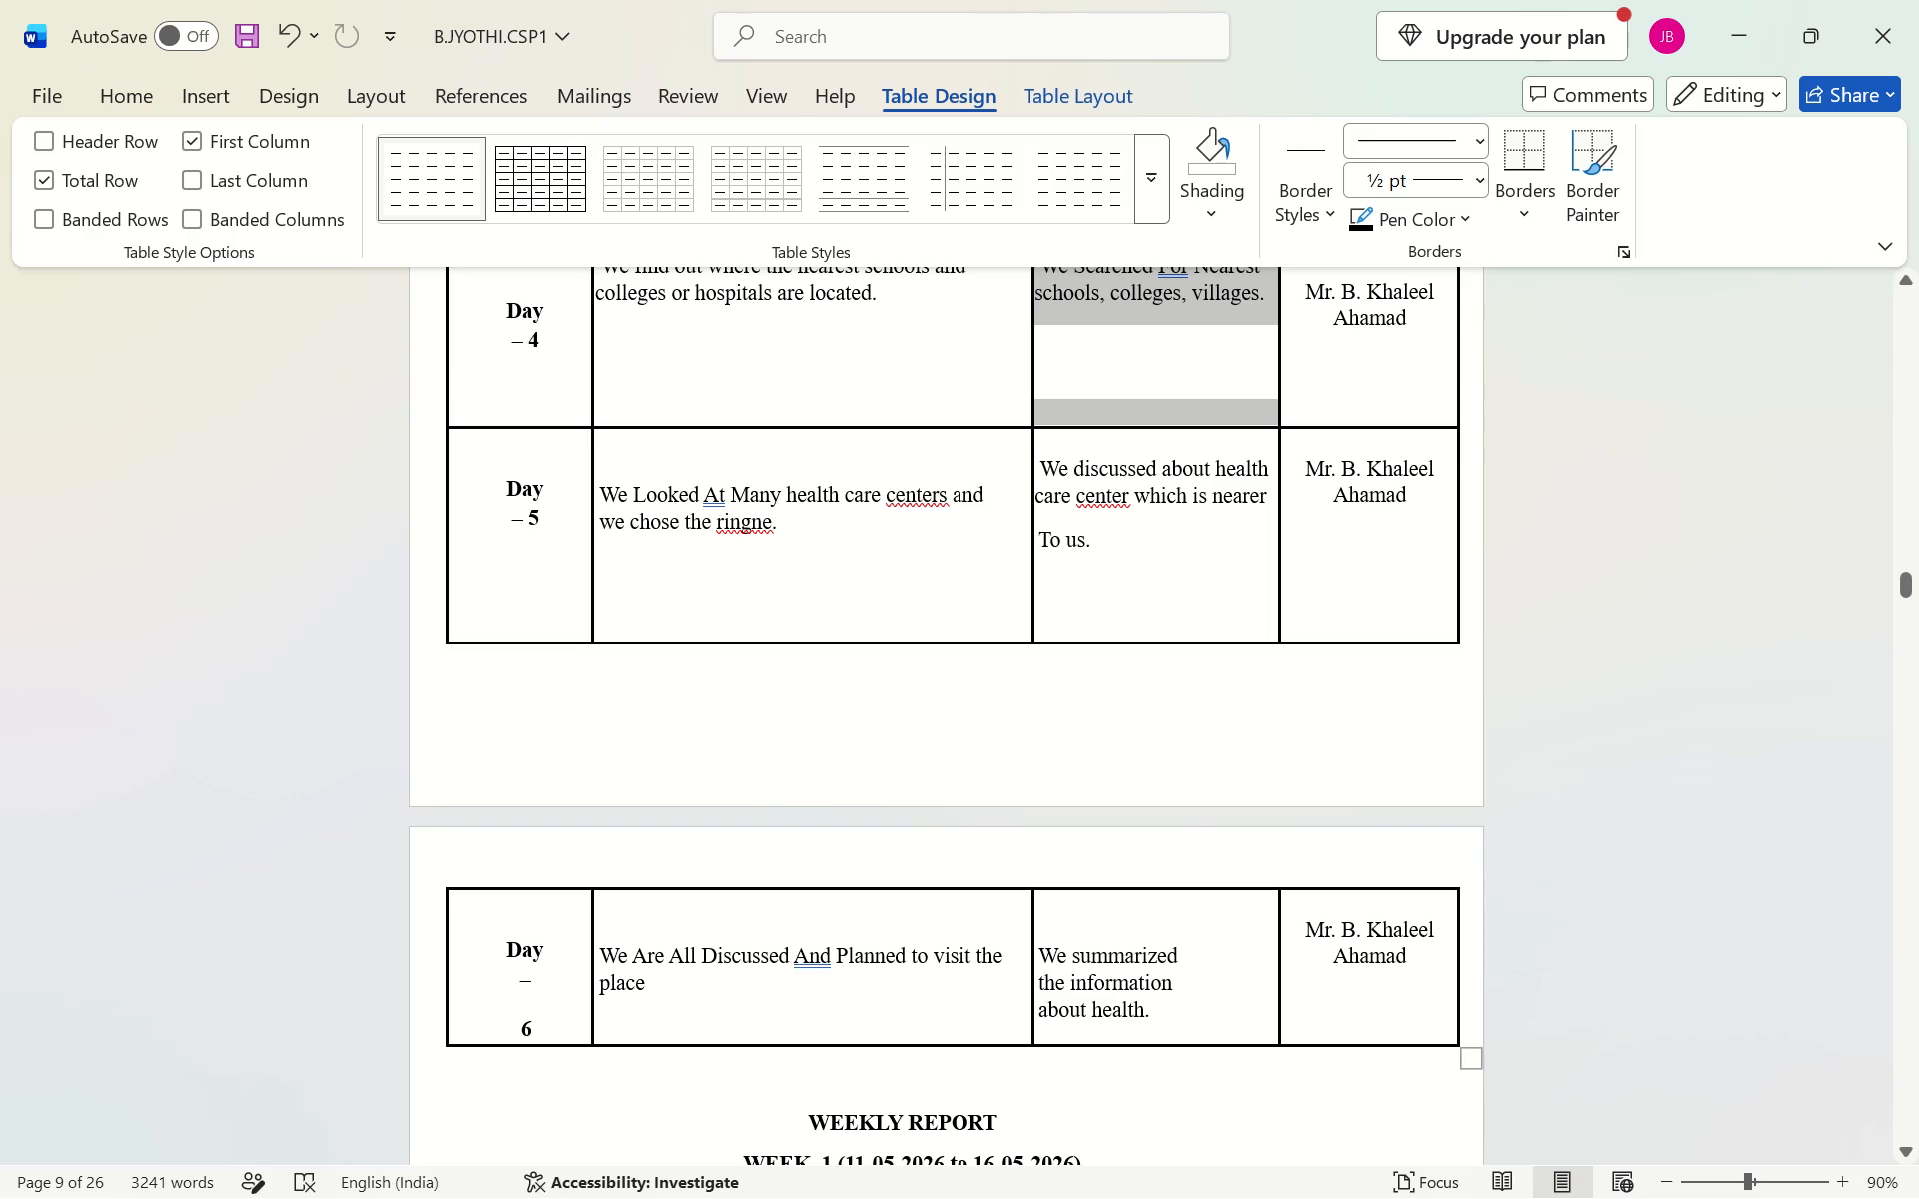
Shorten the Day-6 row further by moving the table's bottom border up as far as it goes.
drag(1454, 1044, 1445, 998)
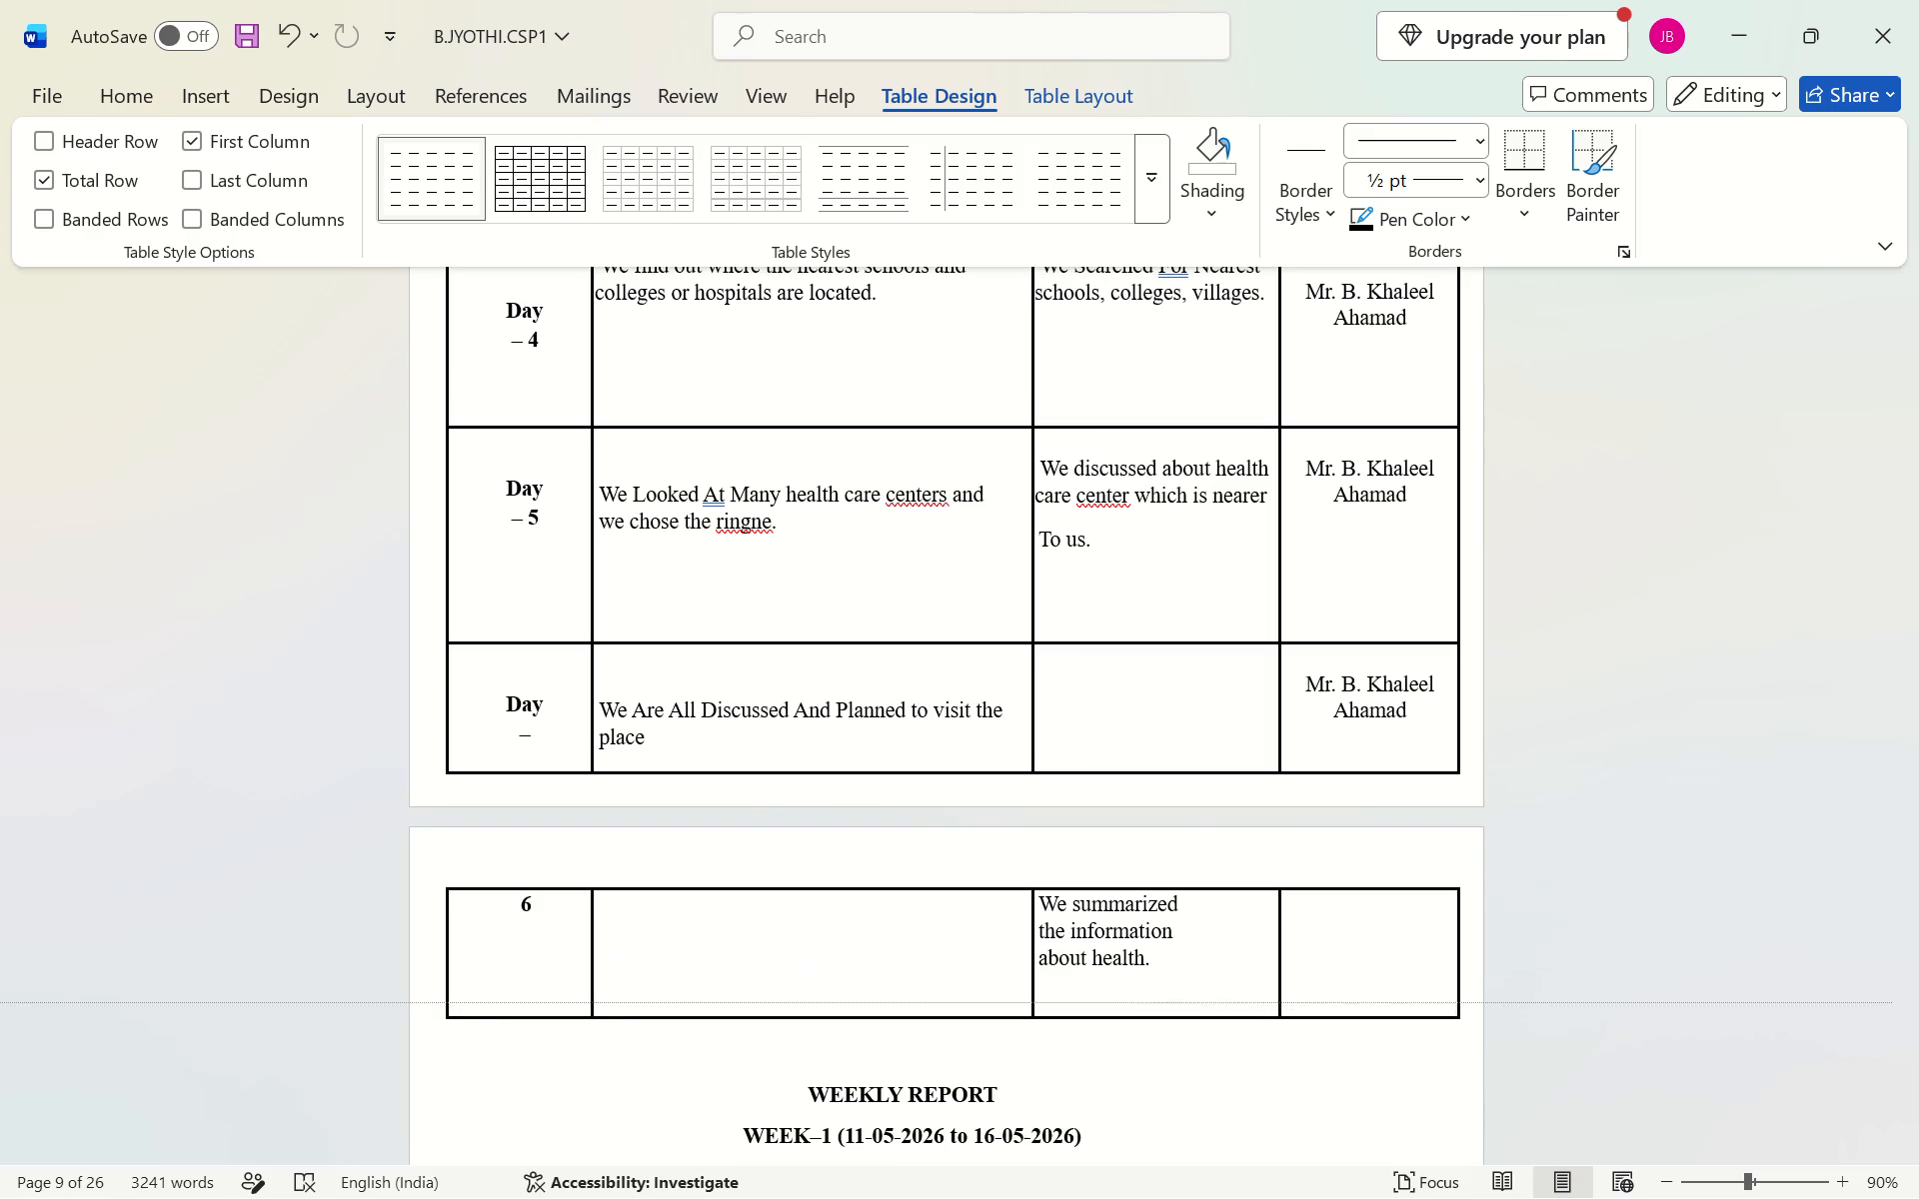
drag(1445, 998, 1425, 937)
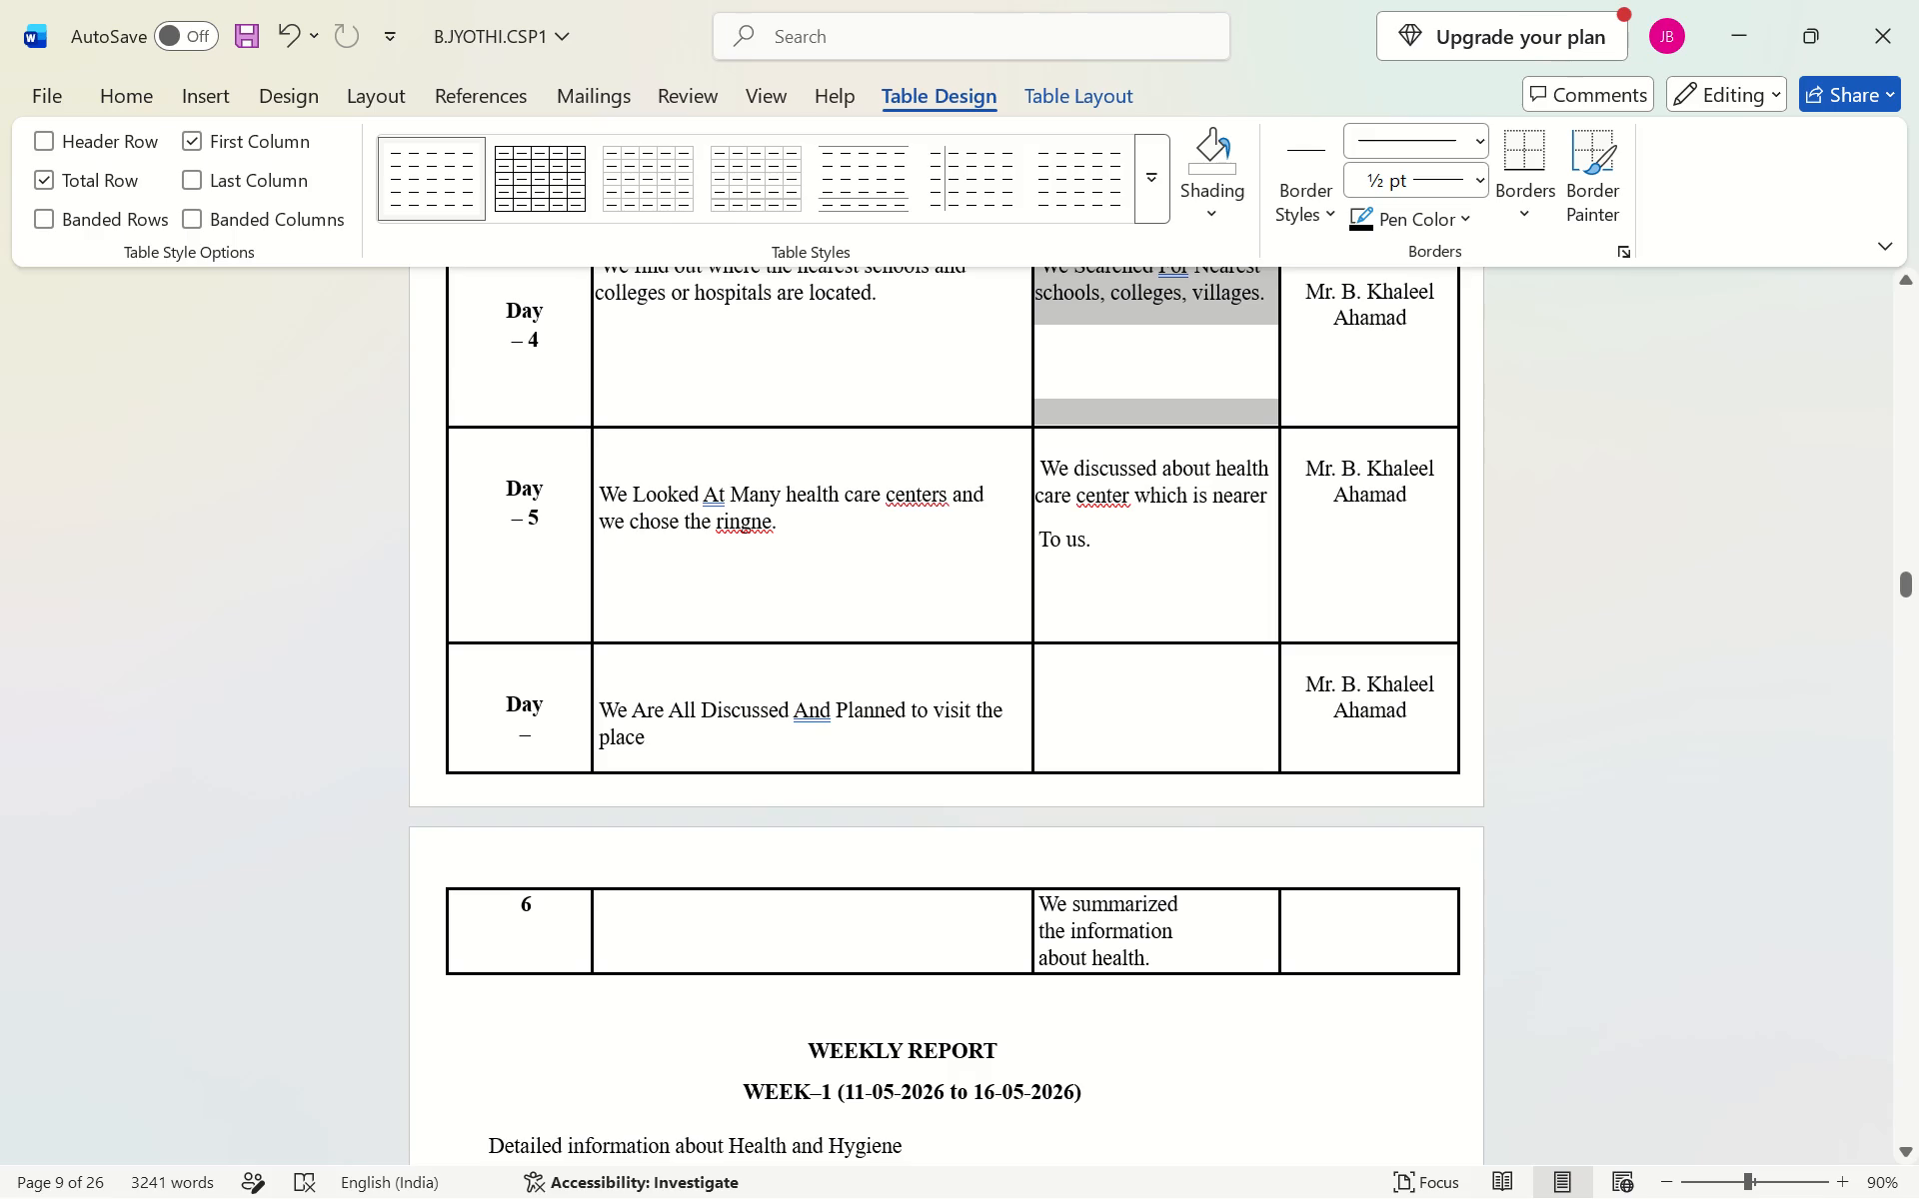
drag(1376, 971, 1372, 941)
drag(1372, 941, 1374, 938)
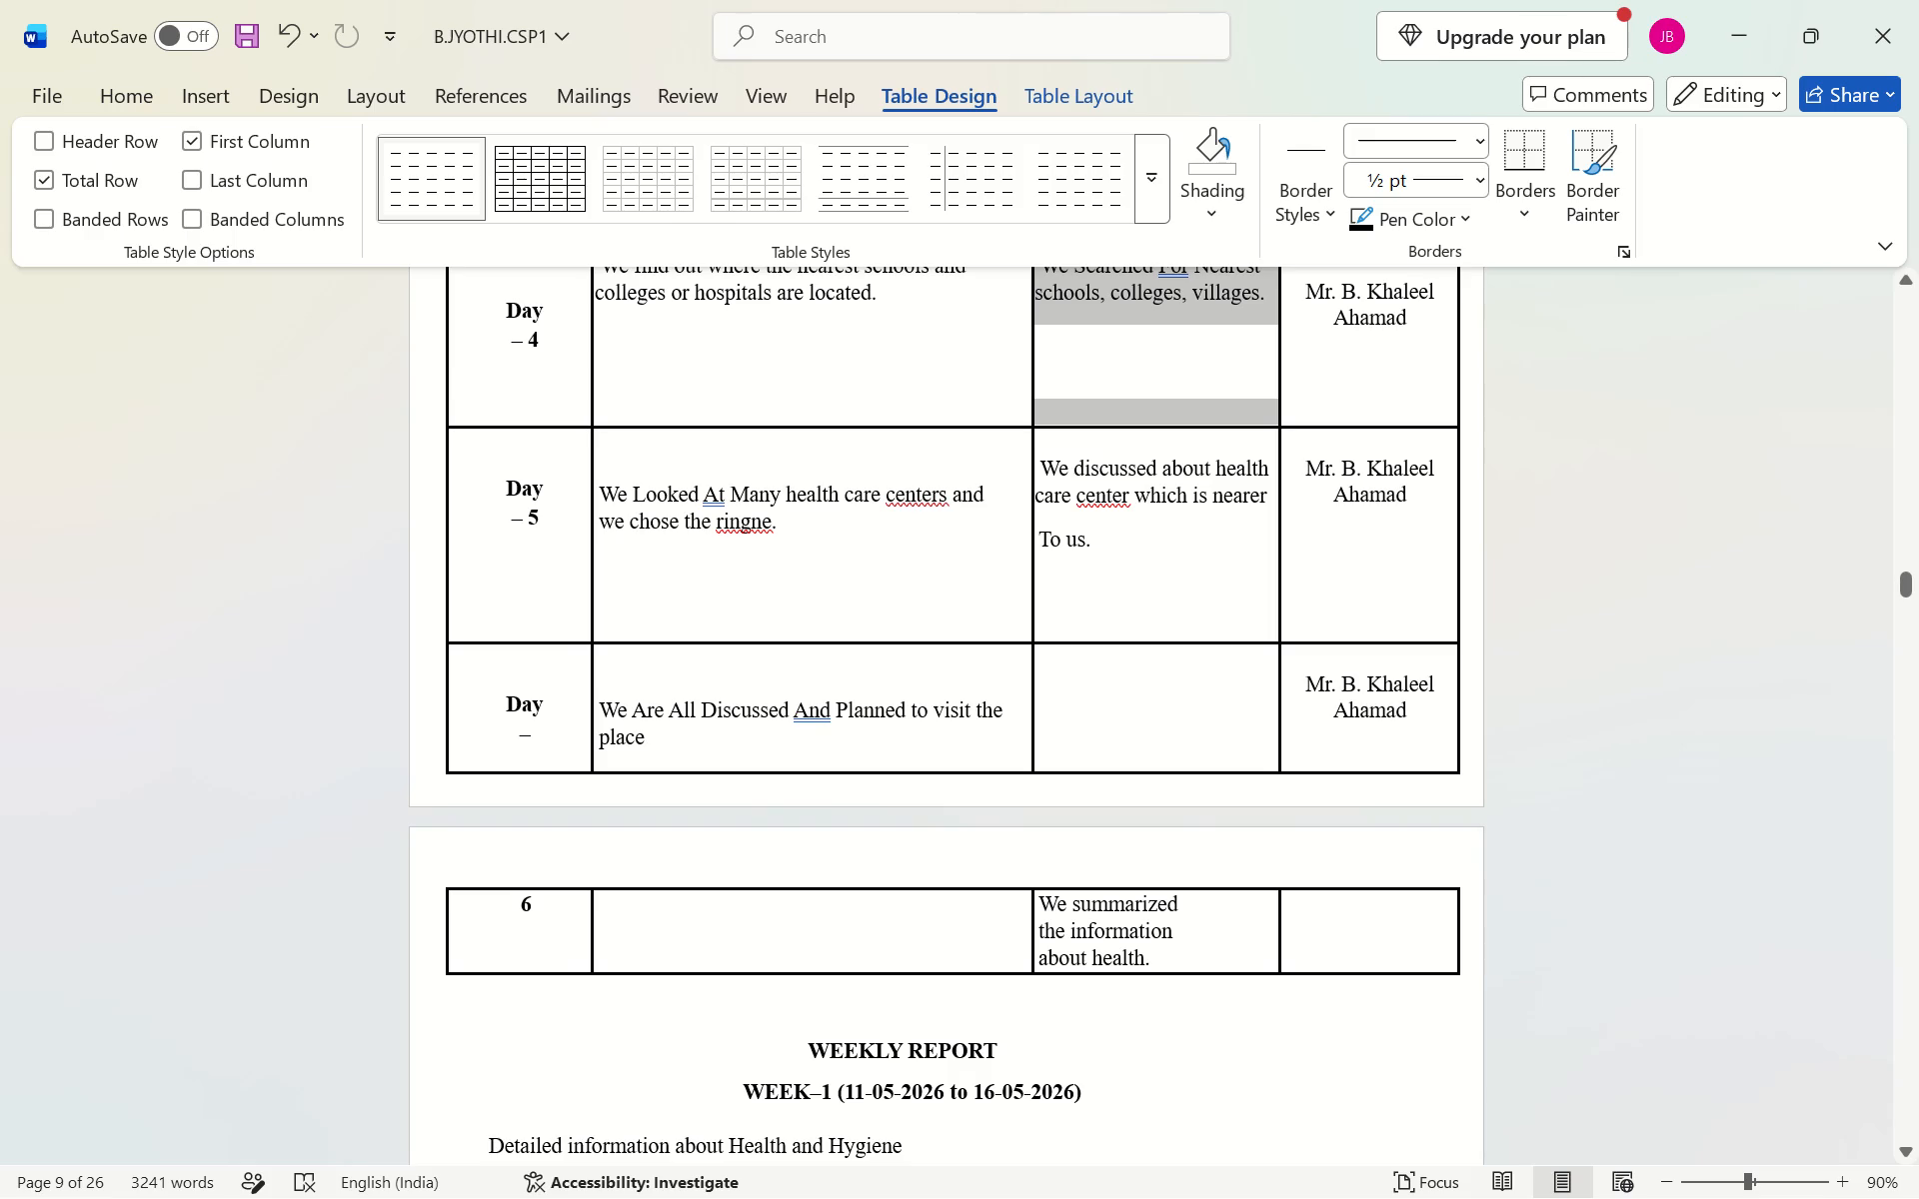
Fit the width of the Person In-Charge Signature column to its contents.
click(1458, 971)
double_click(1456, 967)
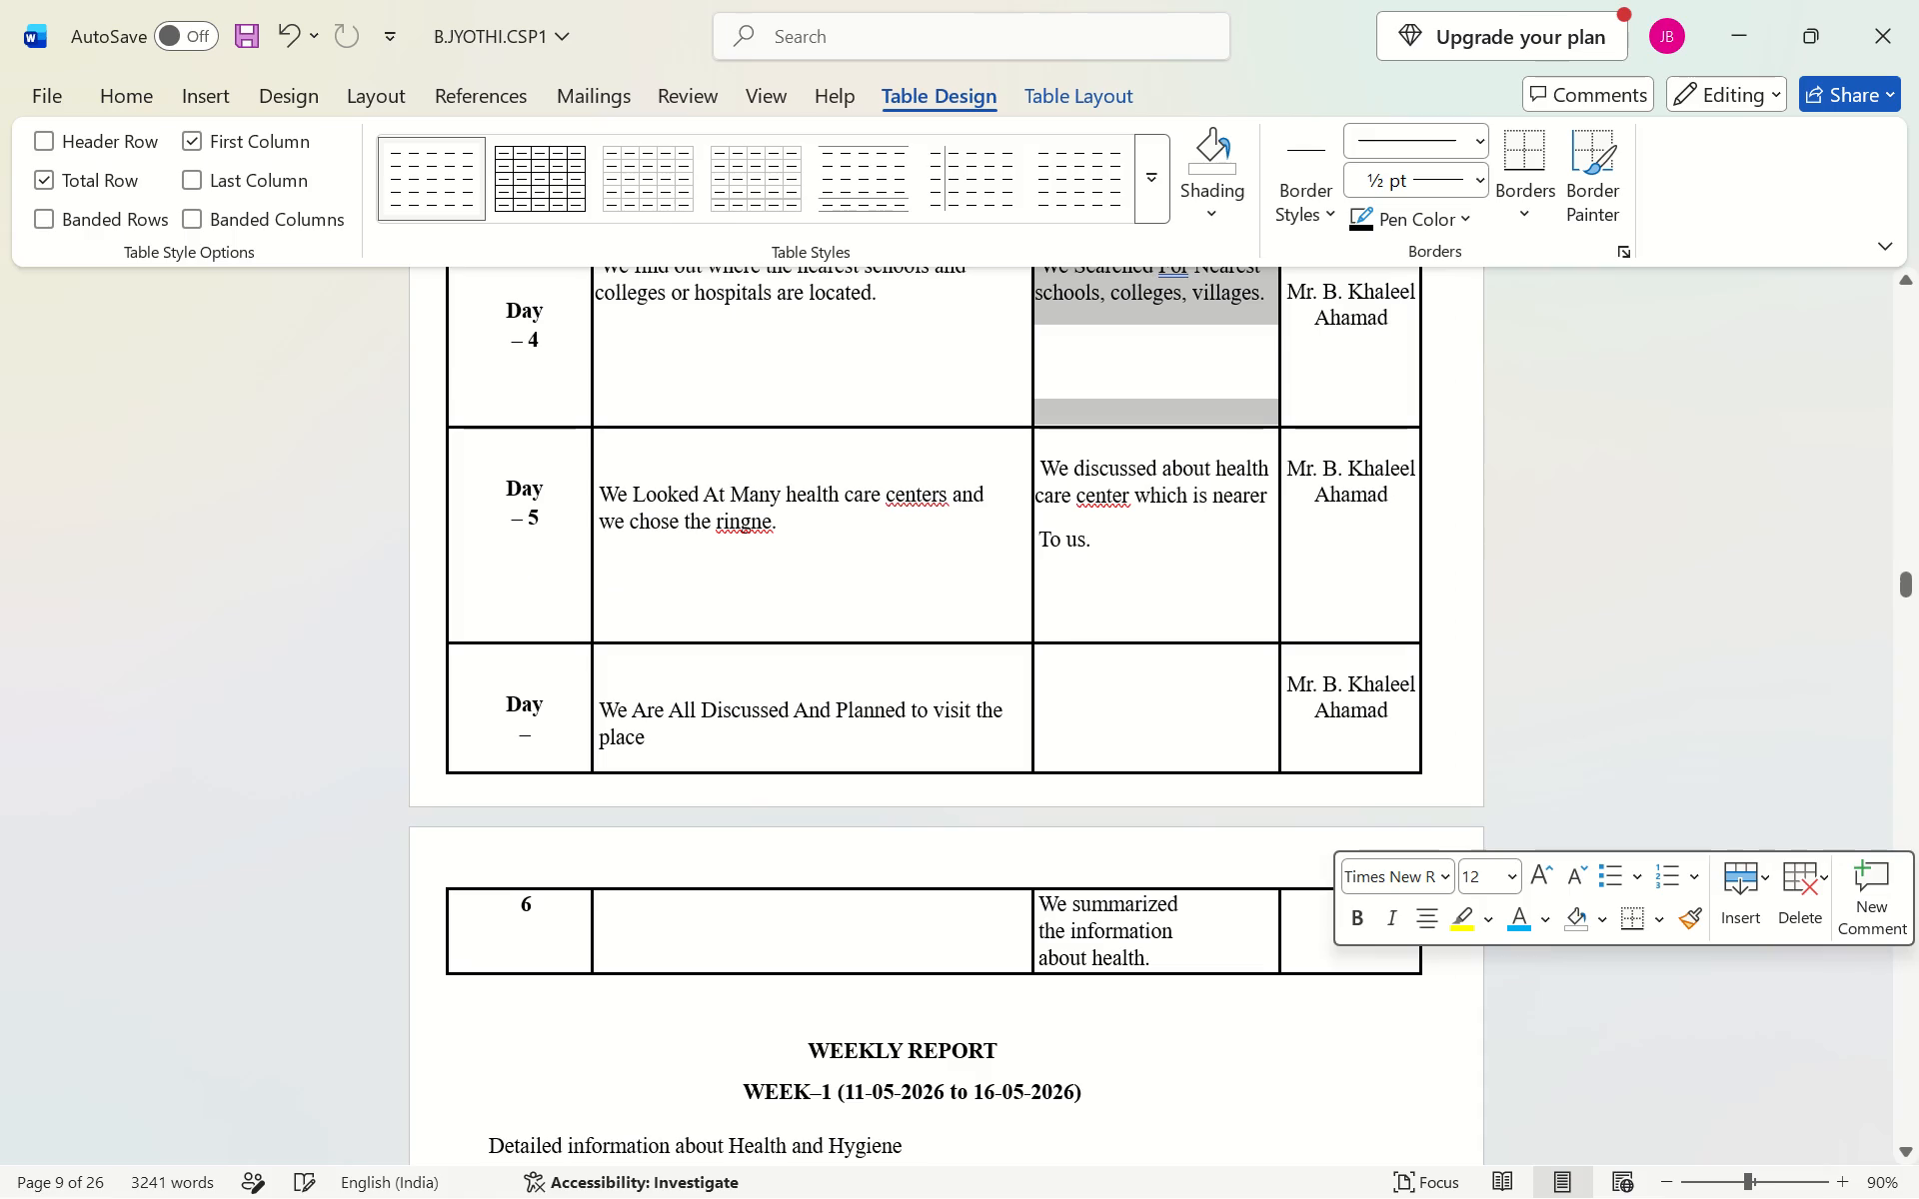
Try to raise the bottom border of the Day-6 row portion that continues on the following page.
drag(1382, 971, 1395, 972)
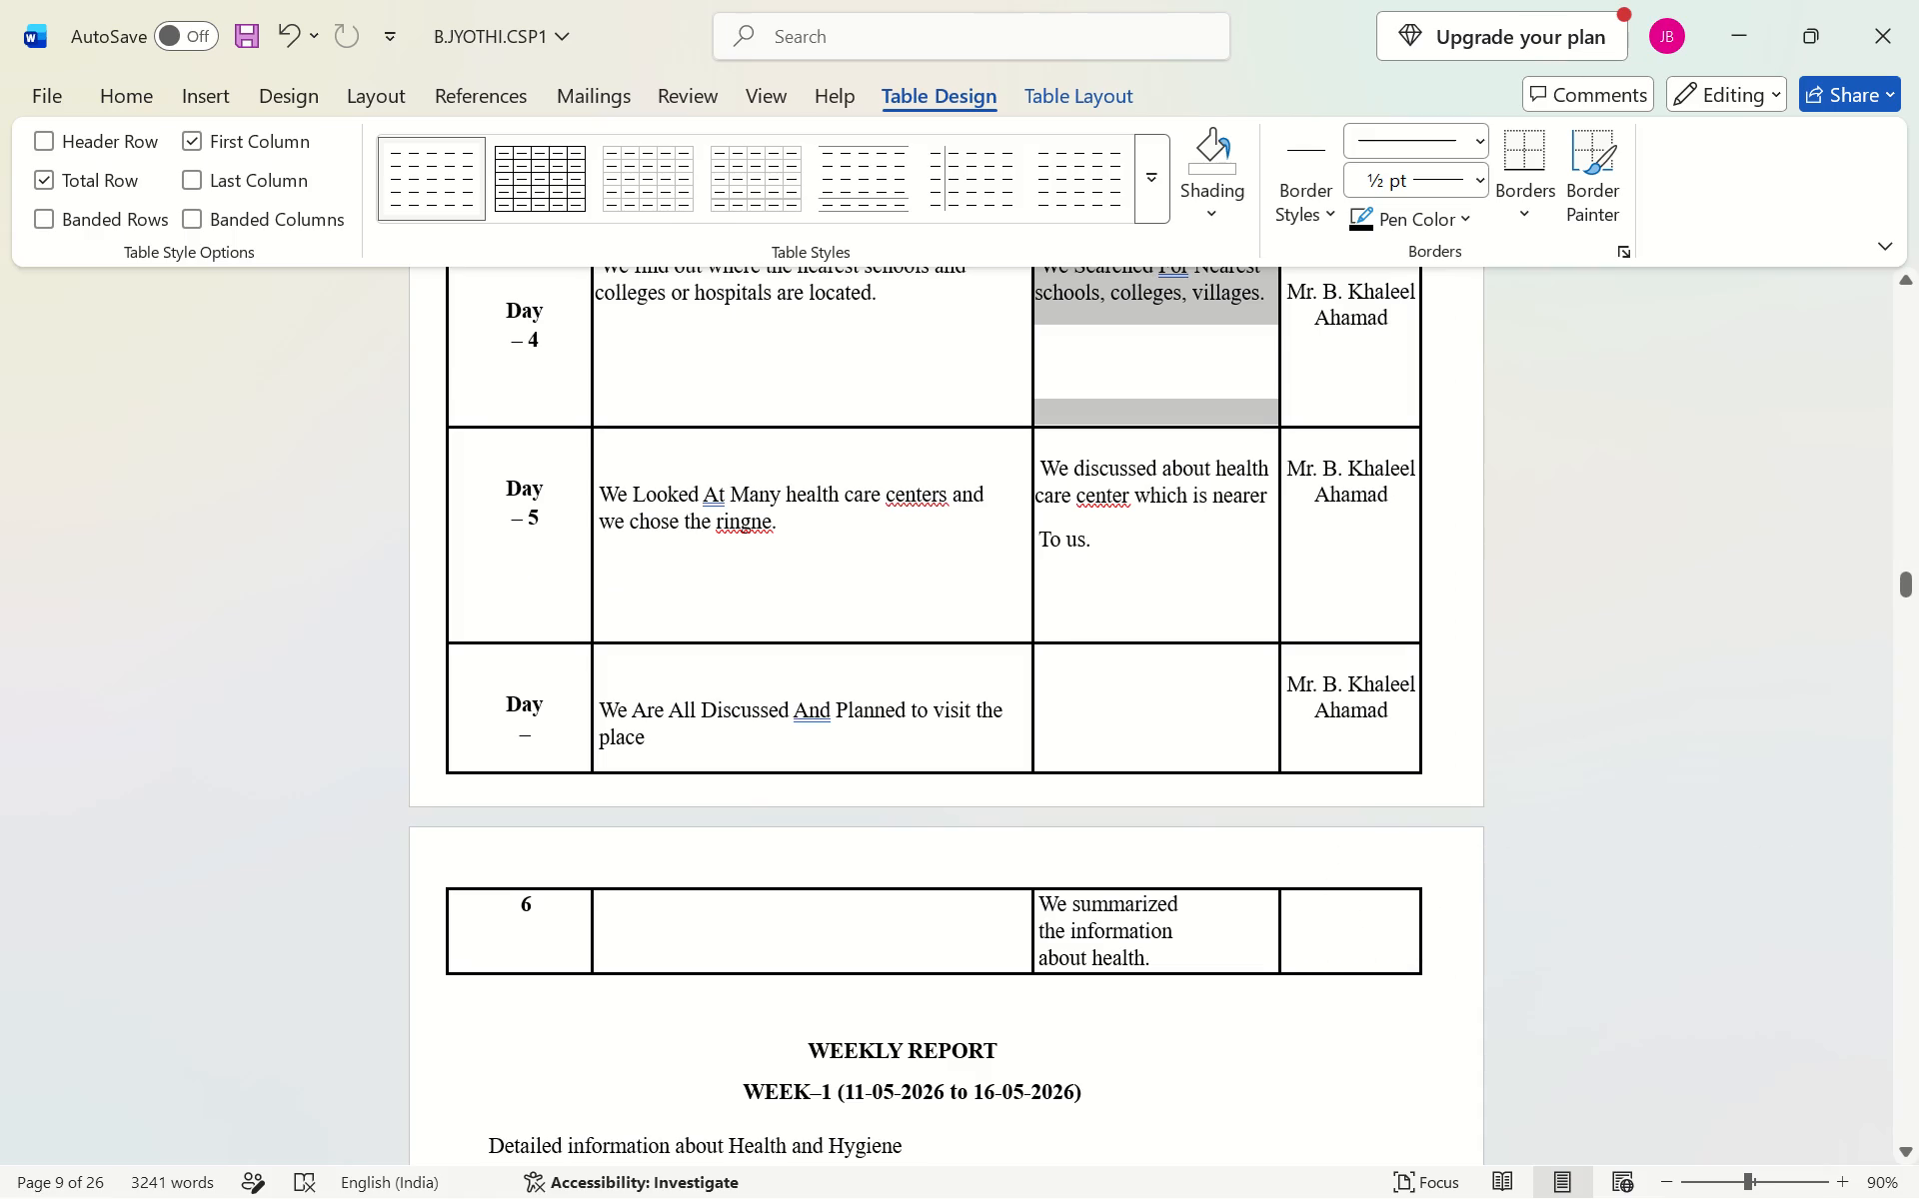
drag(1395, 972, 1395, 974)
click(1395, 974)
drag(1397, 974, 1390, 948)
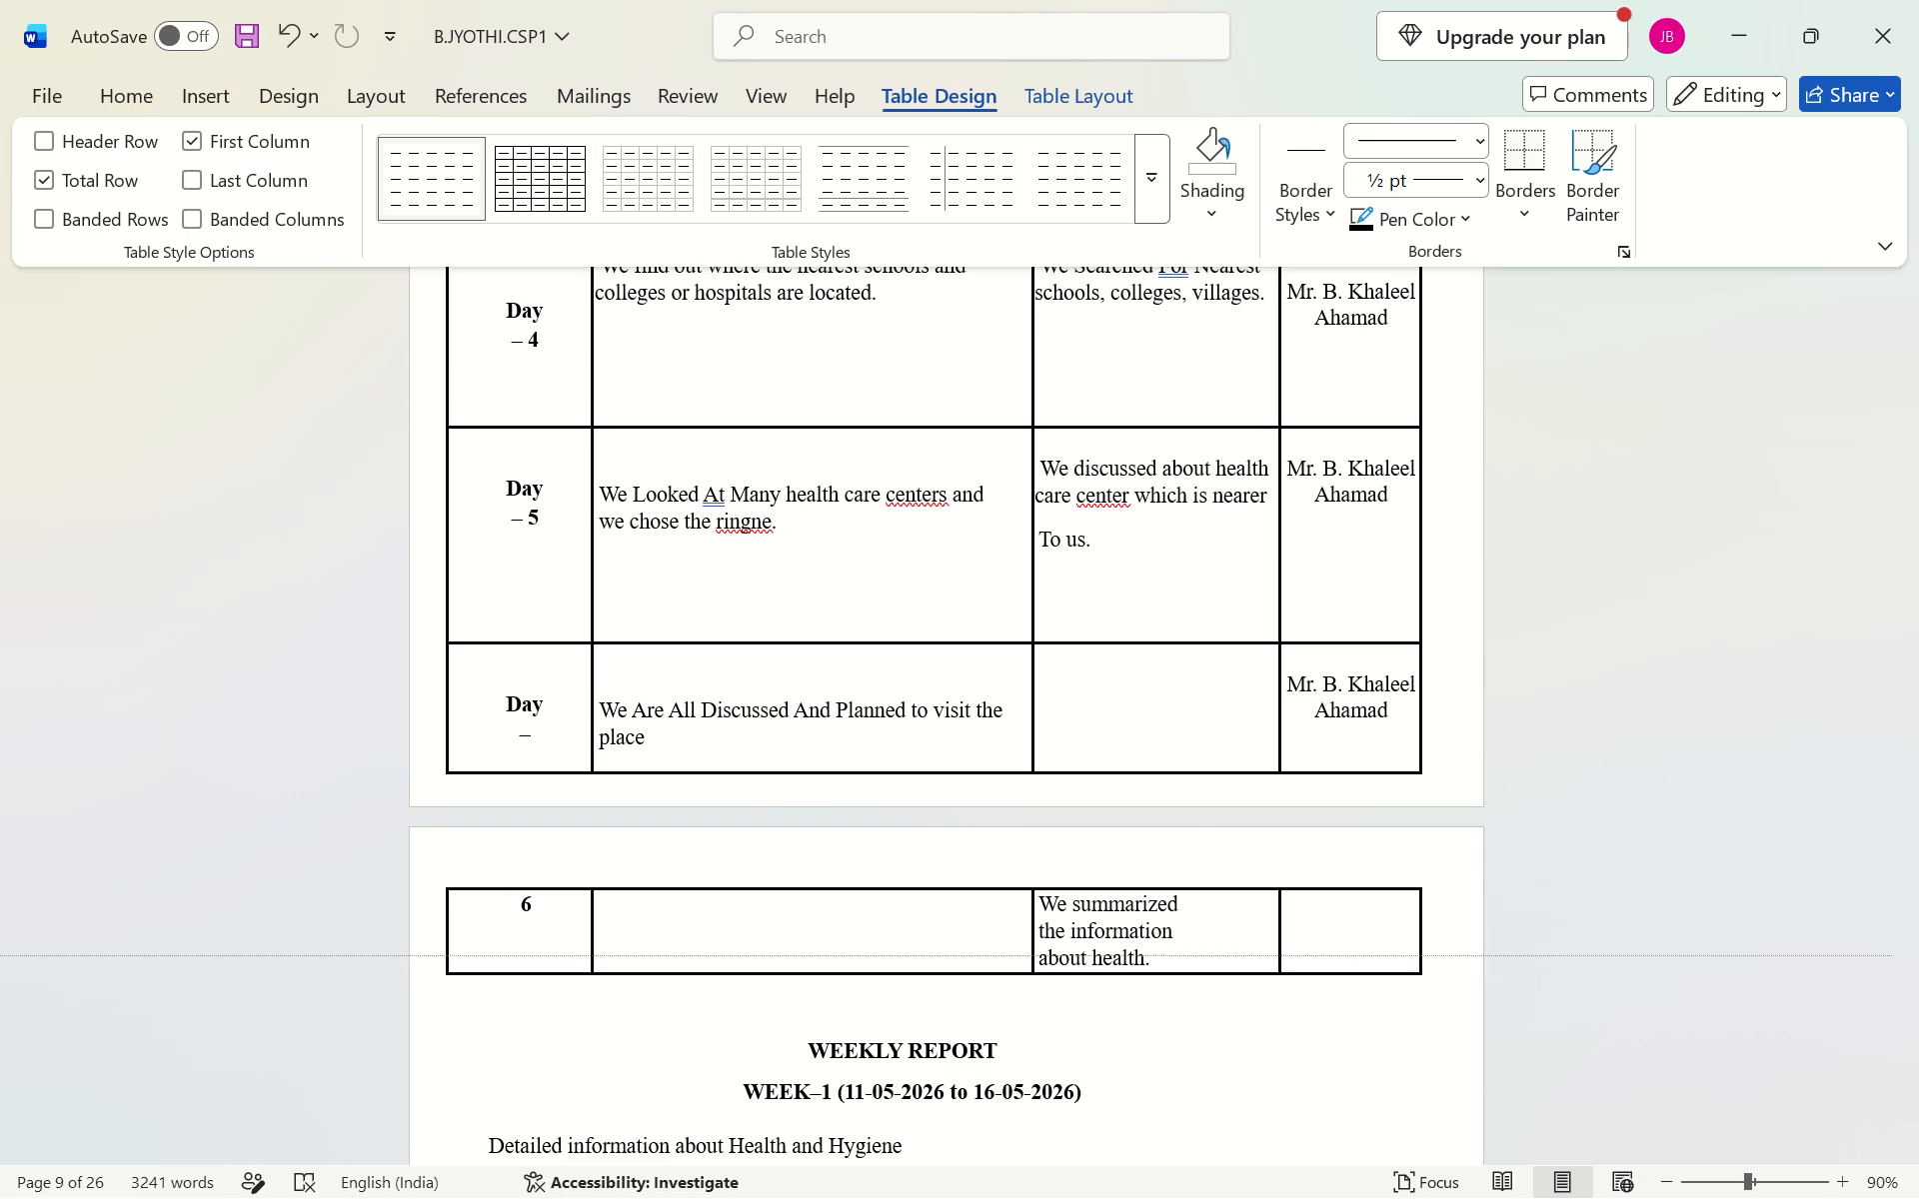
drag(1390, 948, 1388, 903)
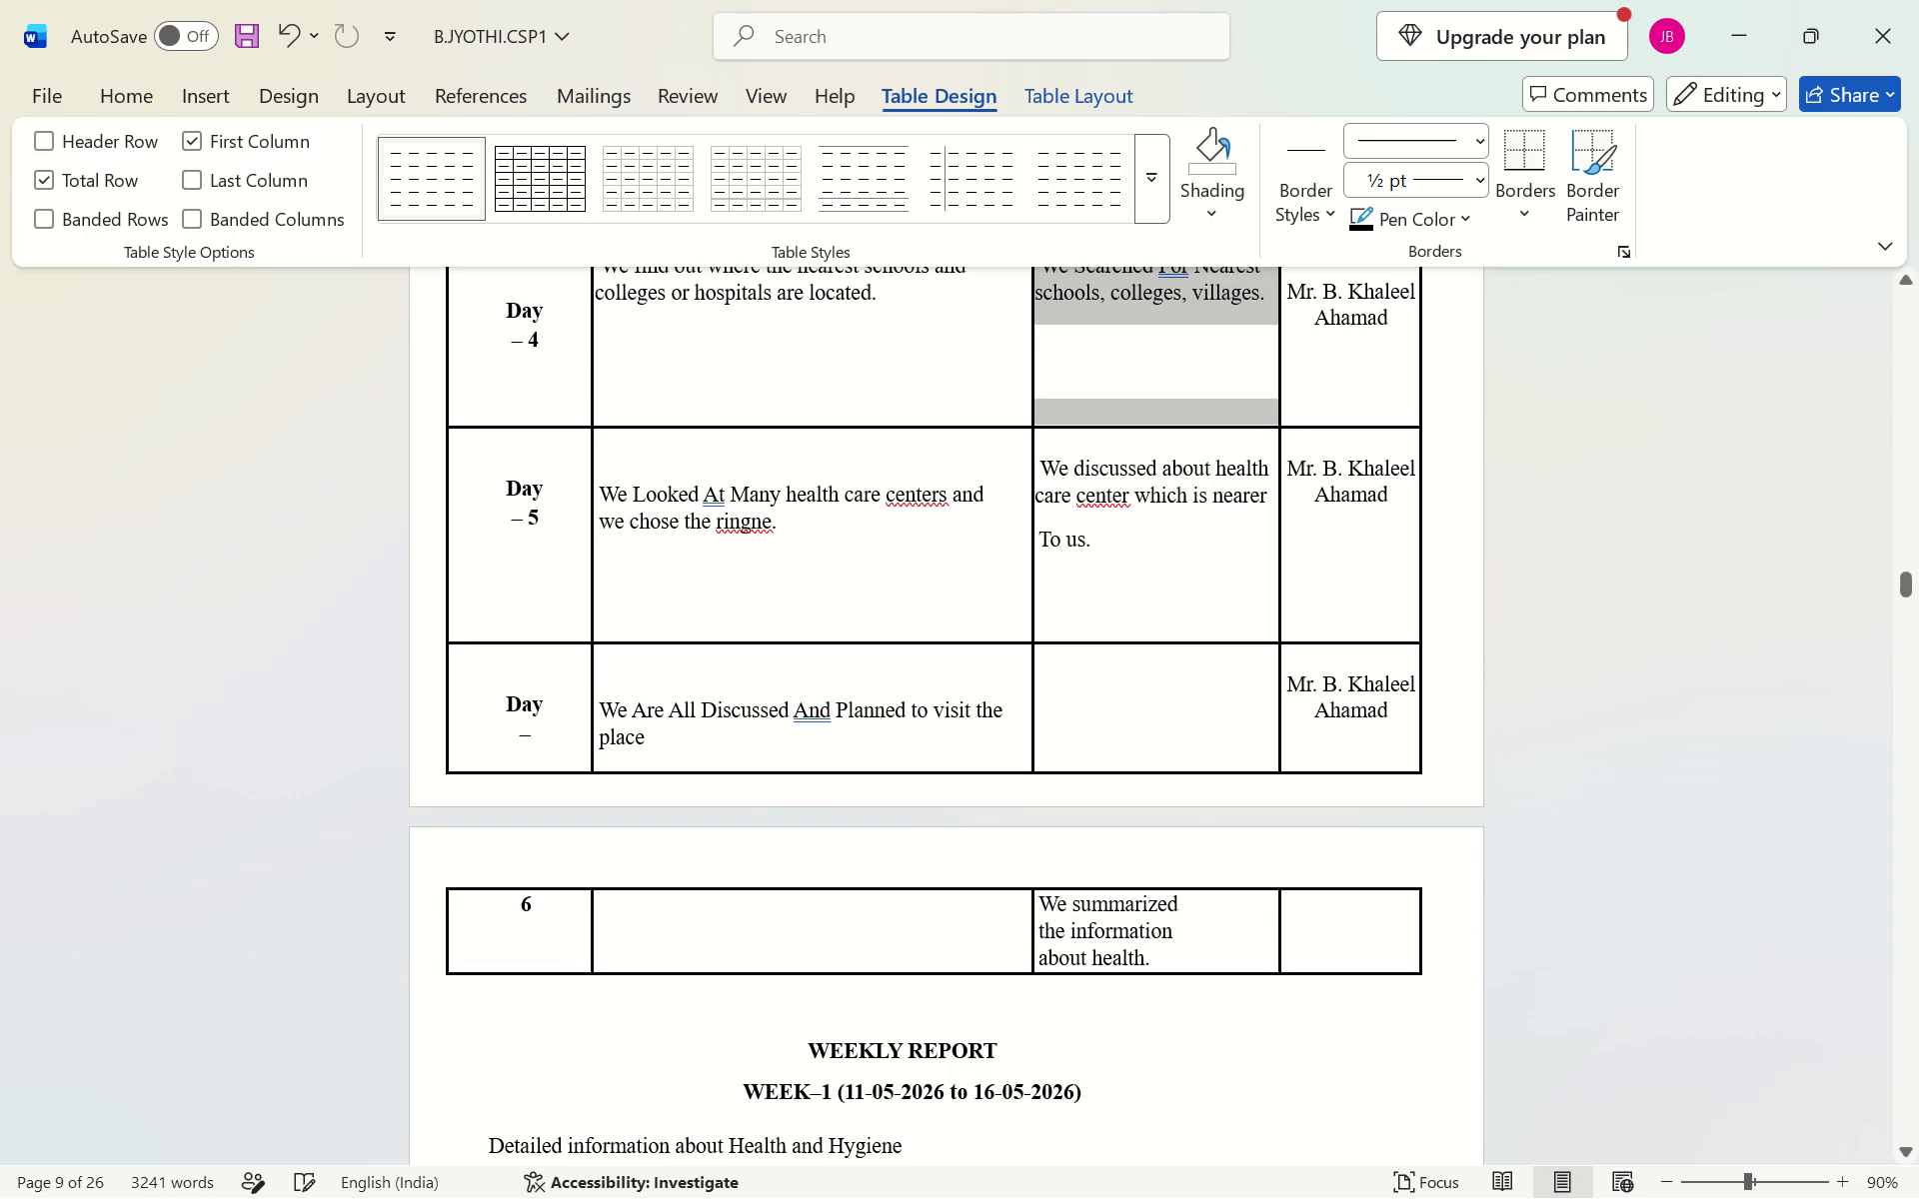
Move the number 6 onto the same line as the dash in the Day-6 label cell.
click(517, 907)
key(BackSpace)
key(BackSpace)
key(BackSpace)
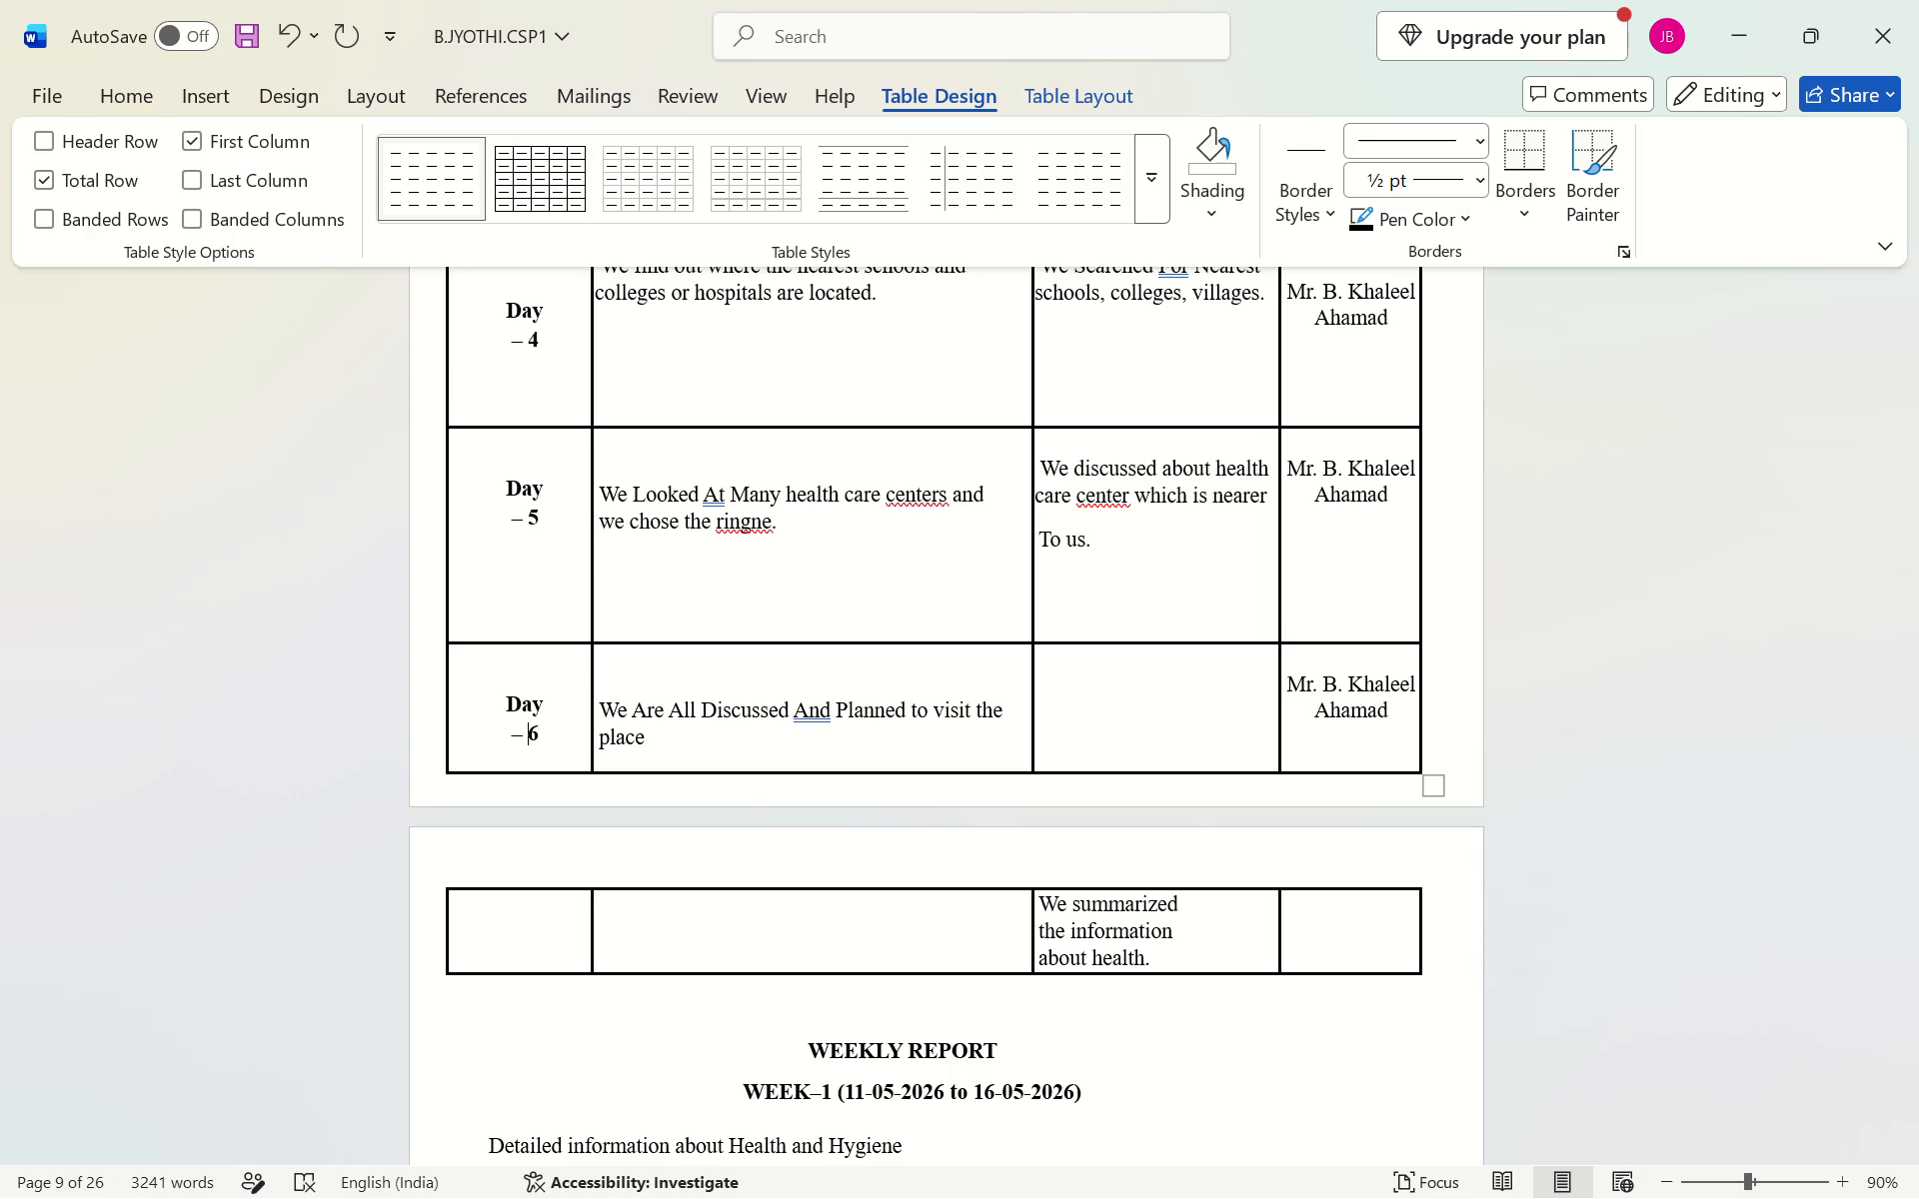
Remove the indent and the blank line above the Day-6 learning outcome text.
click(1040, 901)
key(BackSpace)
key(BackSpace)
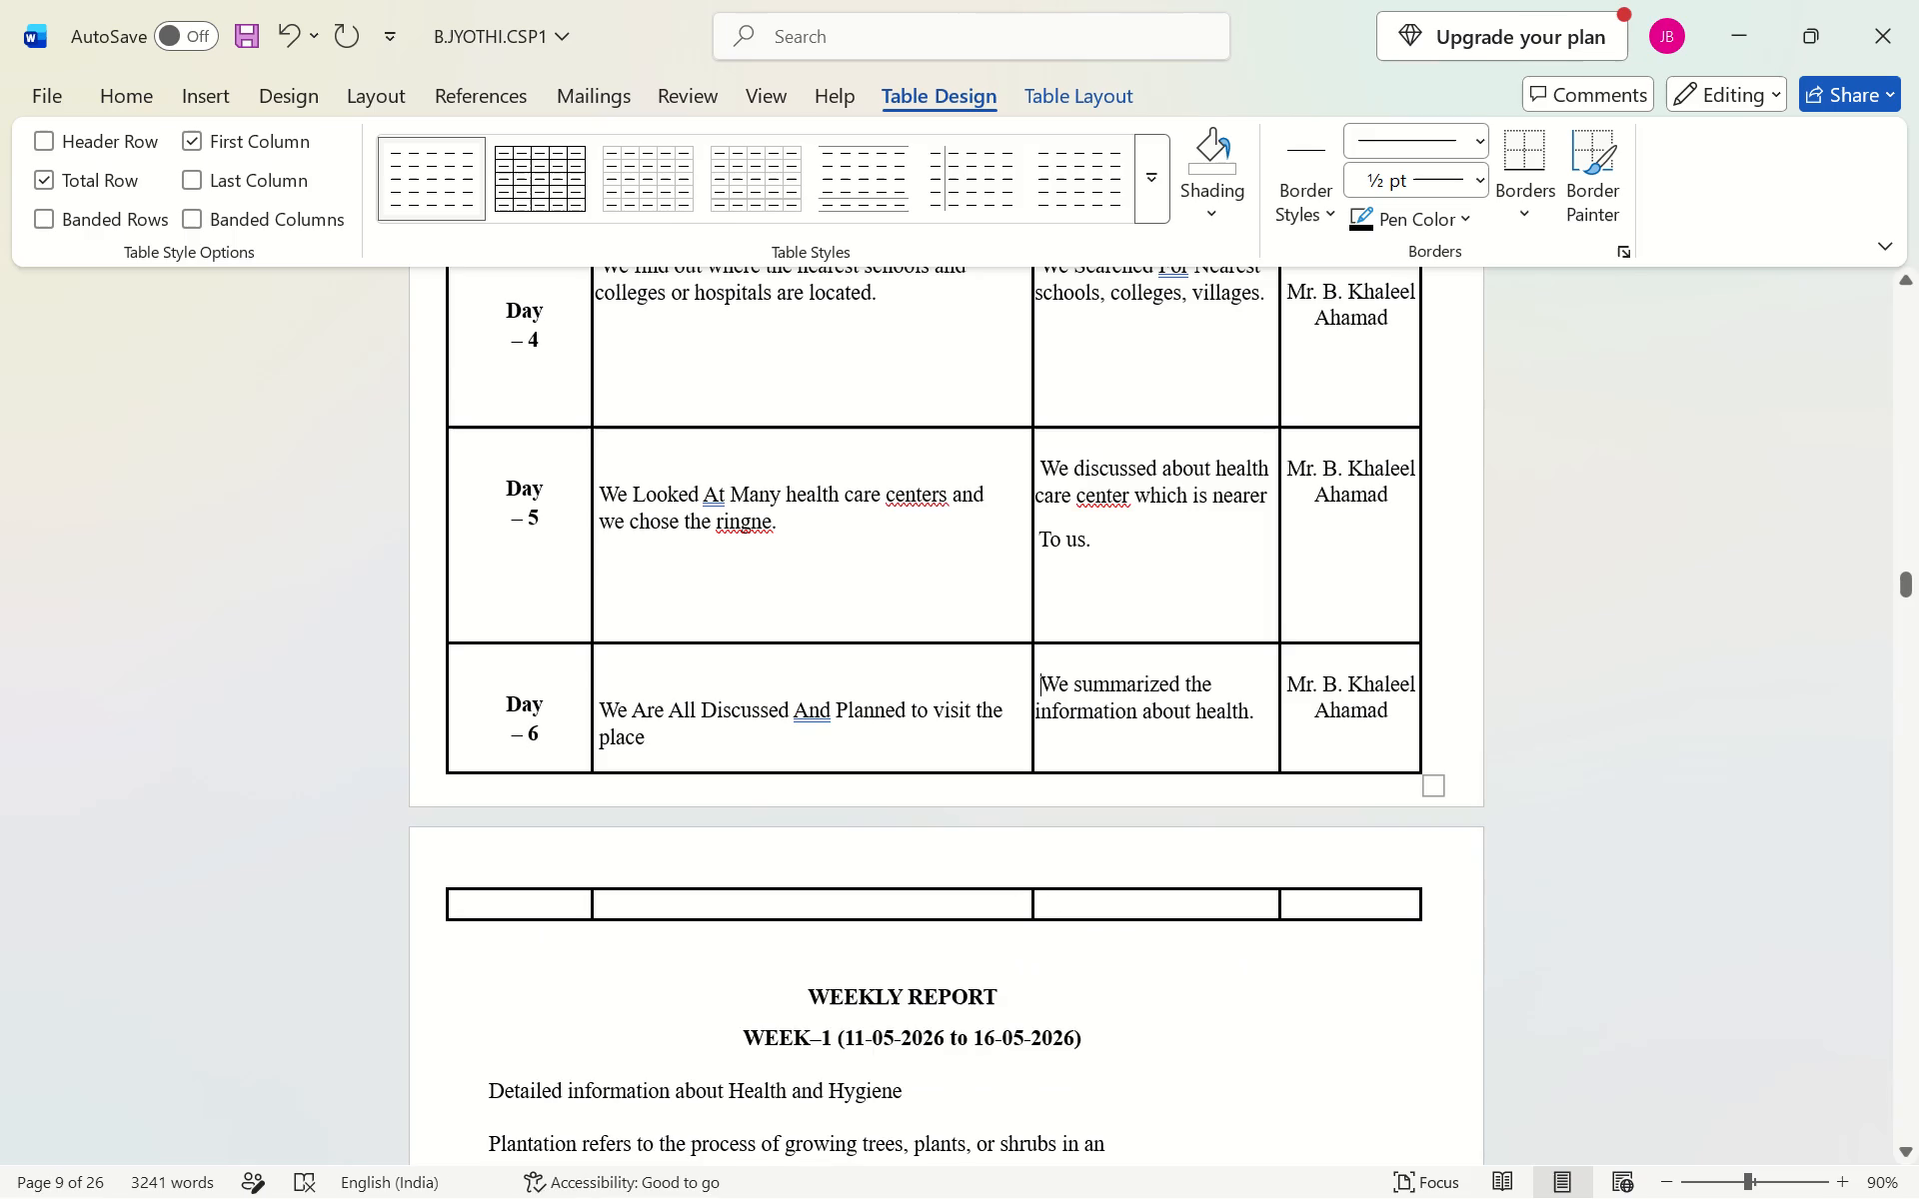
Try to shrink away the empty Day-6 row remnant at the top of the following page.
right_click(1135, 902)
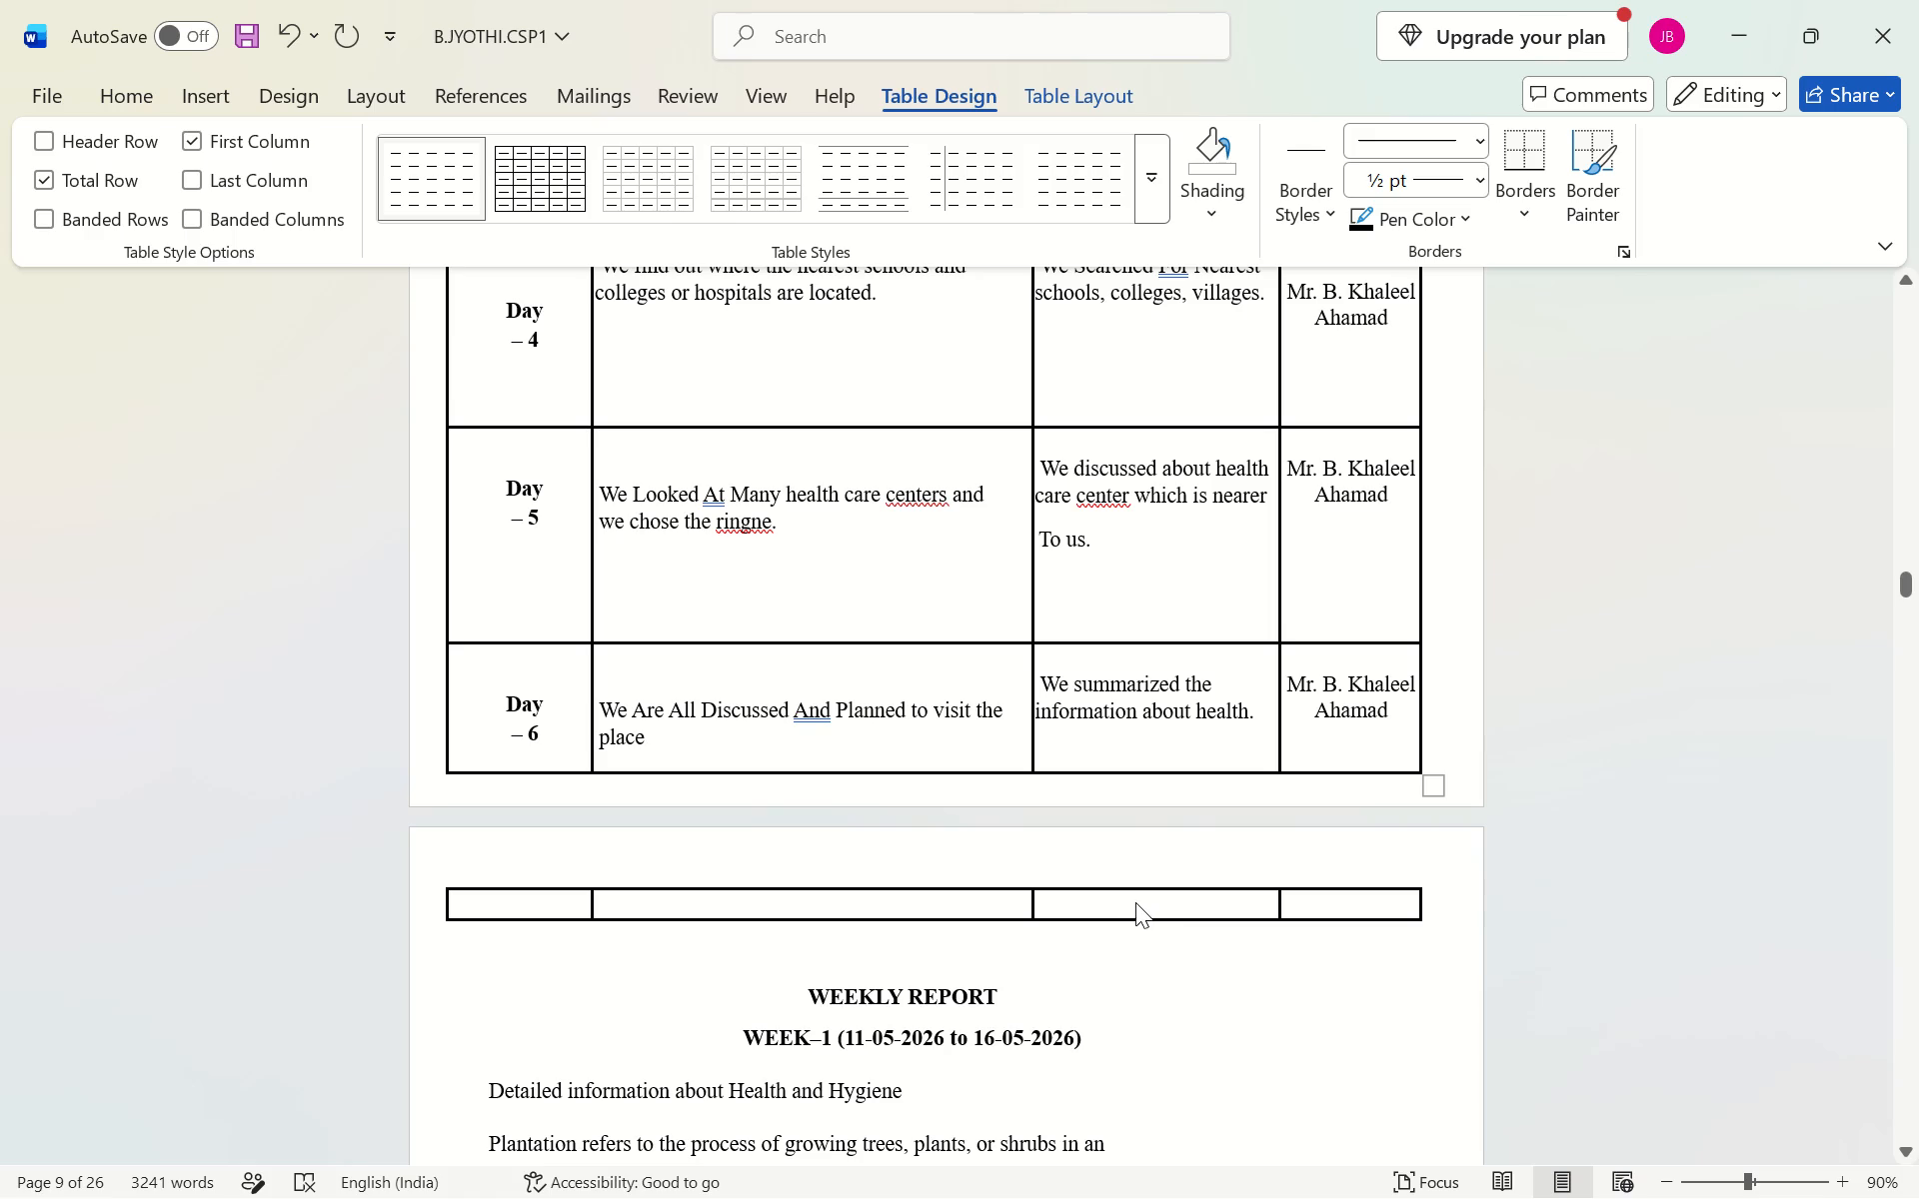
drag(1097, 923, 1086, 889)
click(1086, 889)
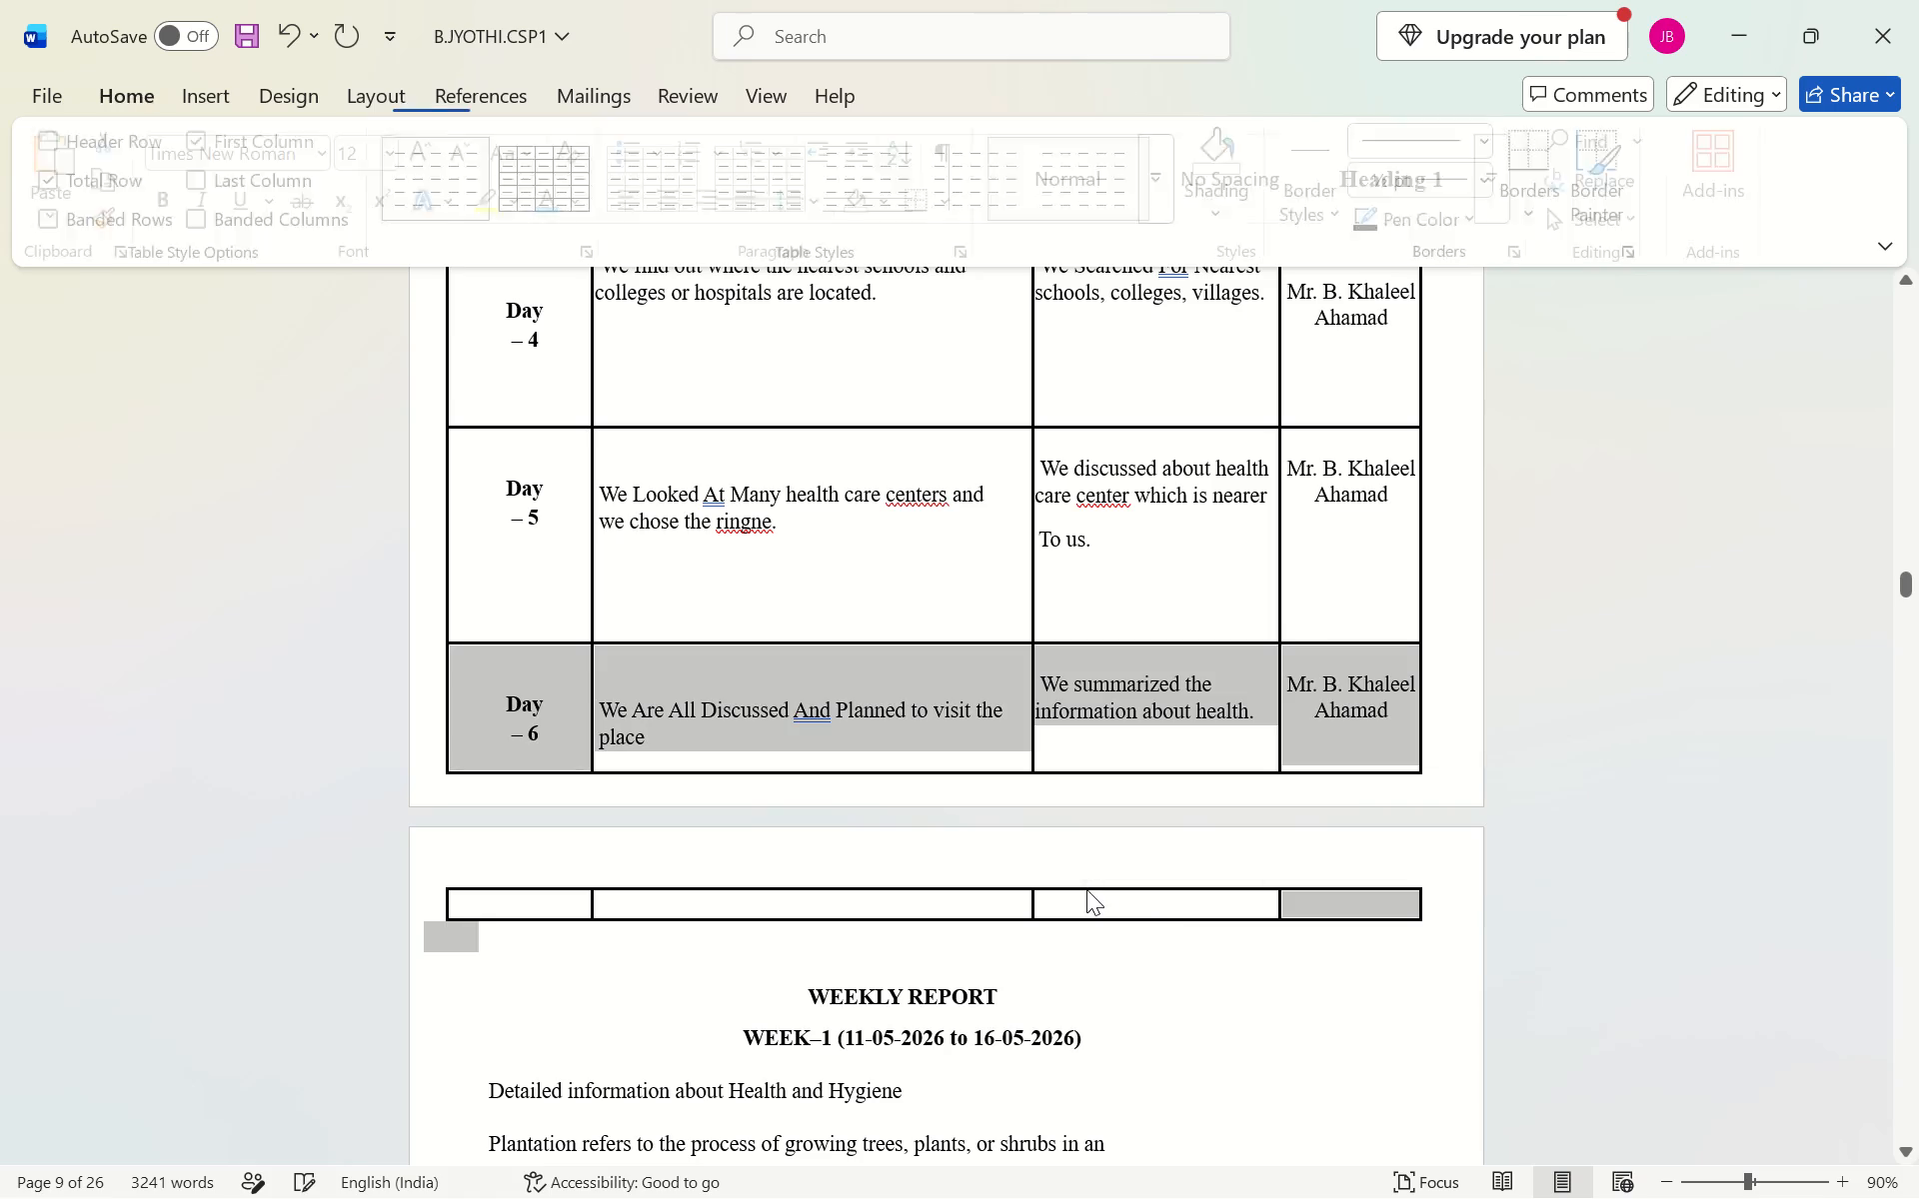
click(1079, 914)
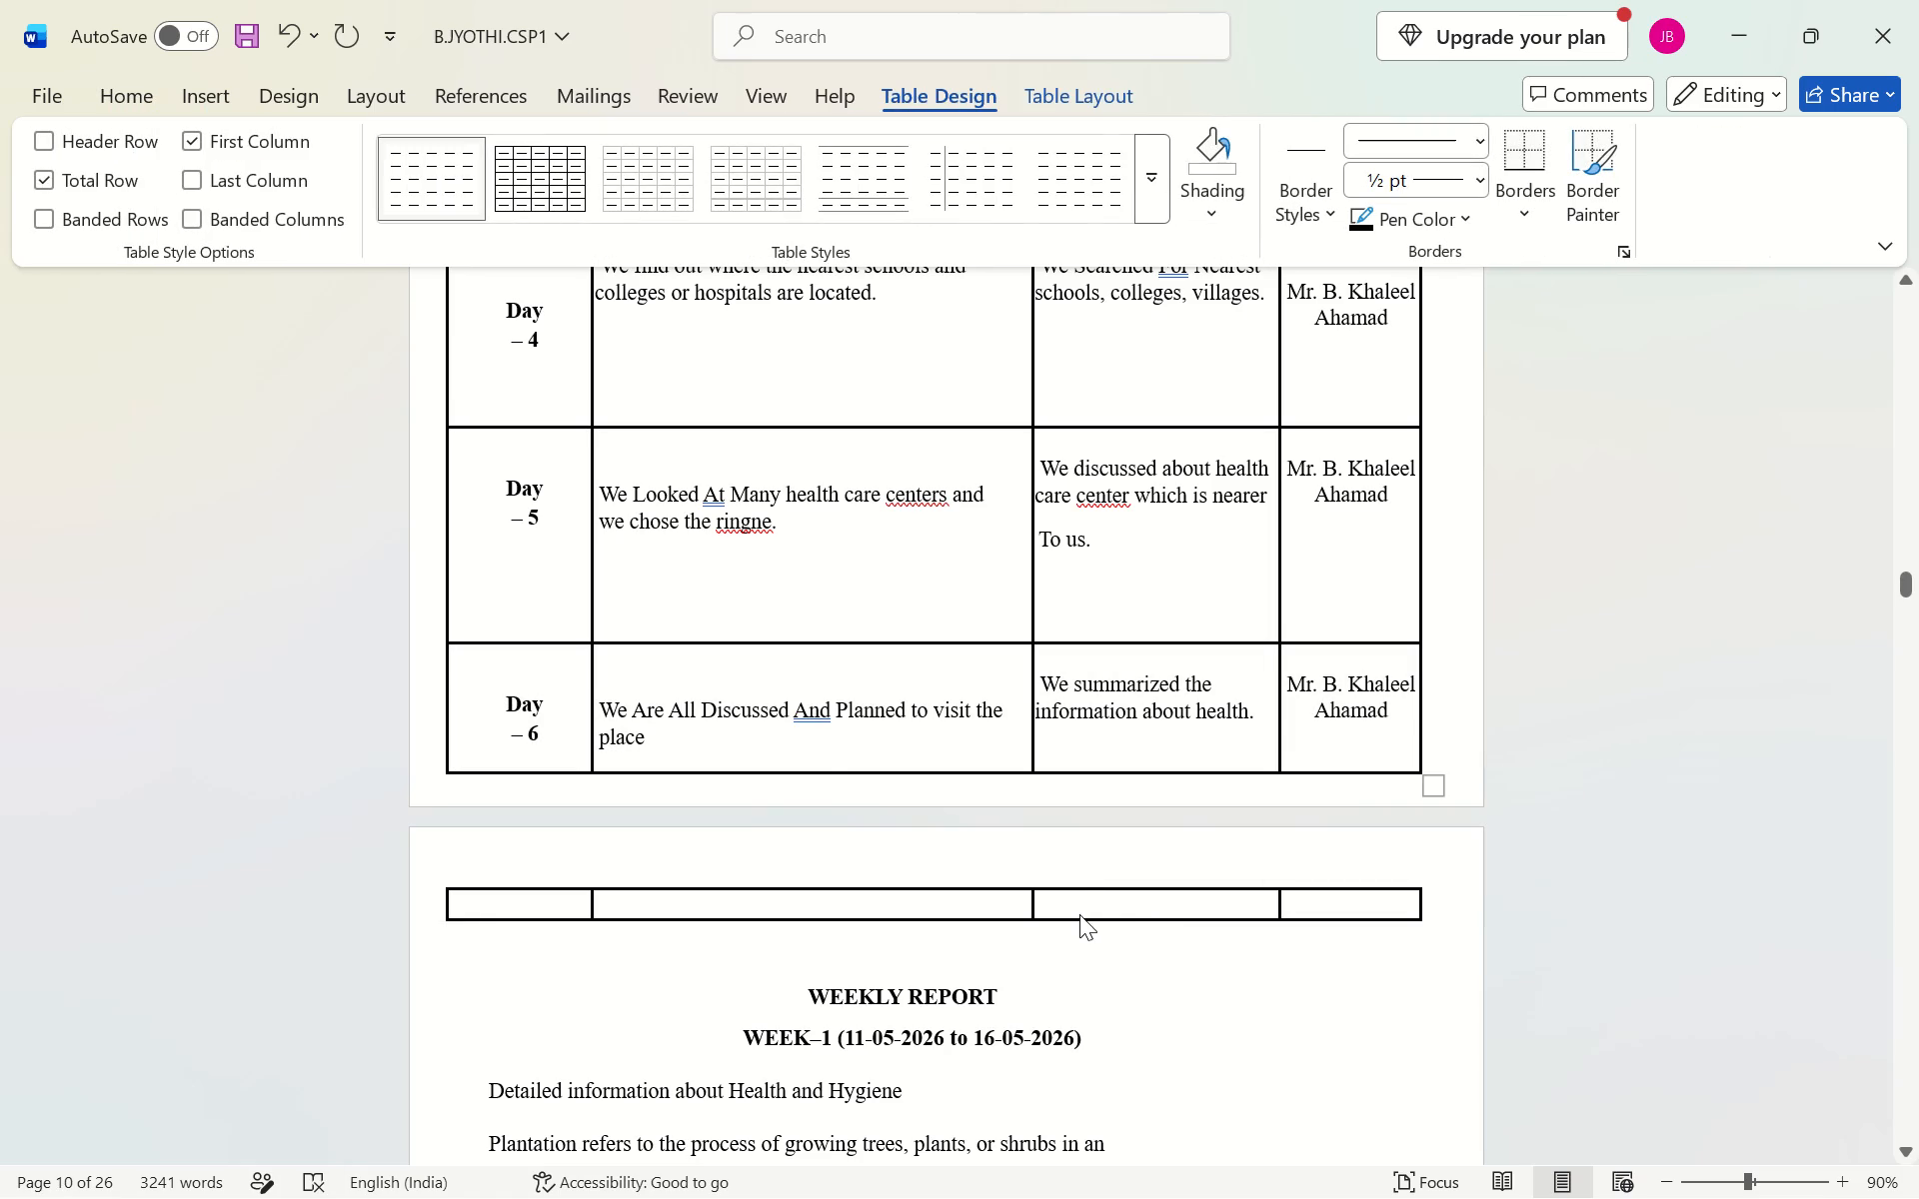
Remove the indent and a blank line above the Day-1 learning outcome text.
scroll(1079, 914, up, 3)
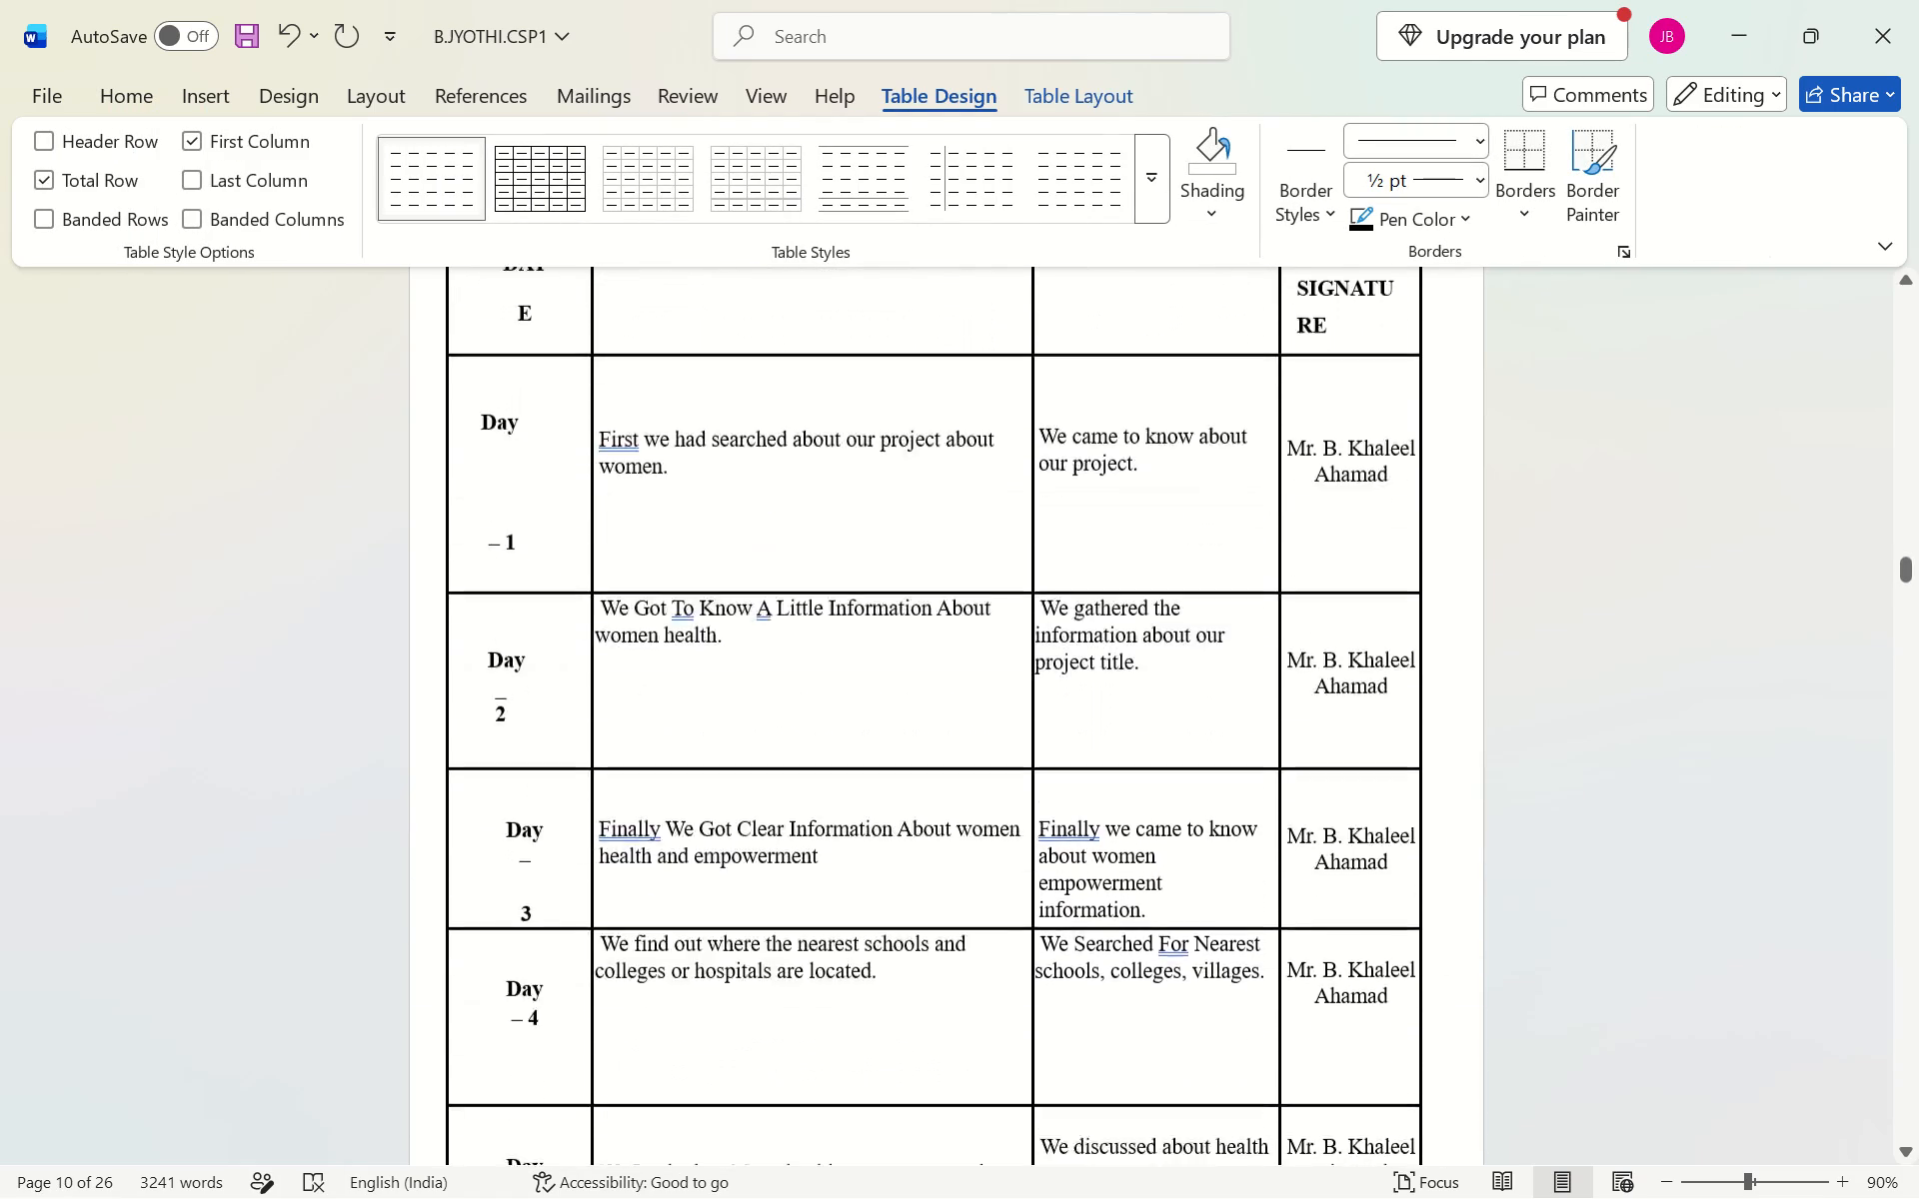
scroll(1079, 914, up, 2)
scroll(1079, 914, down, 1)
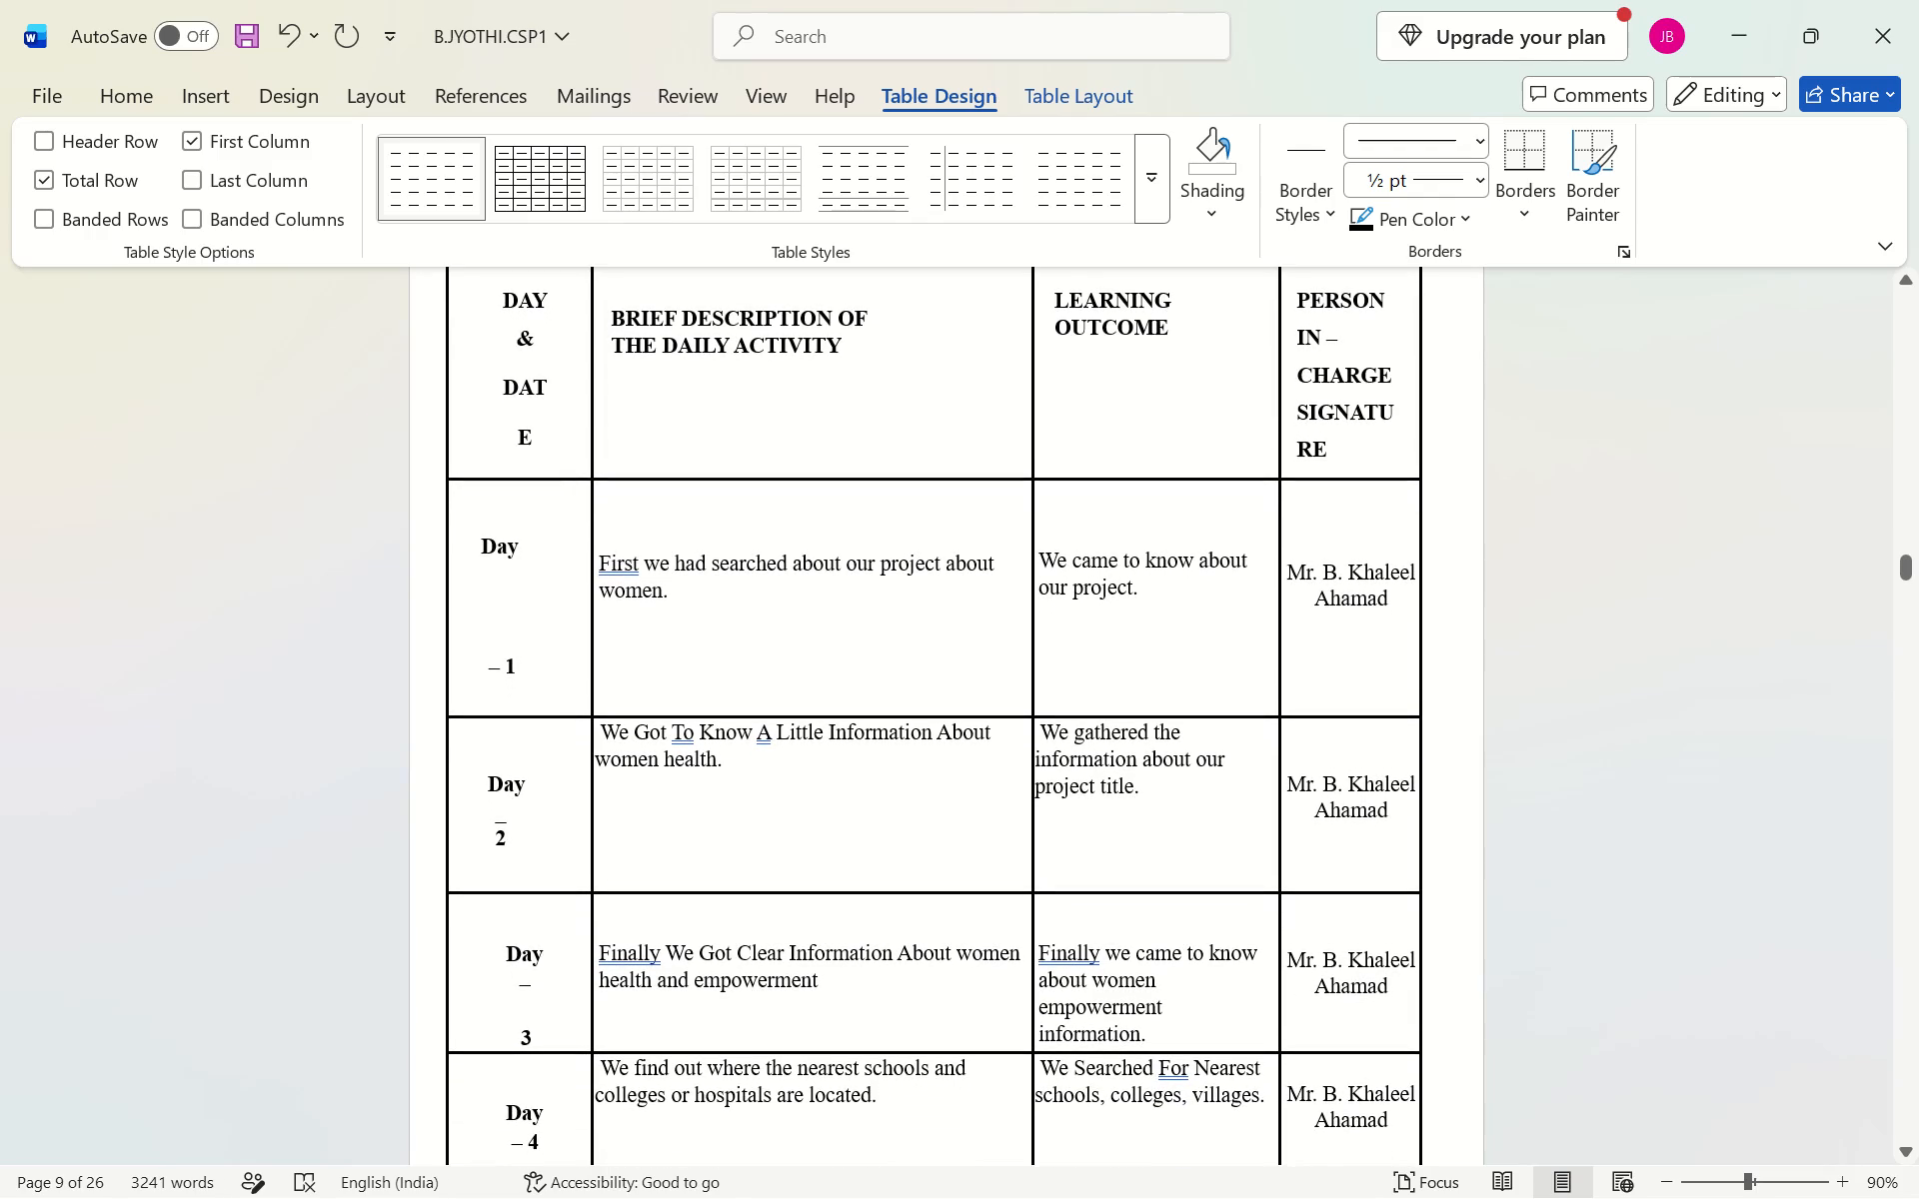
click(1047, 565)
key(BackSpace)
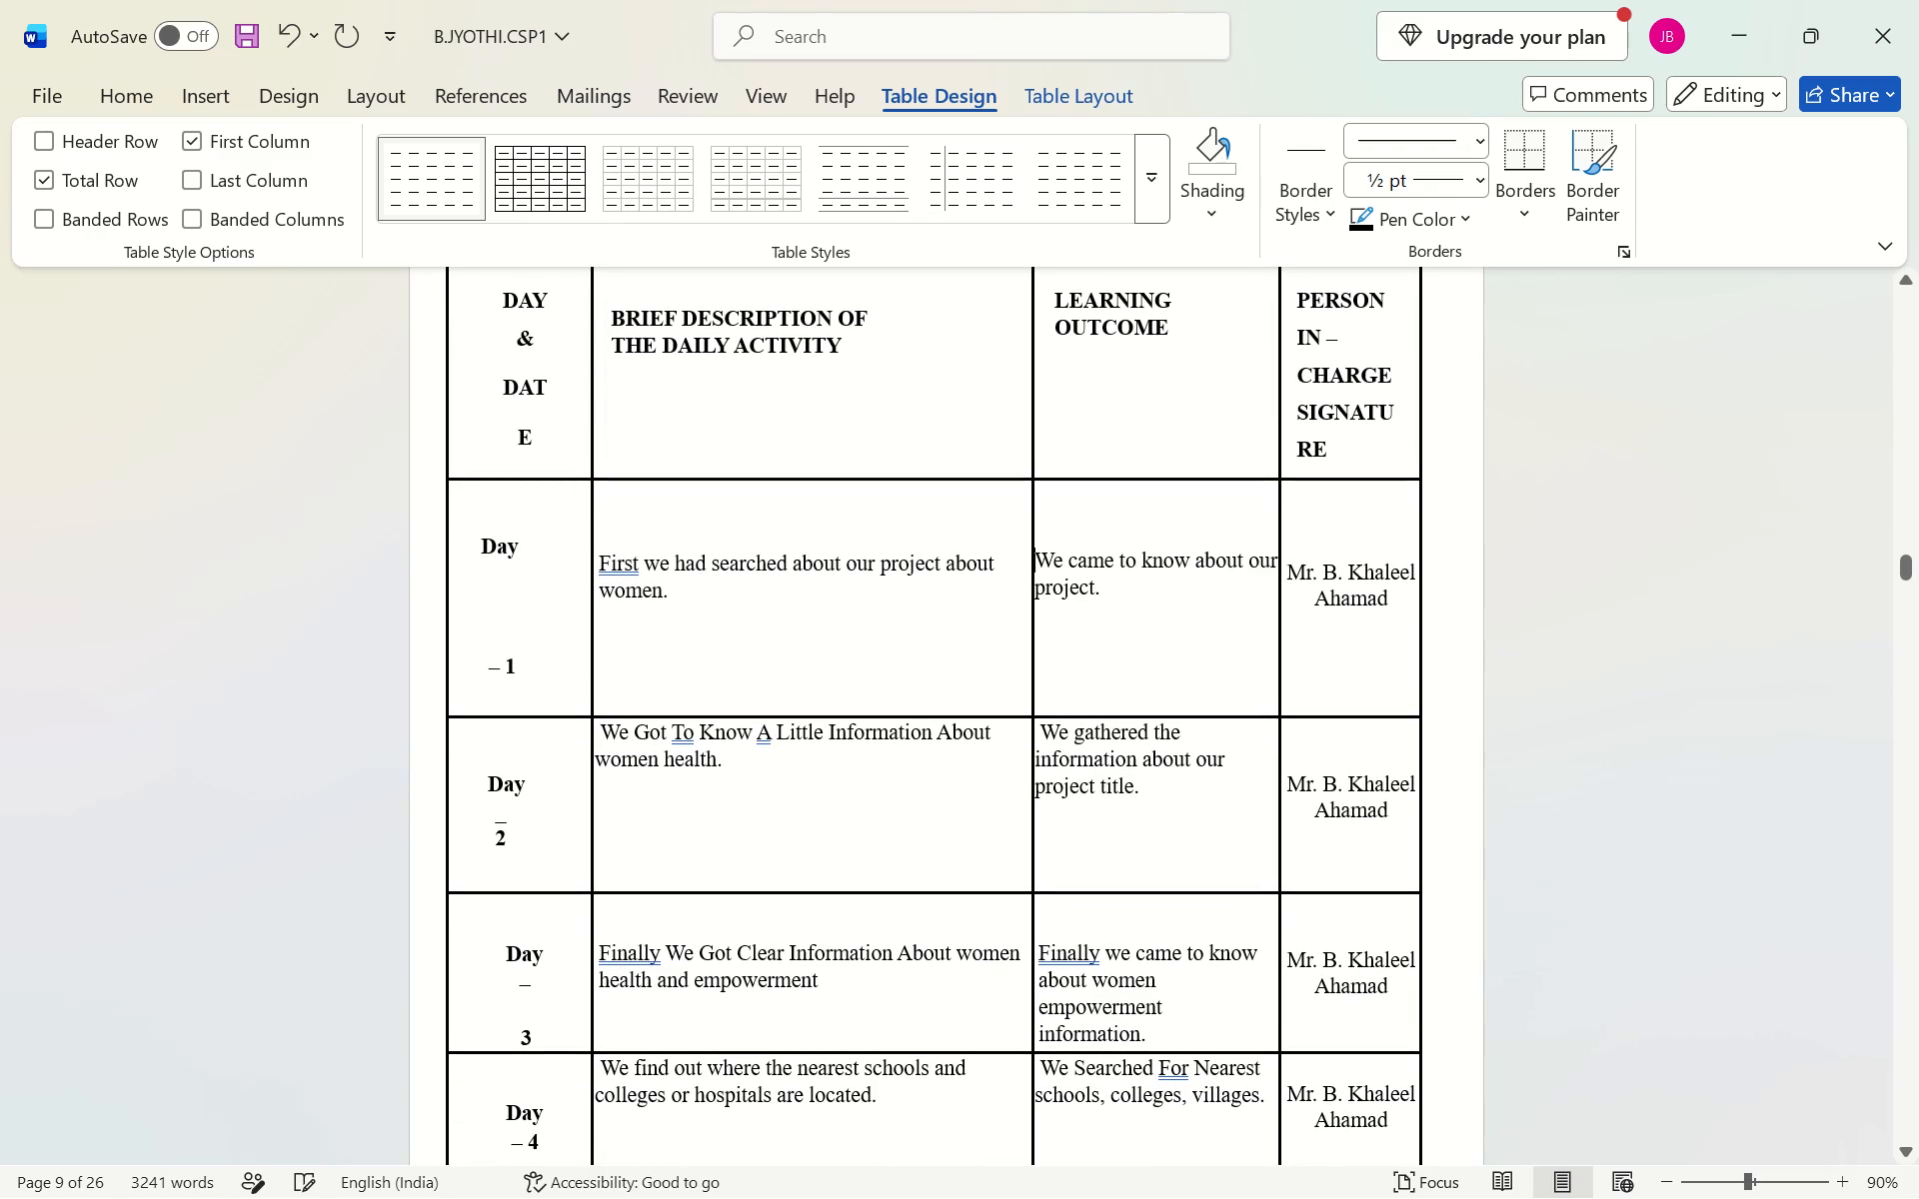
key(BackSpace)
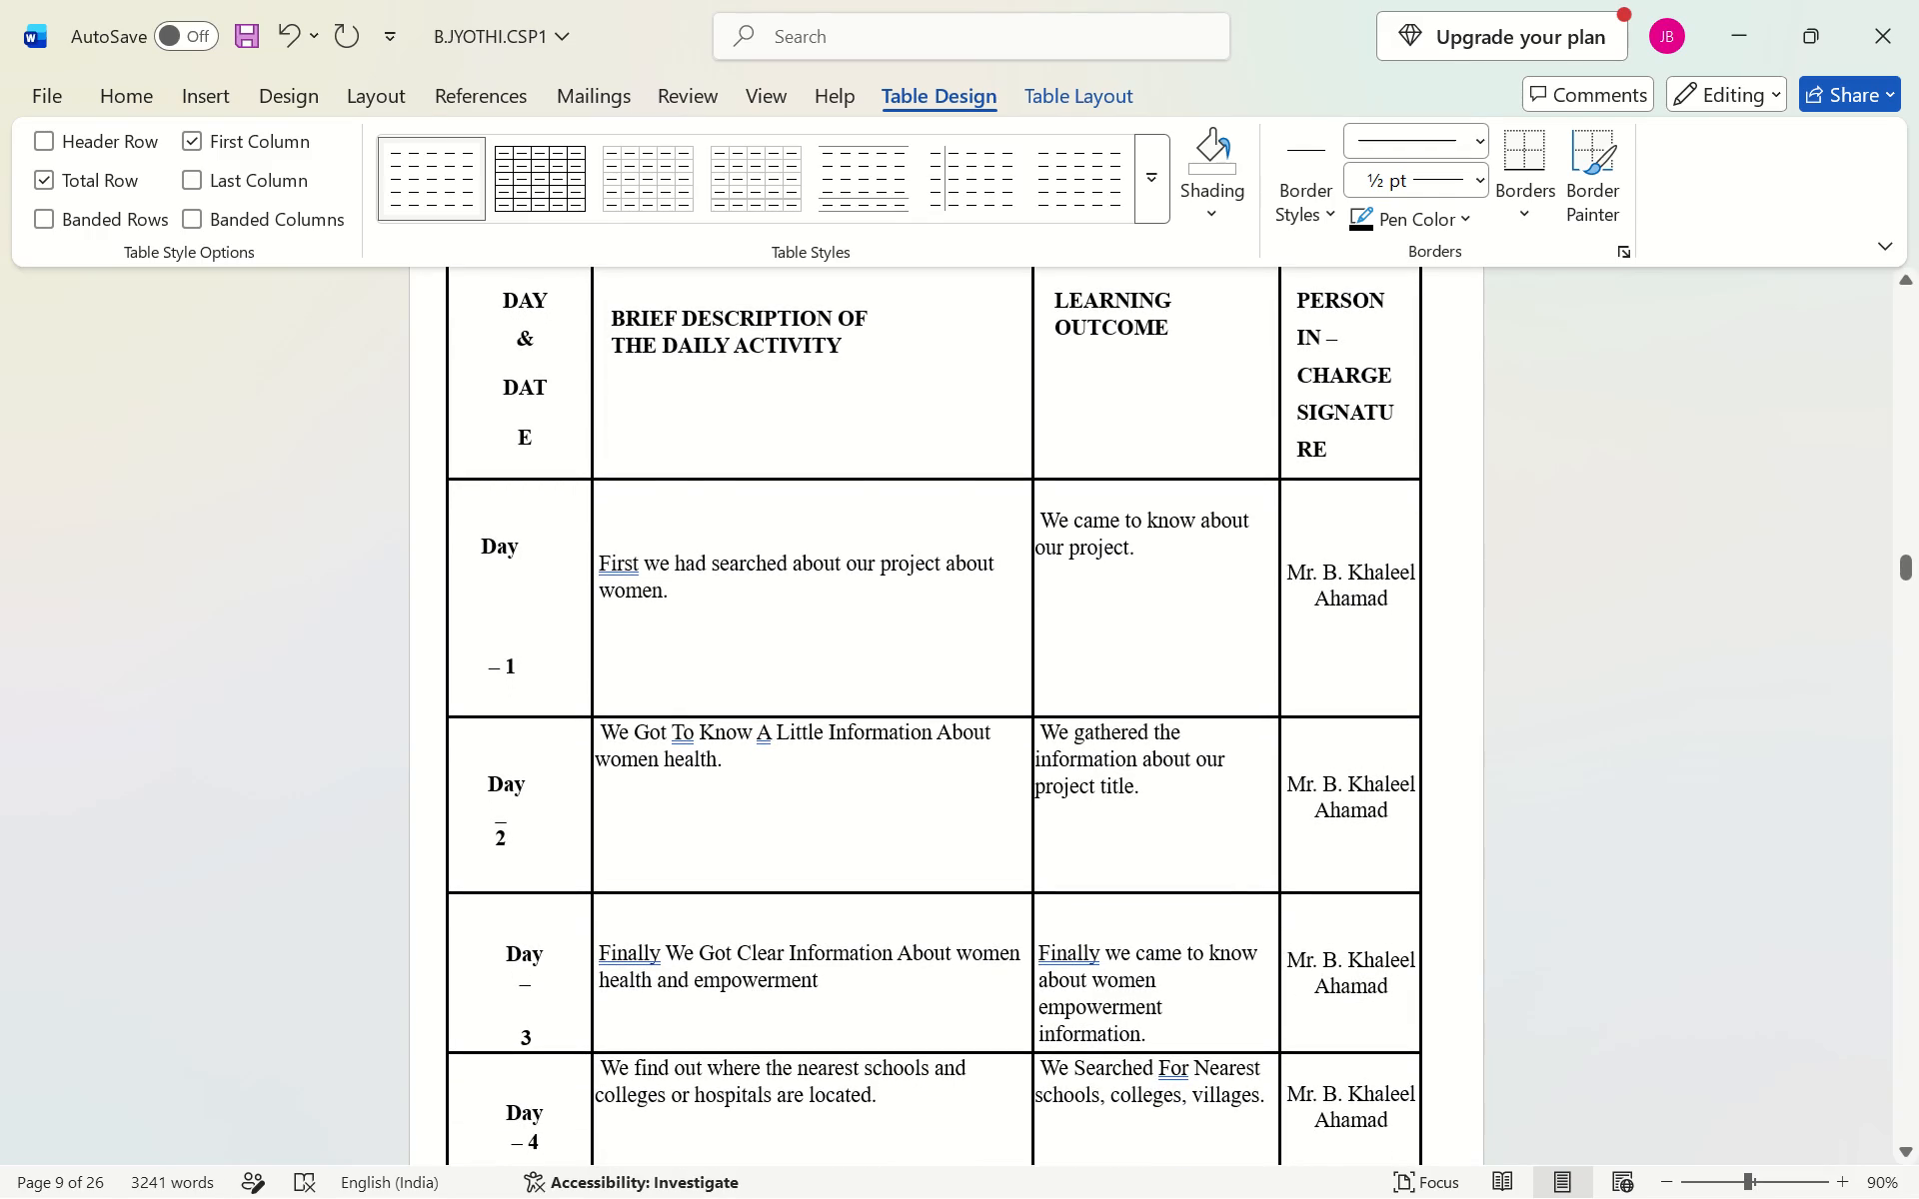
scroll(629, 553, down, 4)
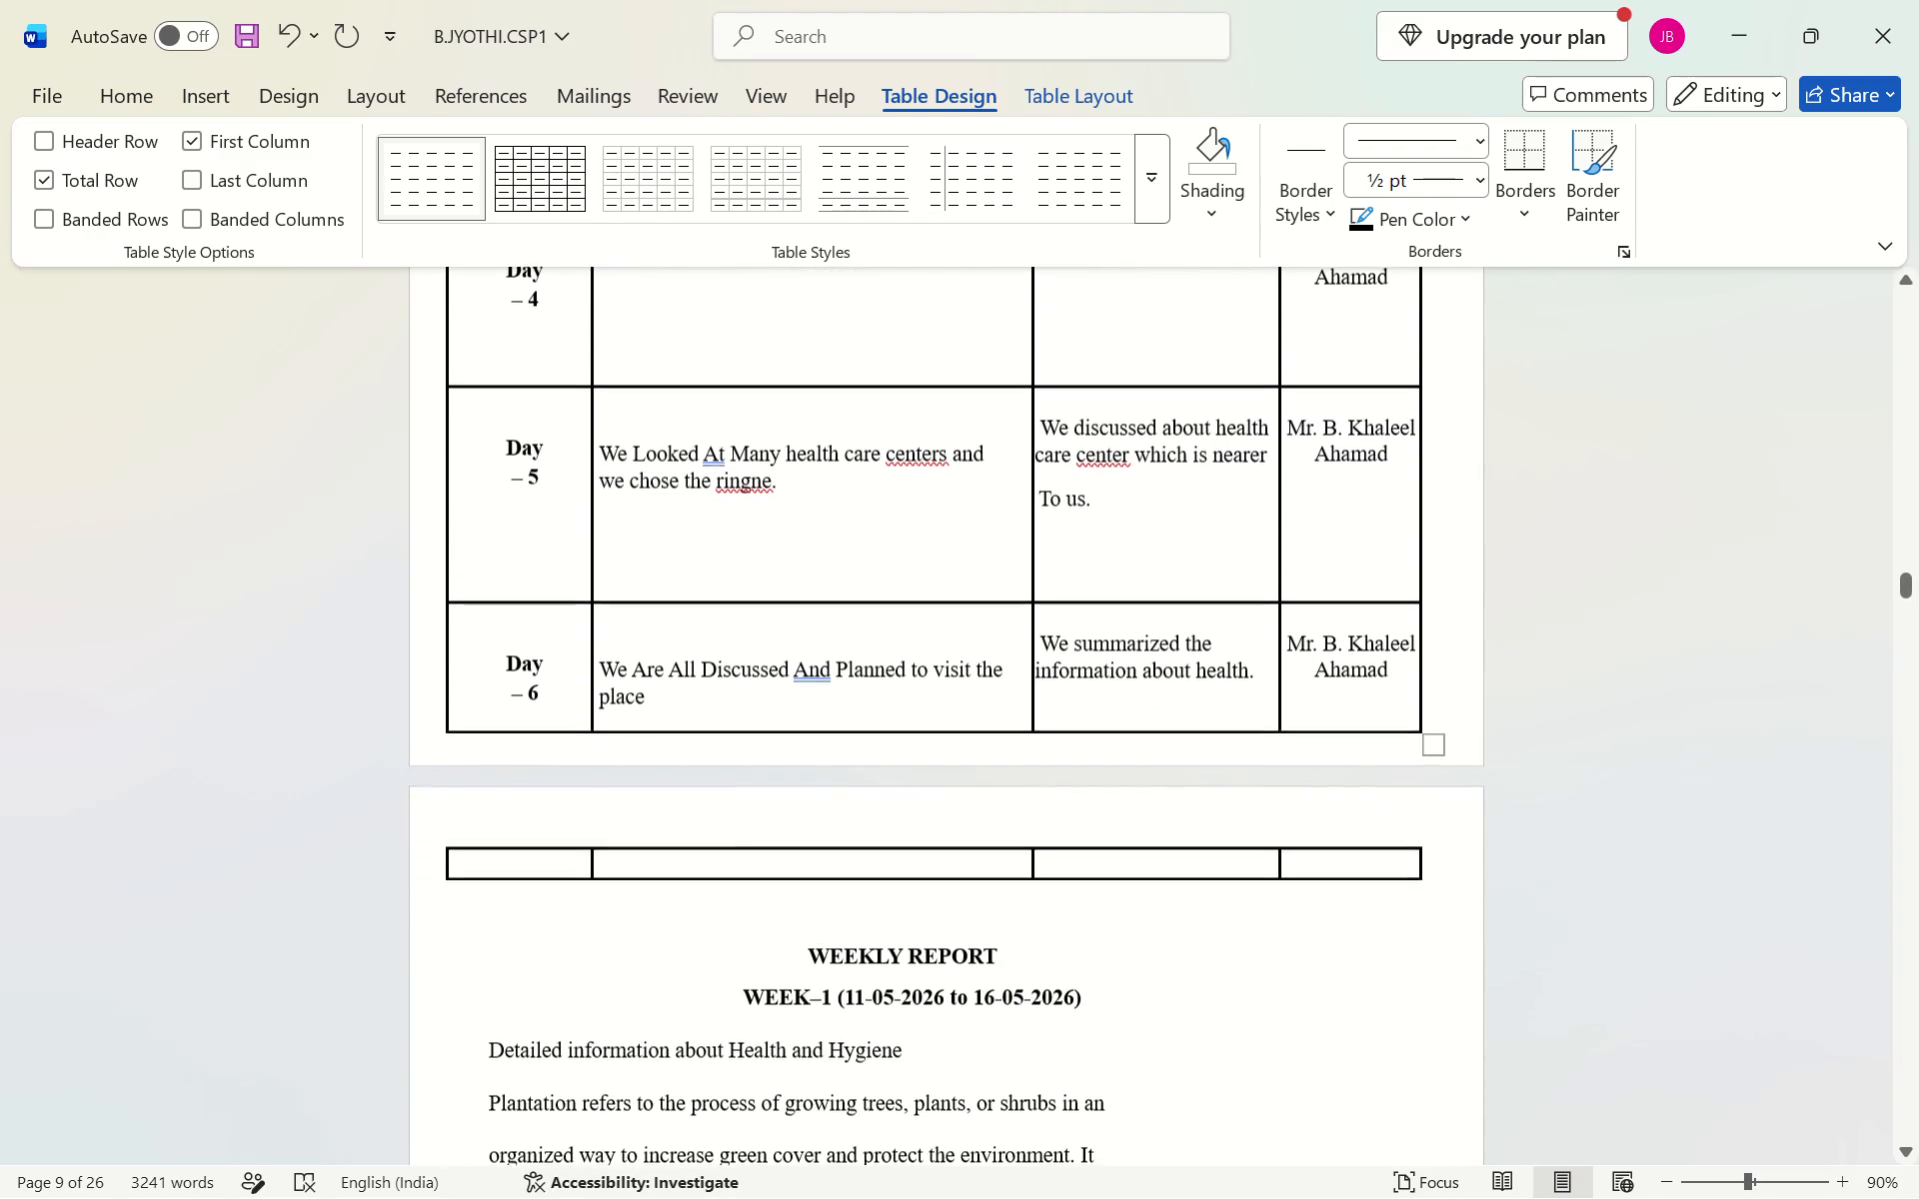
Delete the blank lines below the Day-6 signature, removing the empty row remnant from the top of the following page.
click(530, 844)
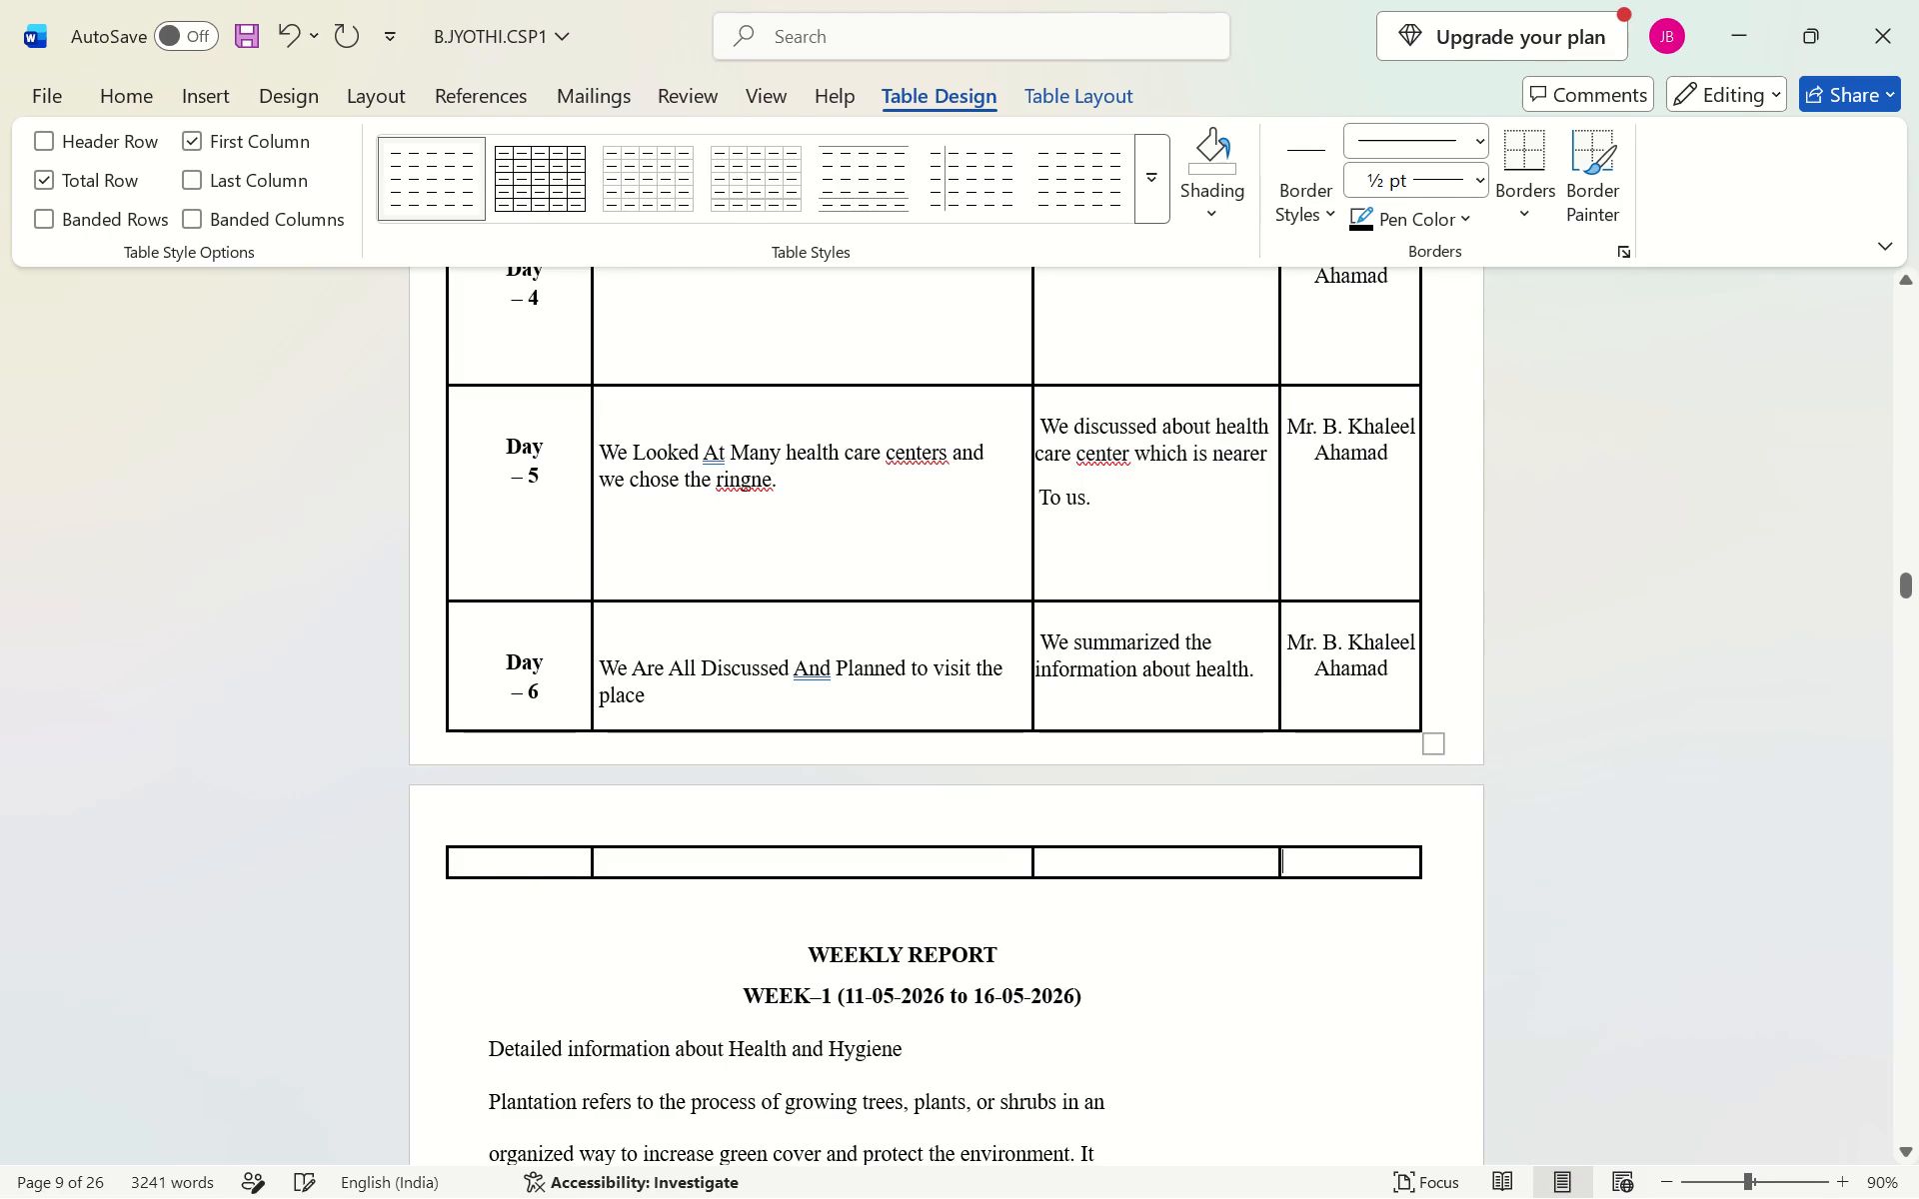
click(528, 854)
key(BackSpace)
key(BackSpace)
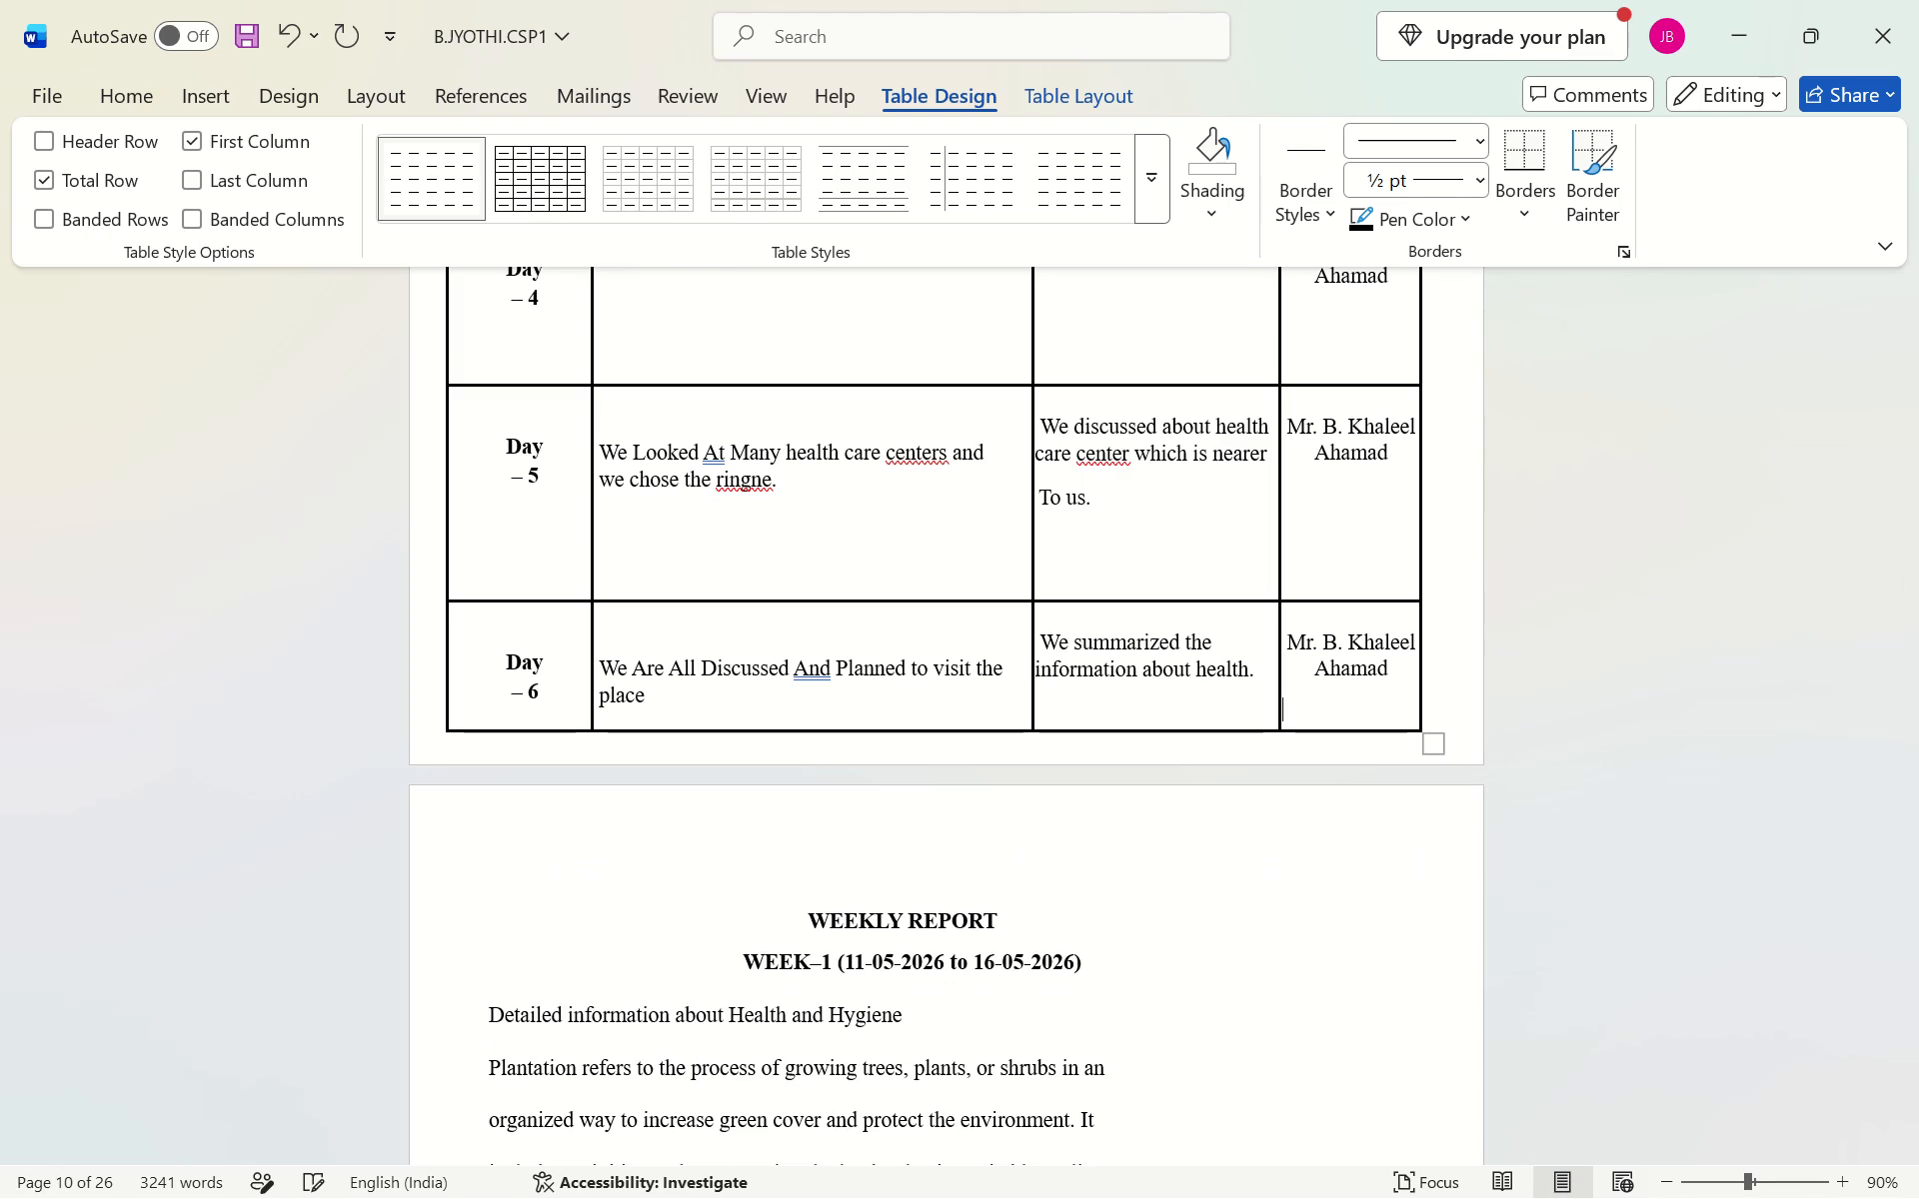
Make the "ACTIVITY LOG FOR THE FIRST WEEK" heading black and bold.
scroll(528, 854, down, 2)
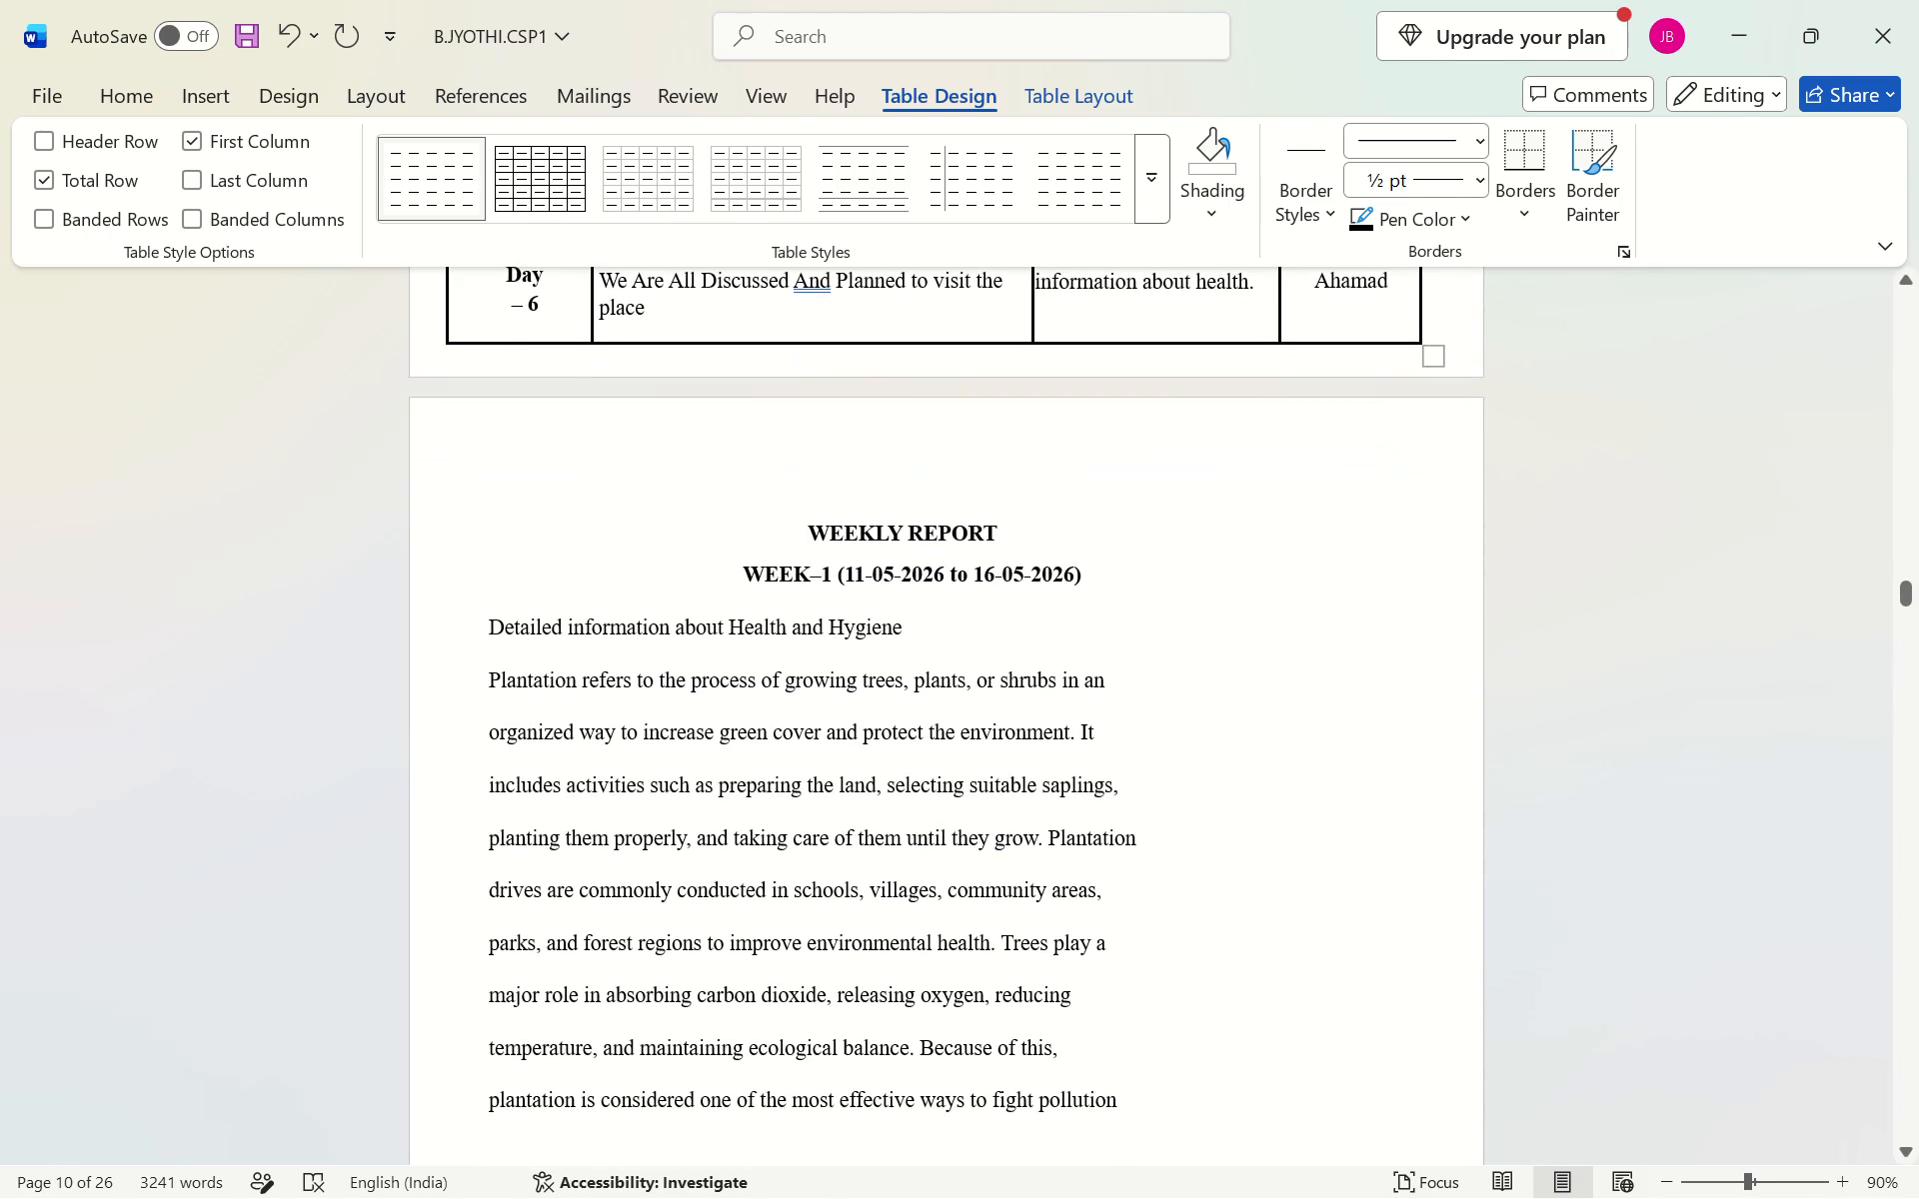
scroll(528, 854, up, 3)
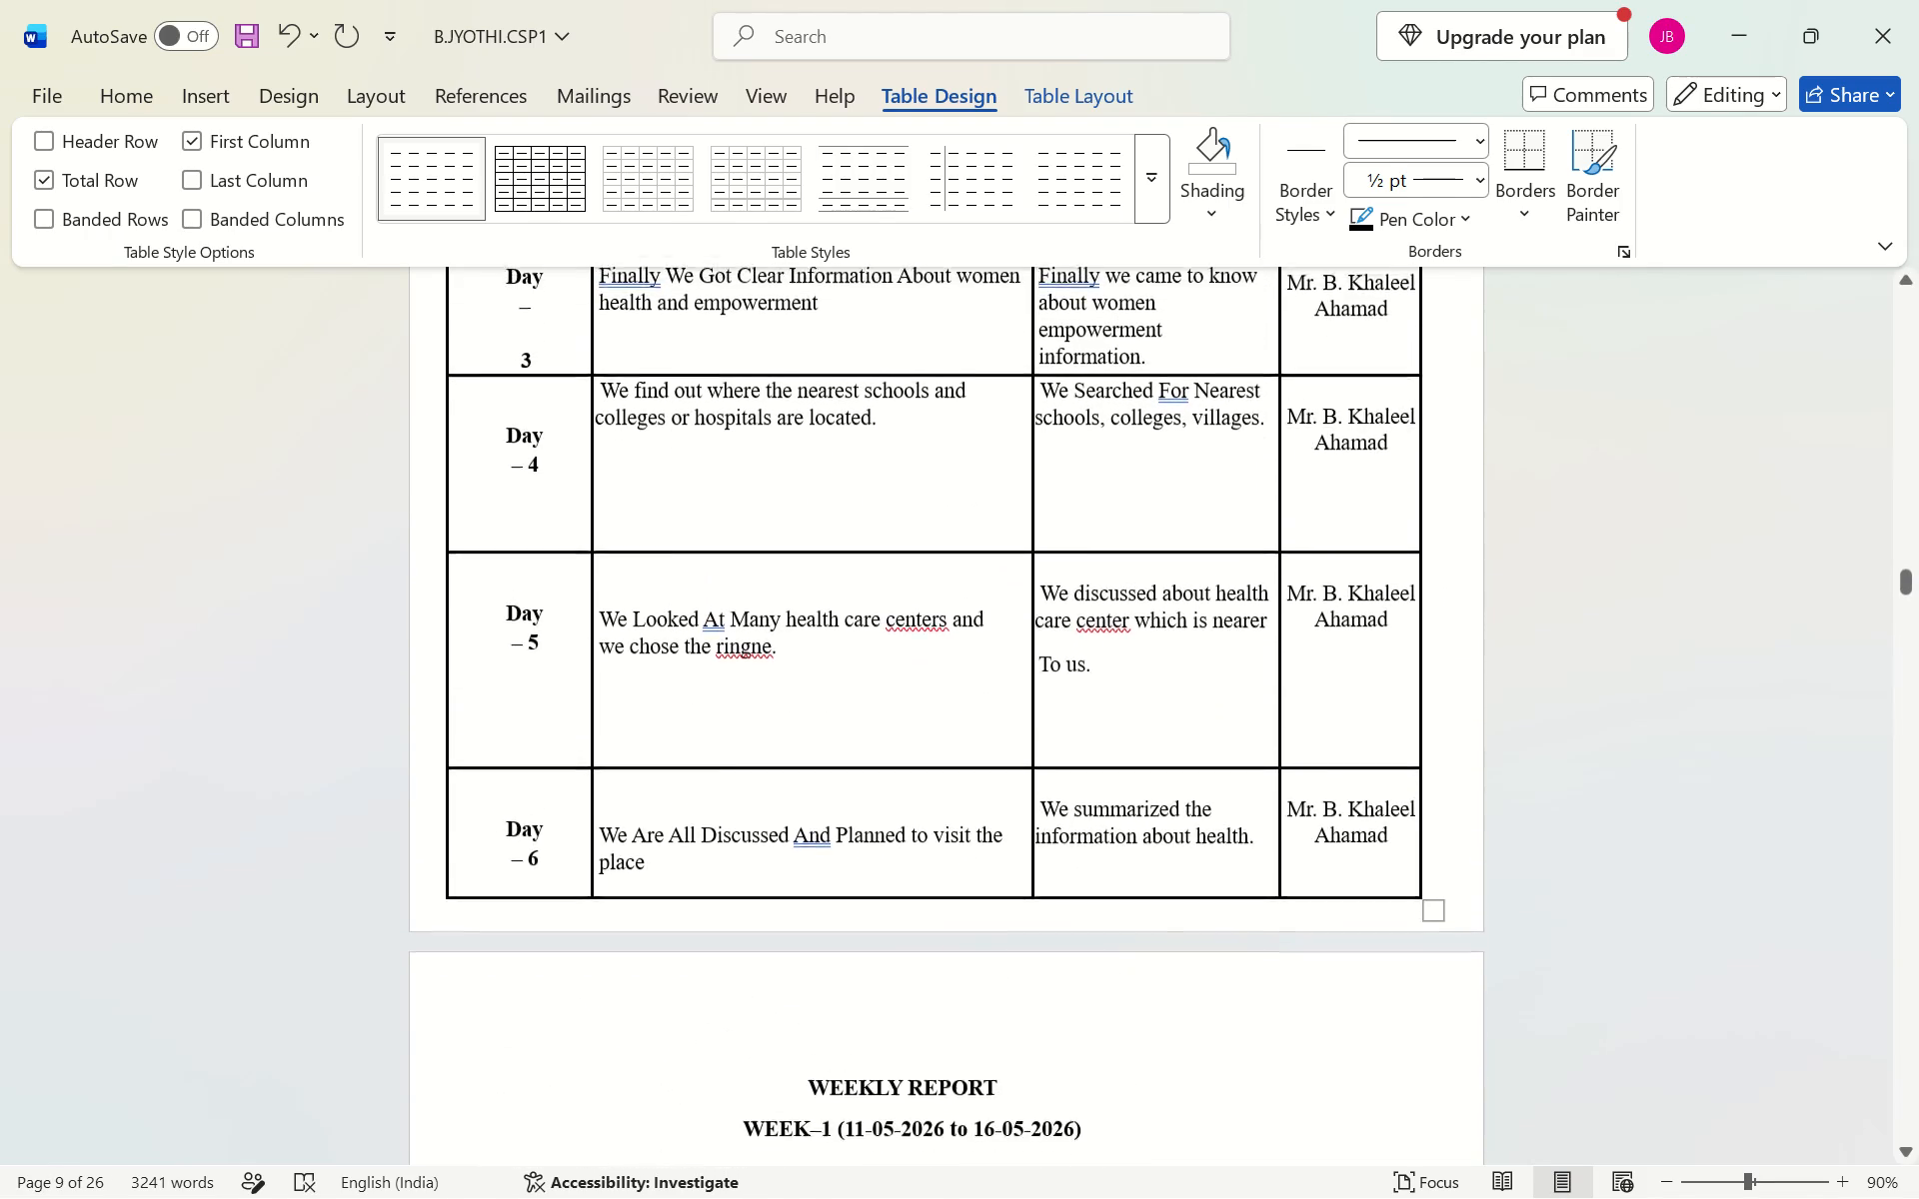
scroll(528, 854, up, 3)
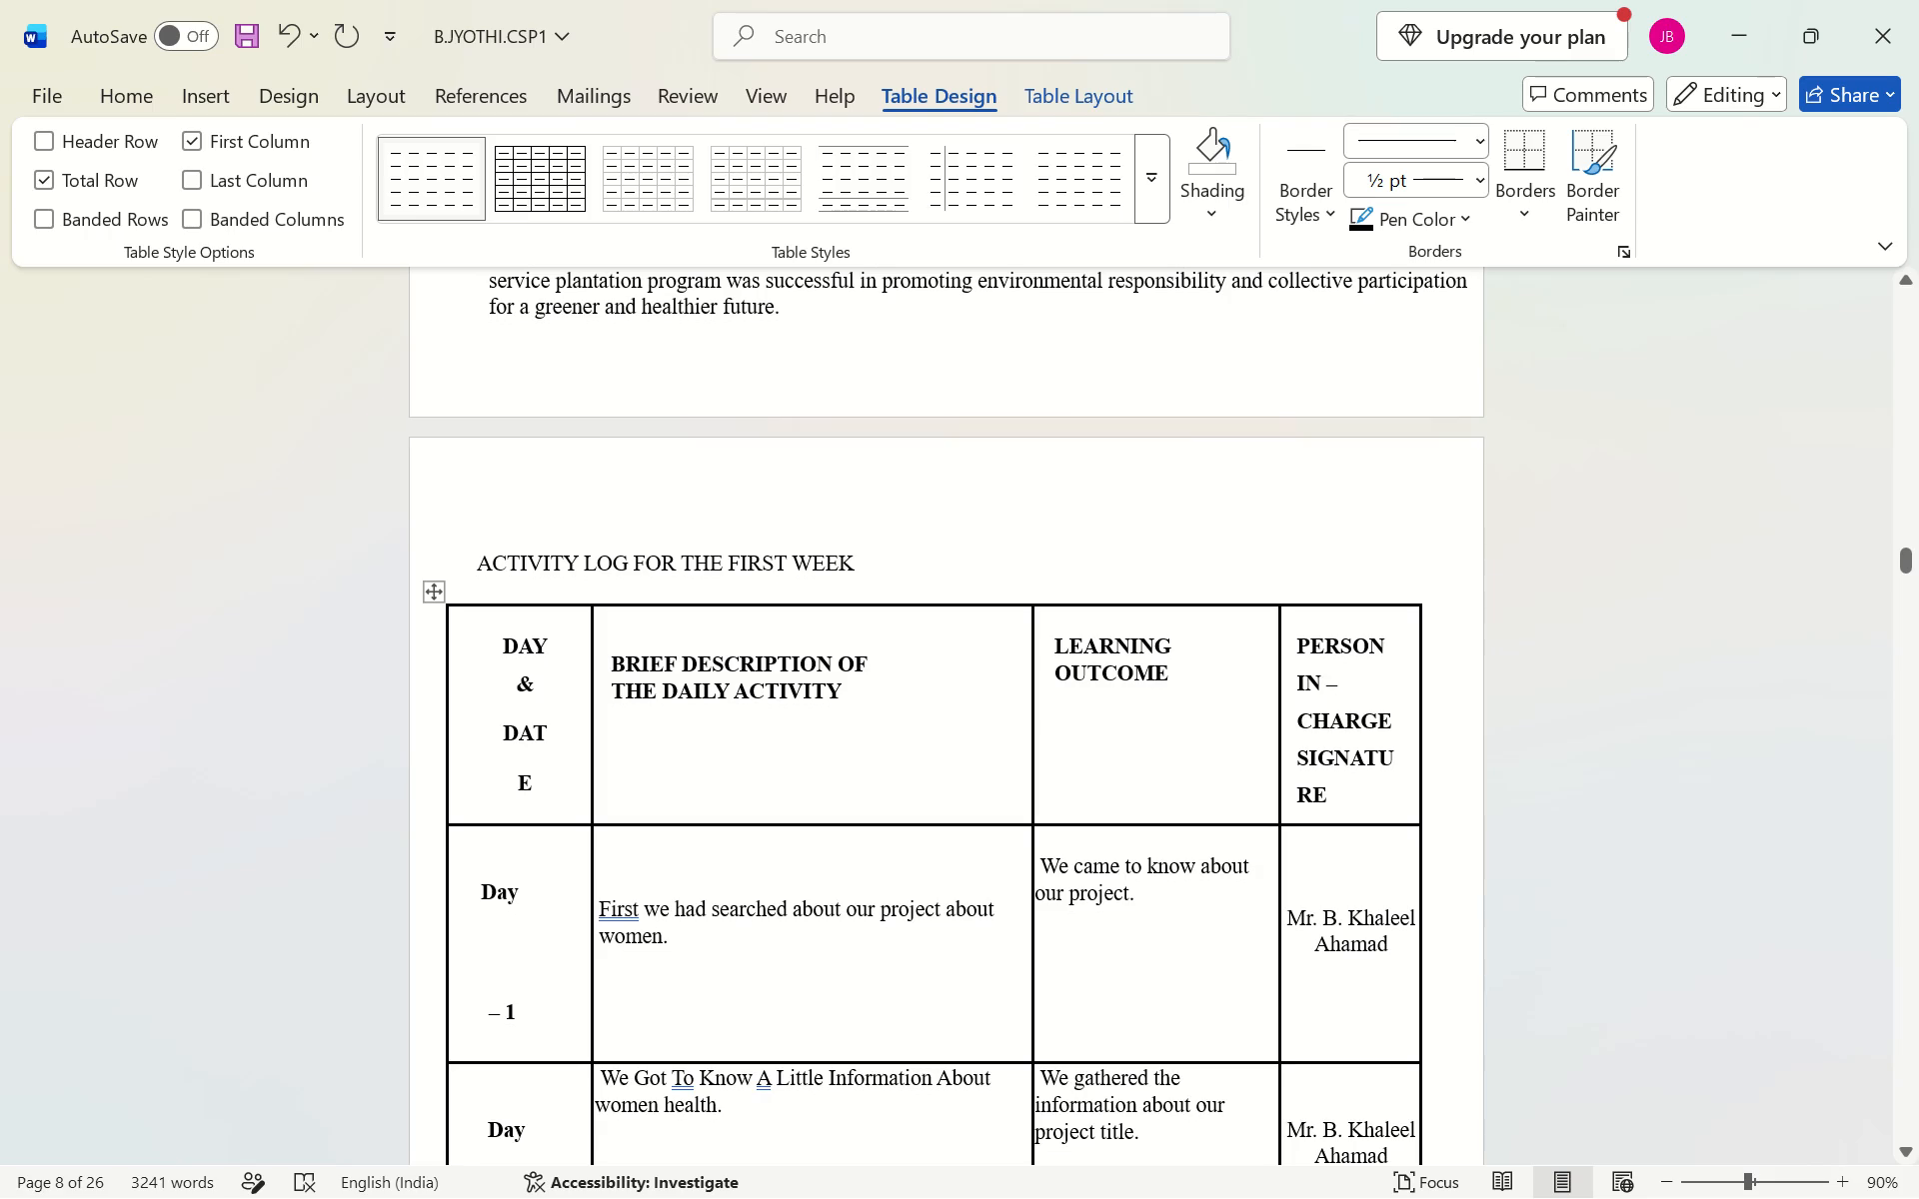
drag(477, 554, 744, 553)
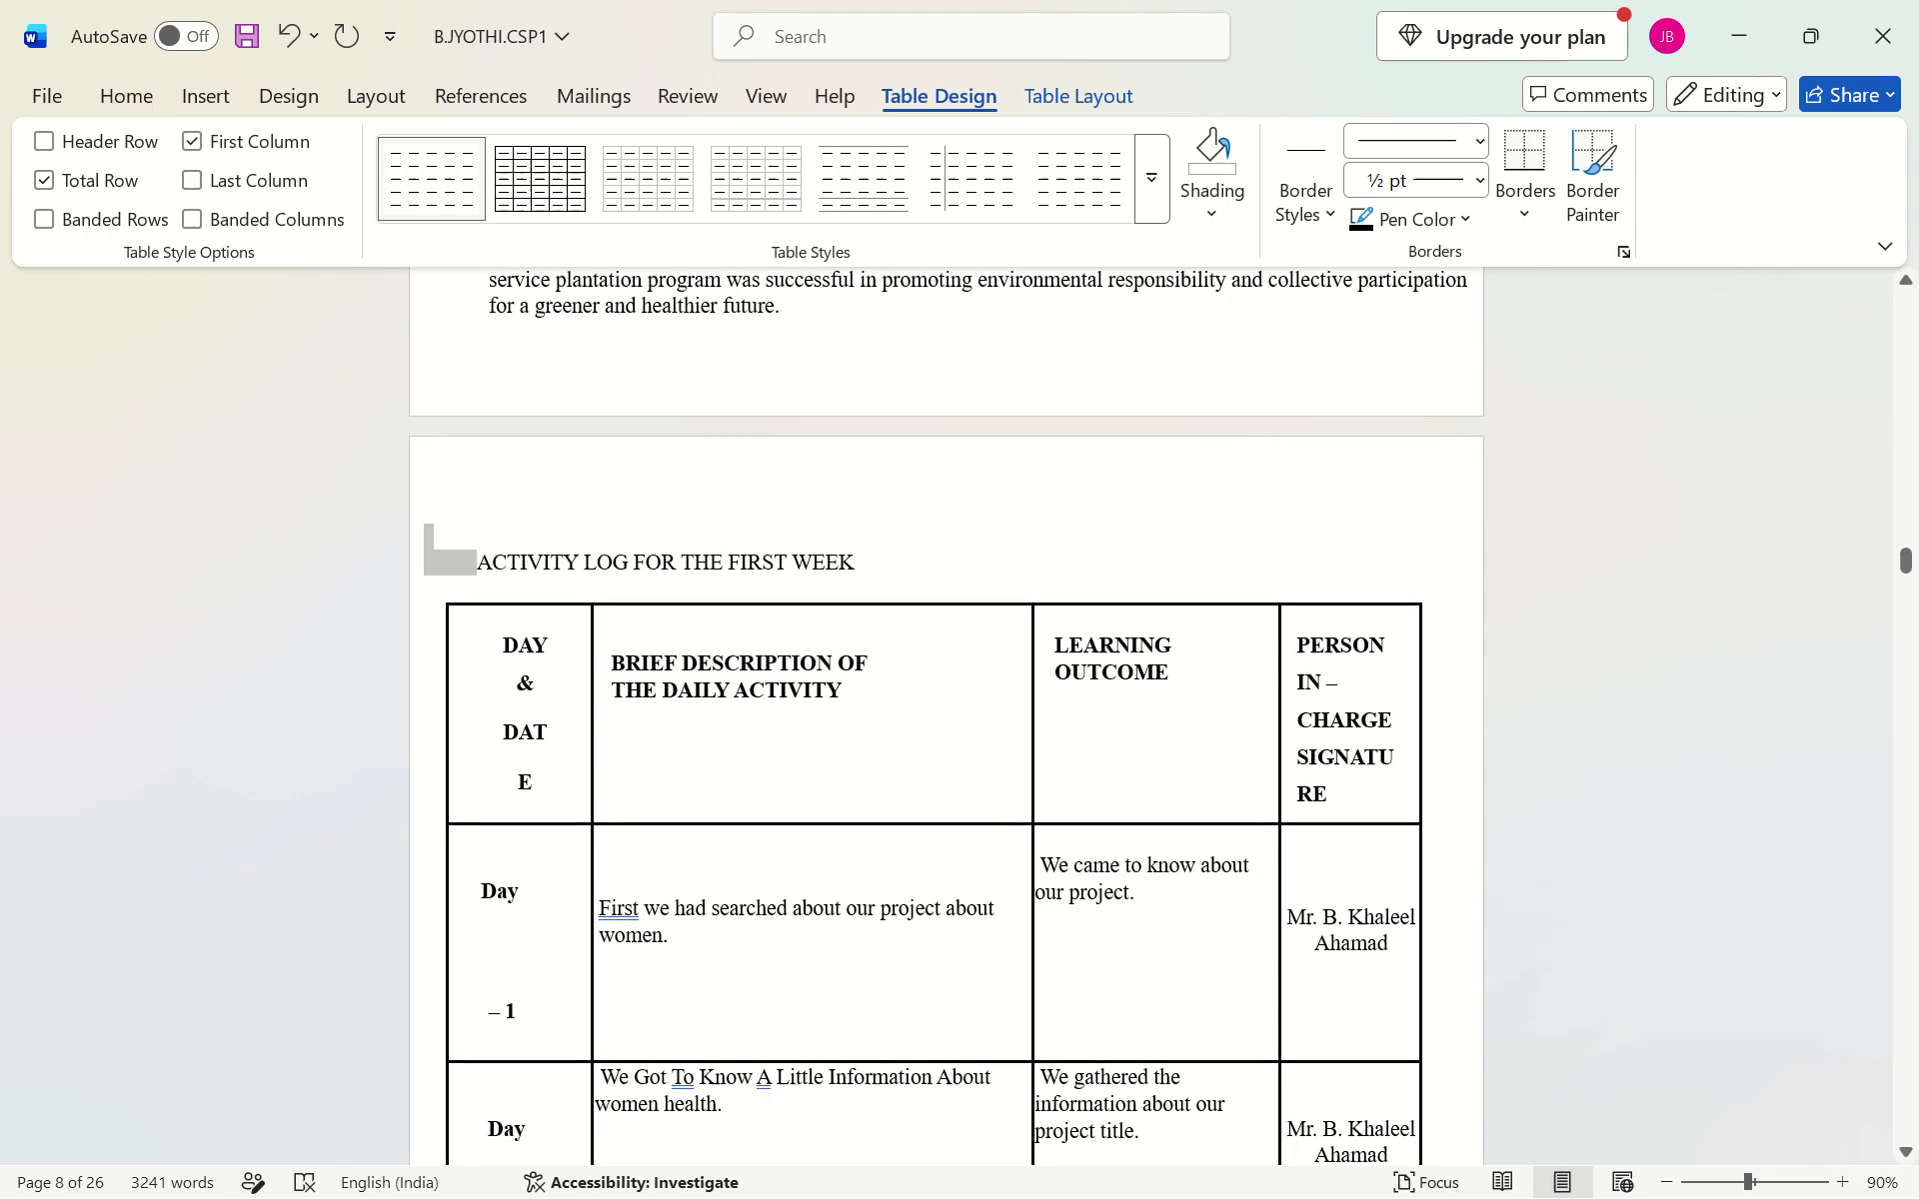
drag(744, 553, 845, 566)
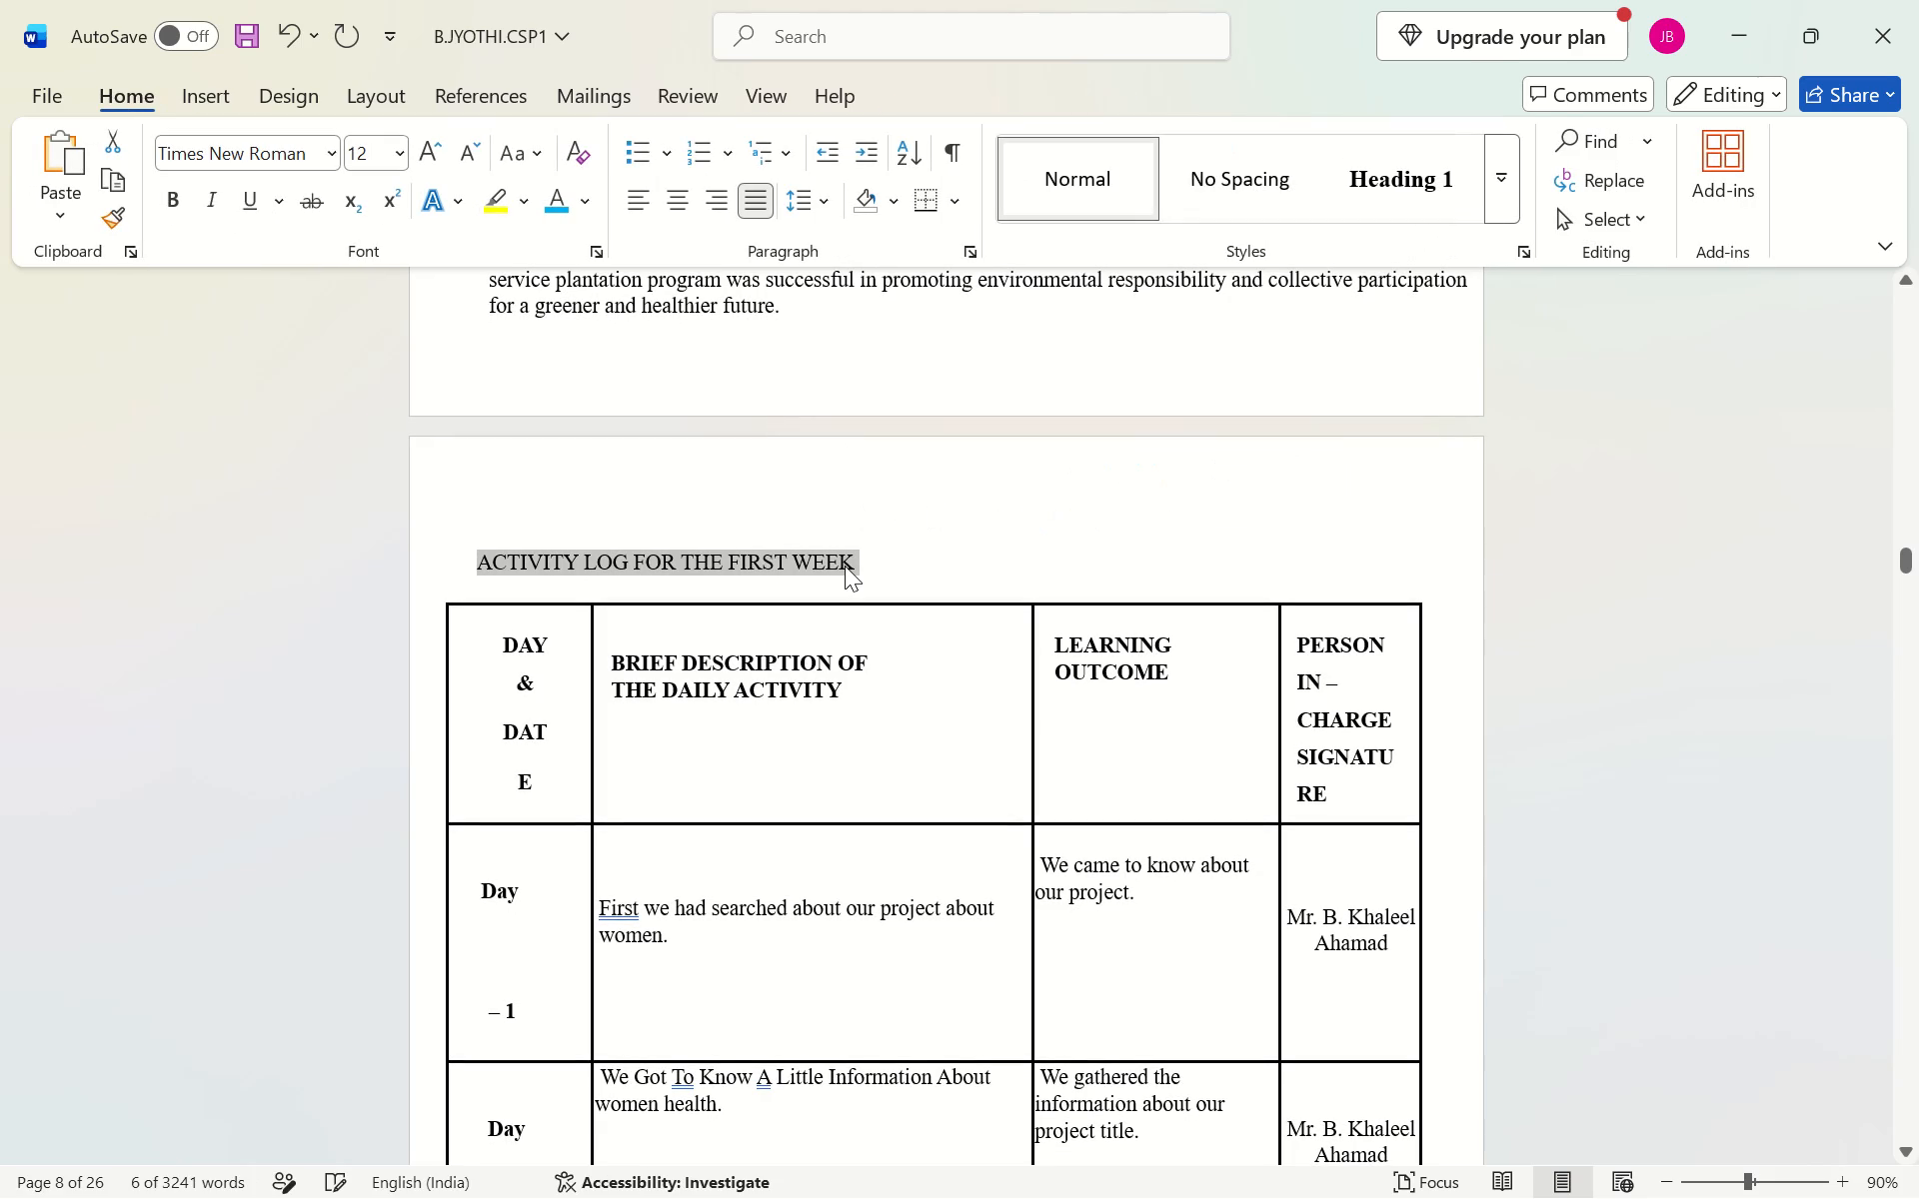
click(588, 196)
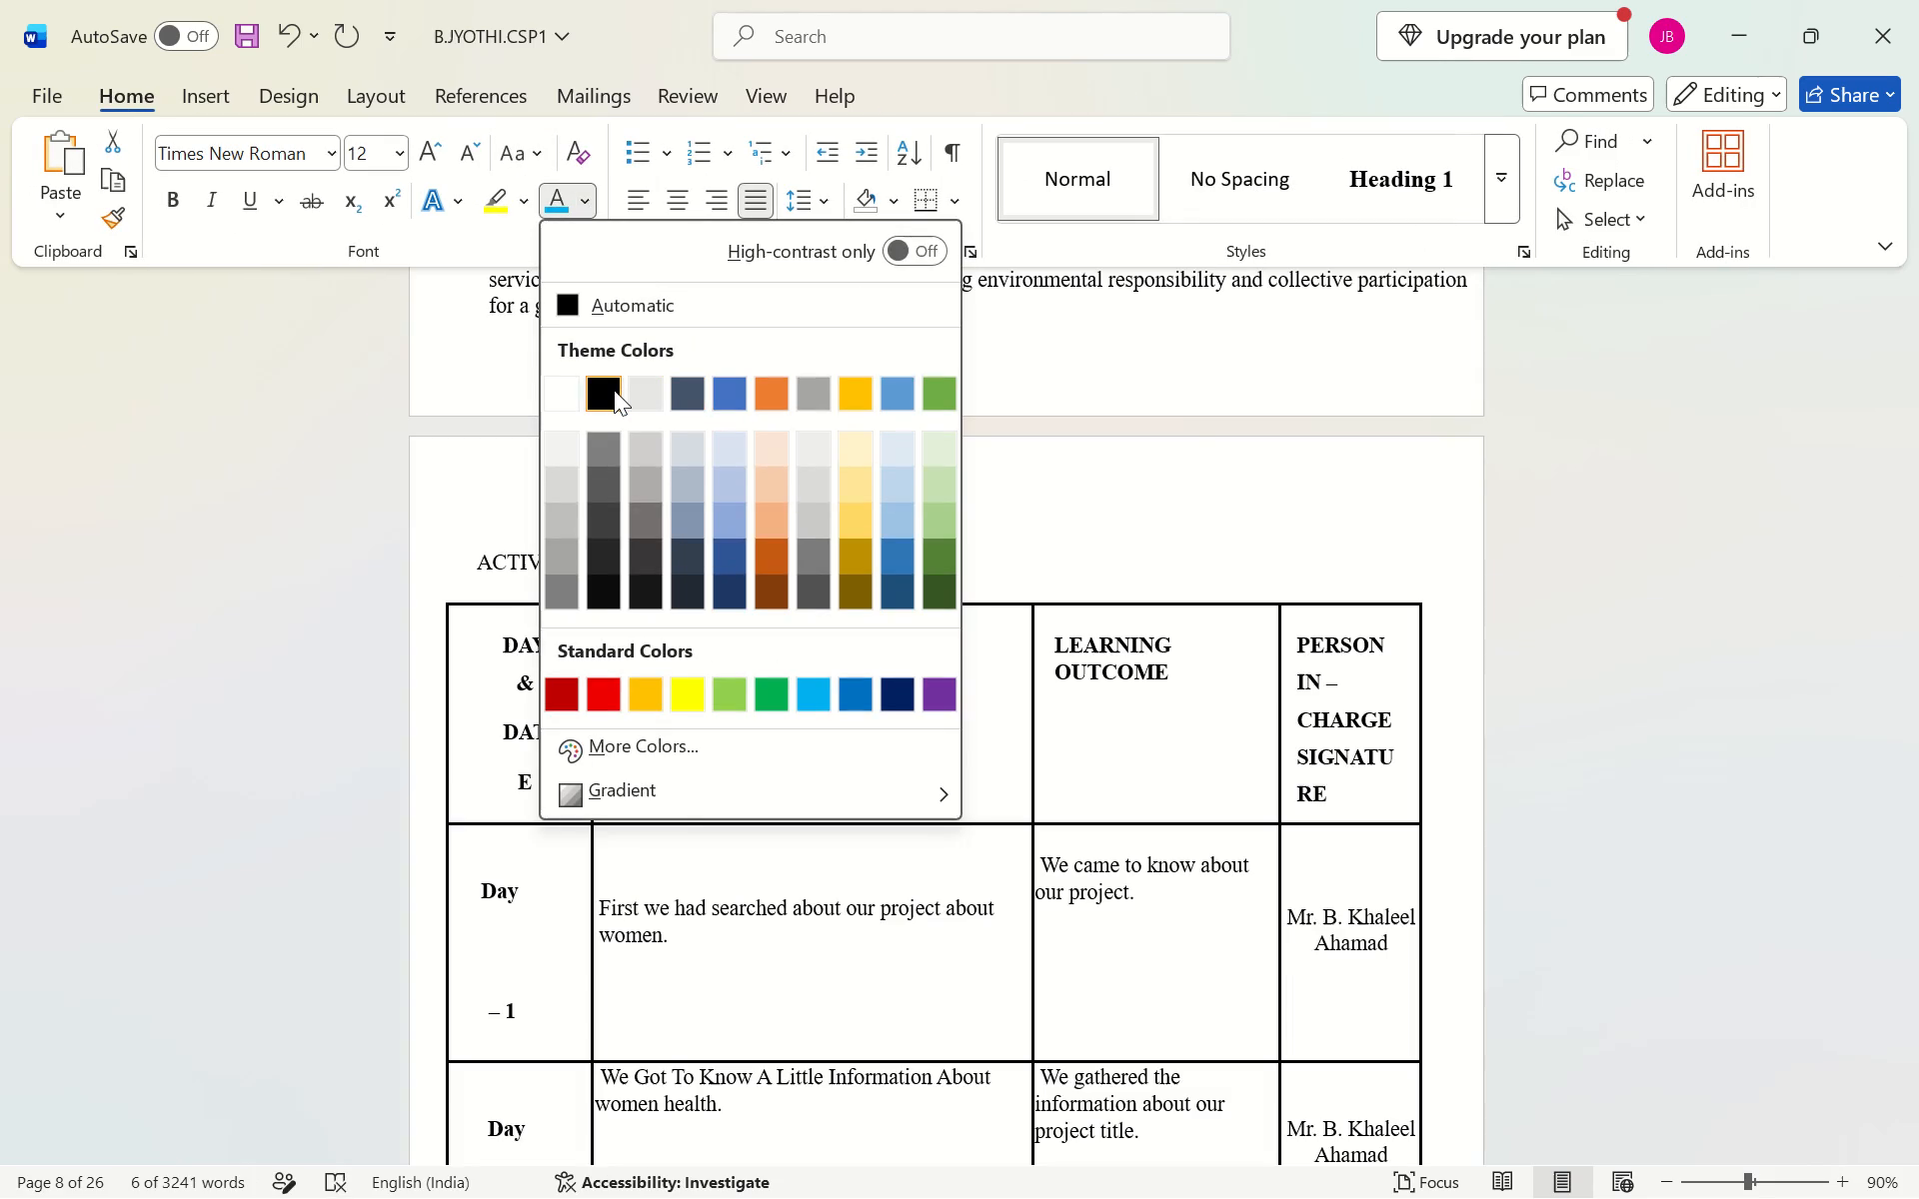
click(614, 390)
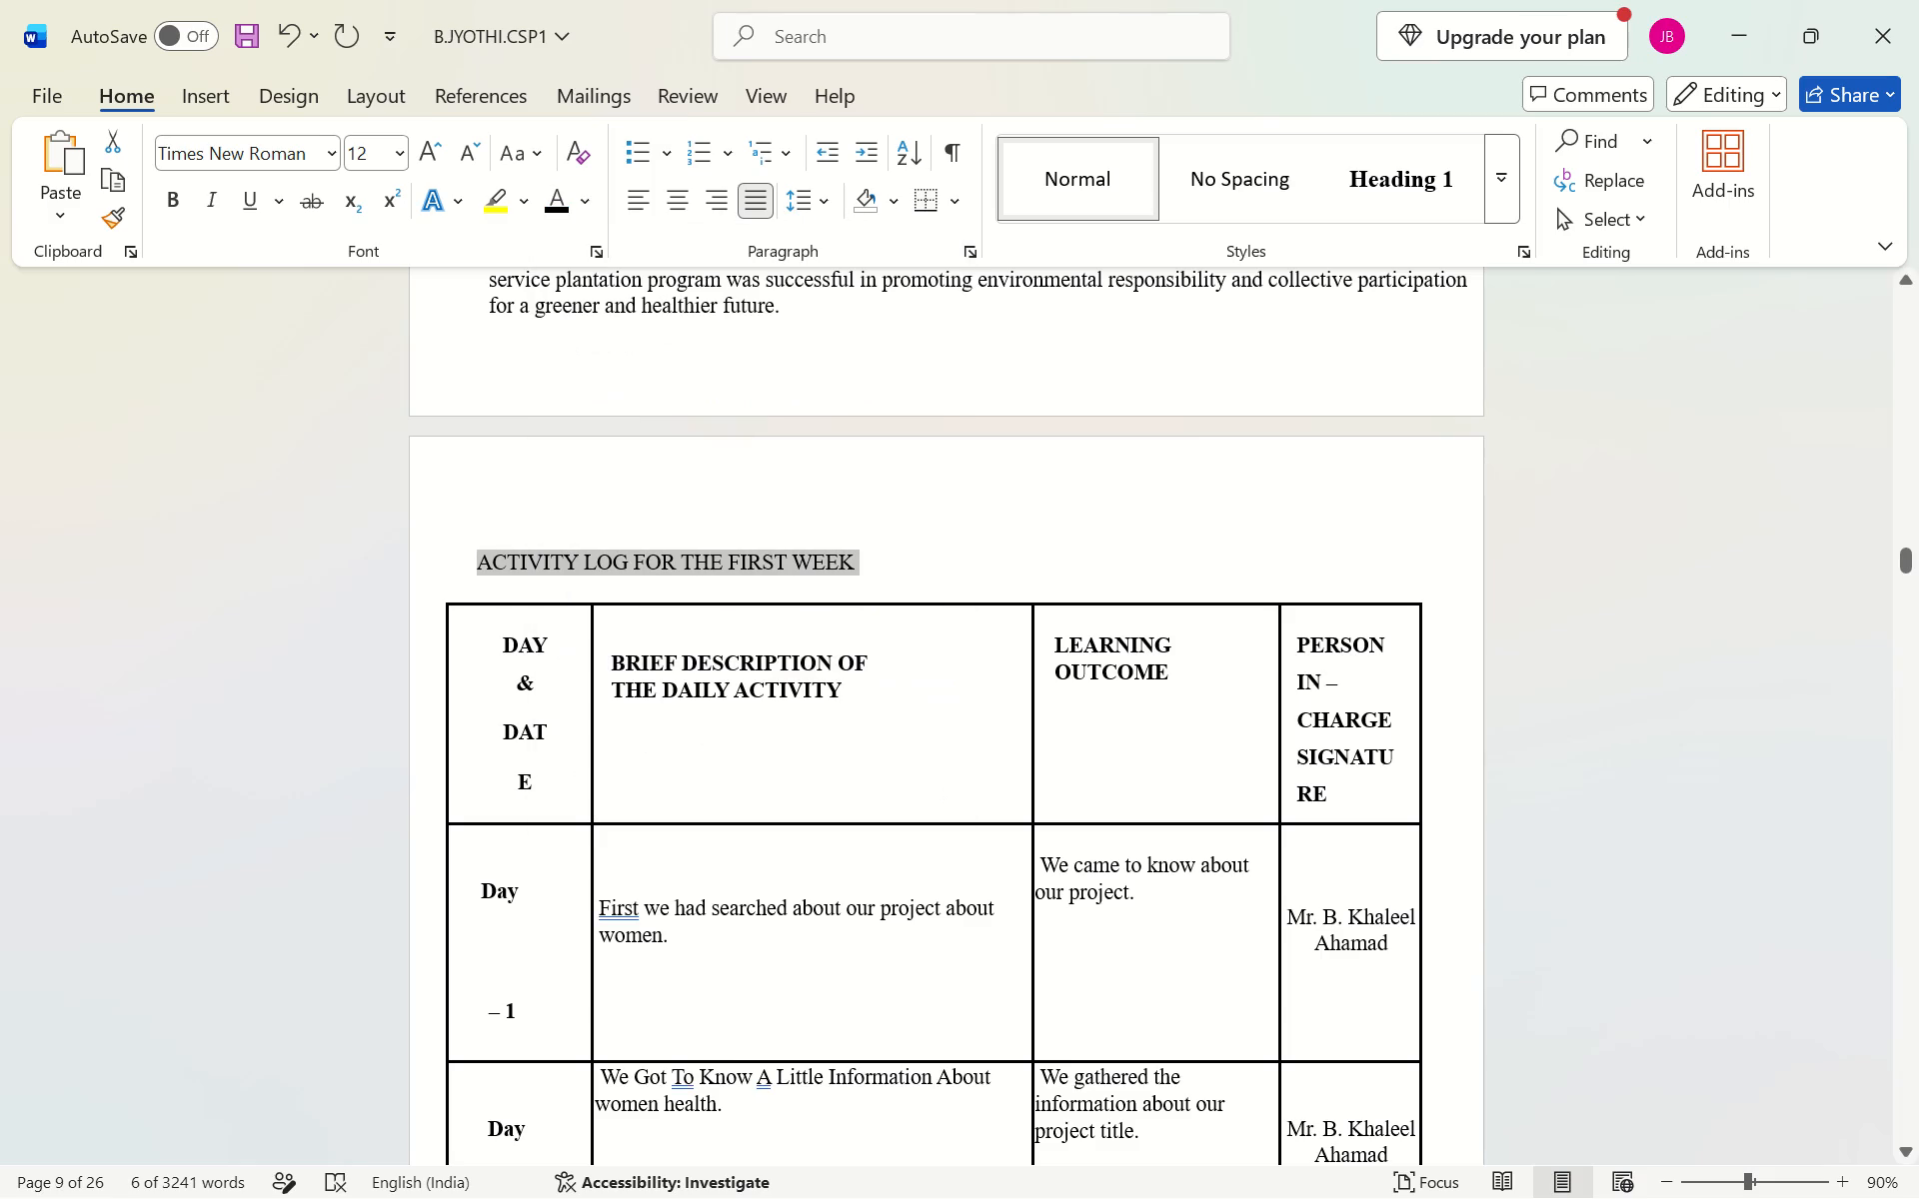
click(177, 206)
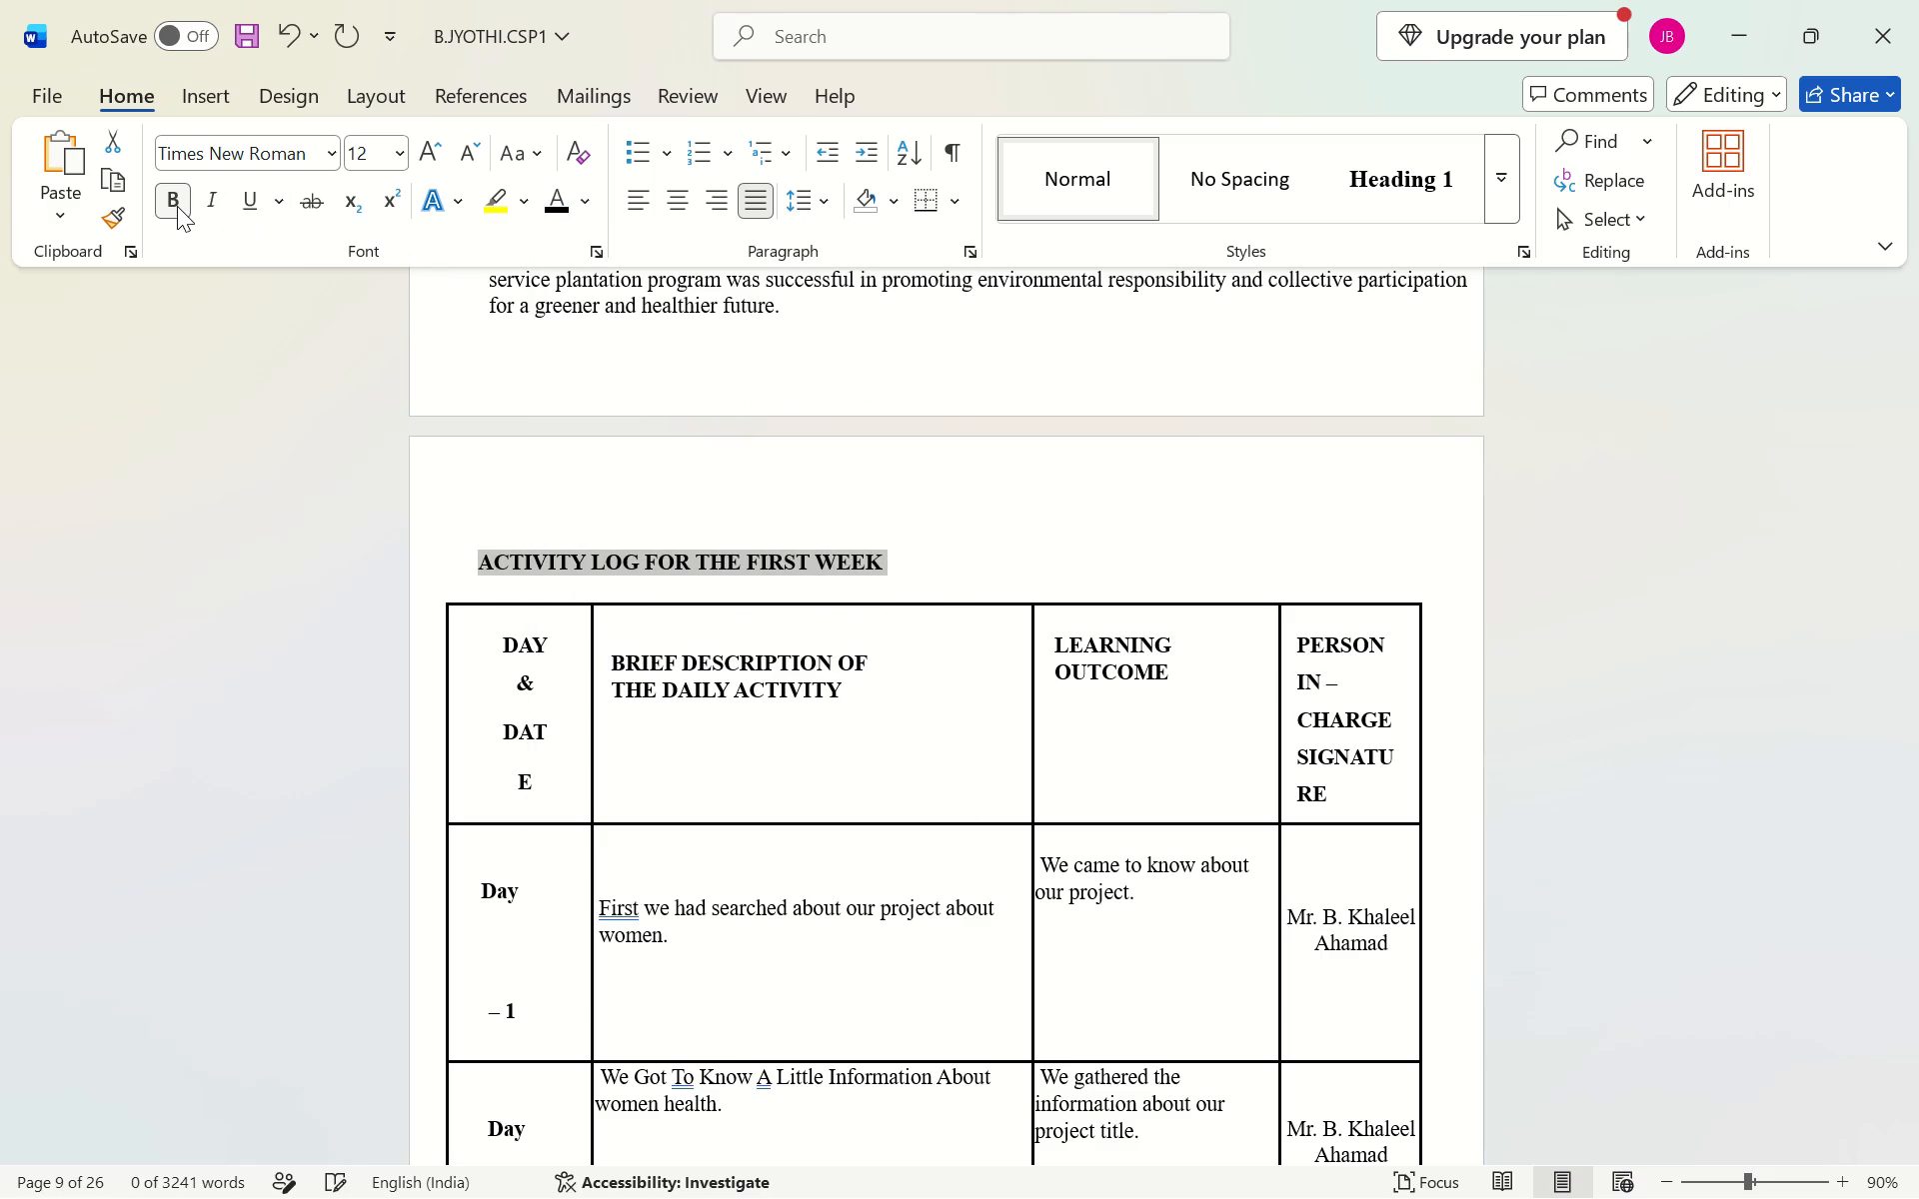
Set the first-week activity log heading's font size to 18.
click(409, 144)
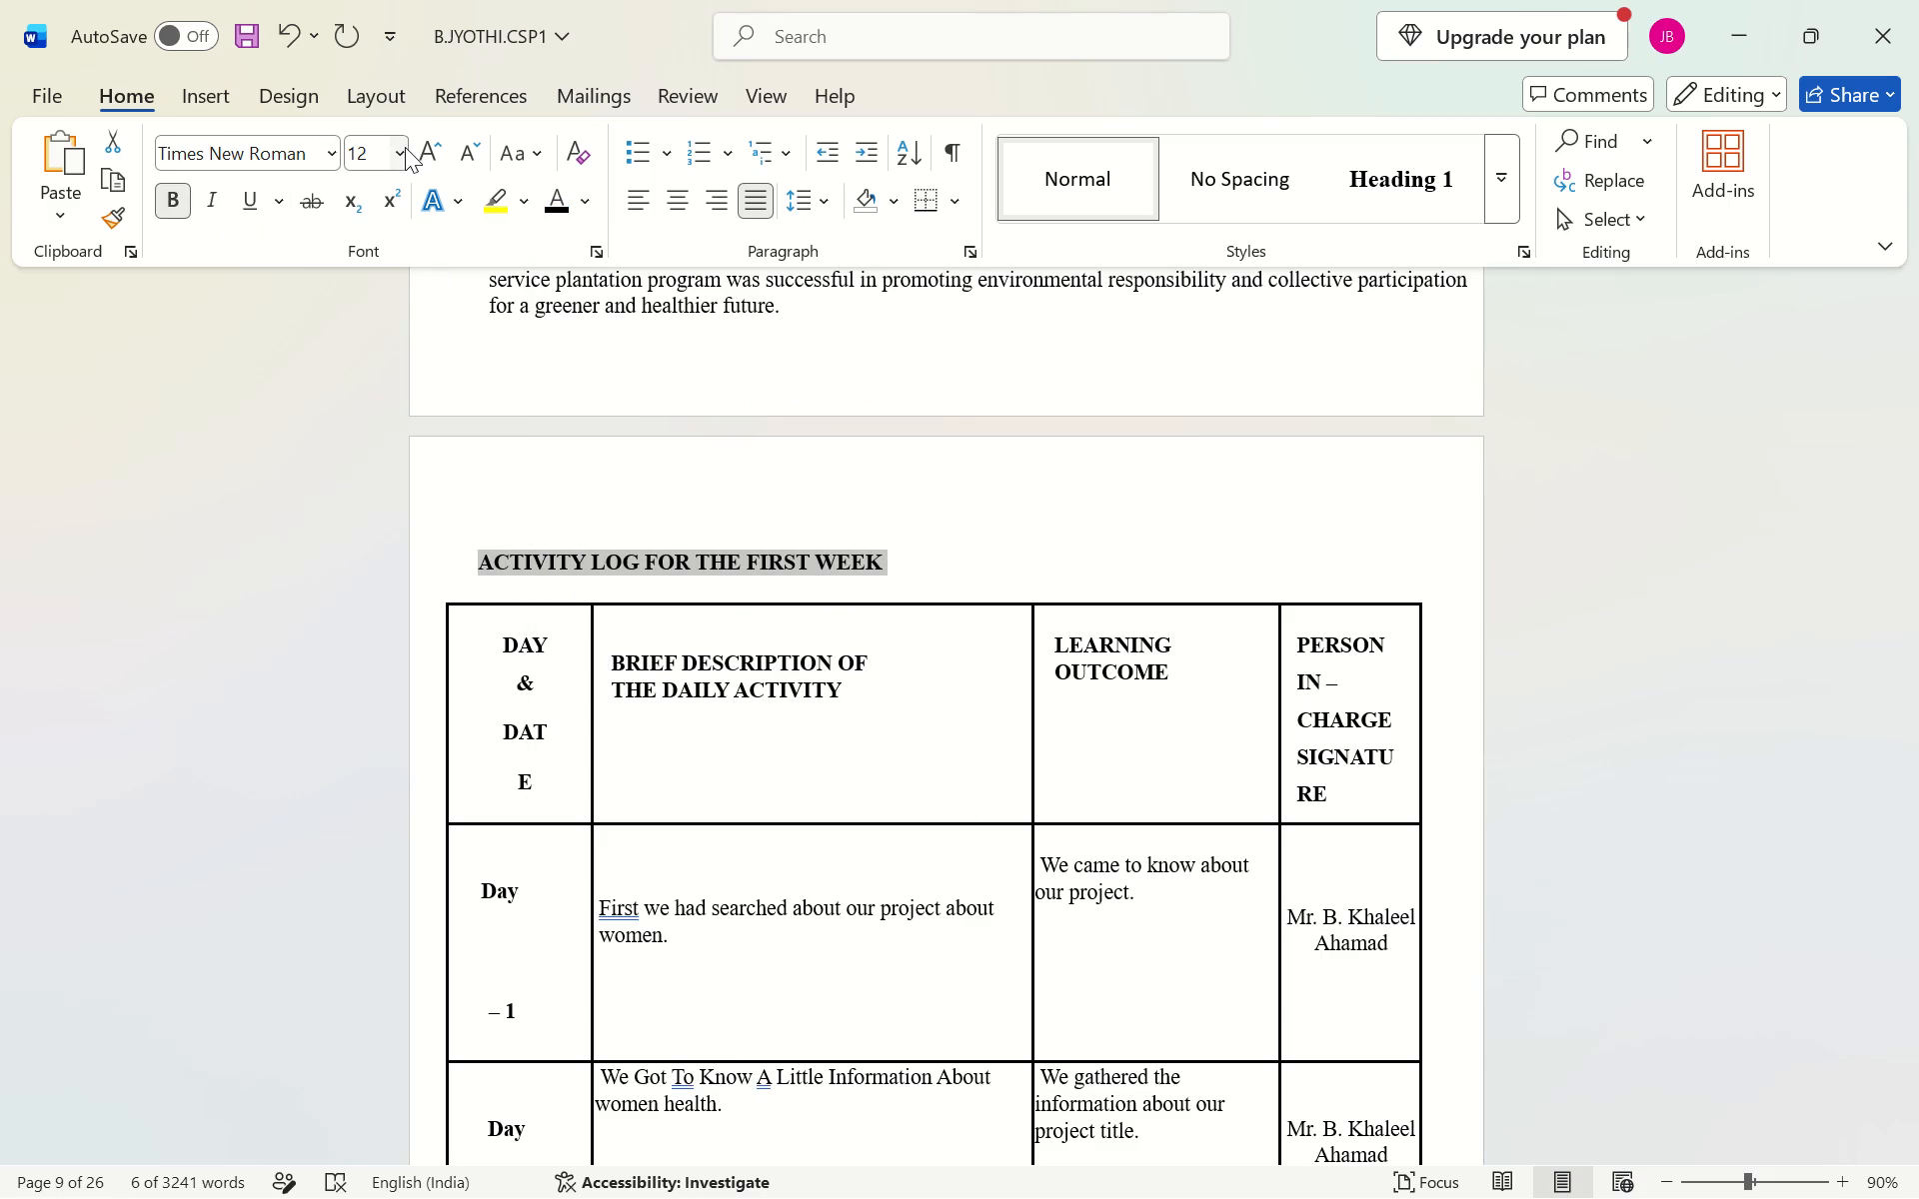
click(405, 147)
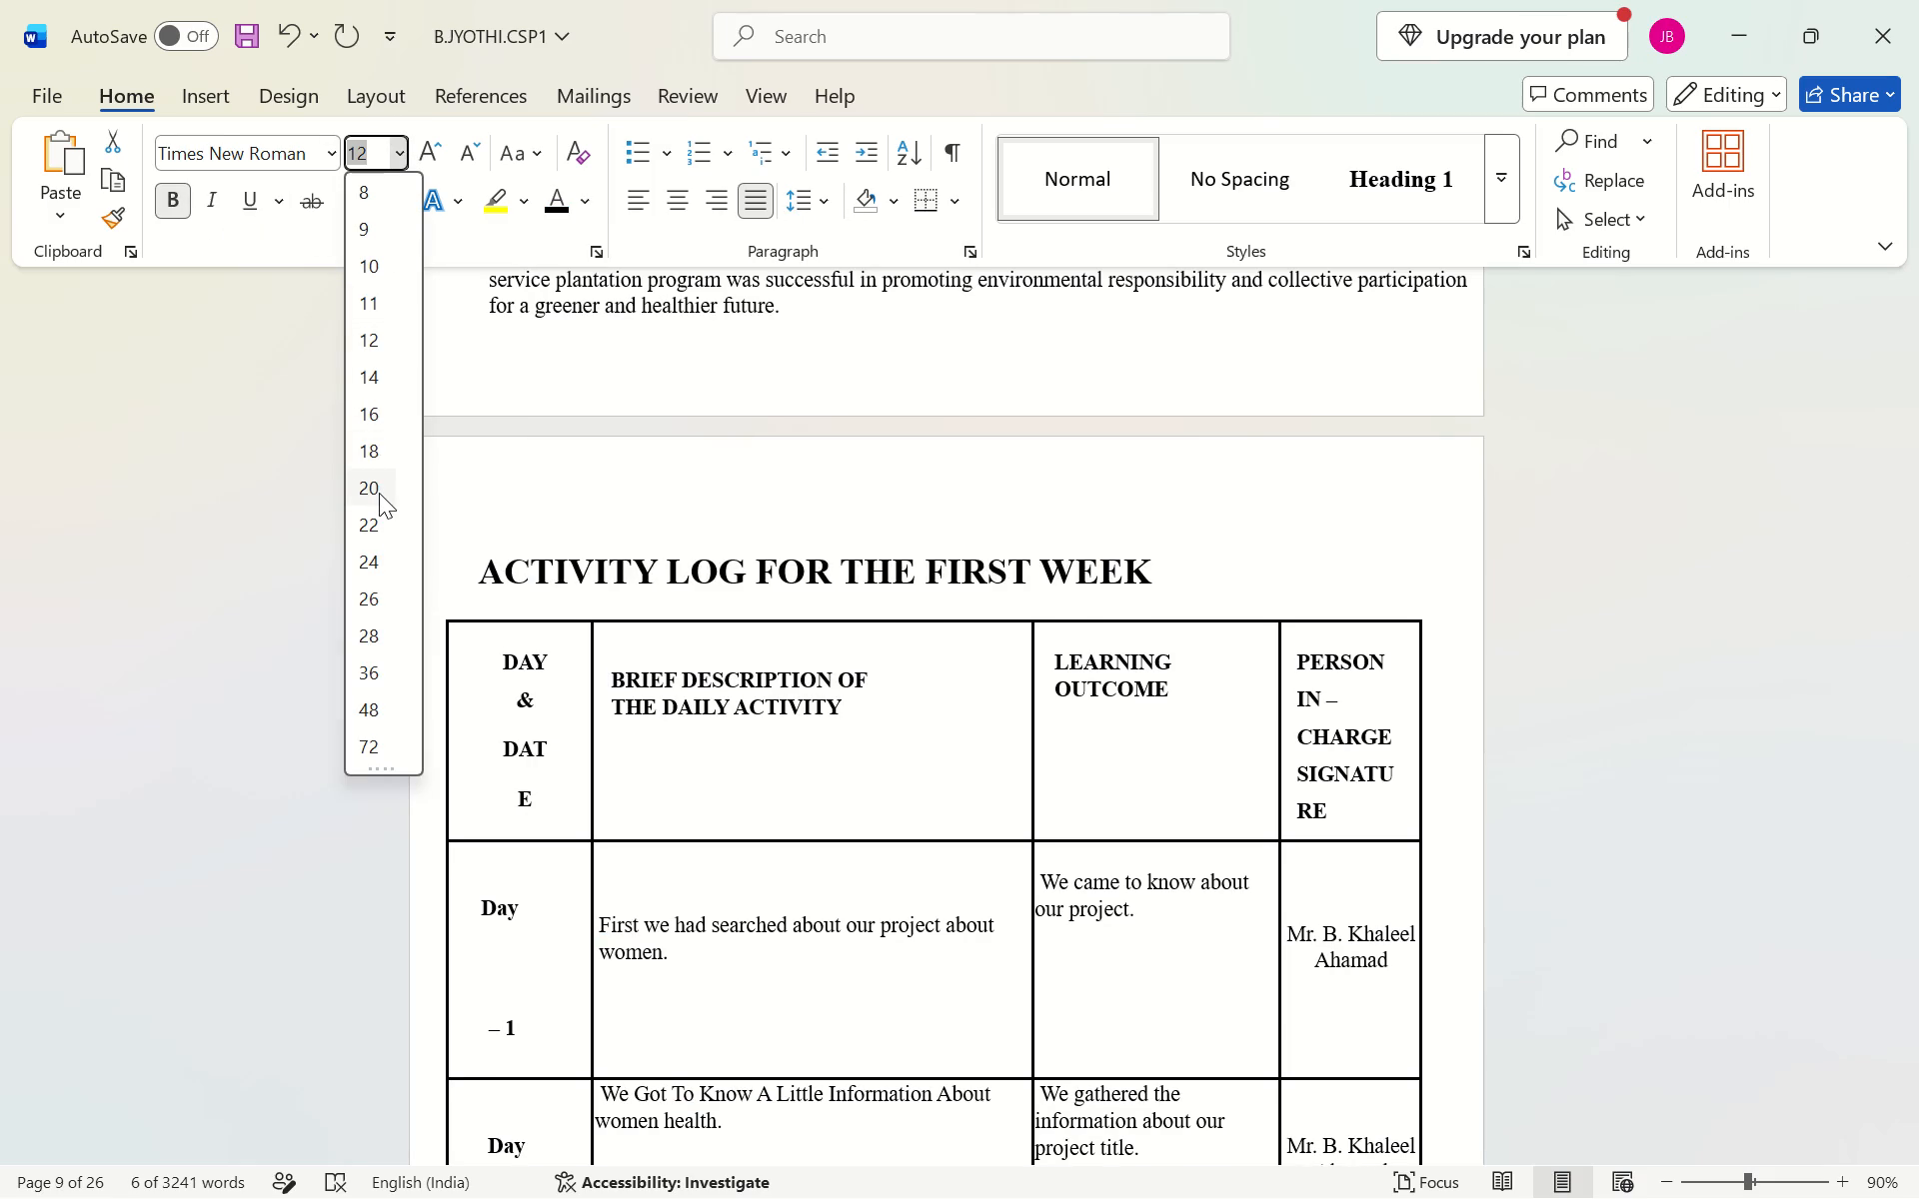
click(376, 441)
Join the Day-6 label onto a single line reading "Day– 6" in the first-week table.
scroll(700, 601, down, 2)
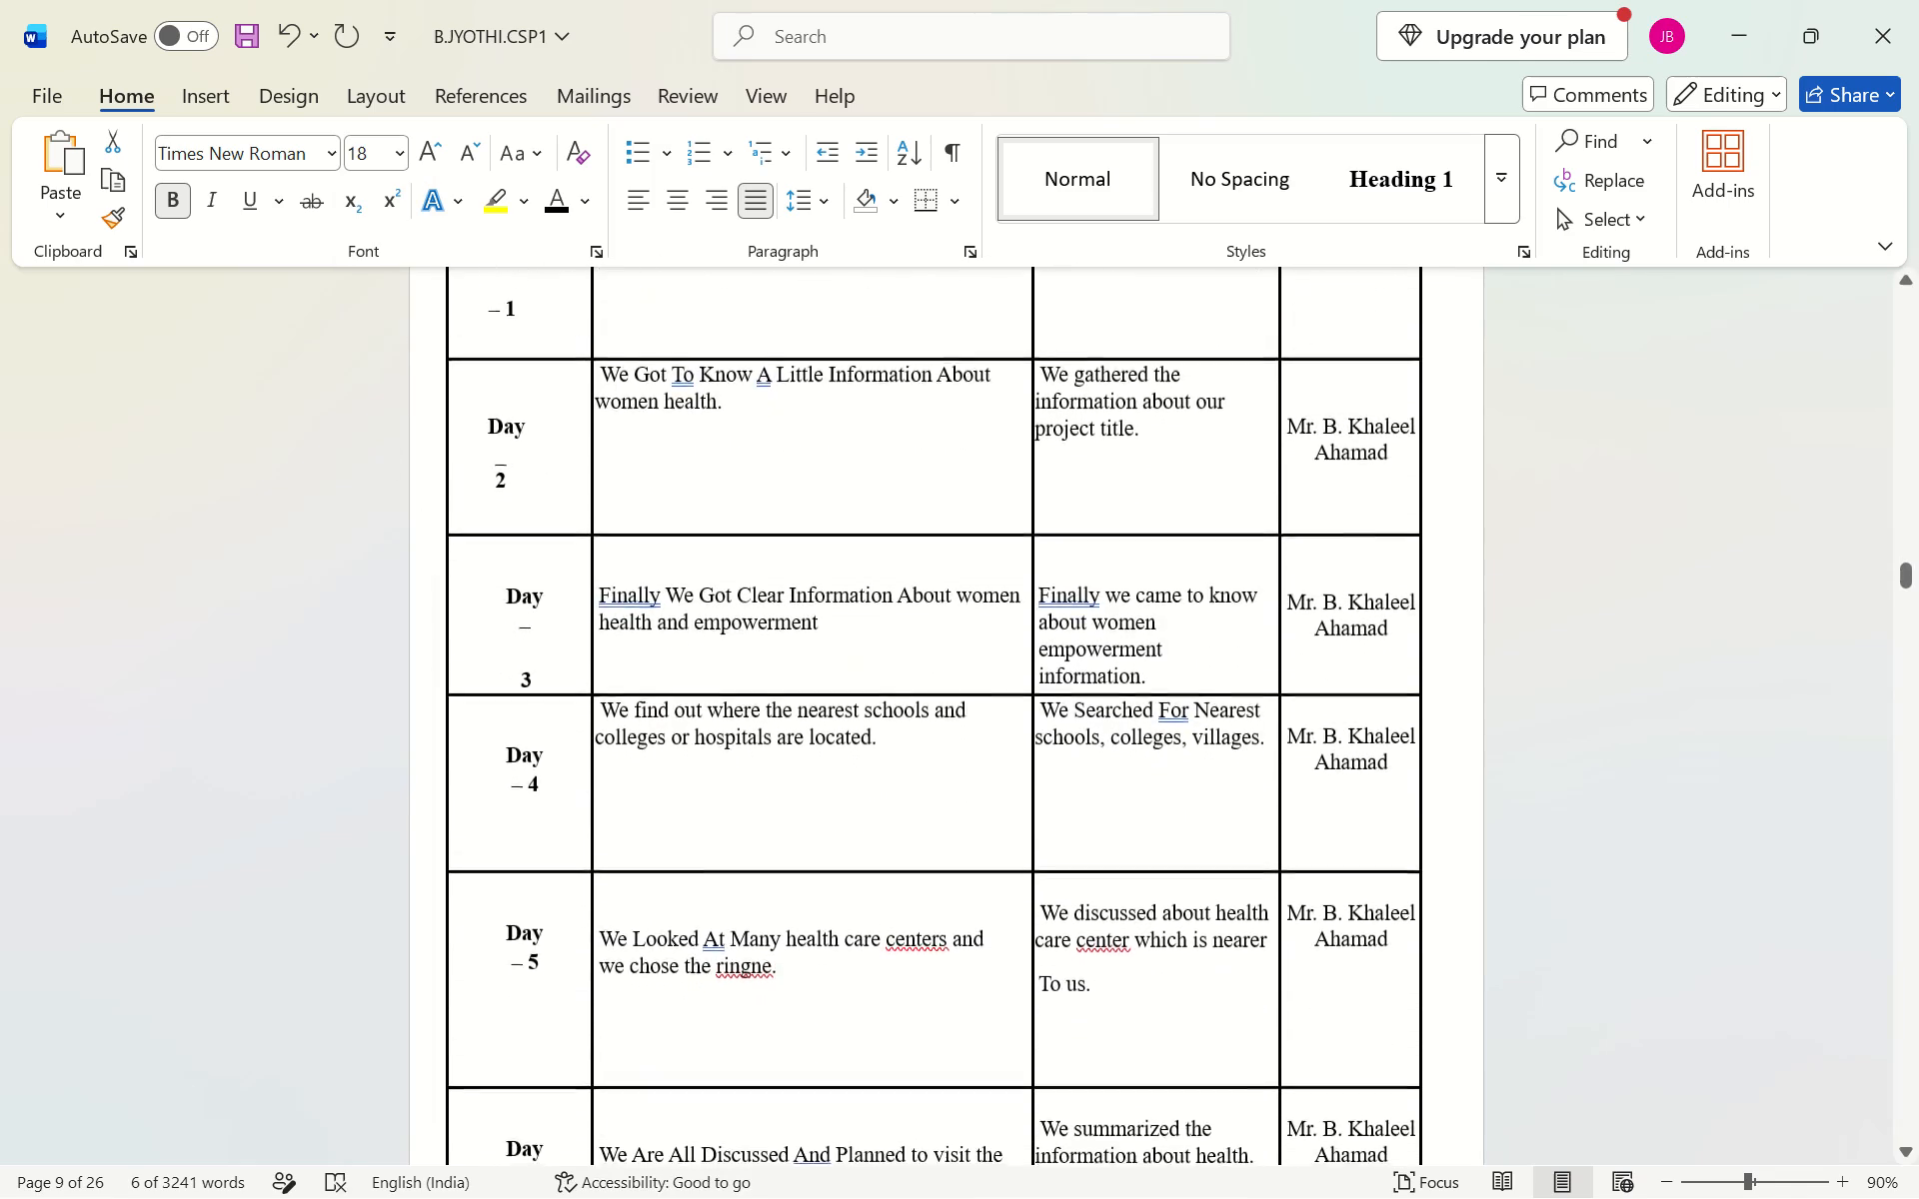
scroll(700, 601, down, 4)
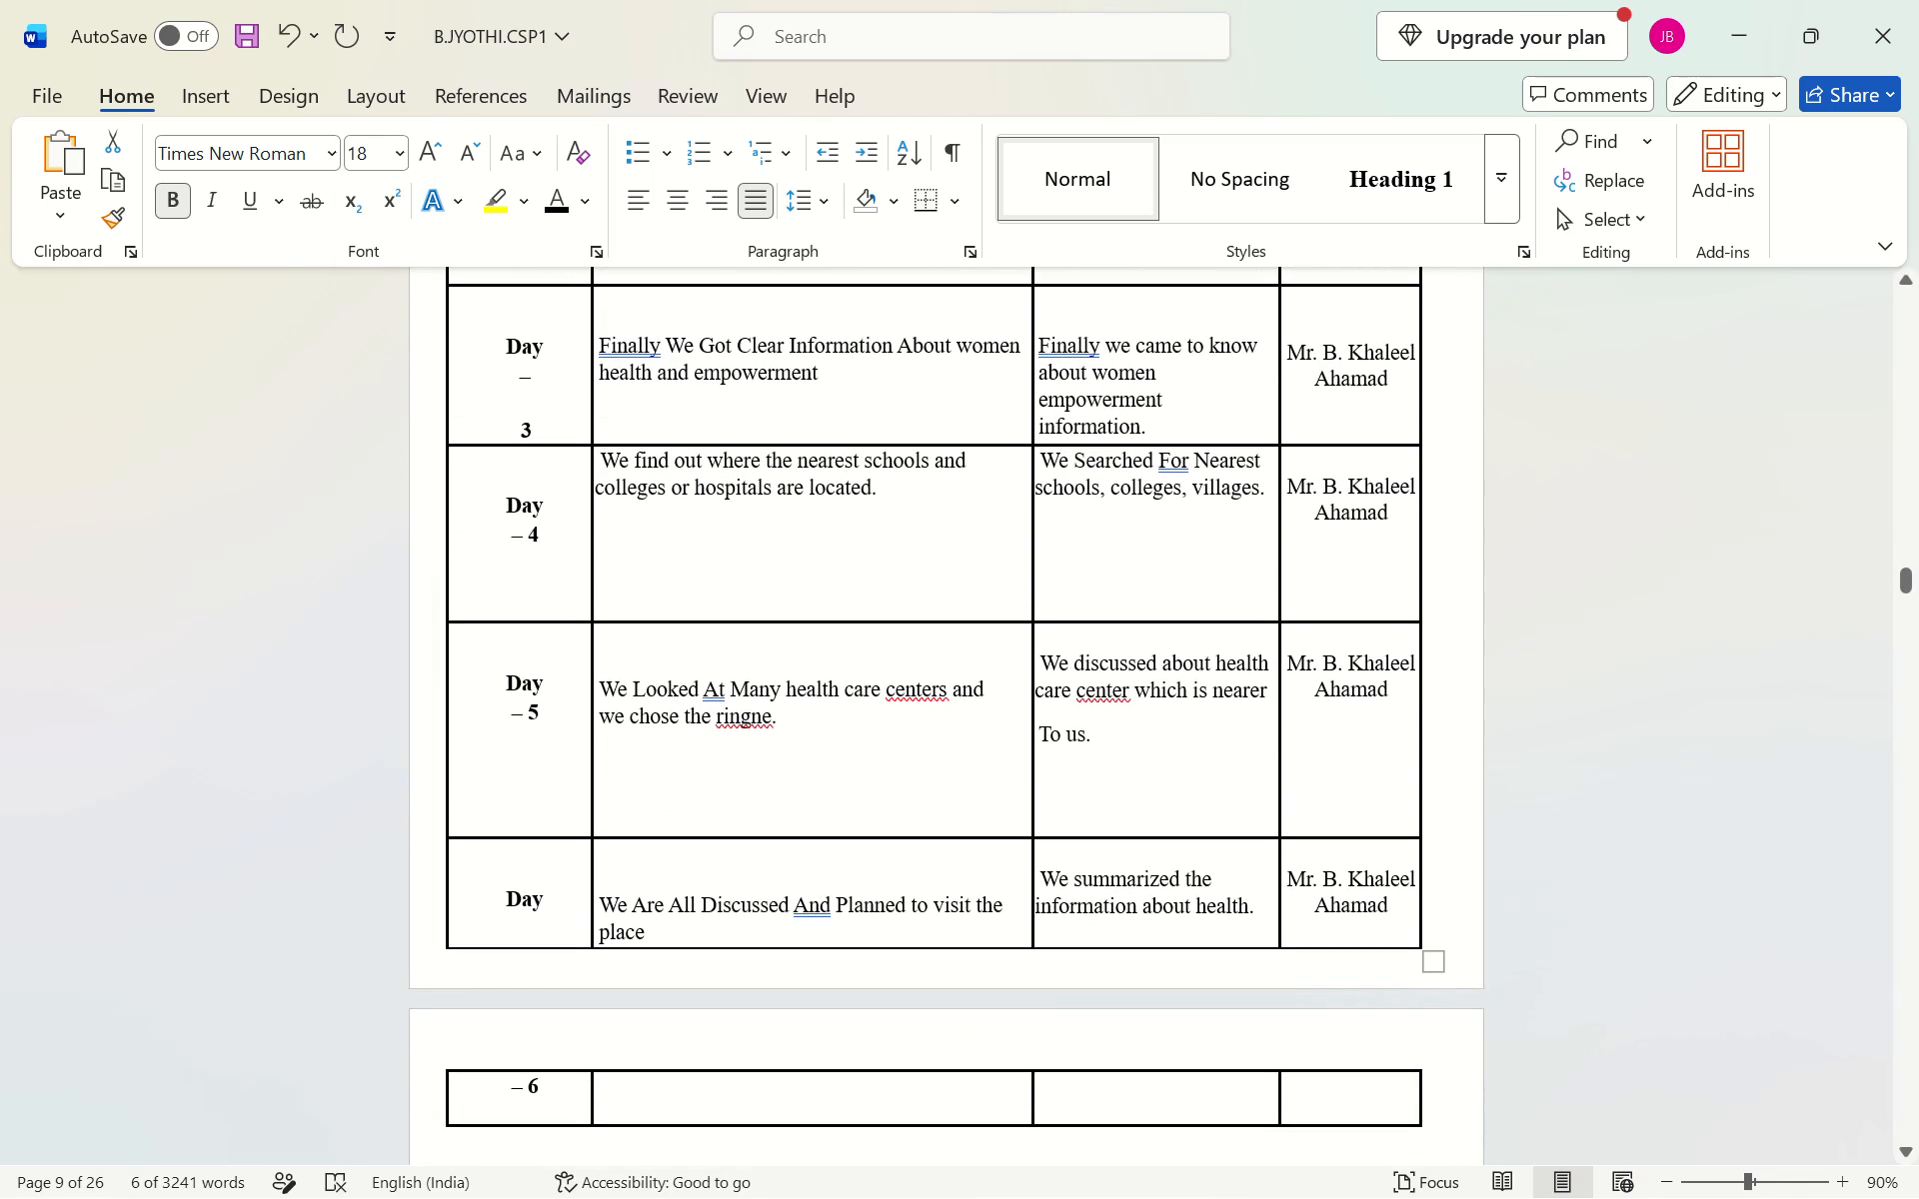
click(505, 1086)
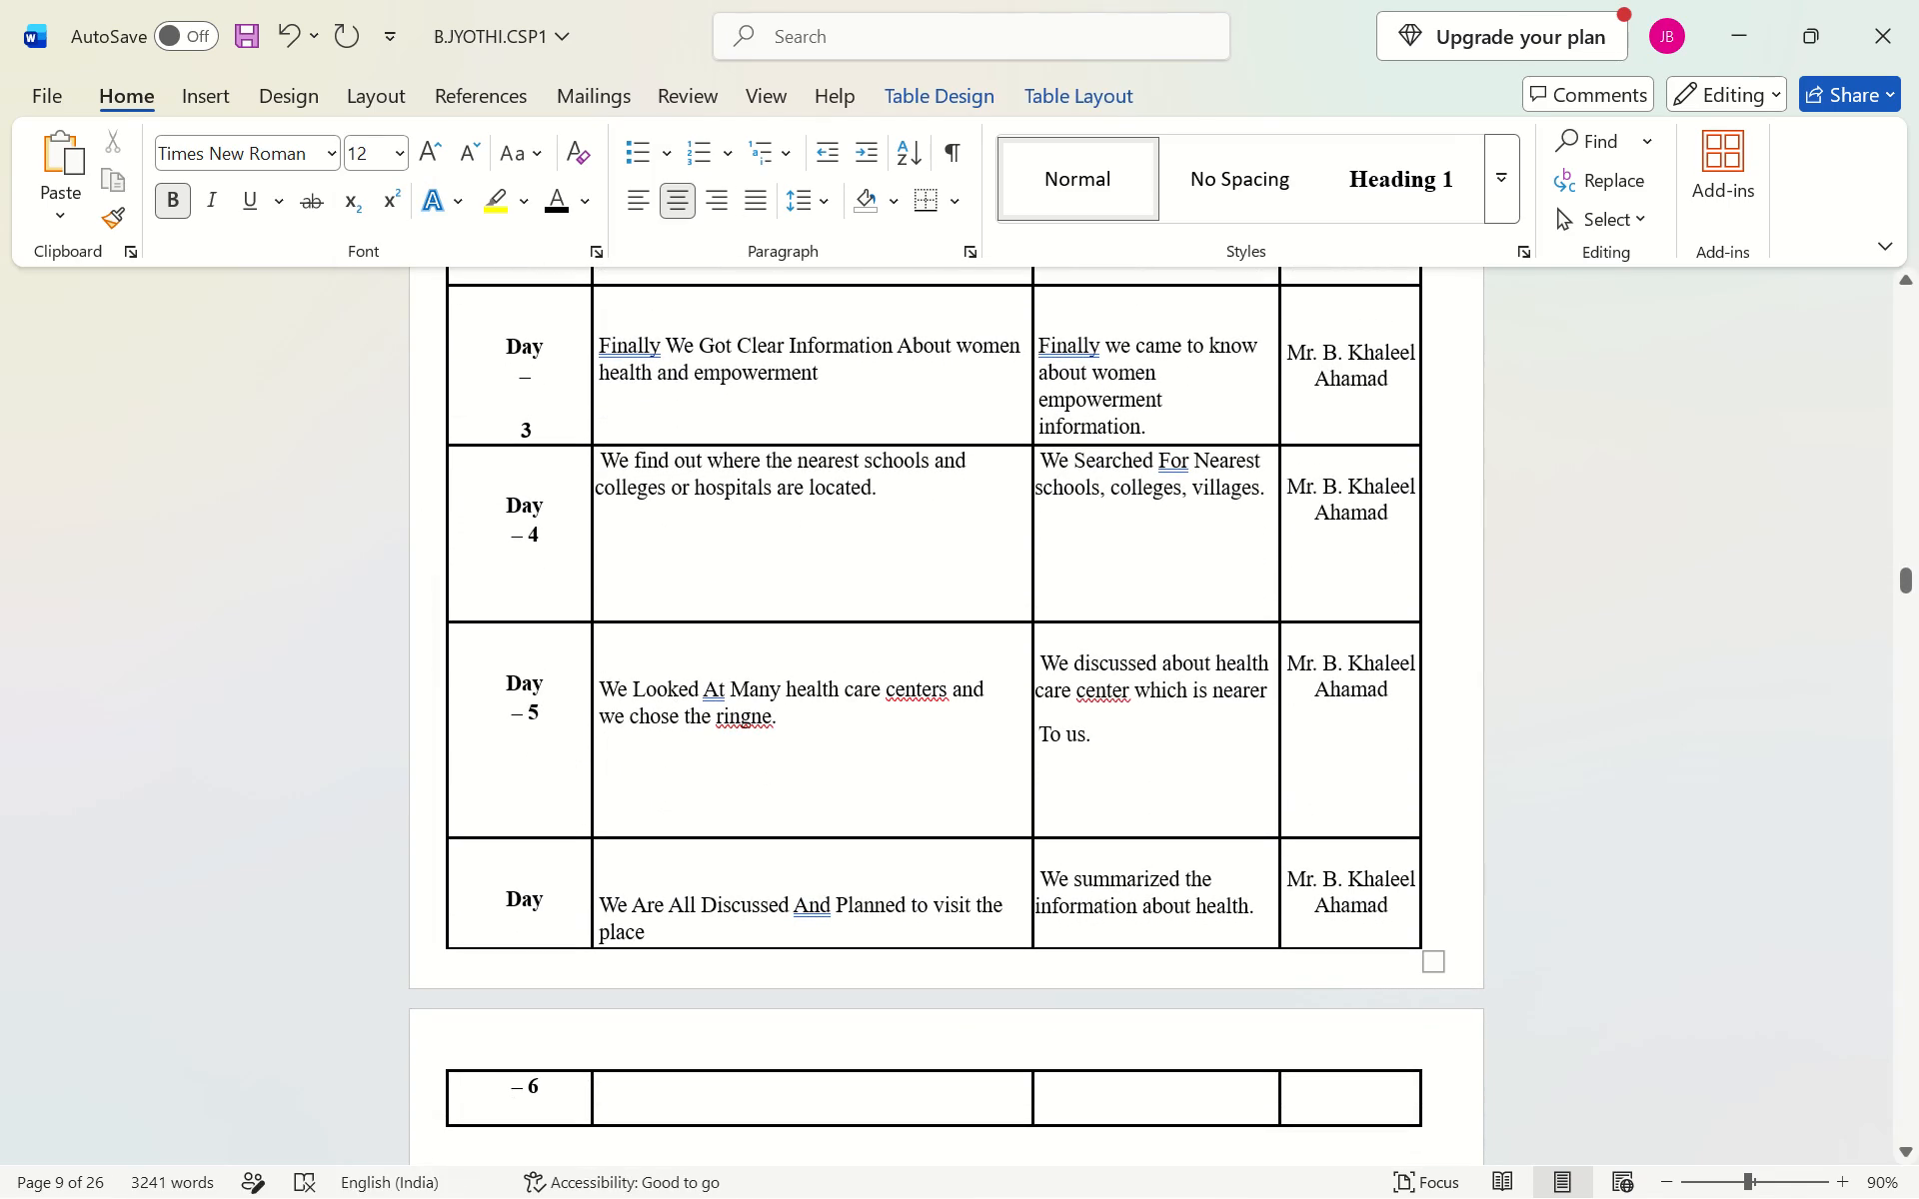
key(BackSpace)
key(BackSpace)
key(BackSpace)
key(BackSpace)
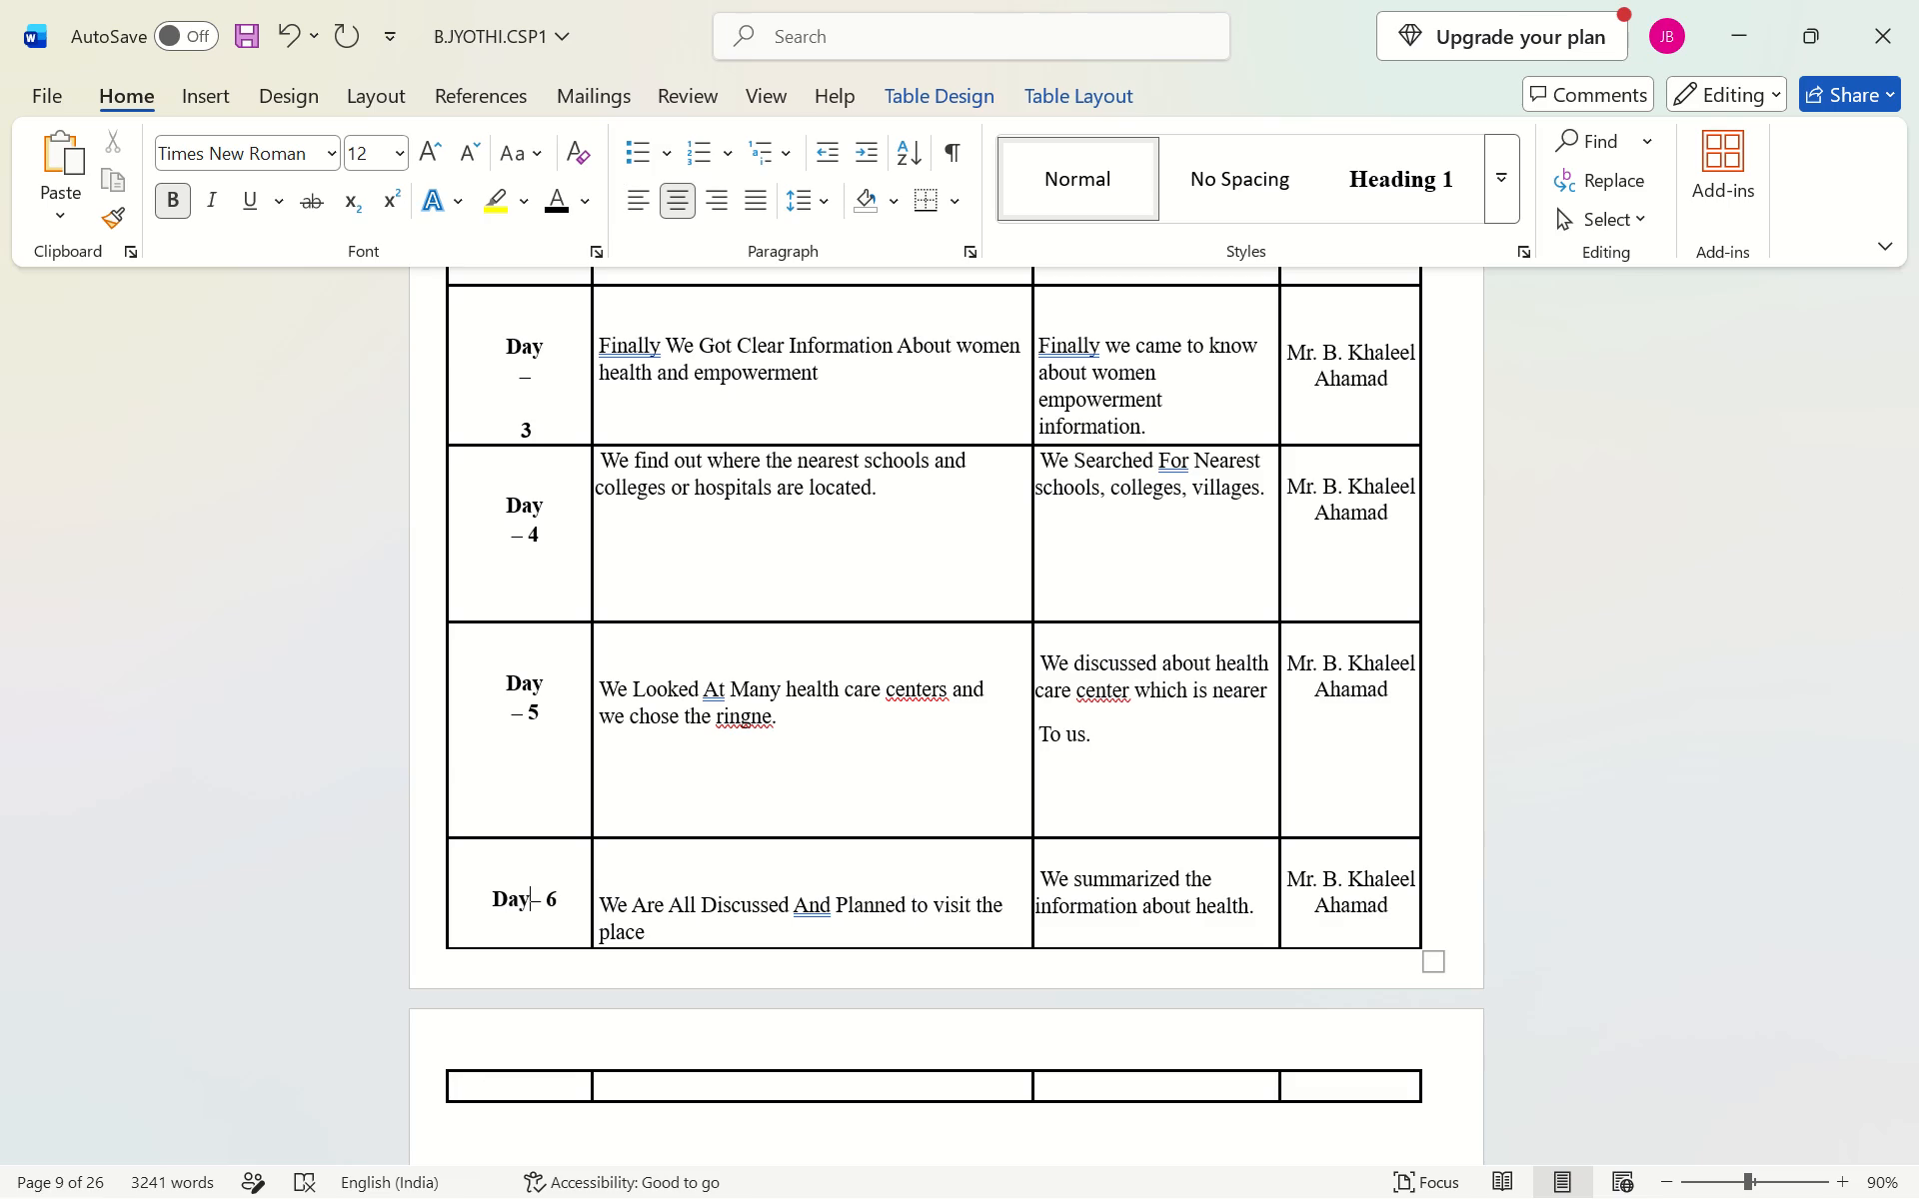
click(679, 1078)
key(BackSpace)
key(y)
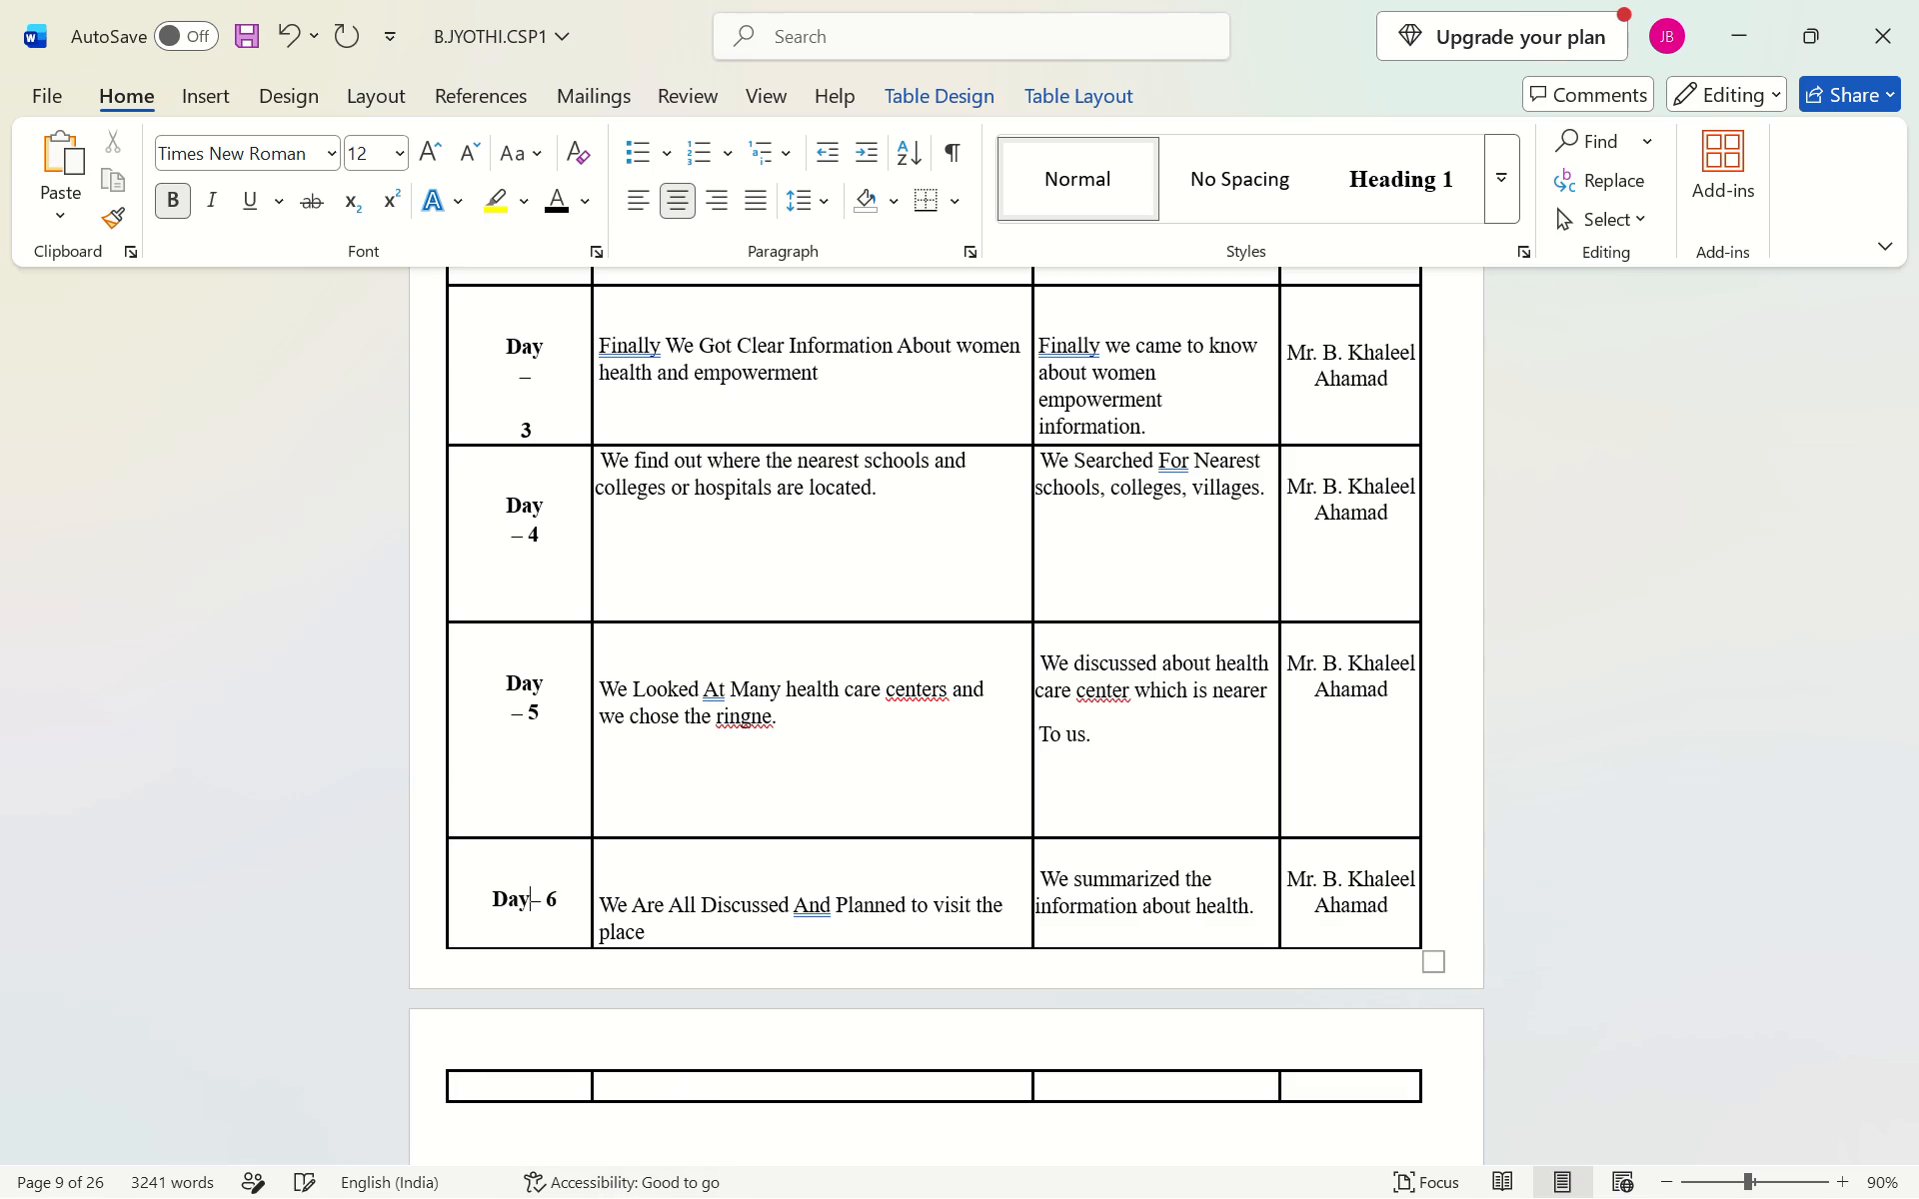
Remove the blank space below the Day-6 activity description, keeping its last word as "place".
click(744, 1094)
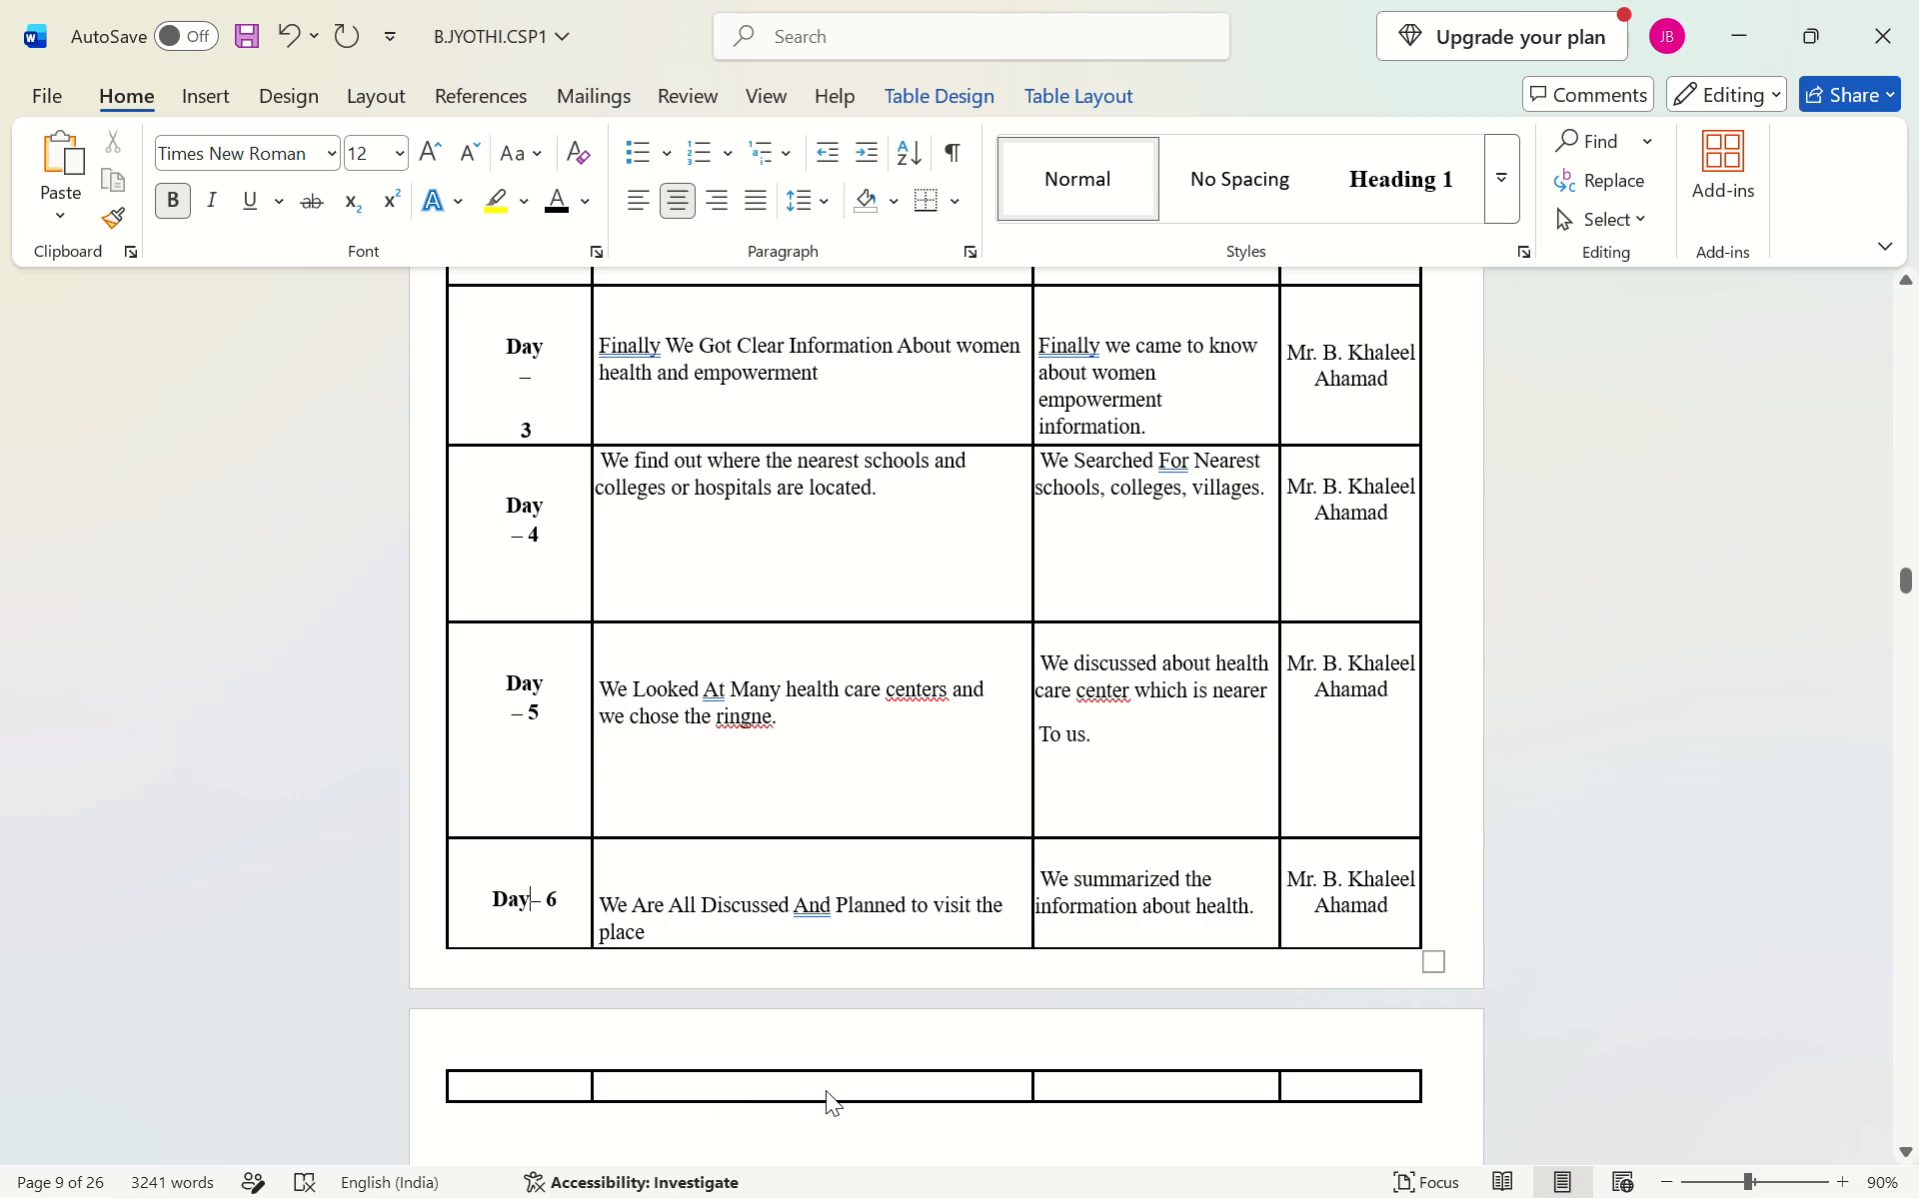
click(826, 1086)
click(817, 1079)
click(708, 937)
click(682, 1082)
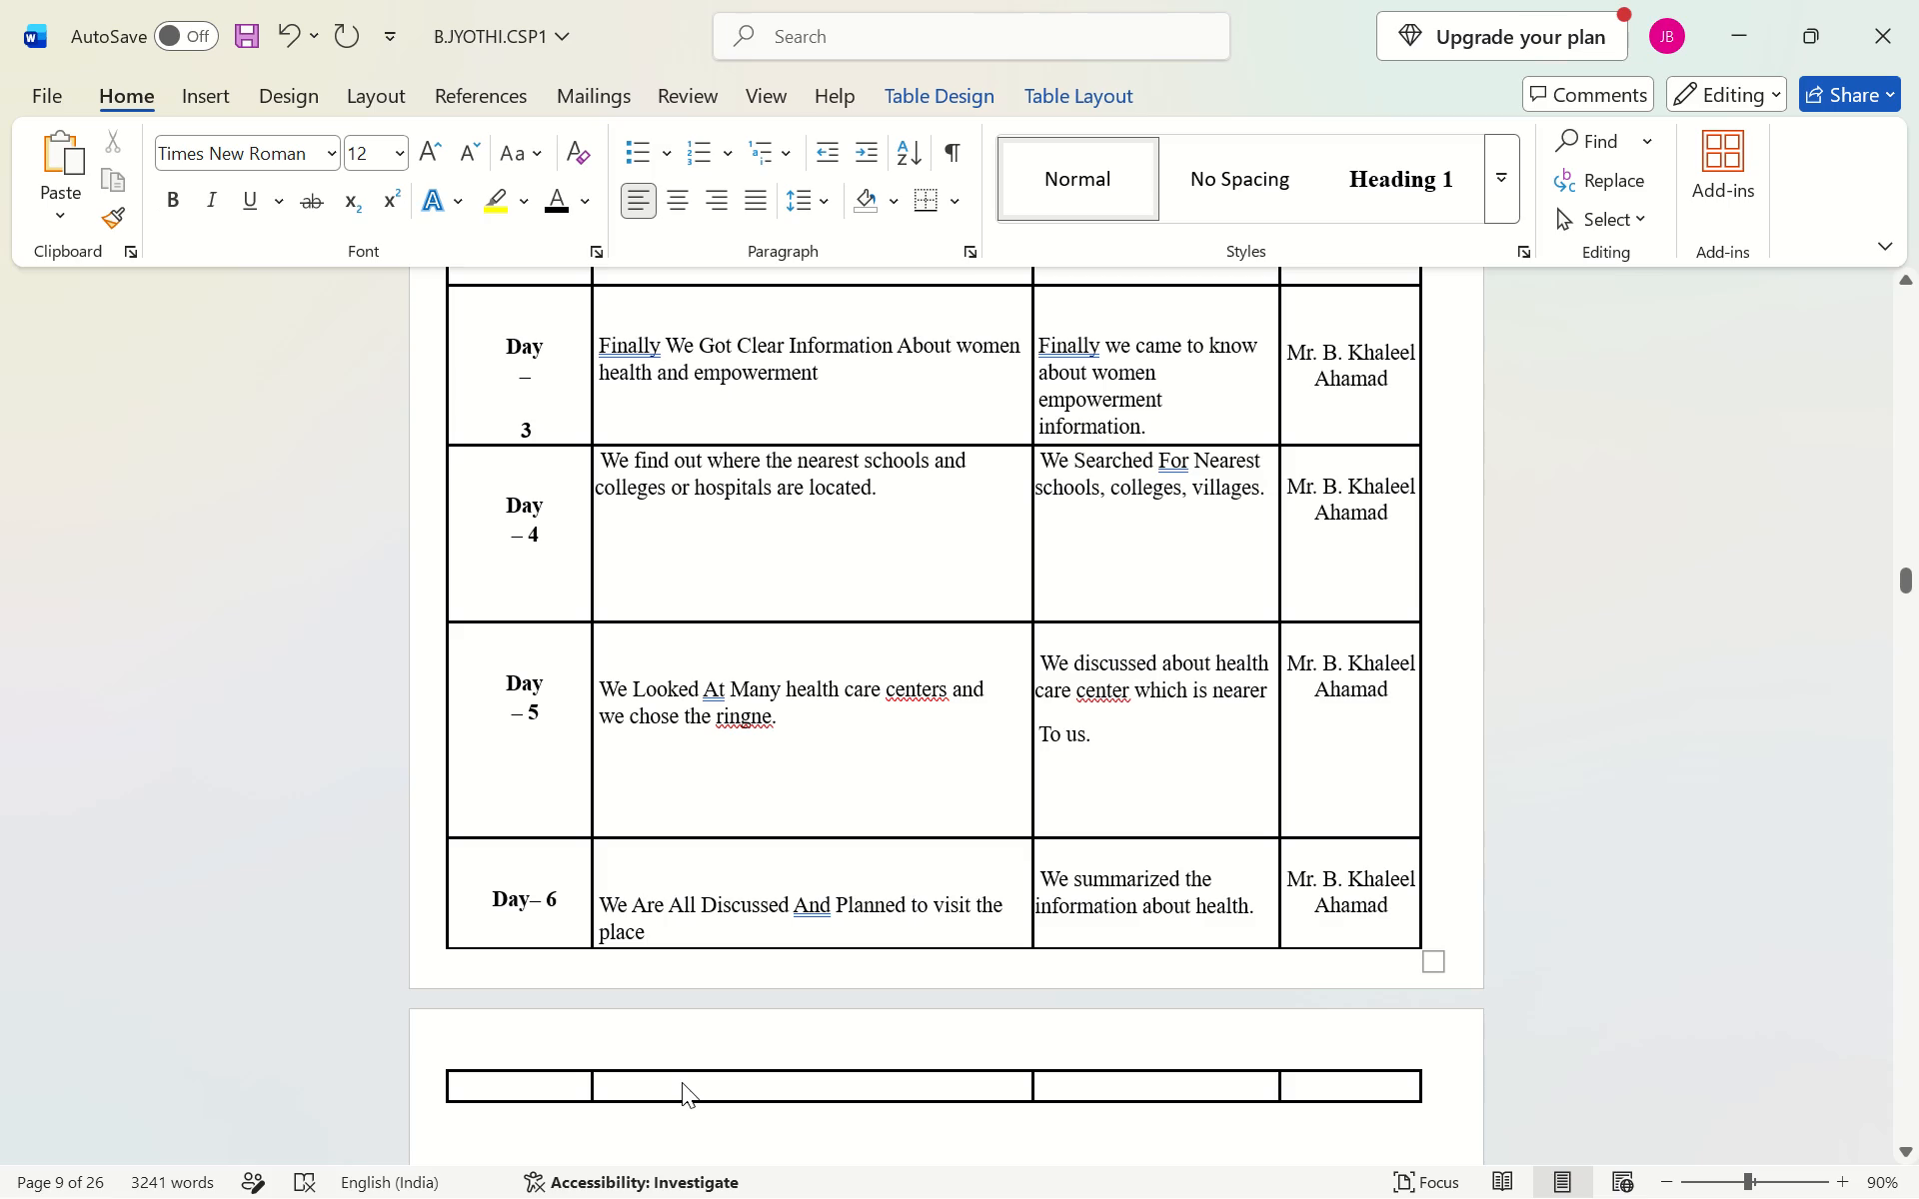
click(689, 1087)
key(Return)
key(BackSpace)
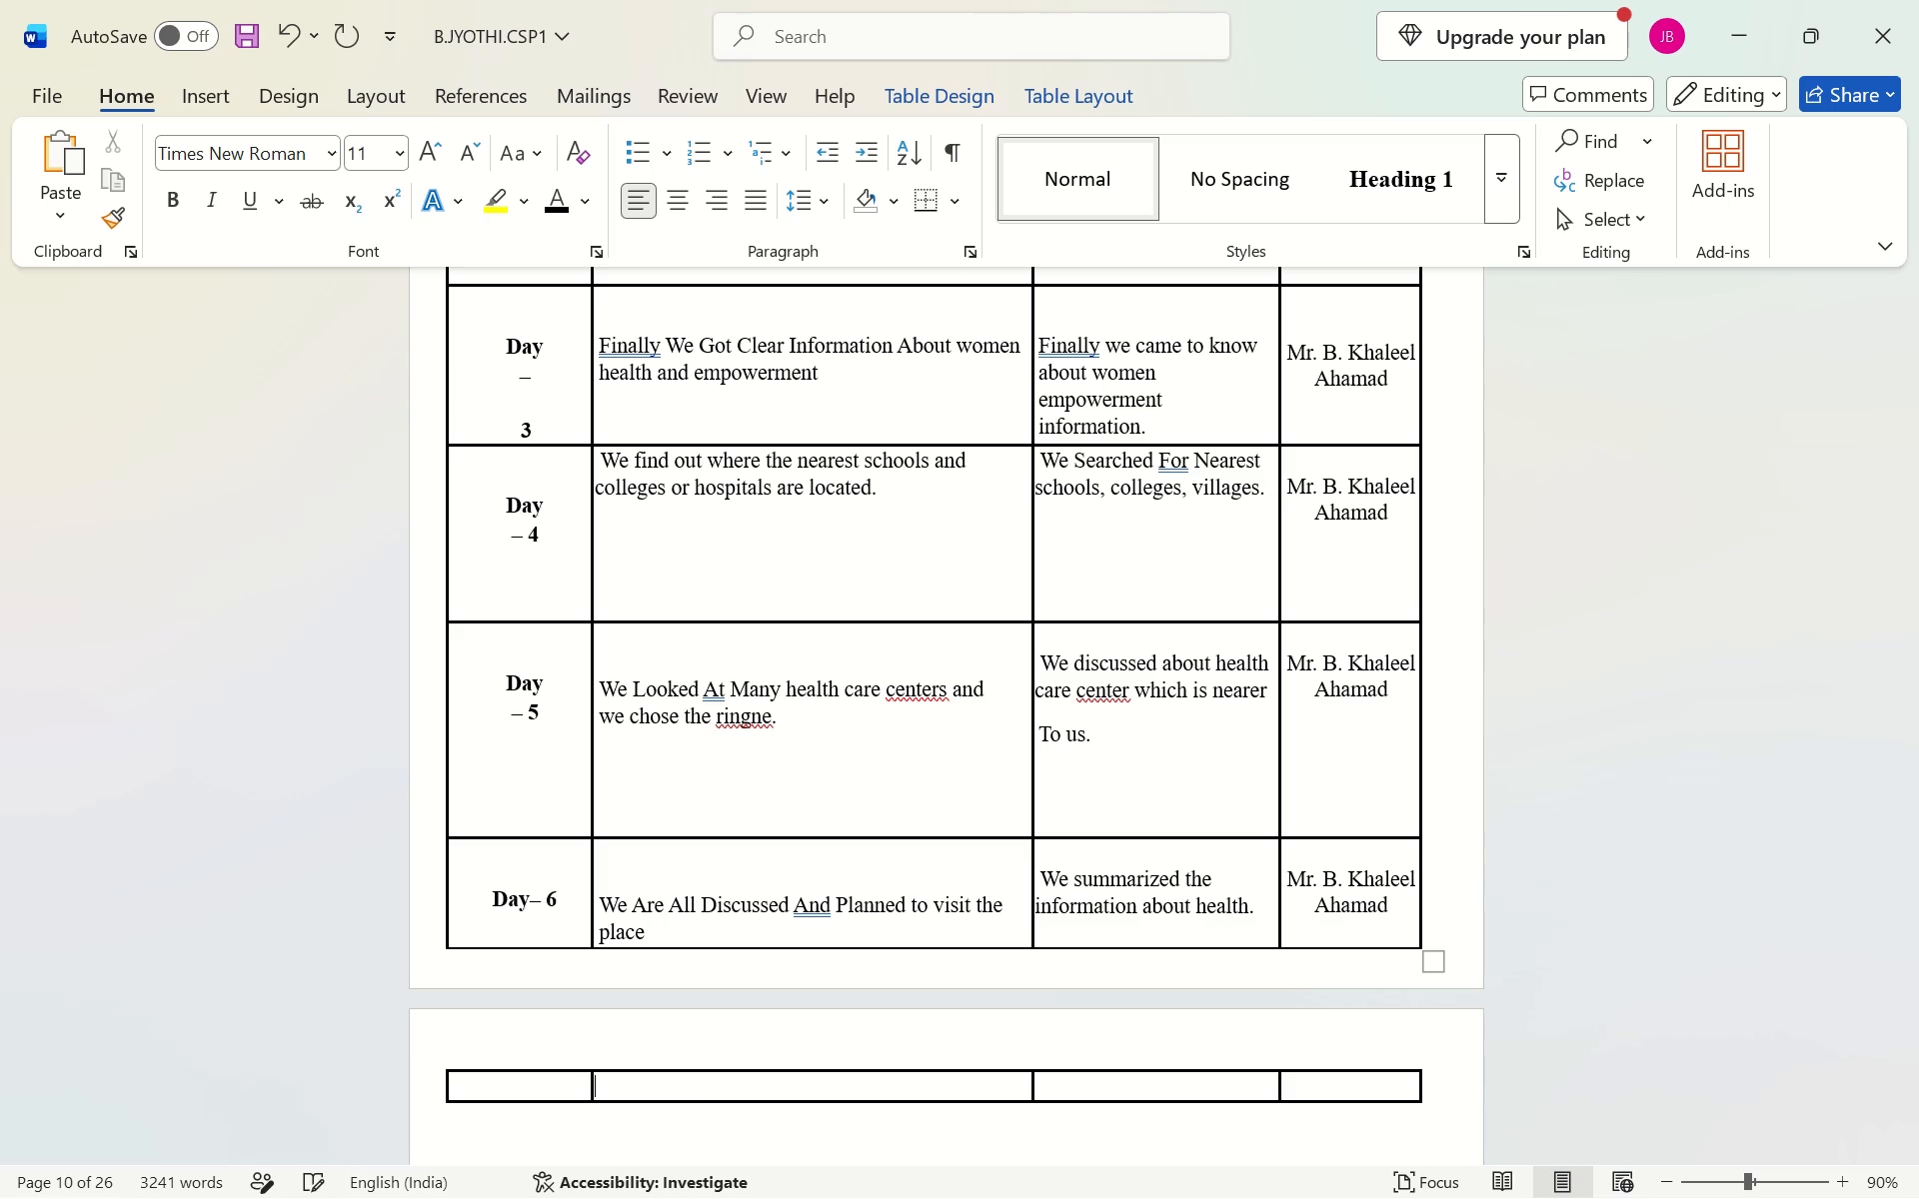
key(BackSpace)
key(BackSpace)
key(BackSpace)
key(e)
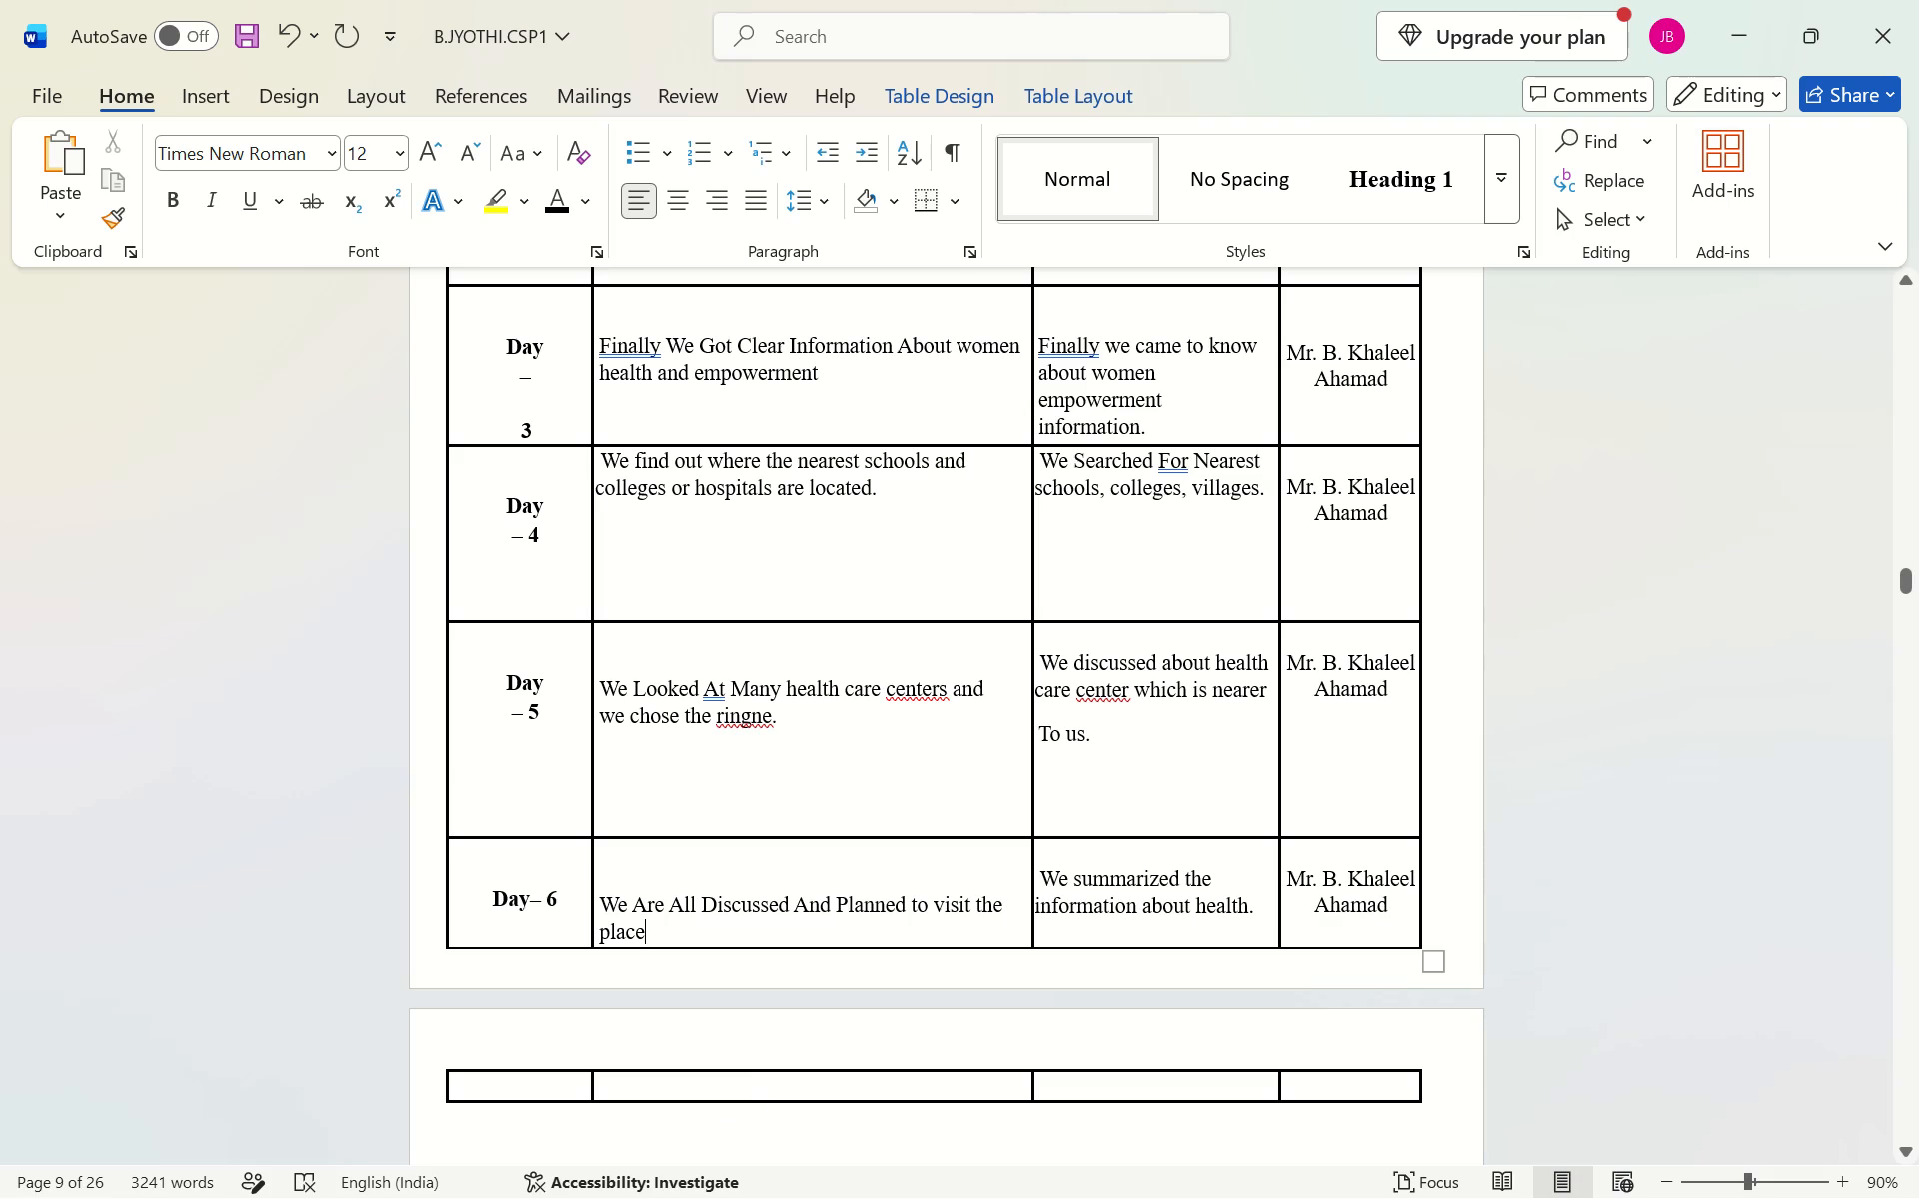
Set the "ACTIVITY LOG FOR THE FIRST WEEK" heading's font size to 16.
scroll(789, 1000, down, 2)
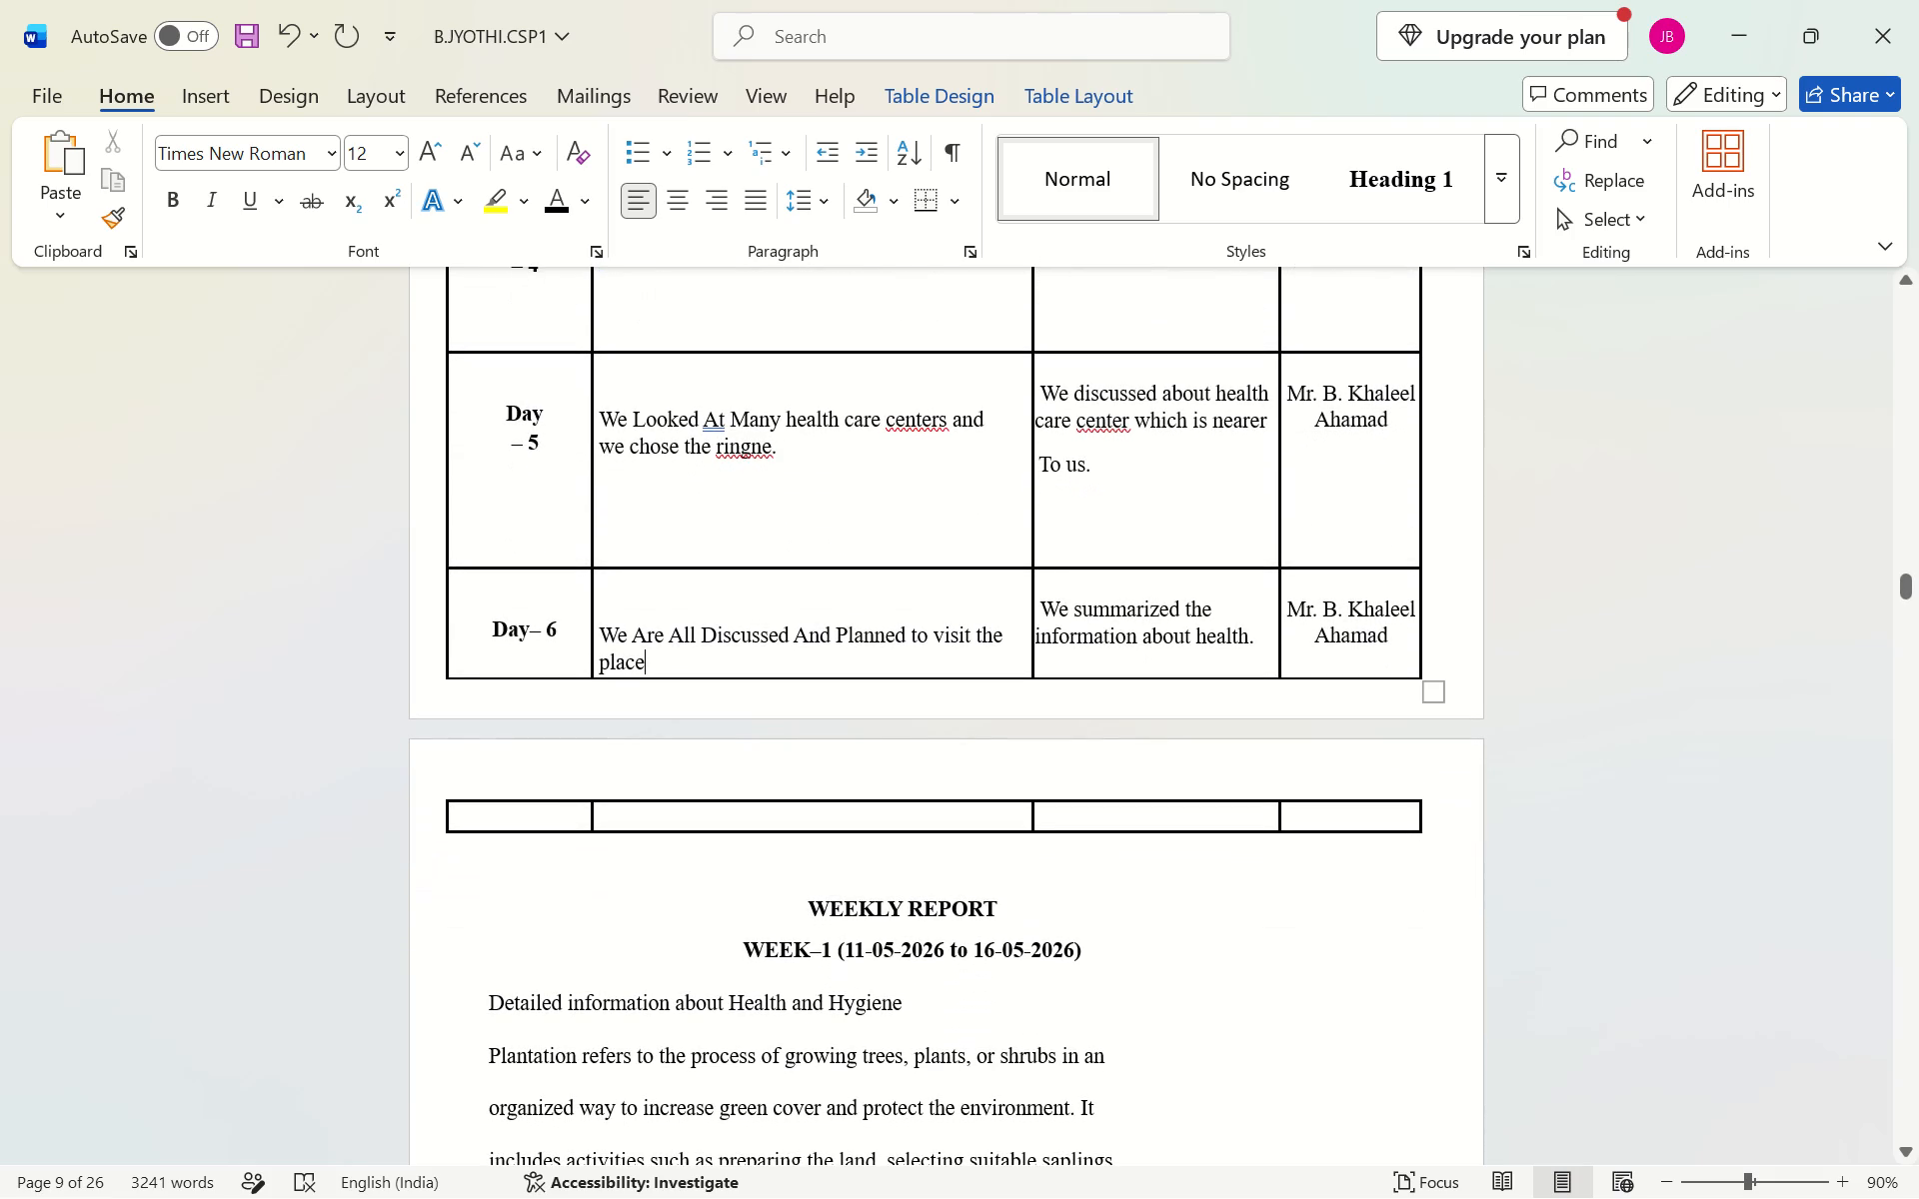
scroll(794, 822, up, 3)
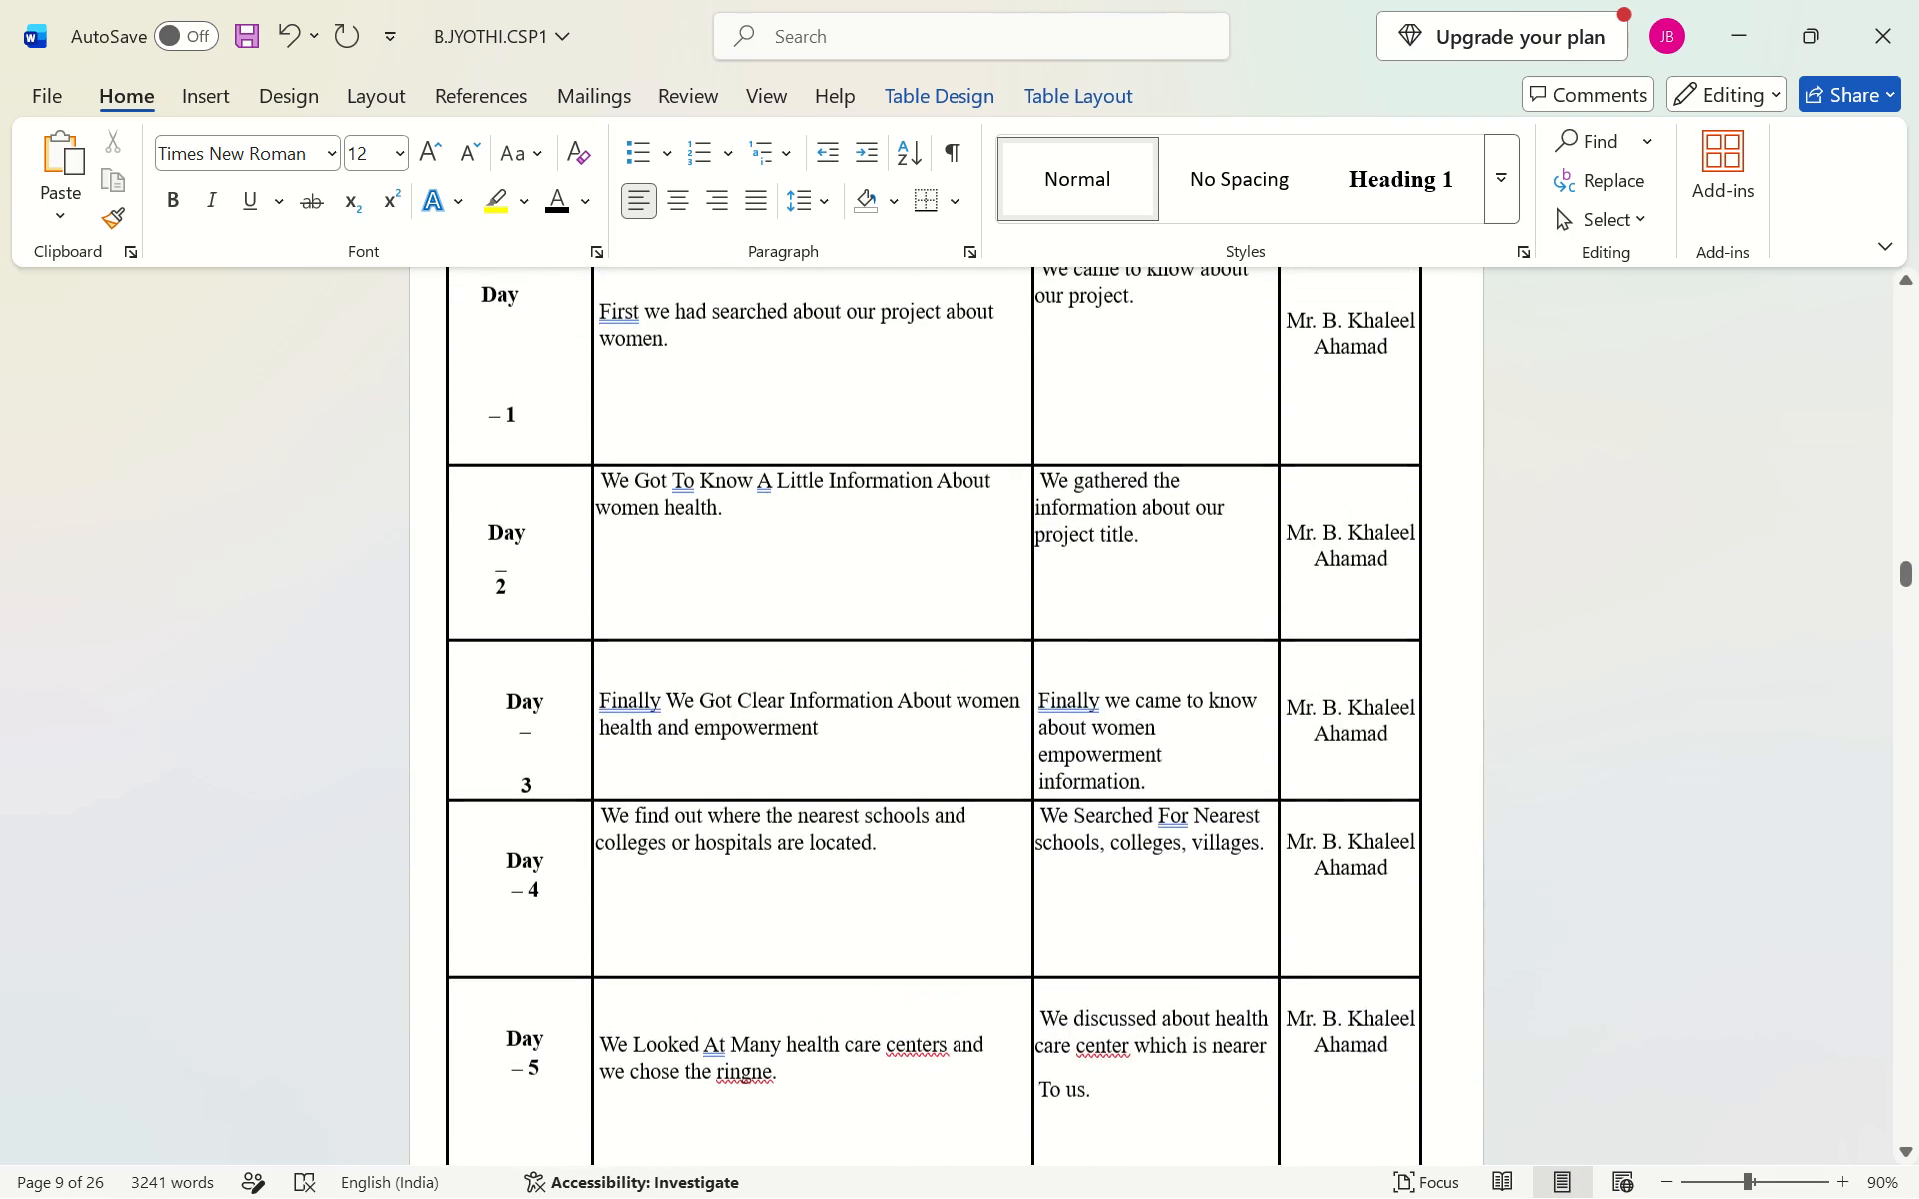
scroll(751, 434, up, 1)
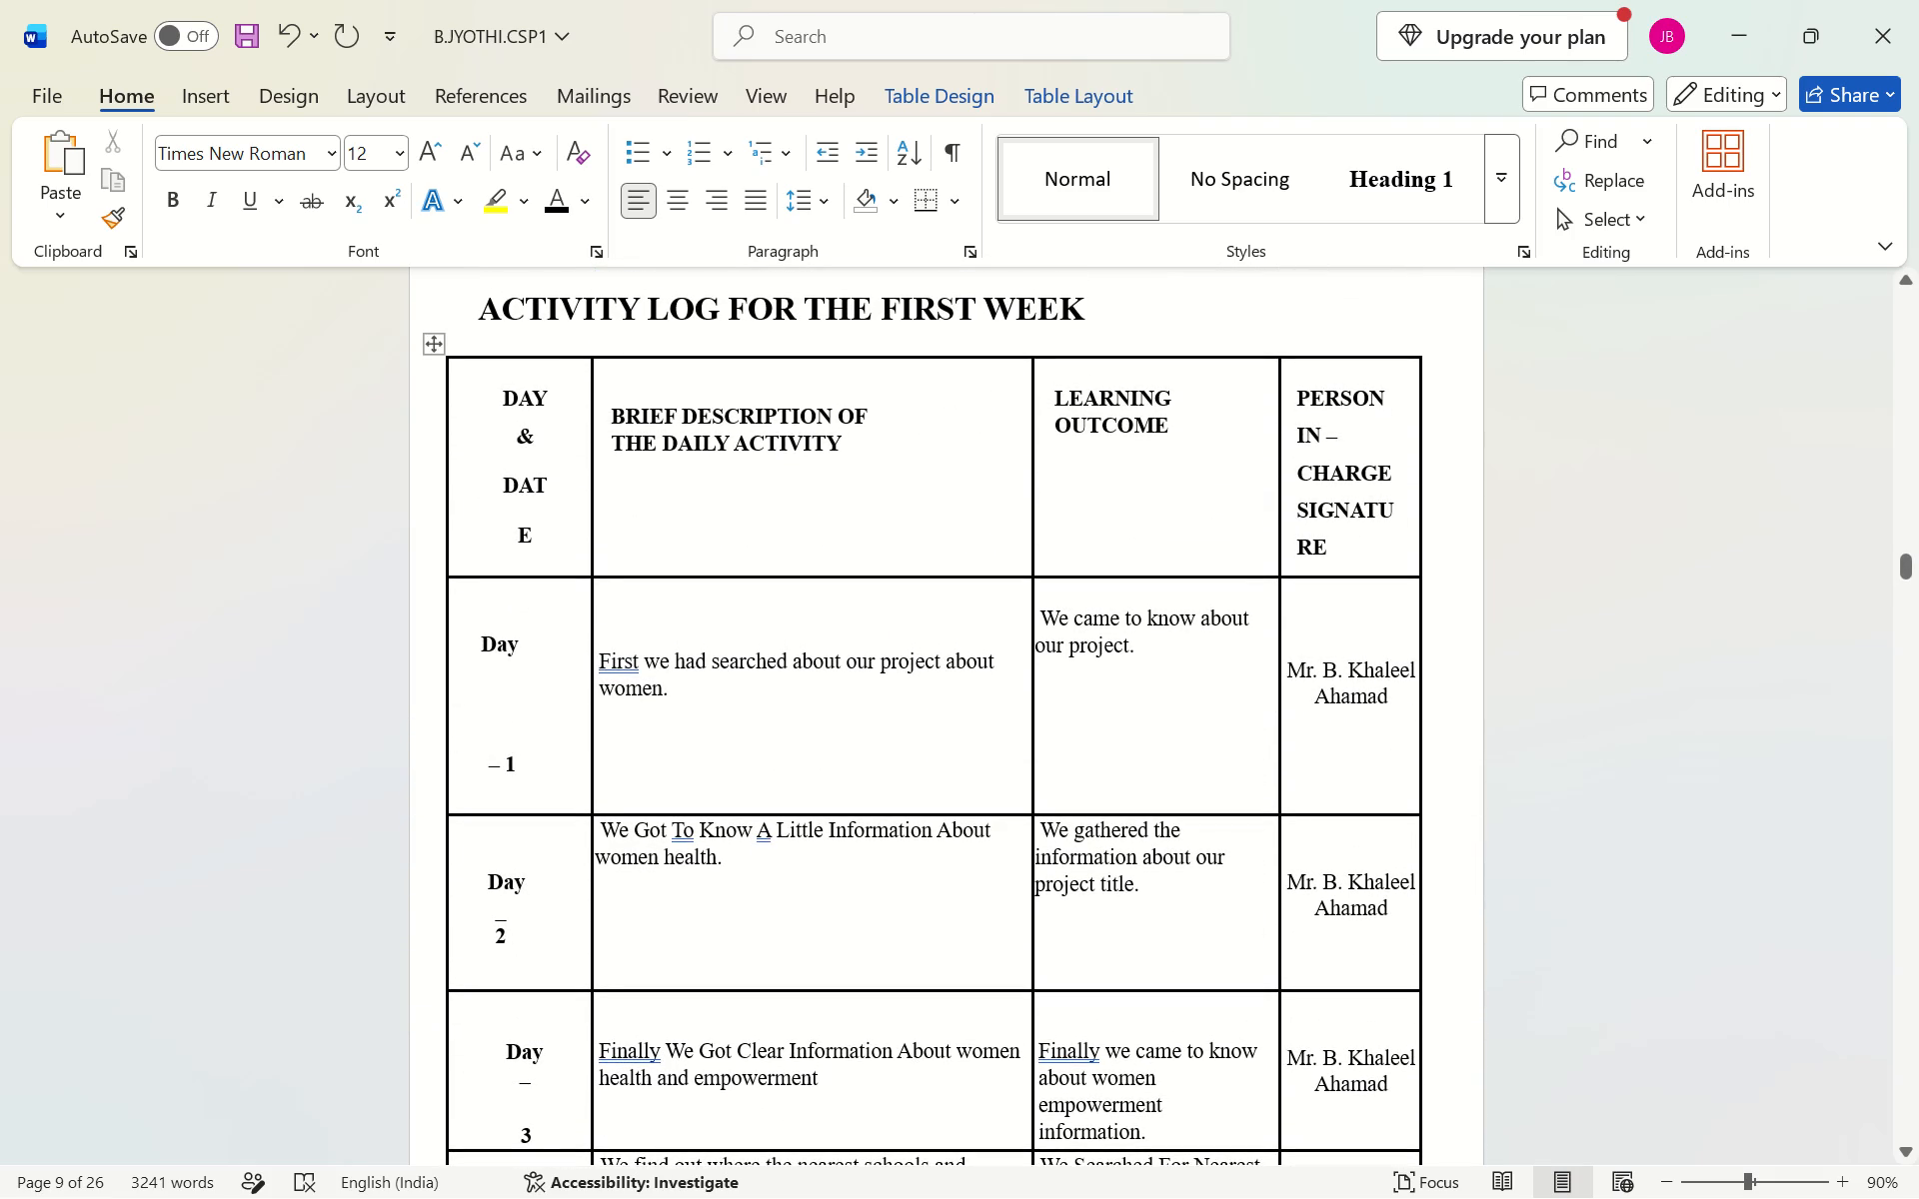
drag(486, 308, 1039, 323)
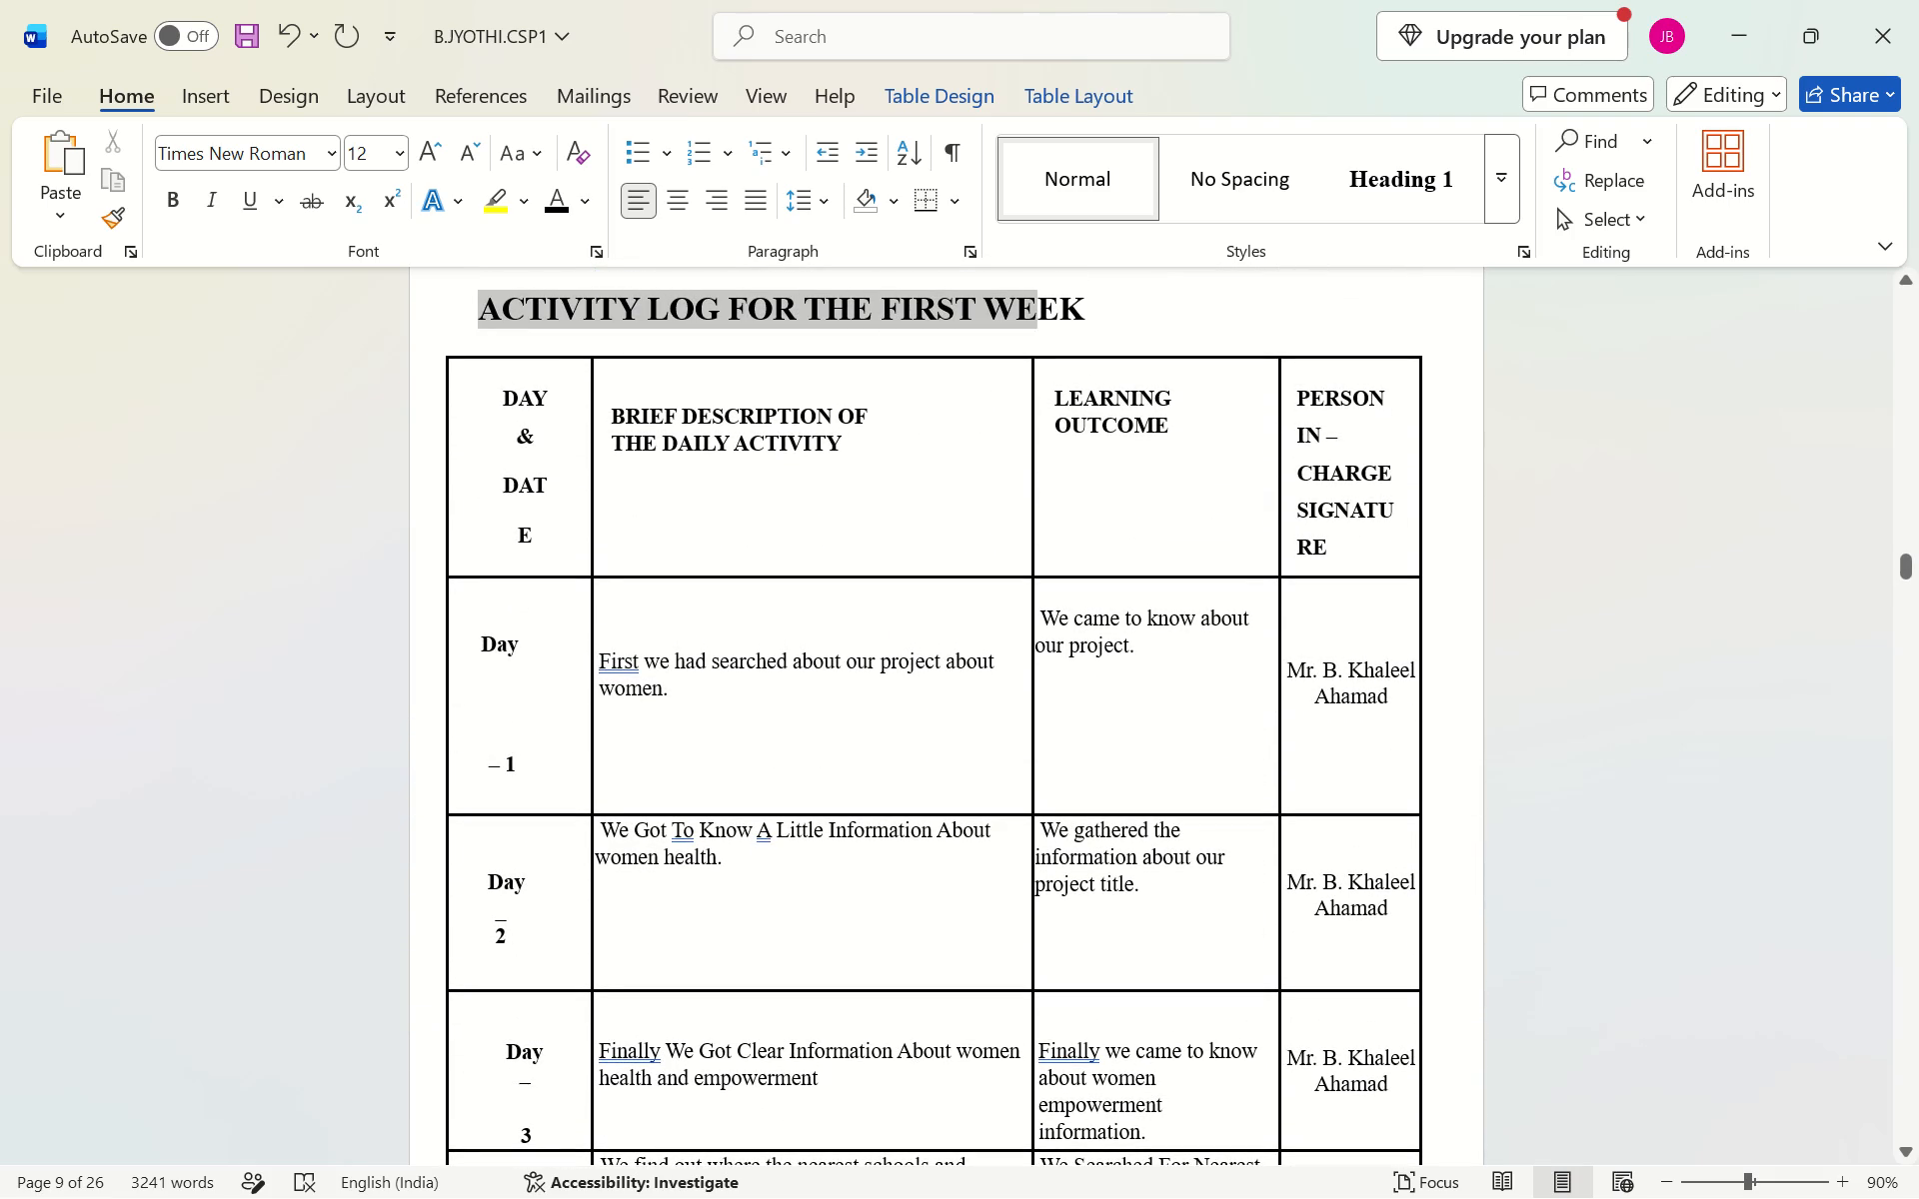
drag(1039, 323, 1249, 319)
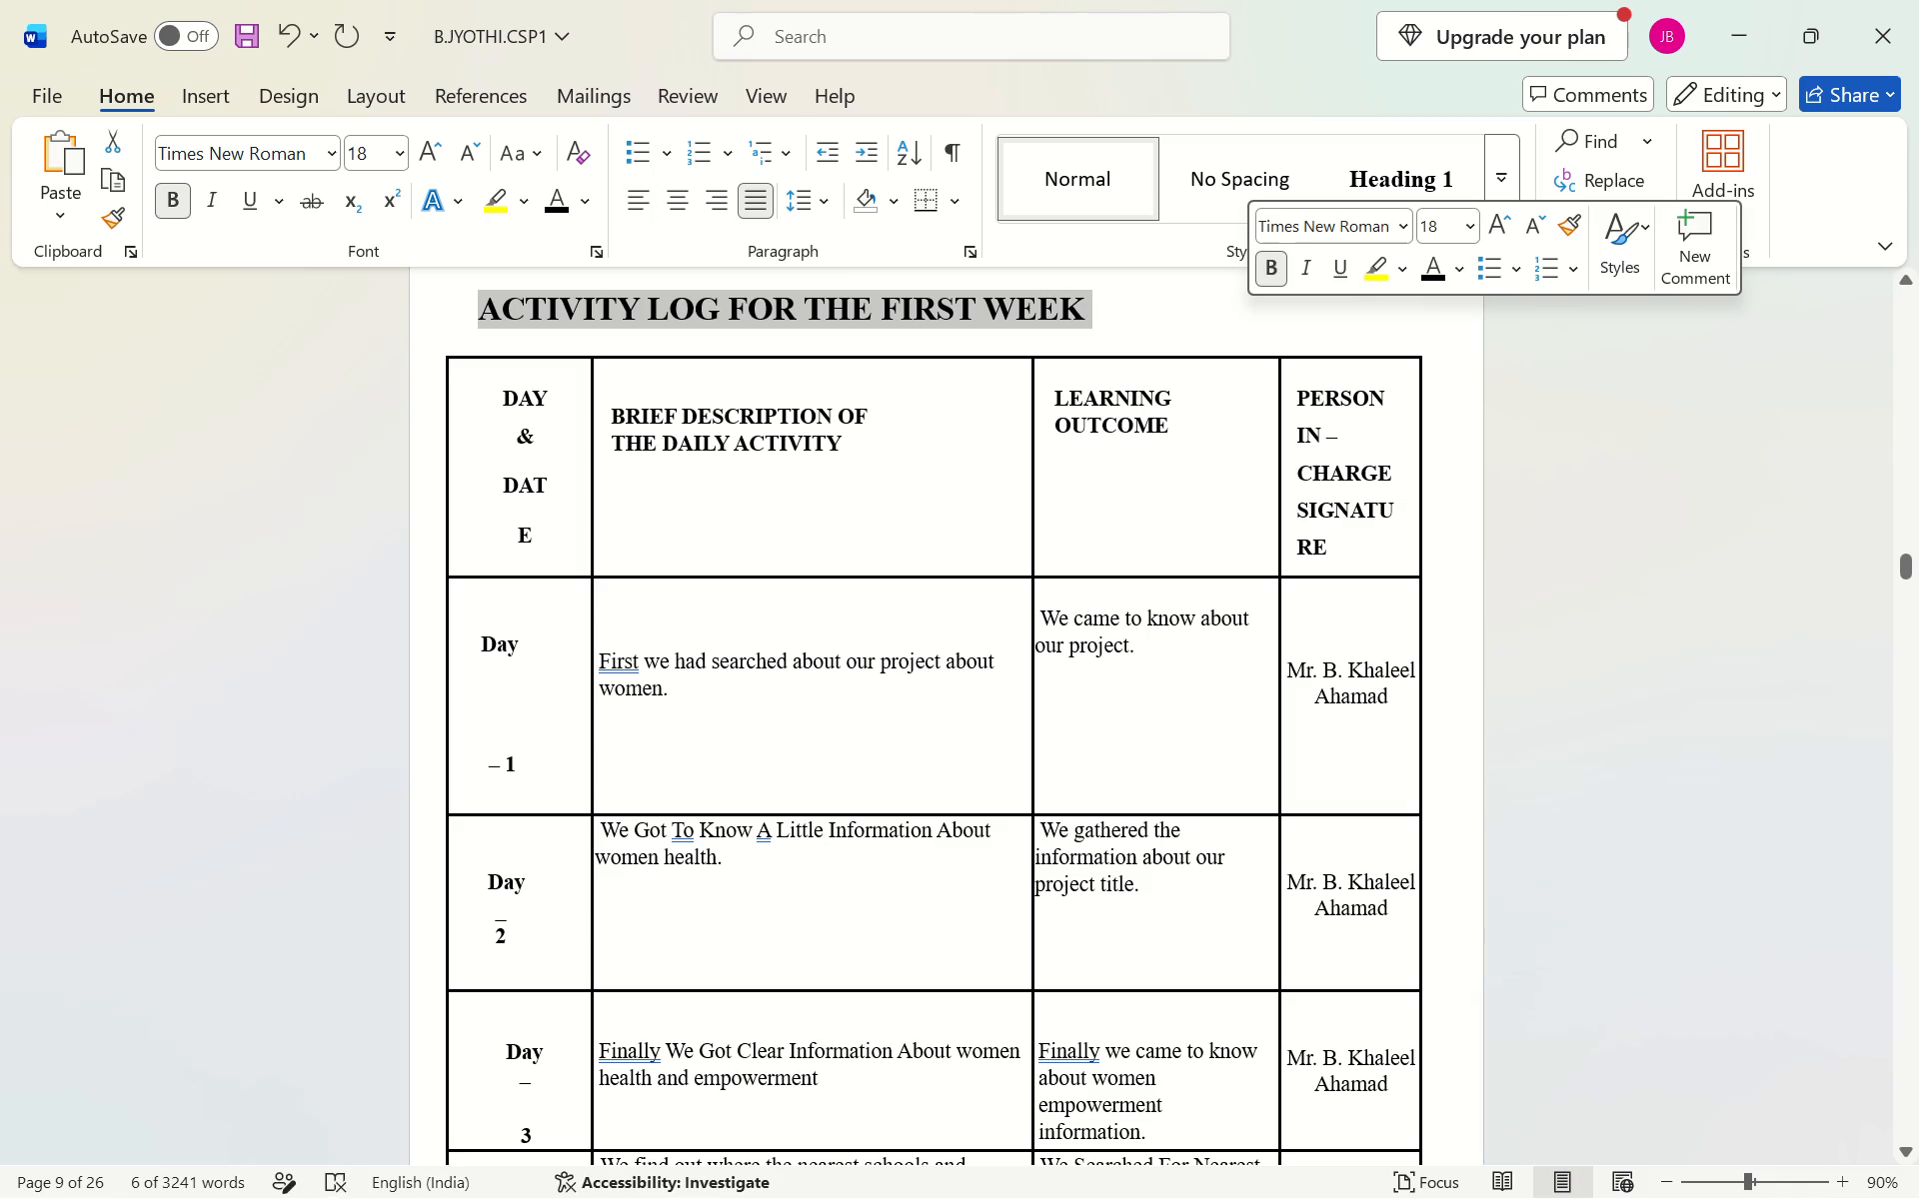
click(1469, 227)
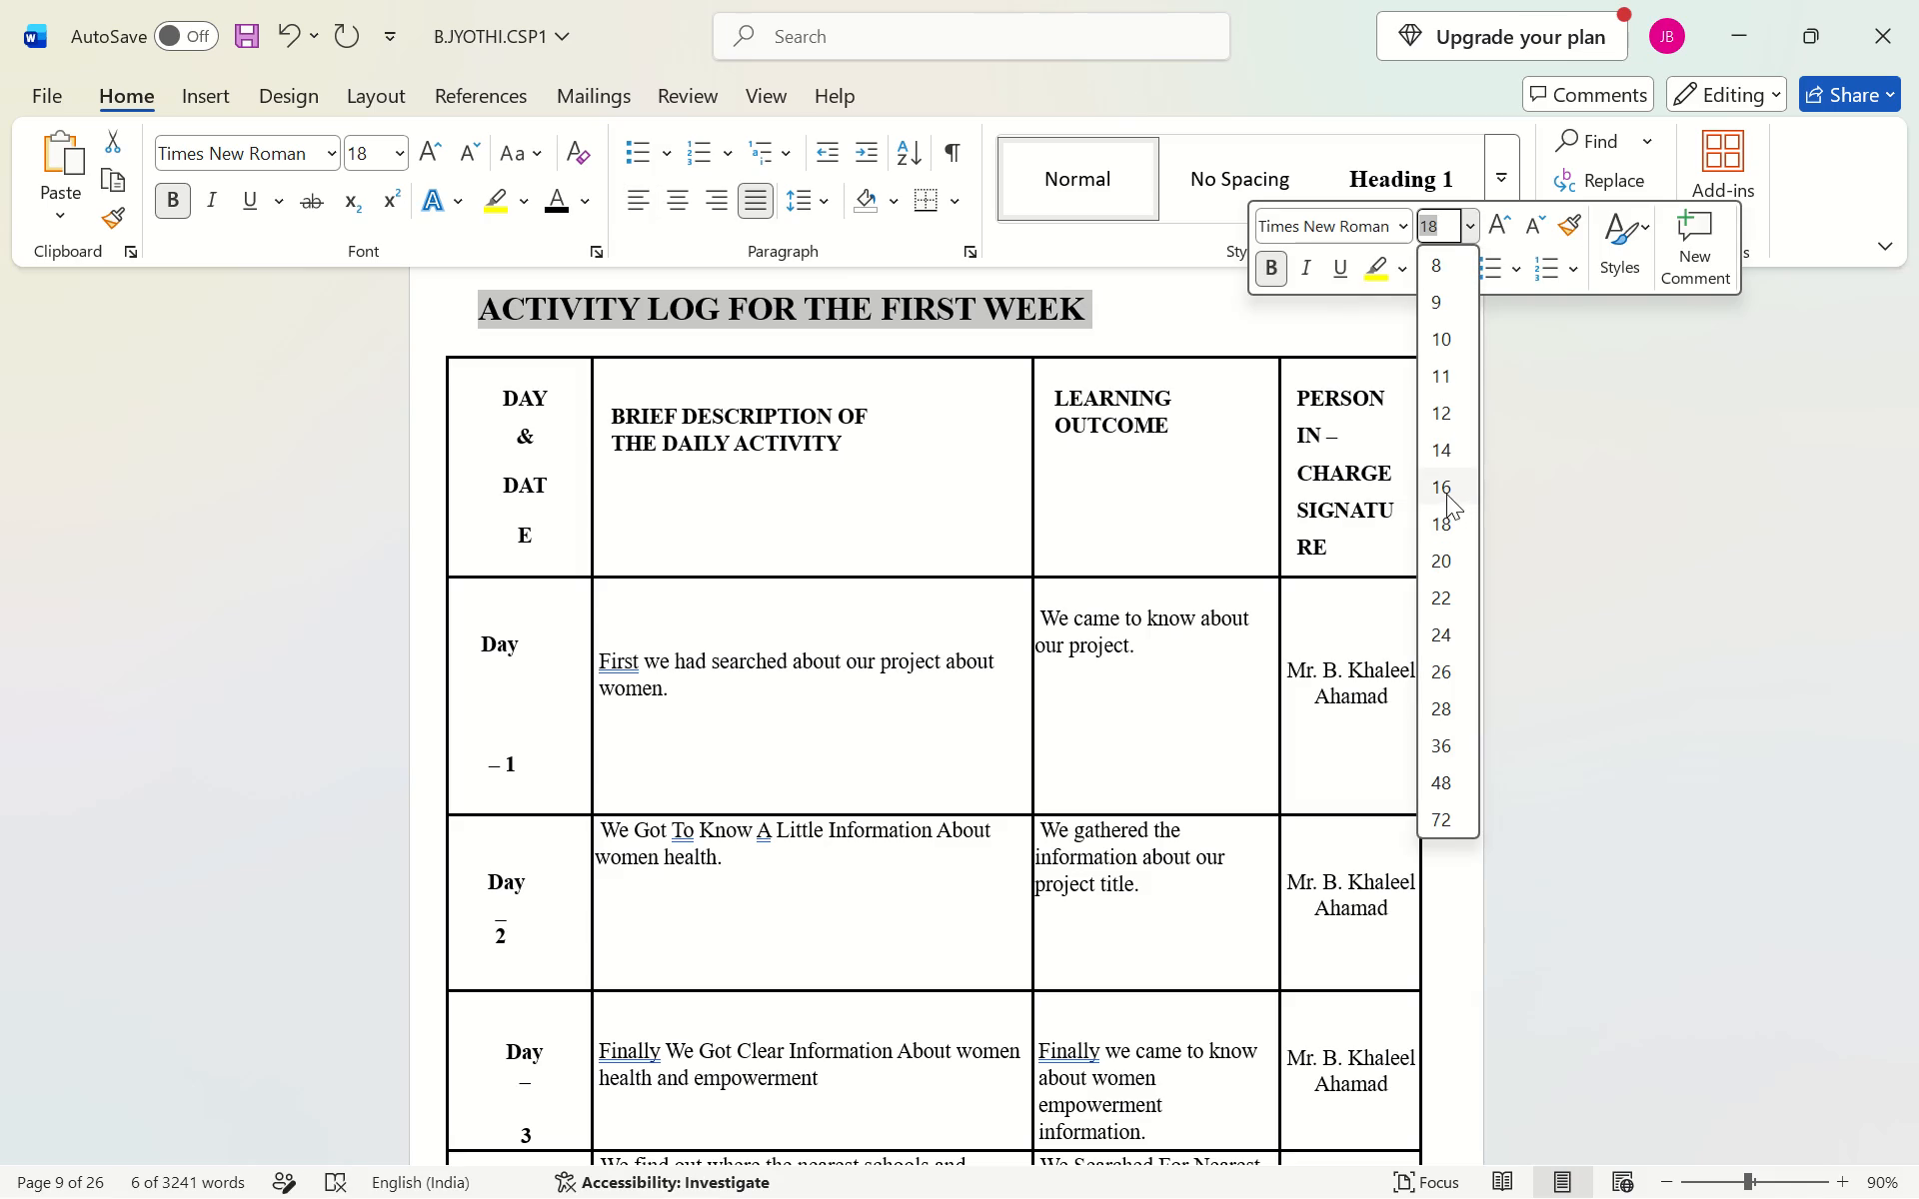
click(1446, 492)
Remove the blank leftover of the first-week table's Day-6 row above the Week-1 report.
scroll(1446, 492, down, 2)
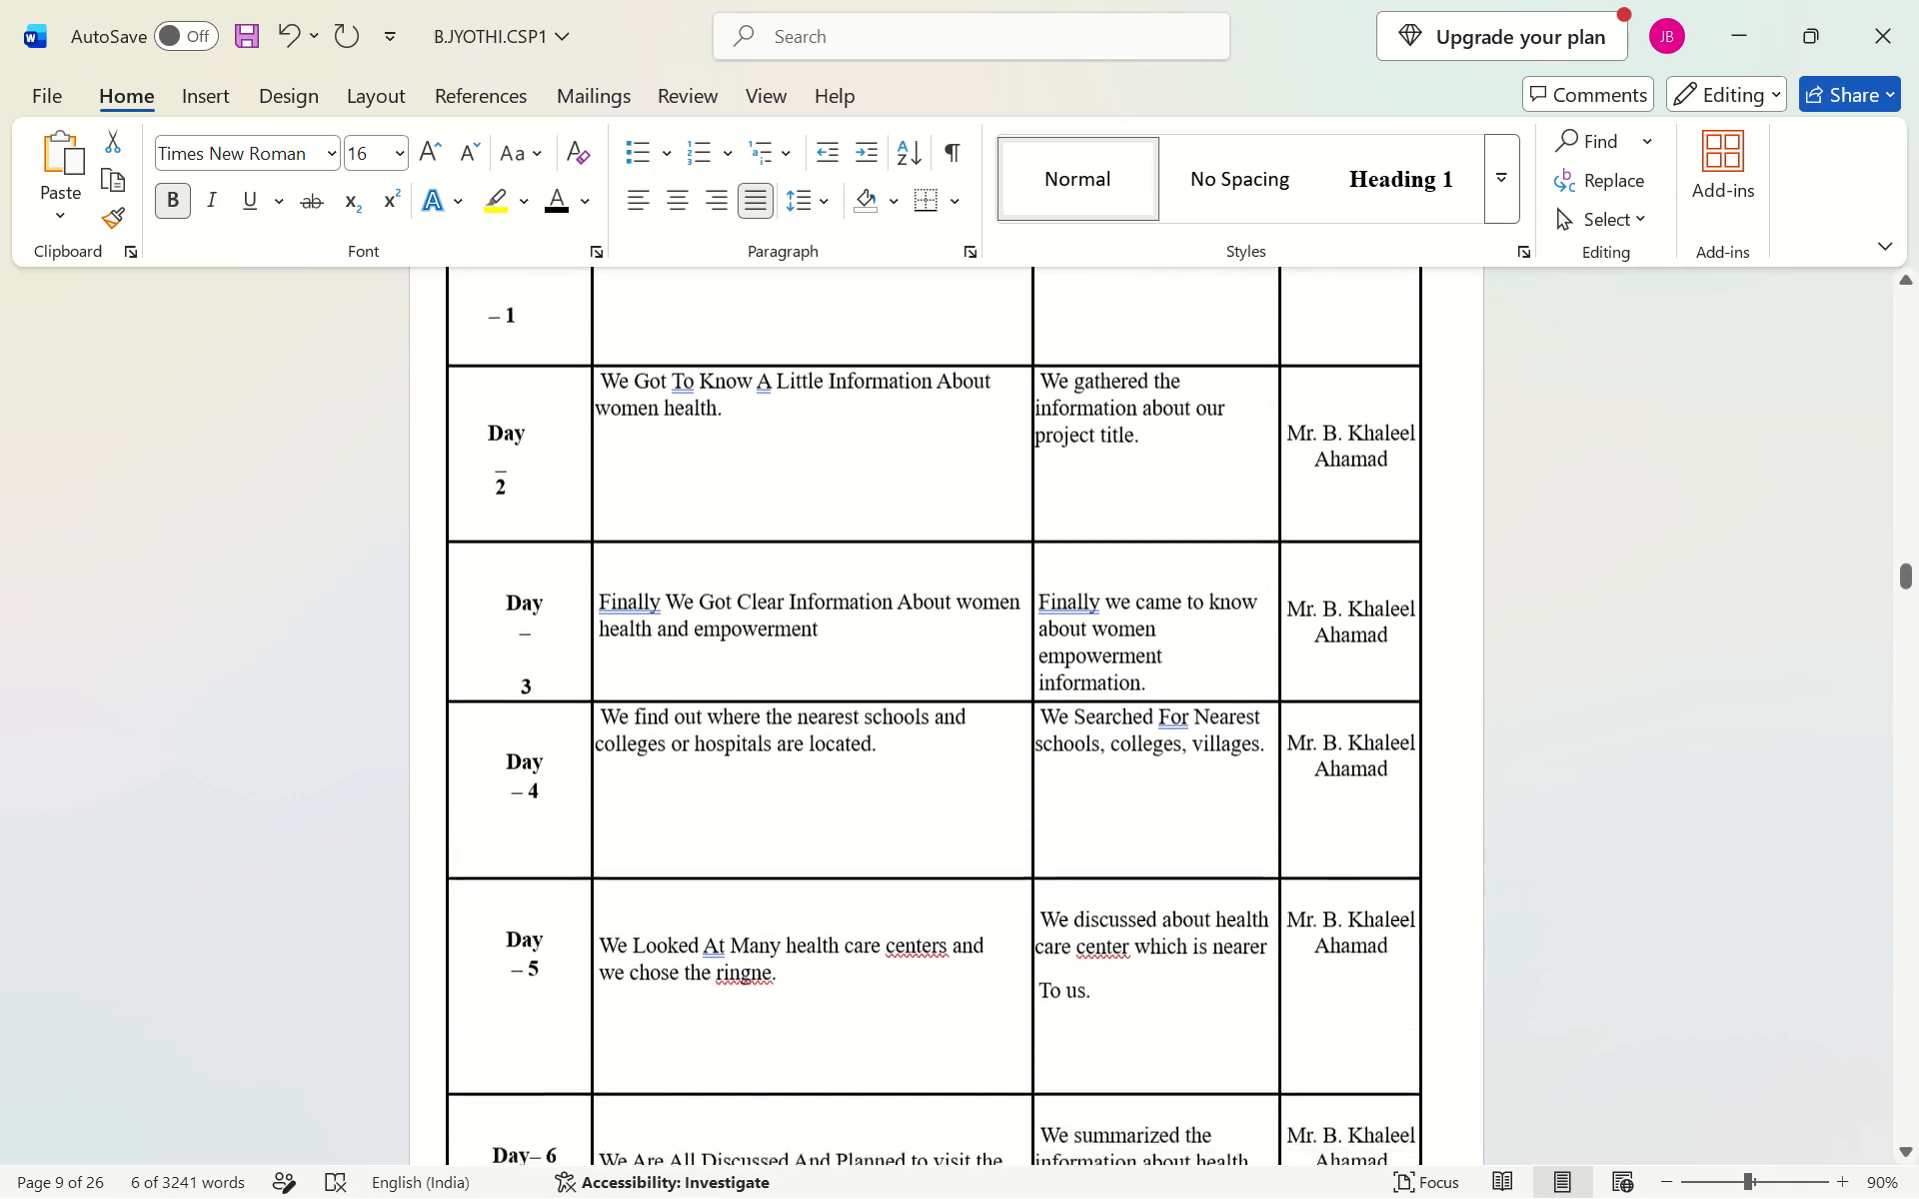
scroll(1446, 492, down, 2)
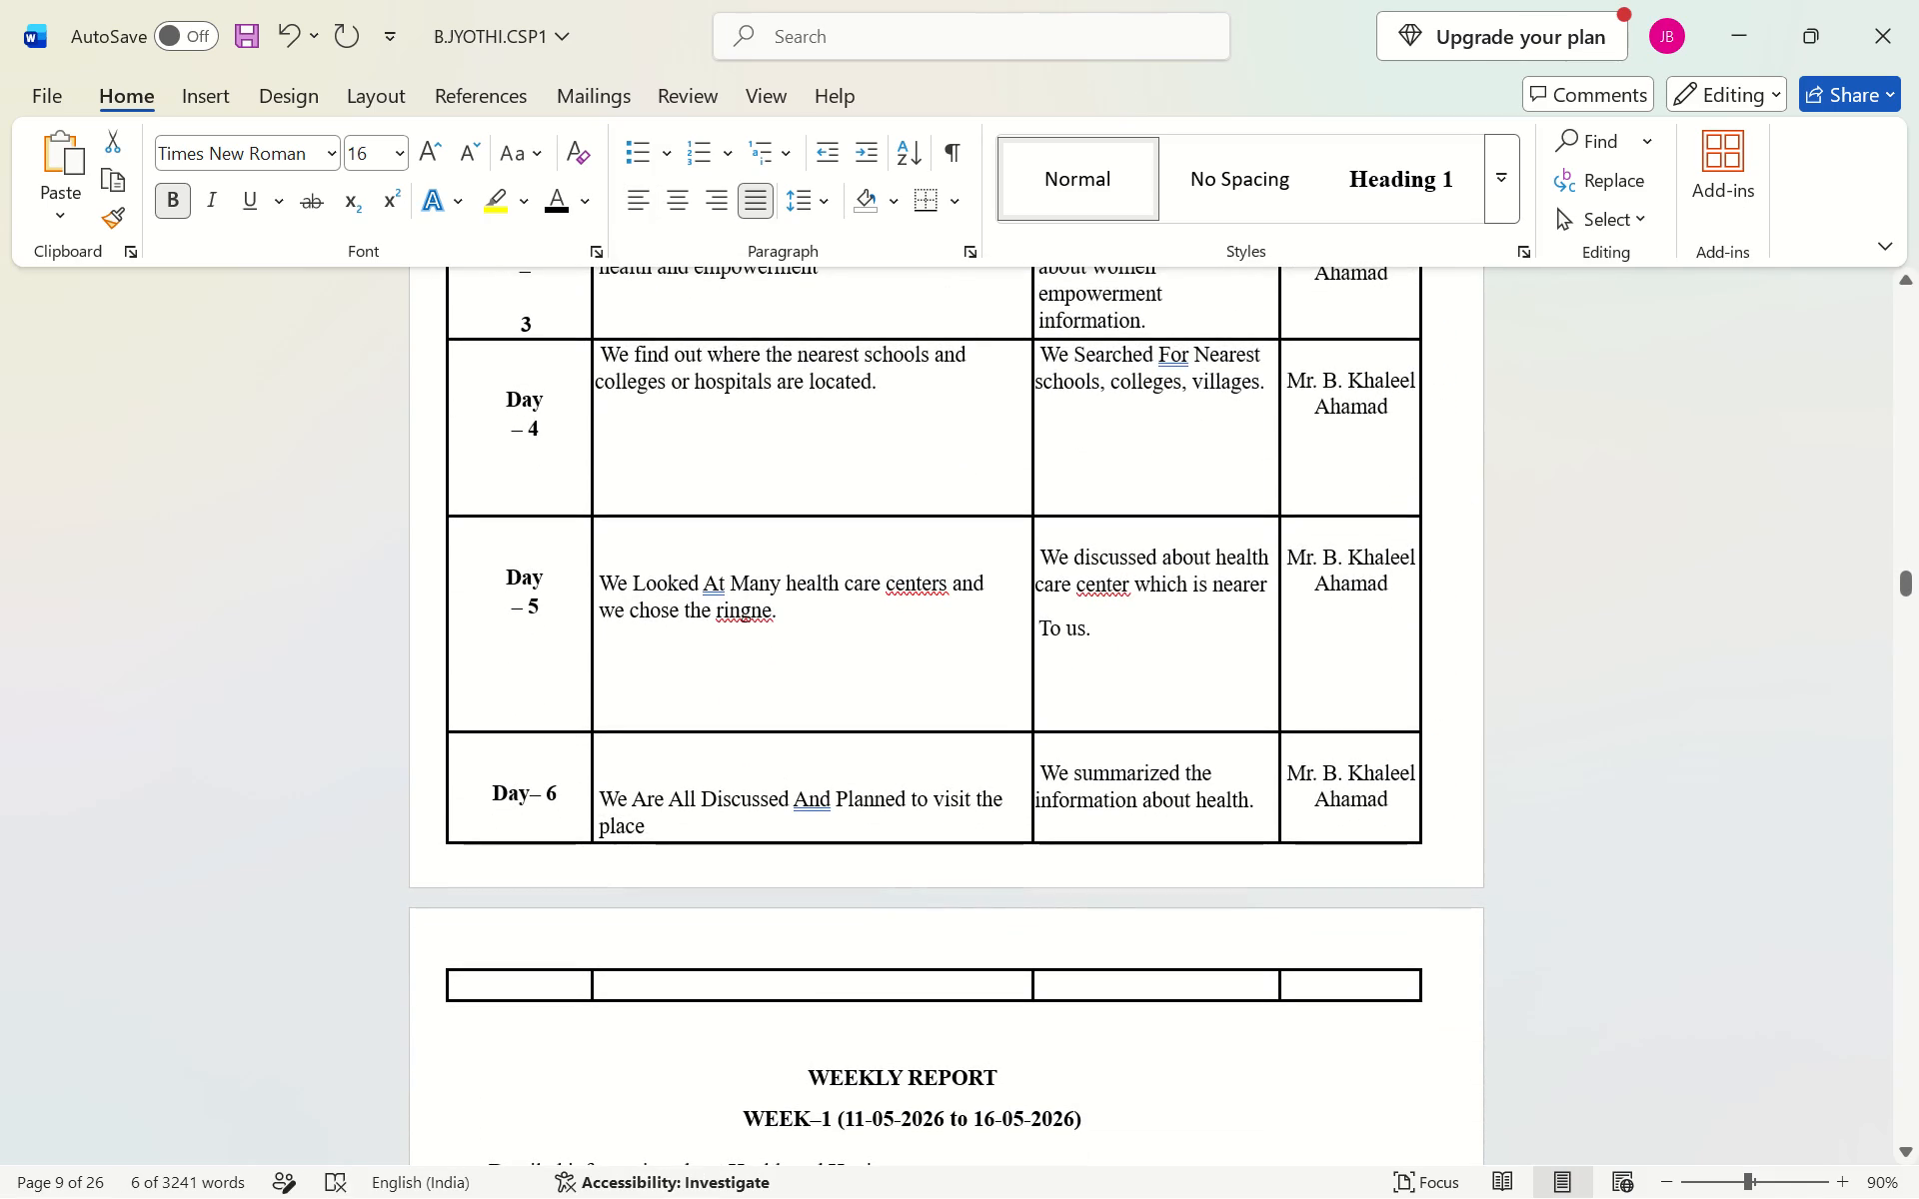
click(1405, 984)
key(BackSpace)
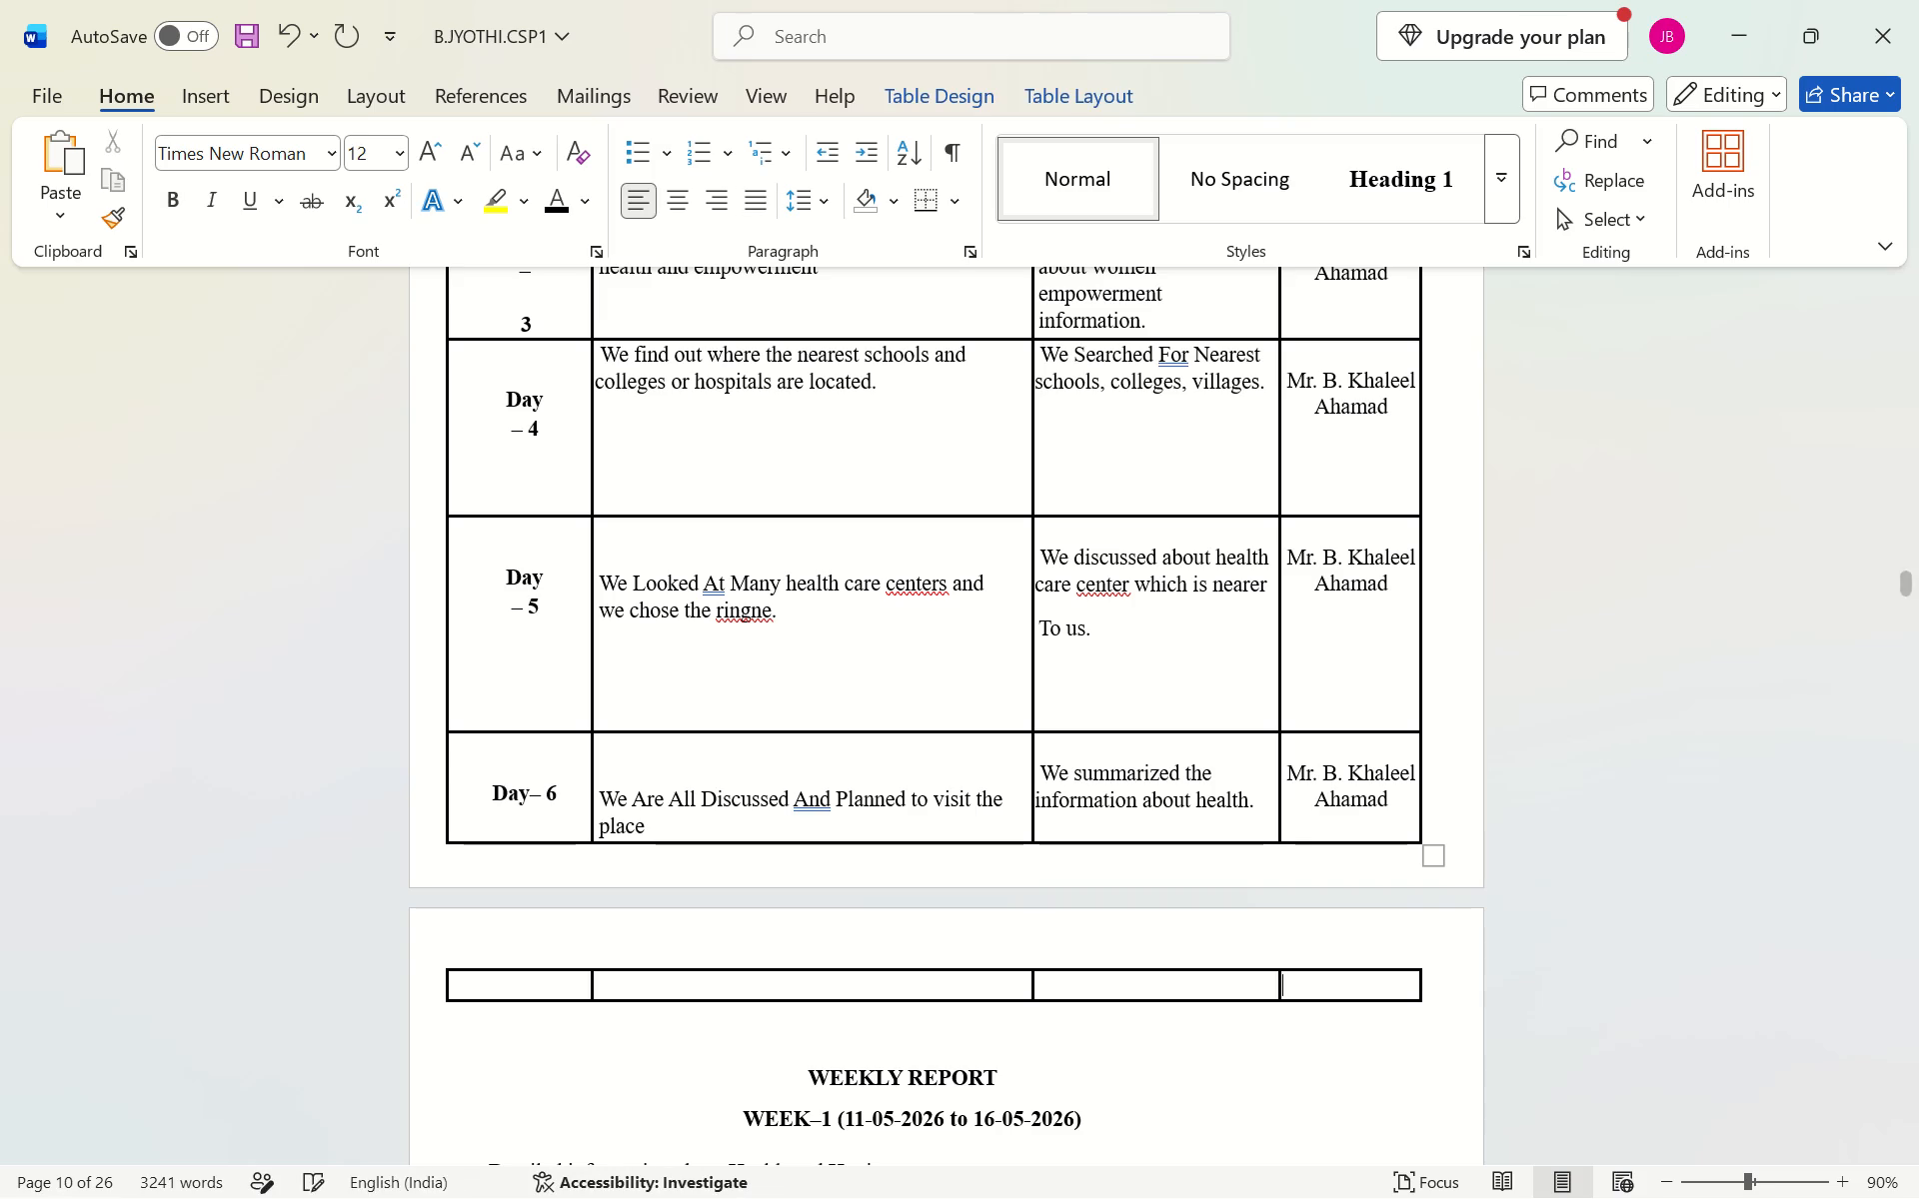
key(BackSpace)
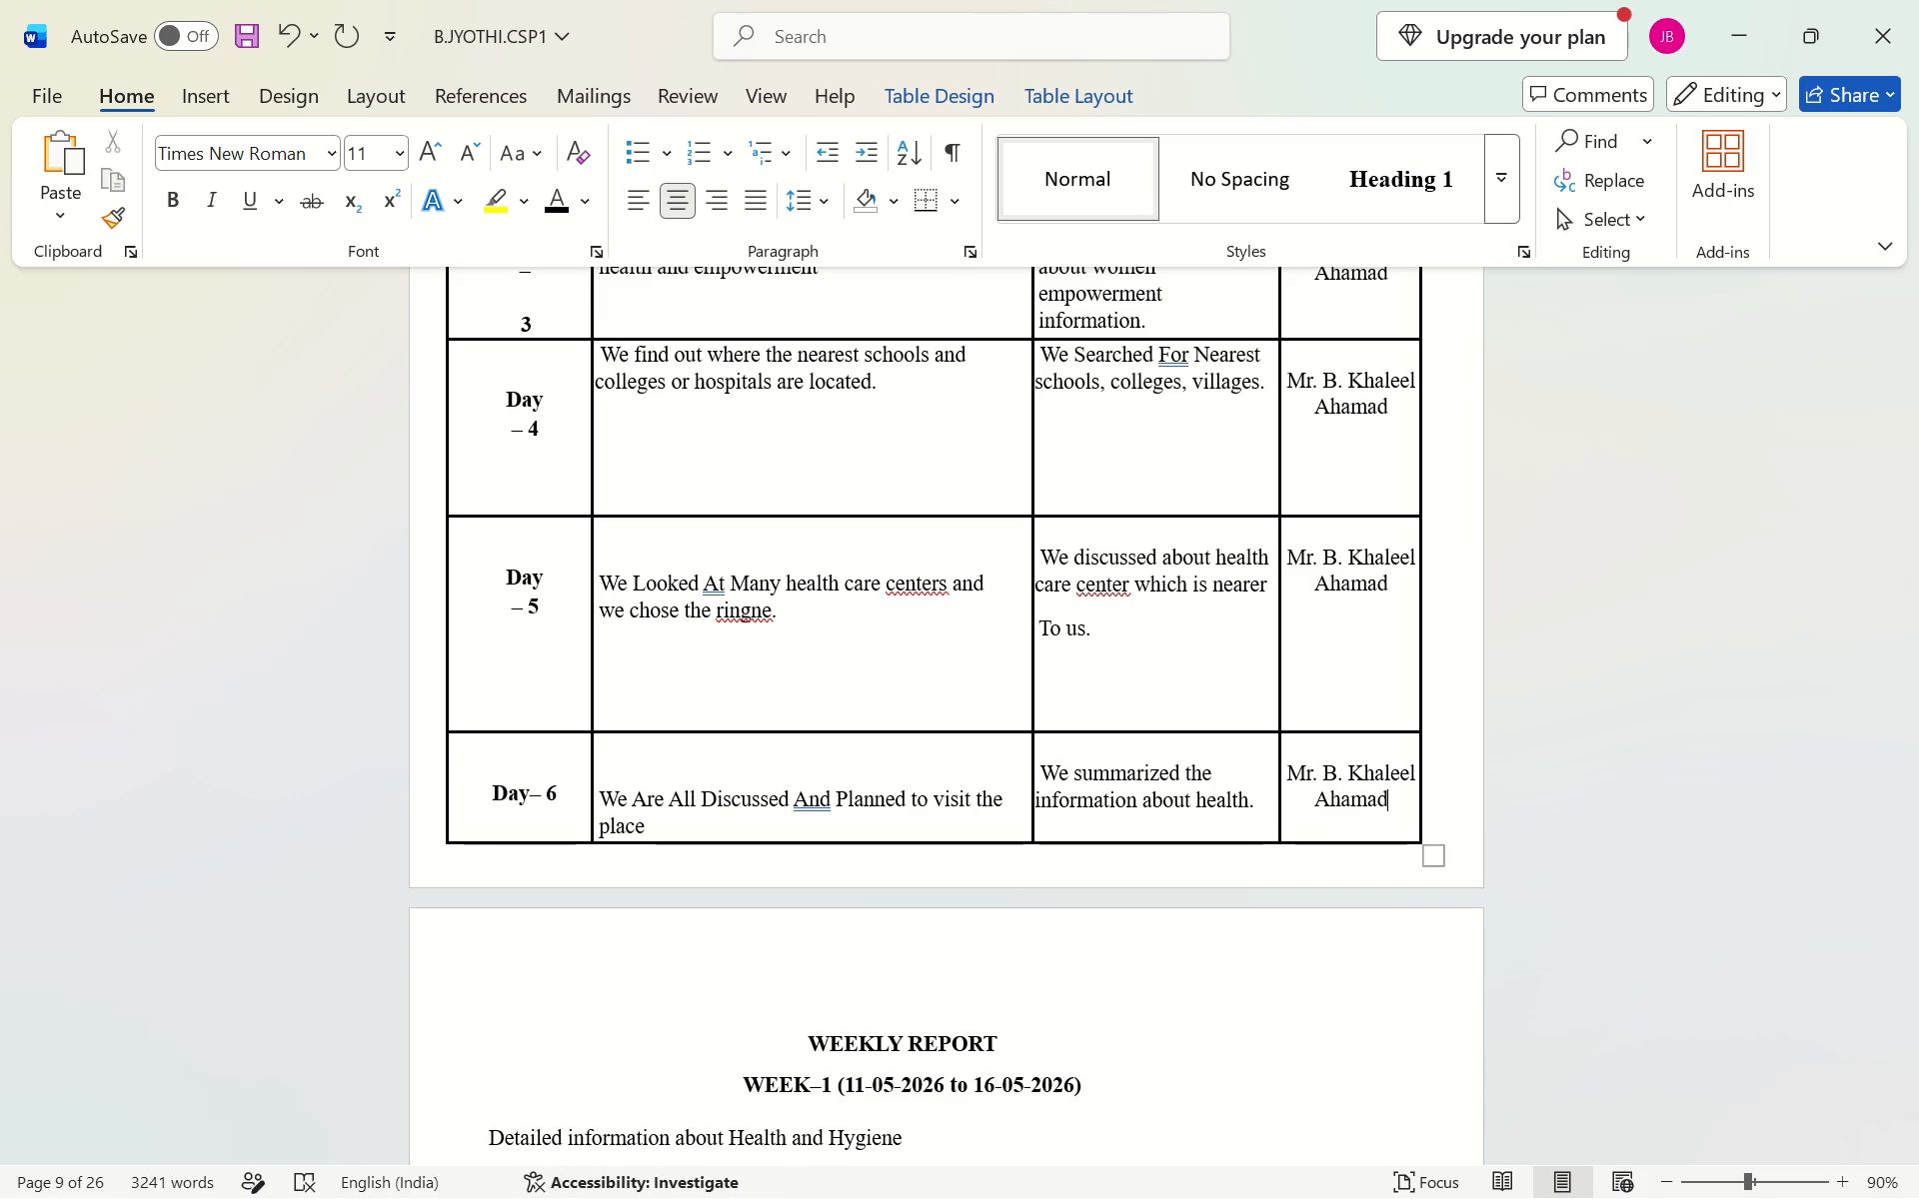
Check the pages before the first-week activity log, back to the Student's Declaration and endorsements.
scroll(1405, 984, down, 2)
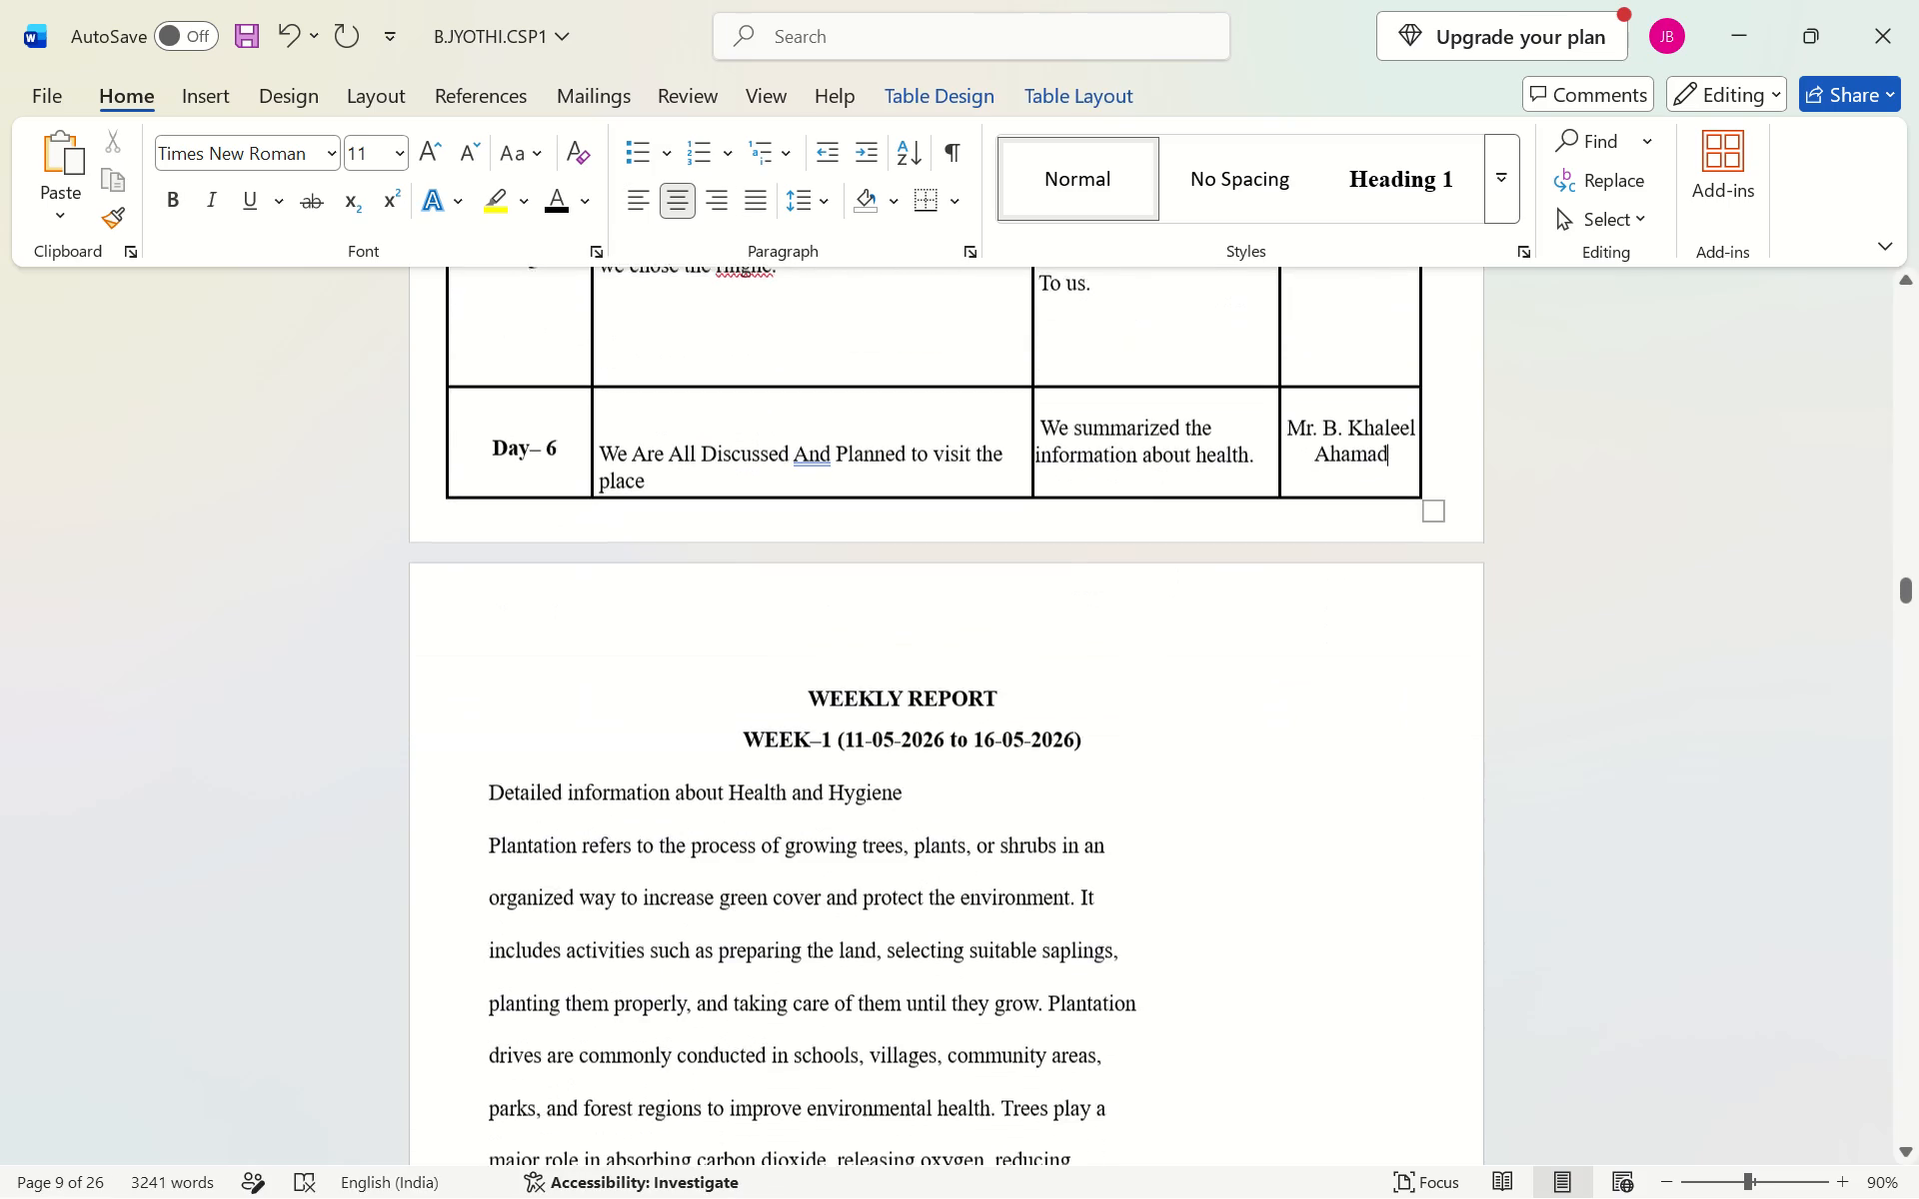
scroll(1405, 984, down, 1)
scroll(1405, 984, up, 2)
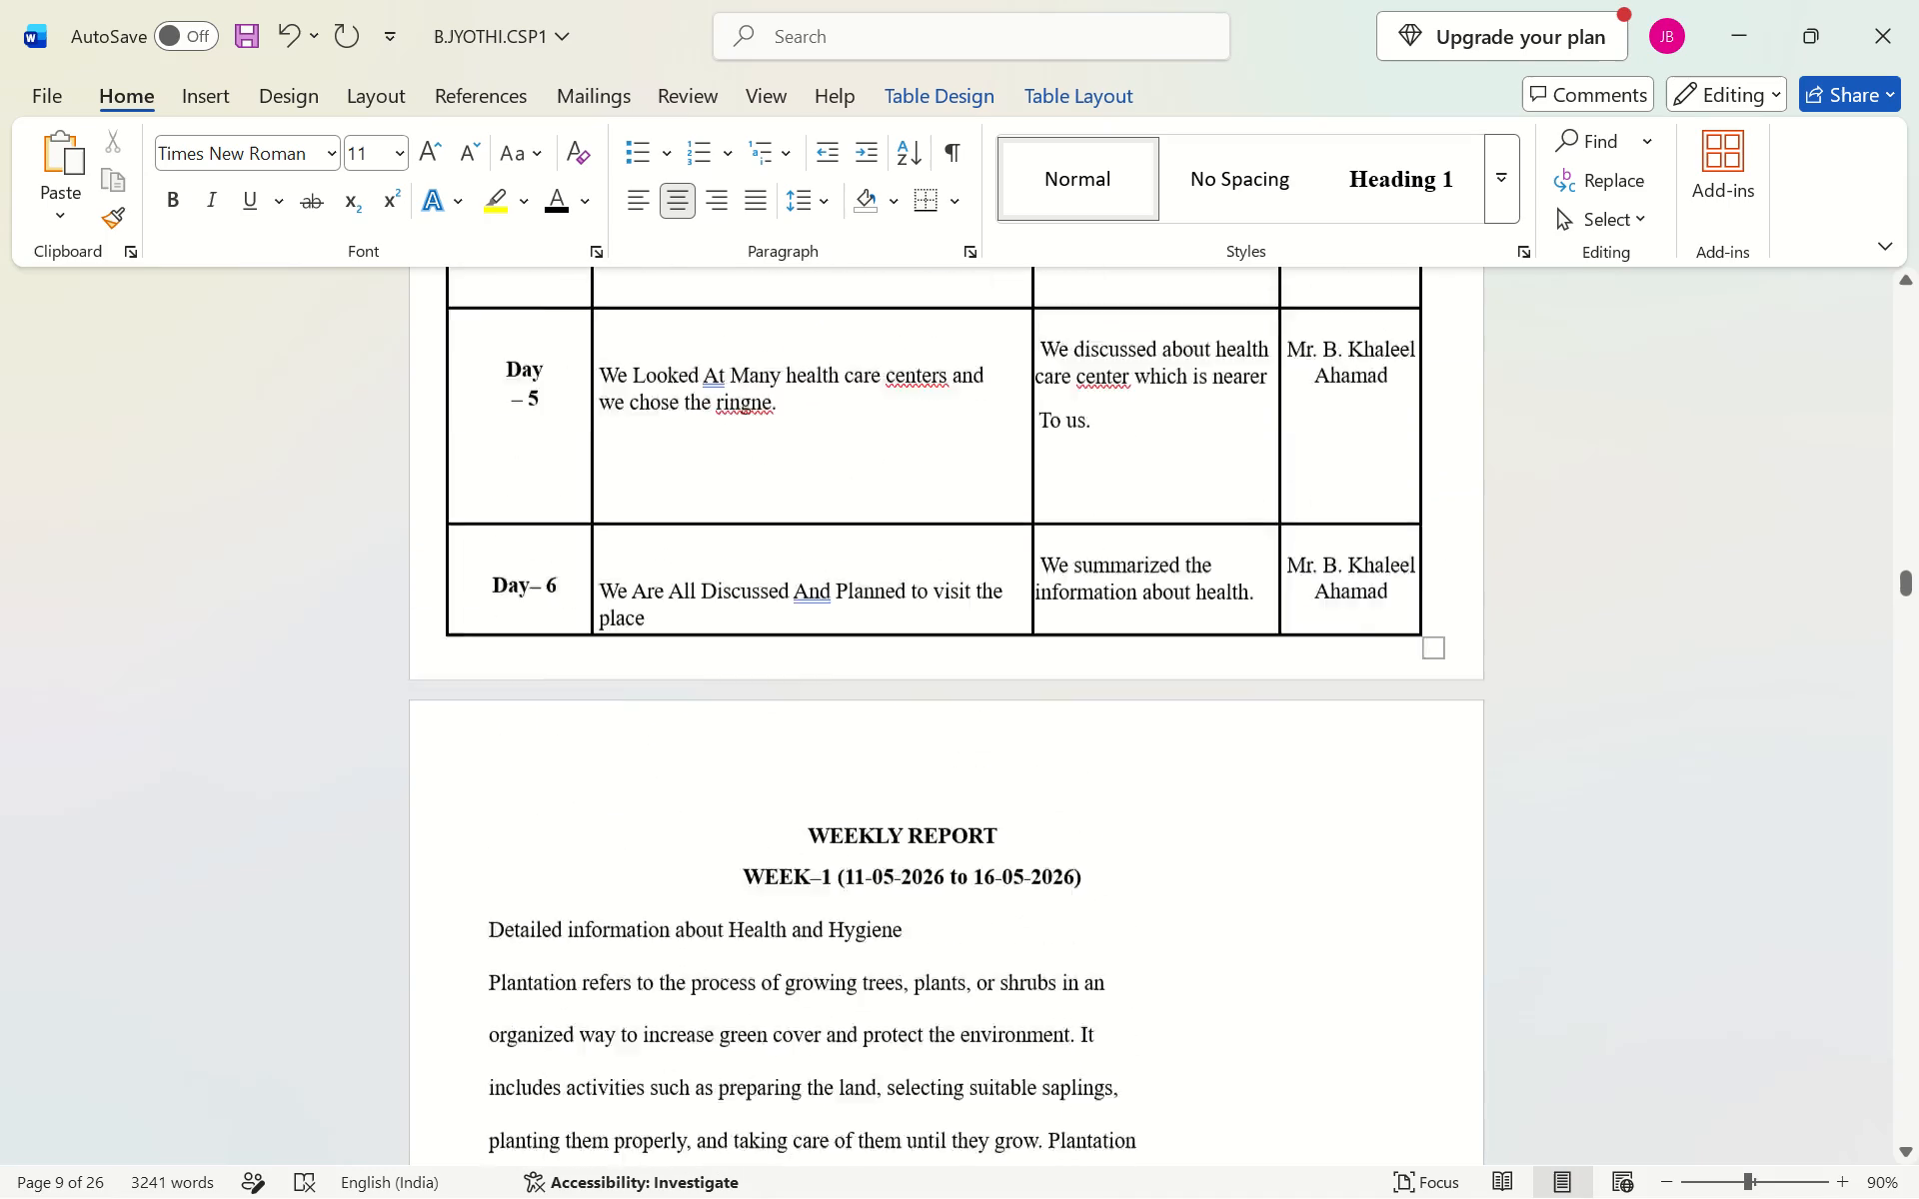
scroll(1405, 984, up, 6)
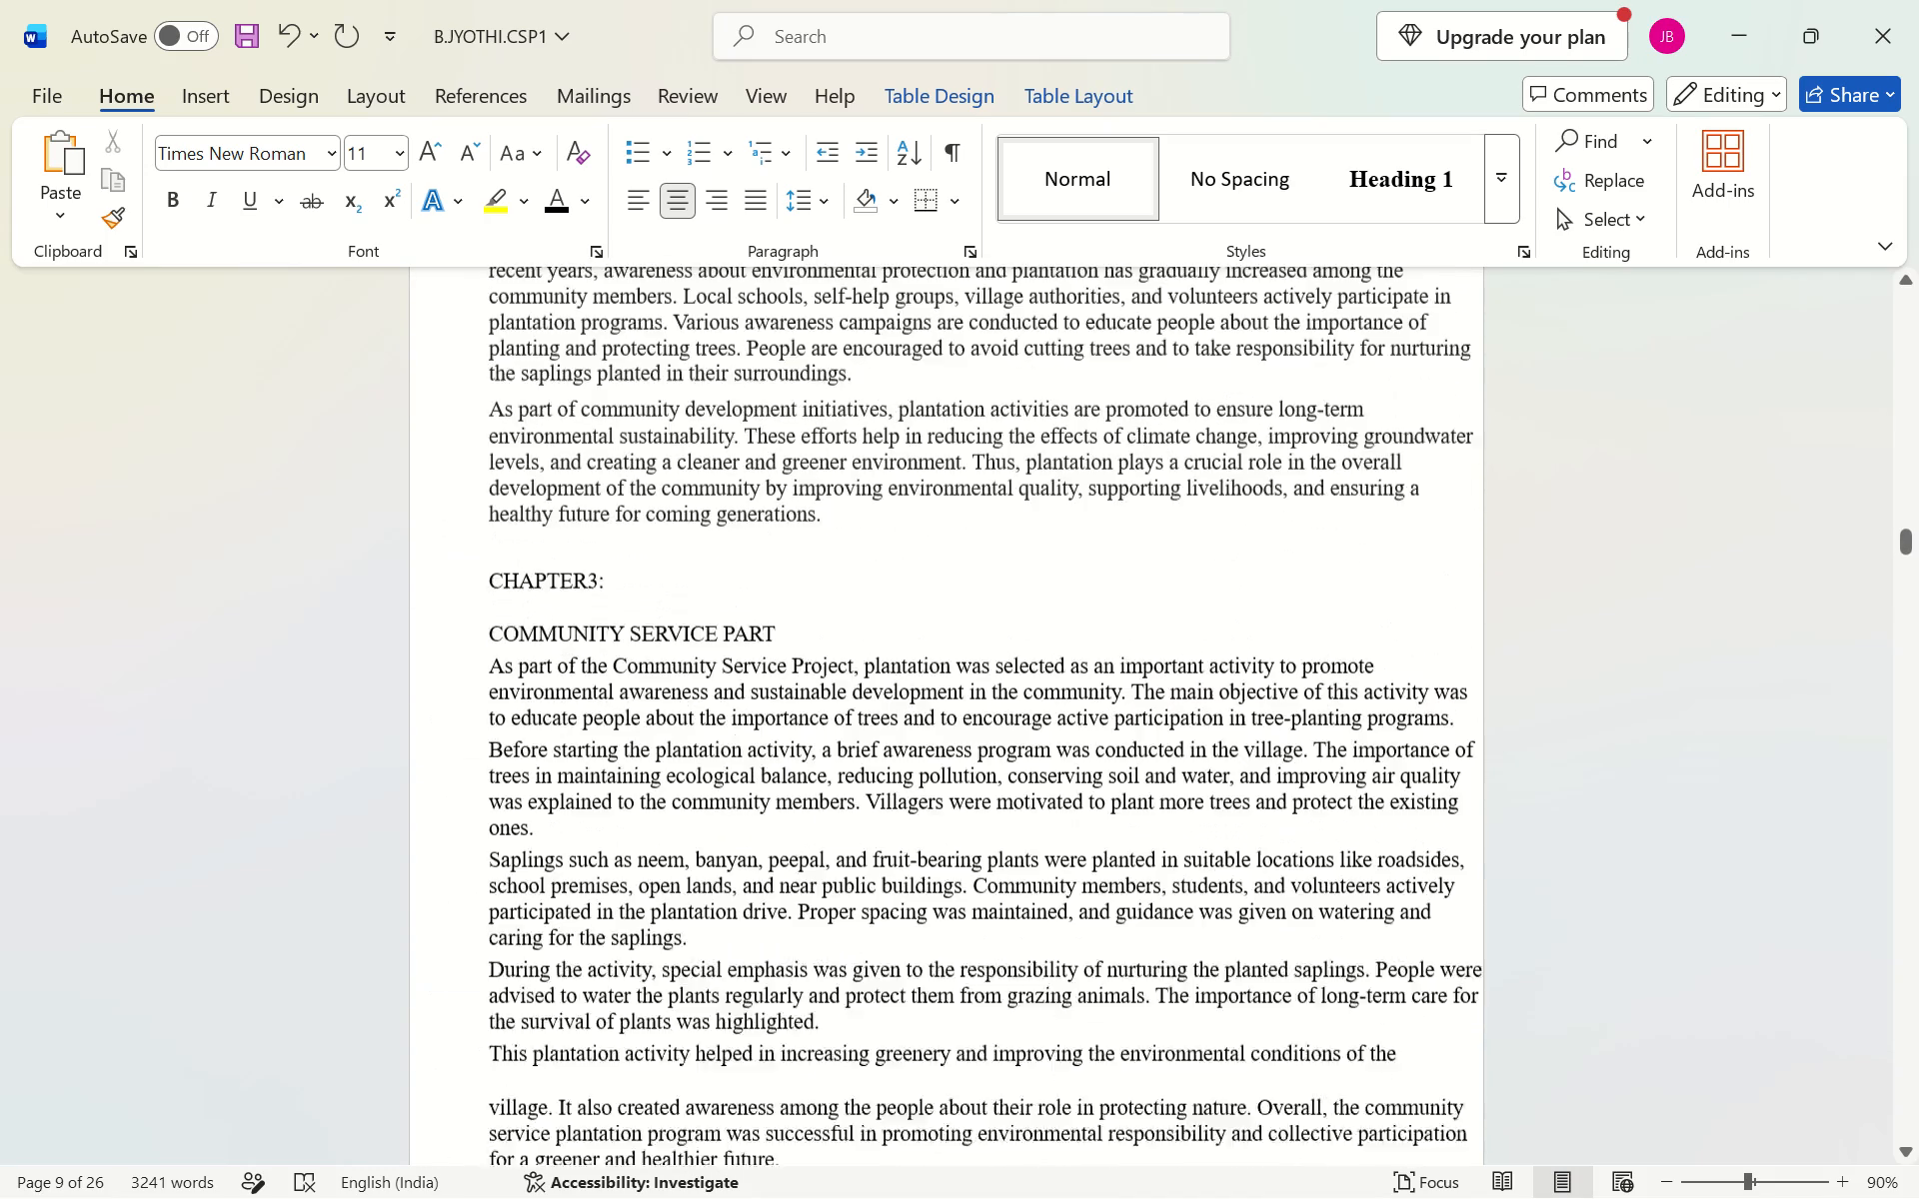
scroll(1405, 984, up, 6)
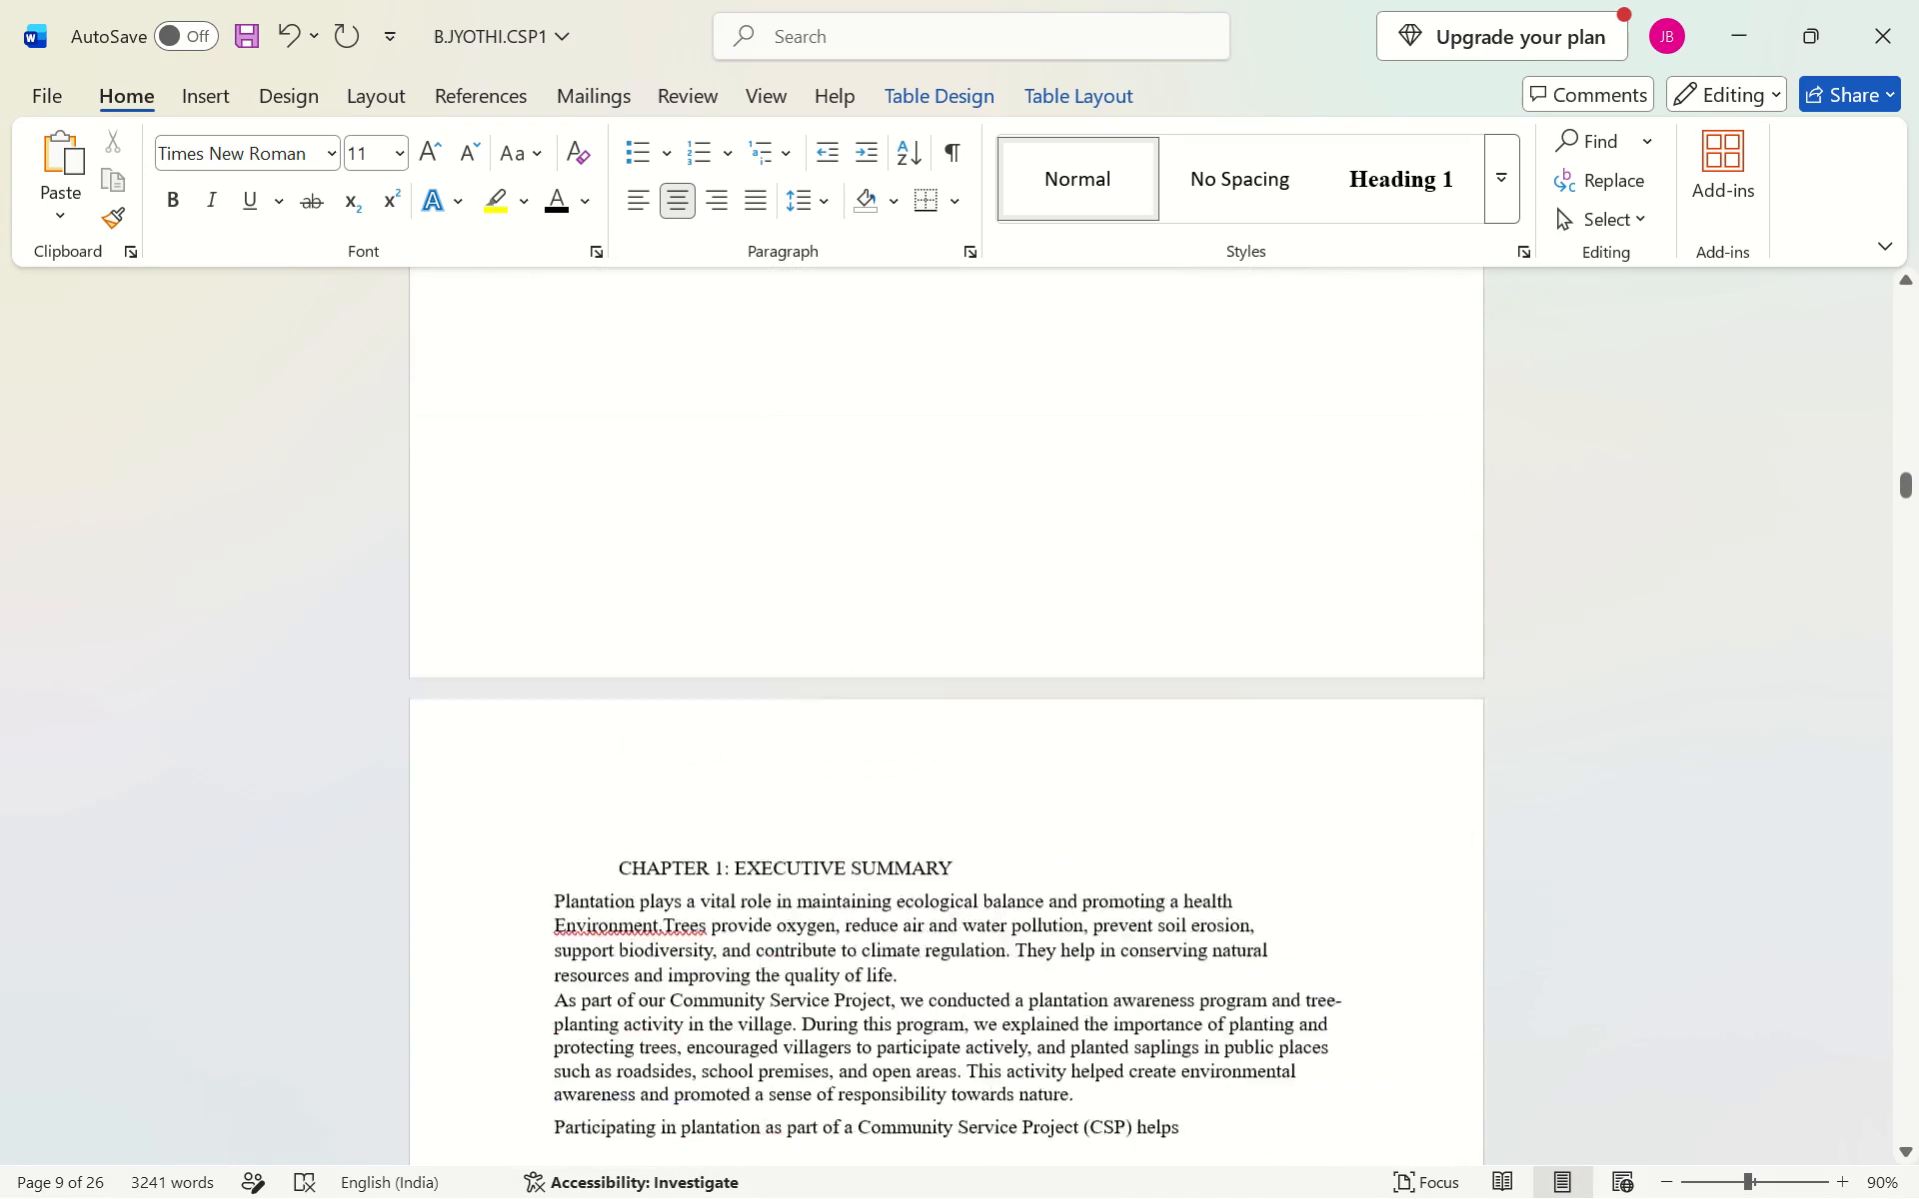
scroll(1405, 984, up, 5)
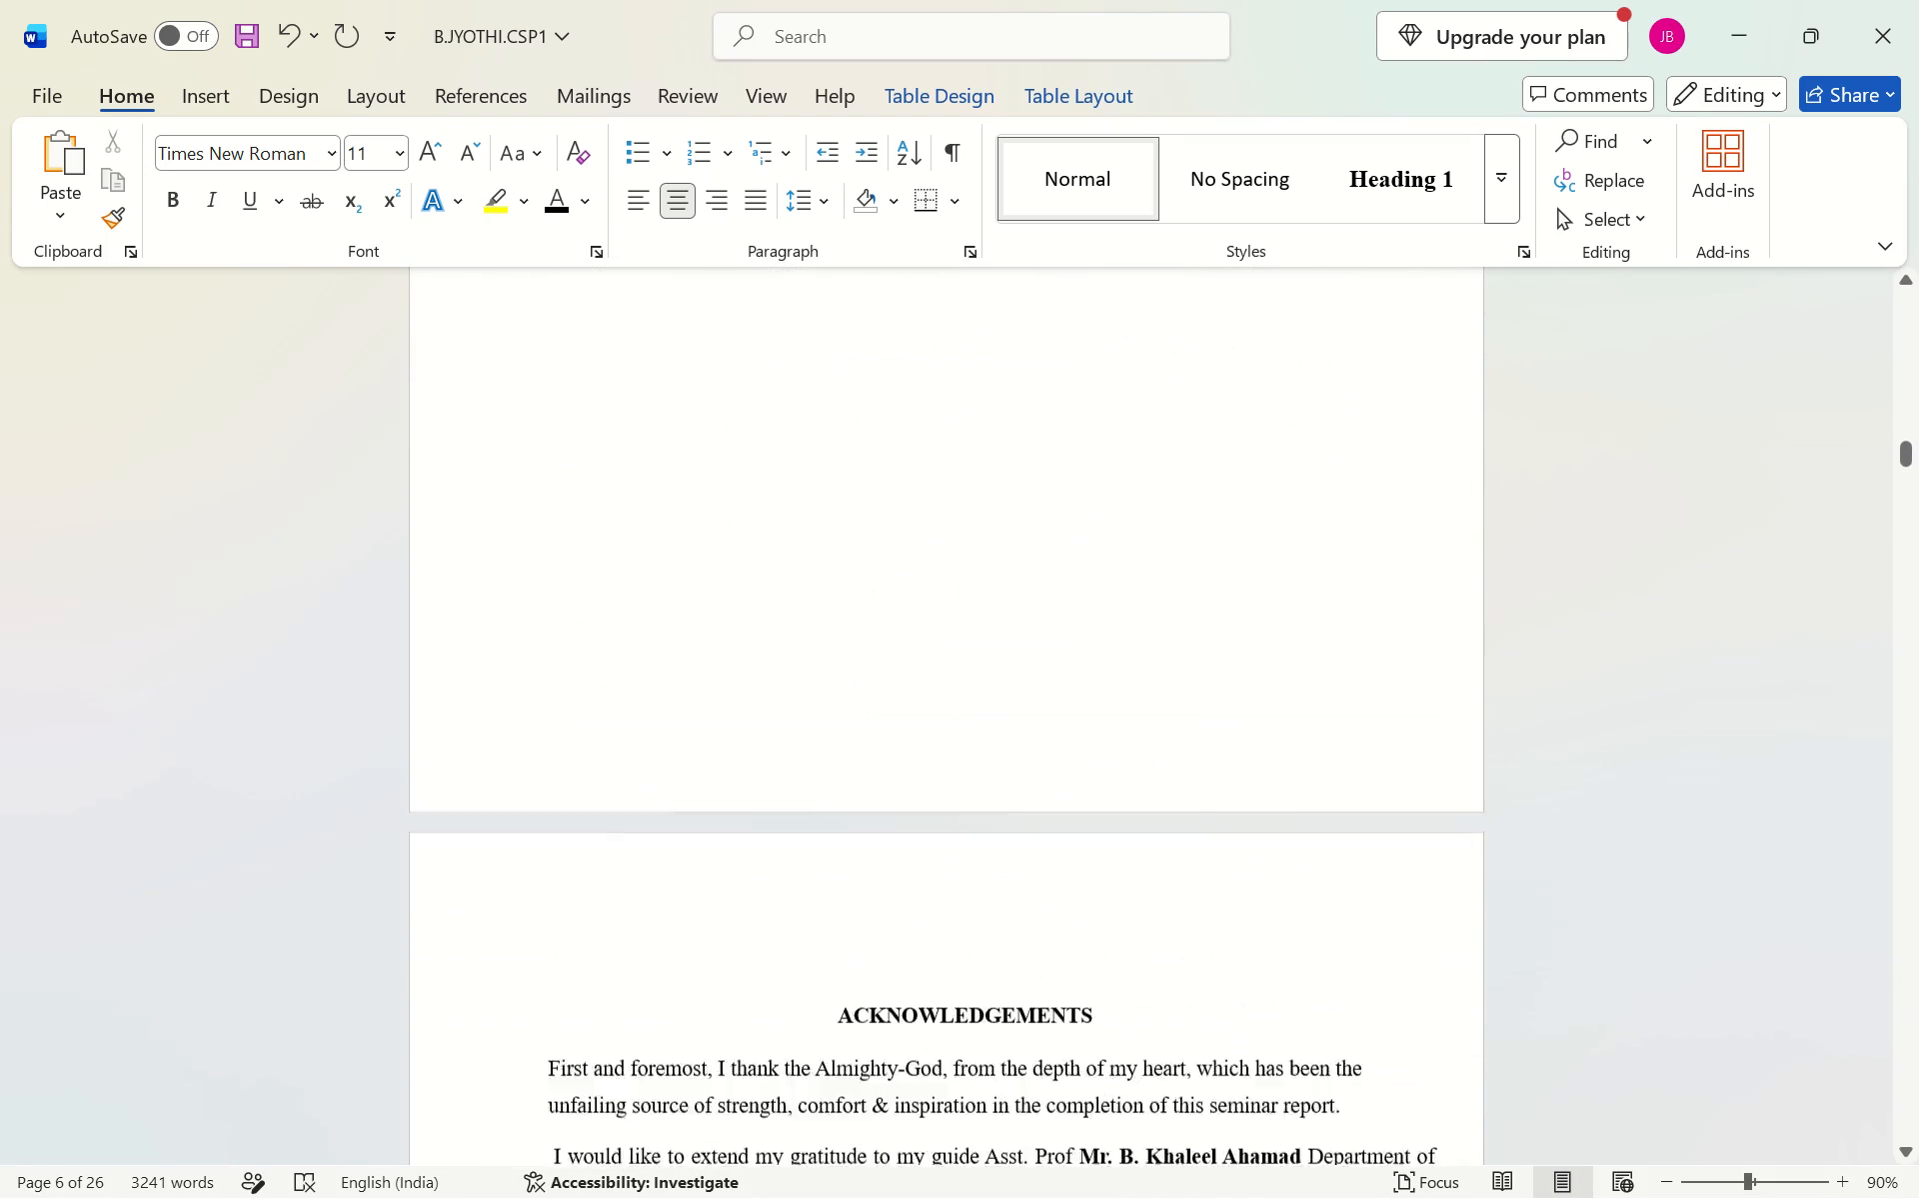
scroll(1405, 984, up, 4)
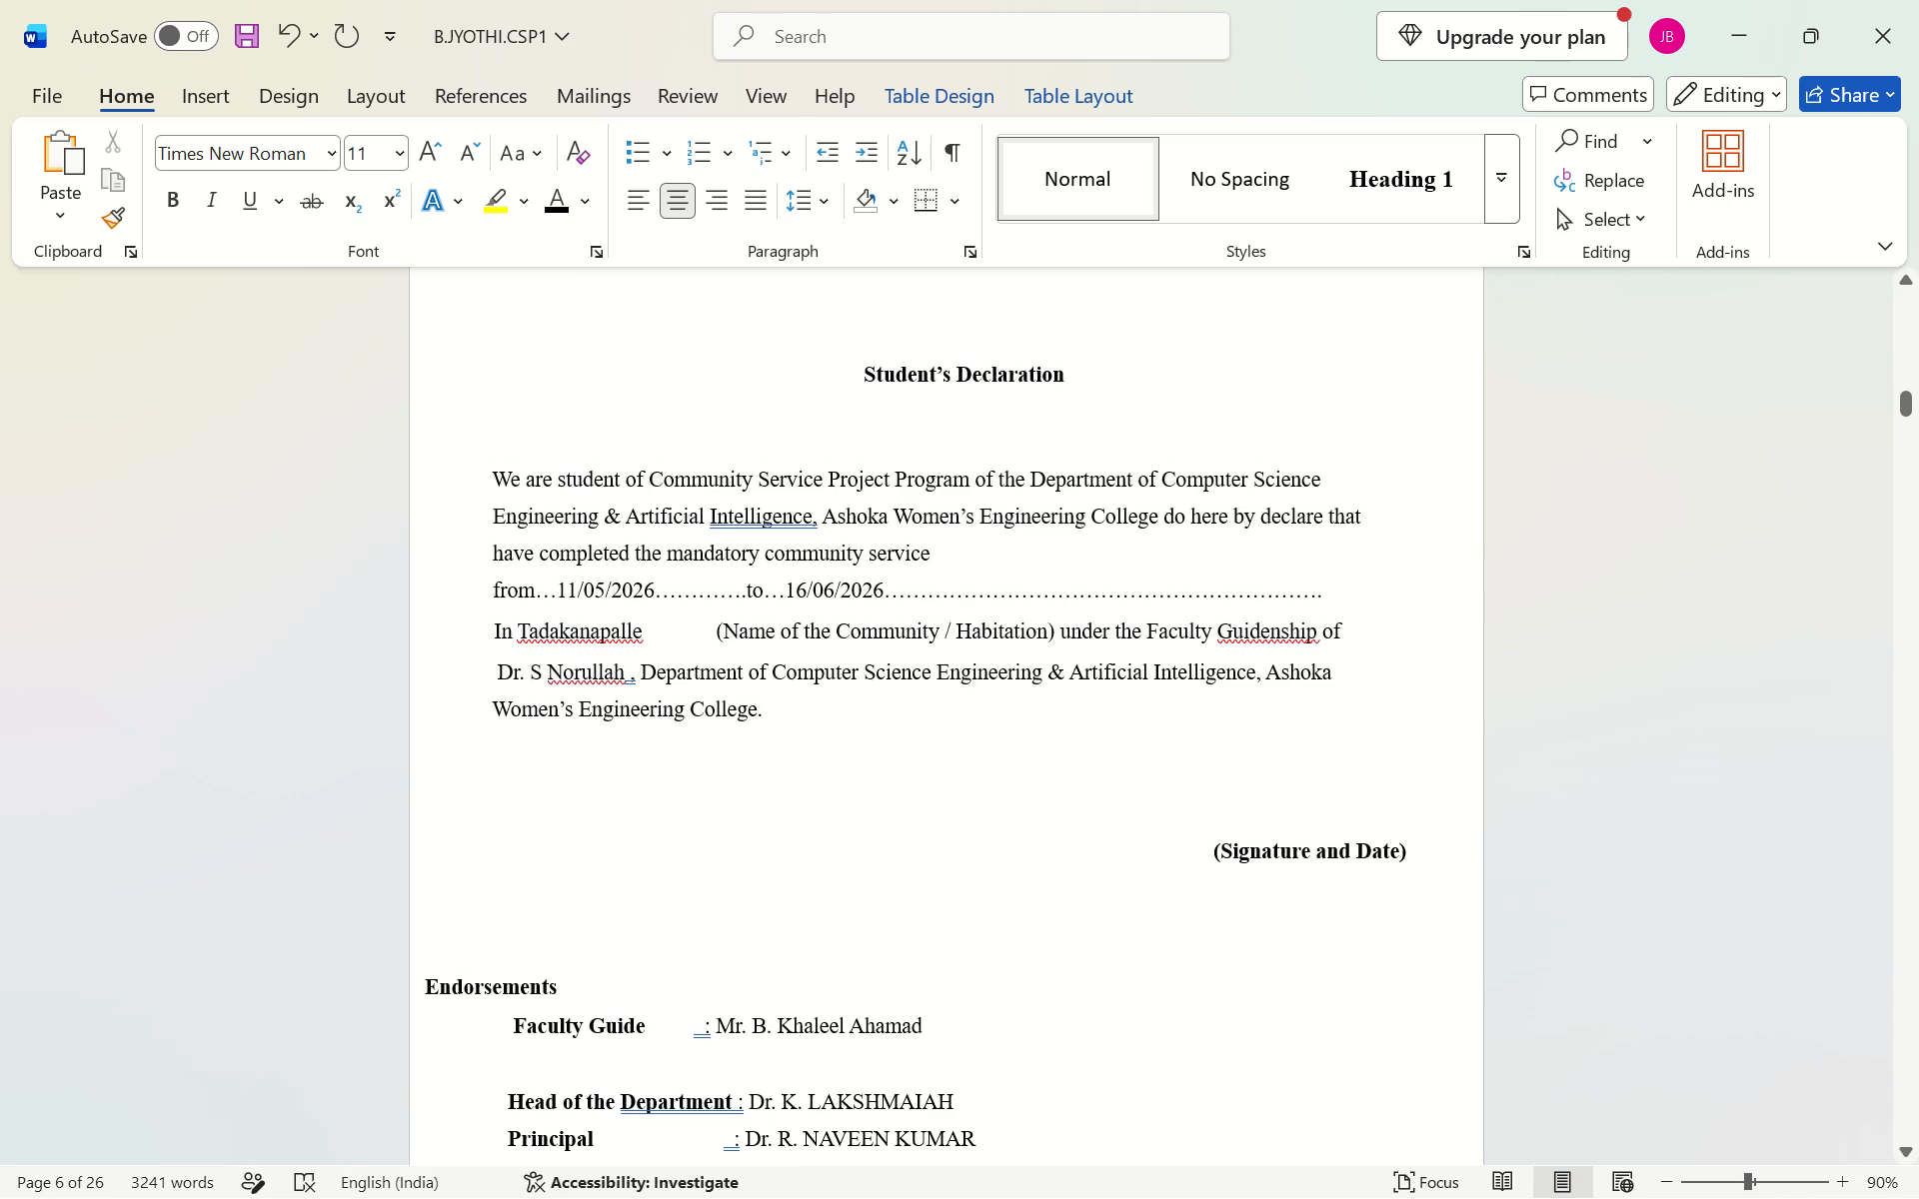
Look through the weekly reports and activity logs down to the fifth-week log to check the in-charge signatures.
scroll(1405, 984, down, 11)
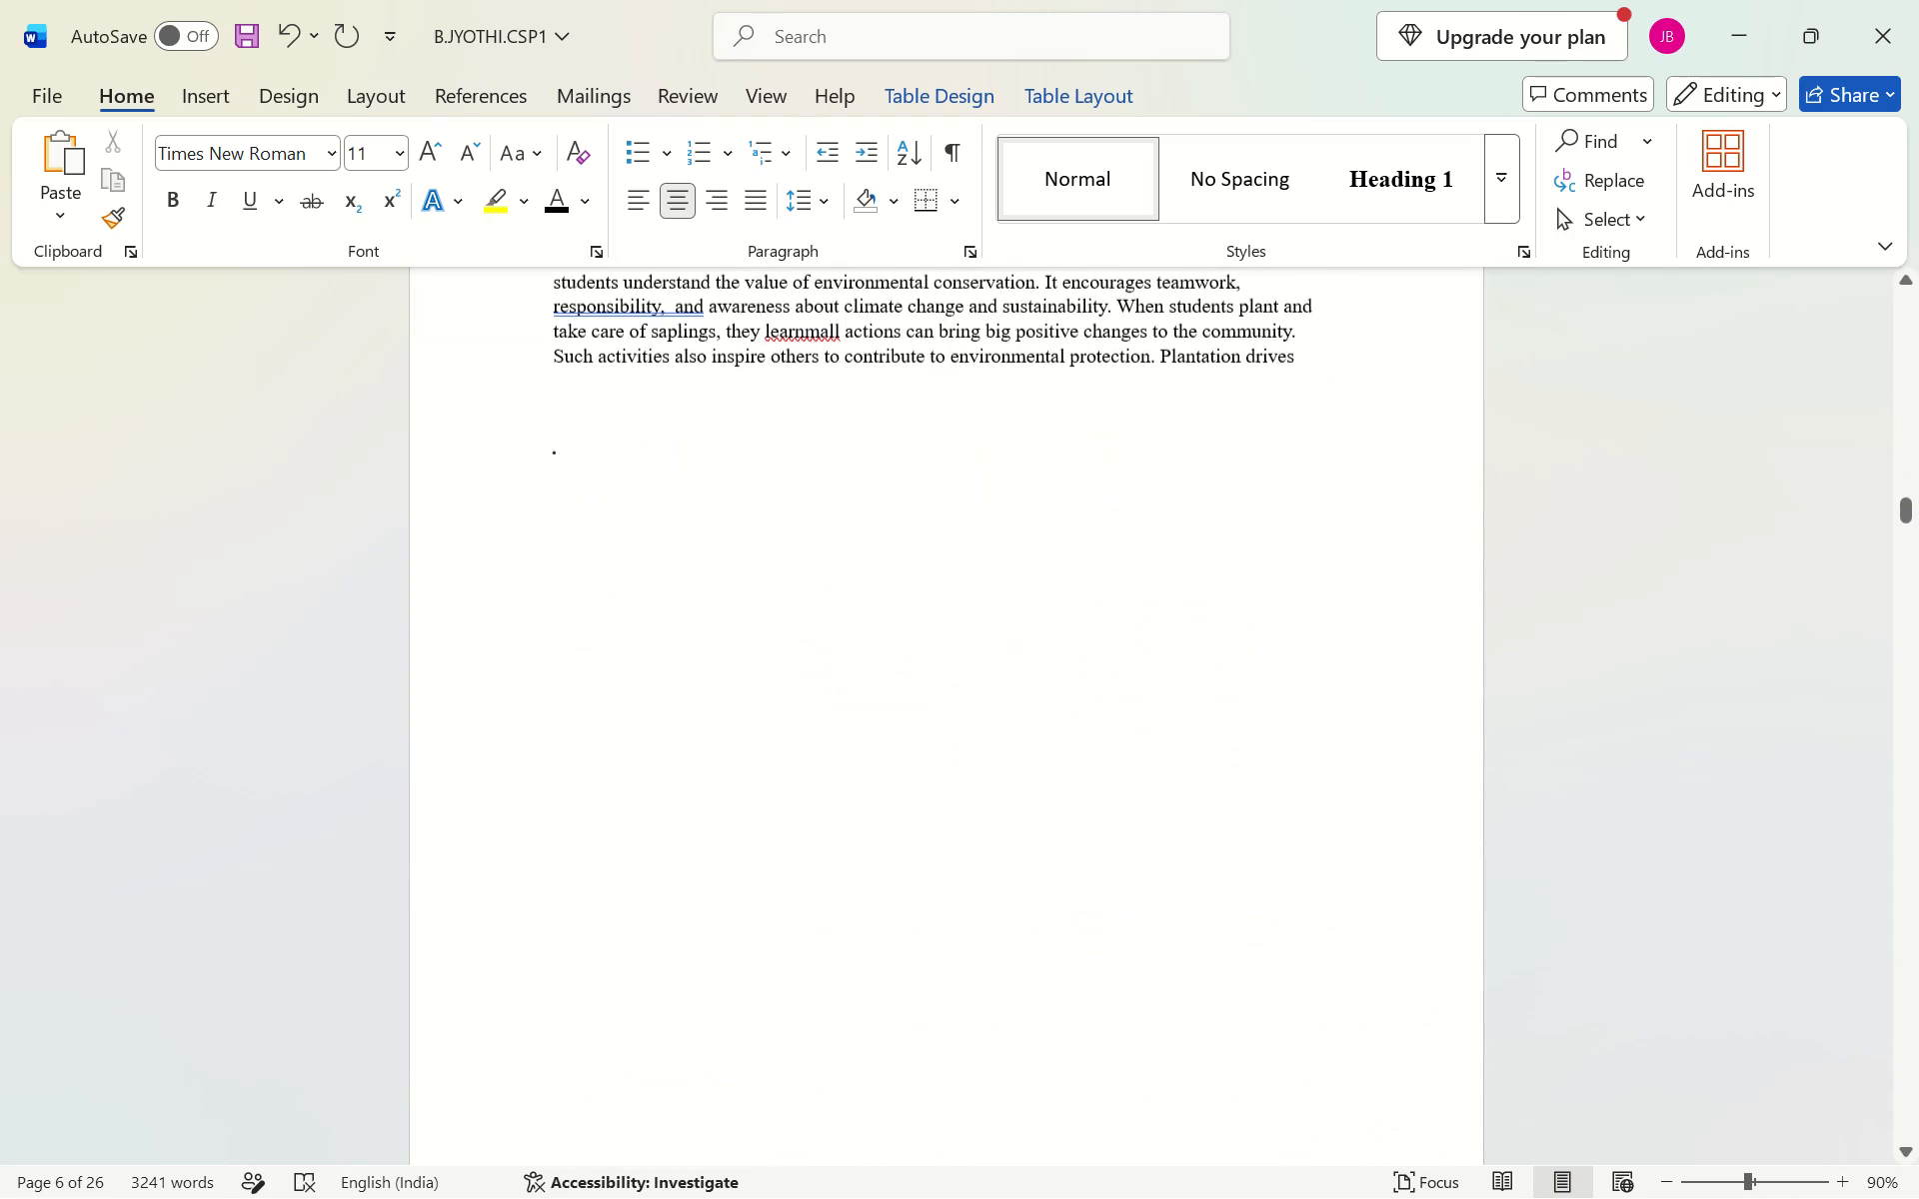
scroll(1405, 984, down, 7)
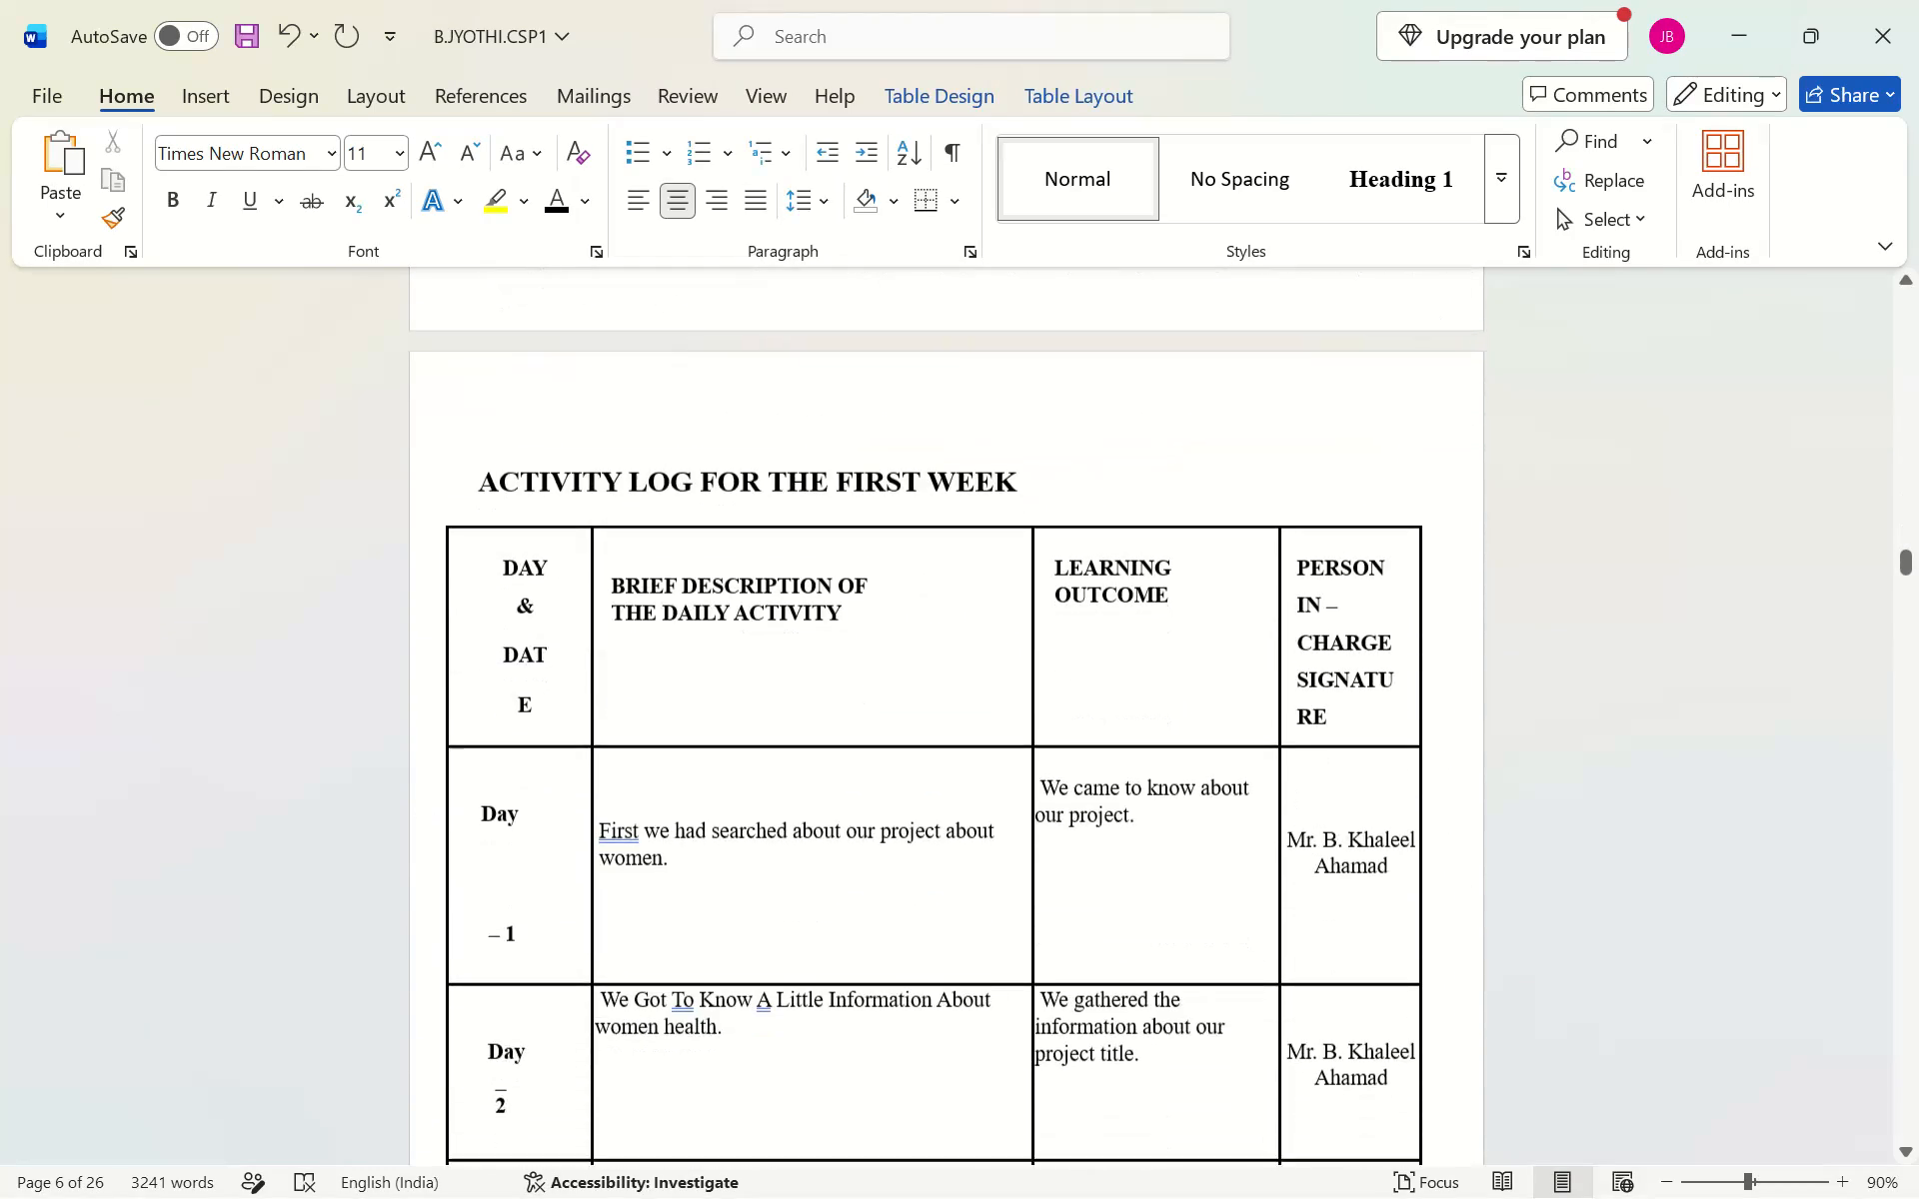
scroll(1405, 984, down, 4)
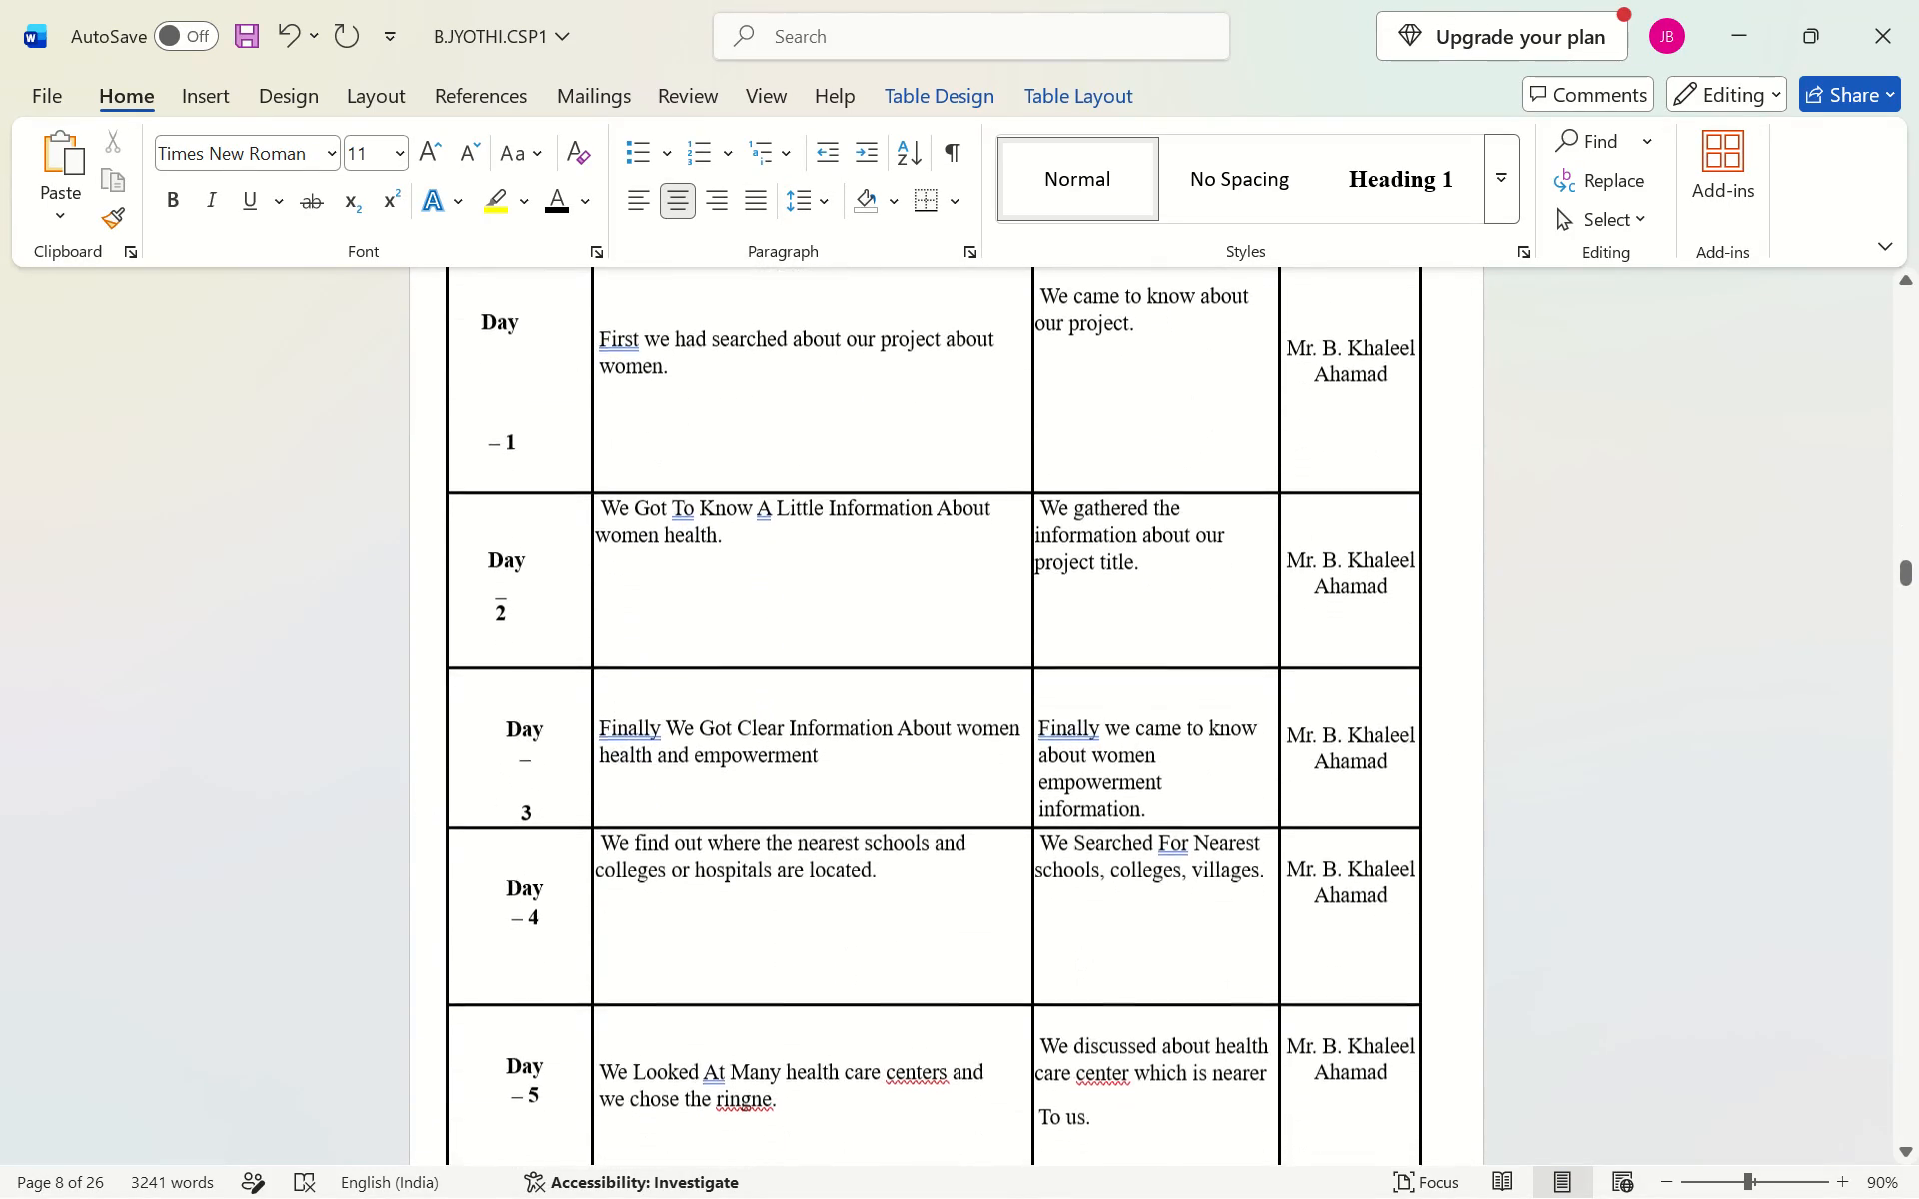
scroll(1405, 984, down, 8)
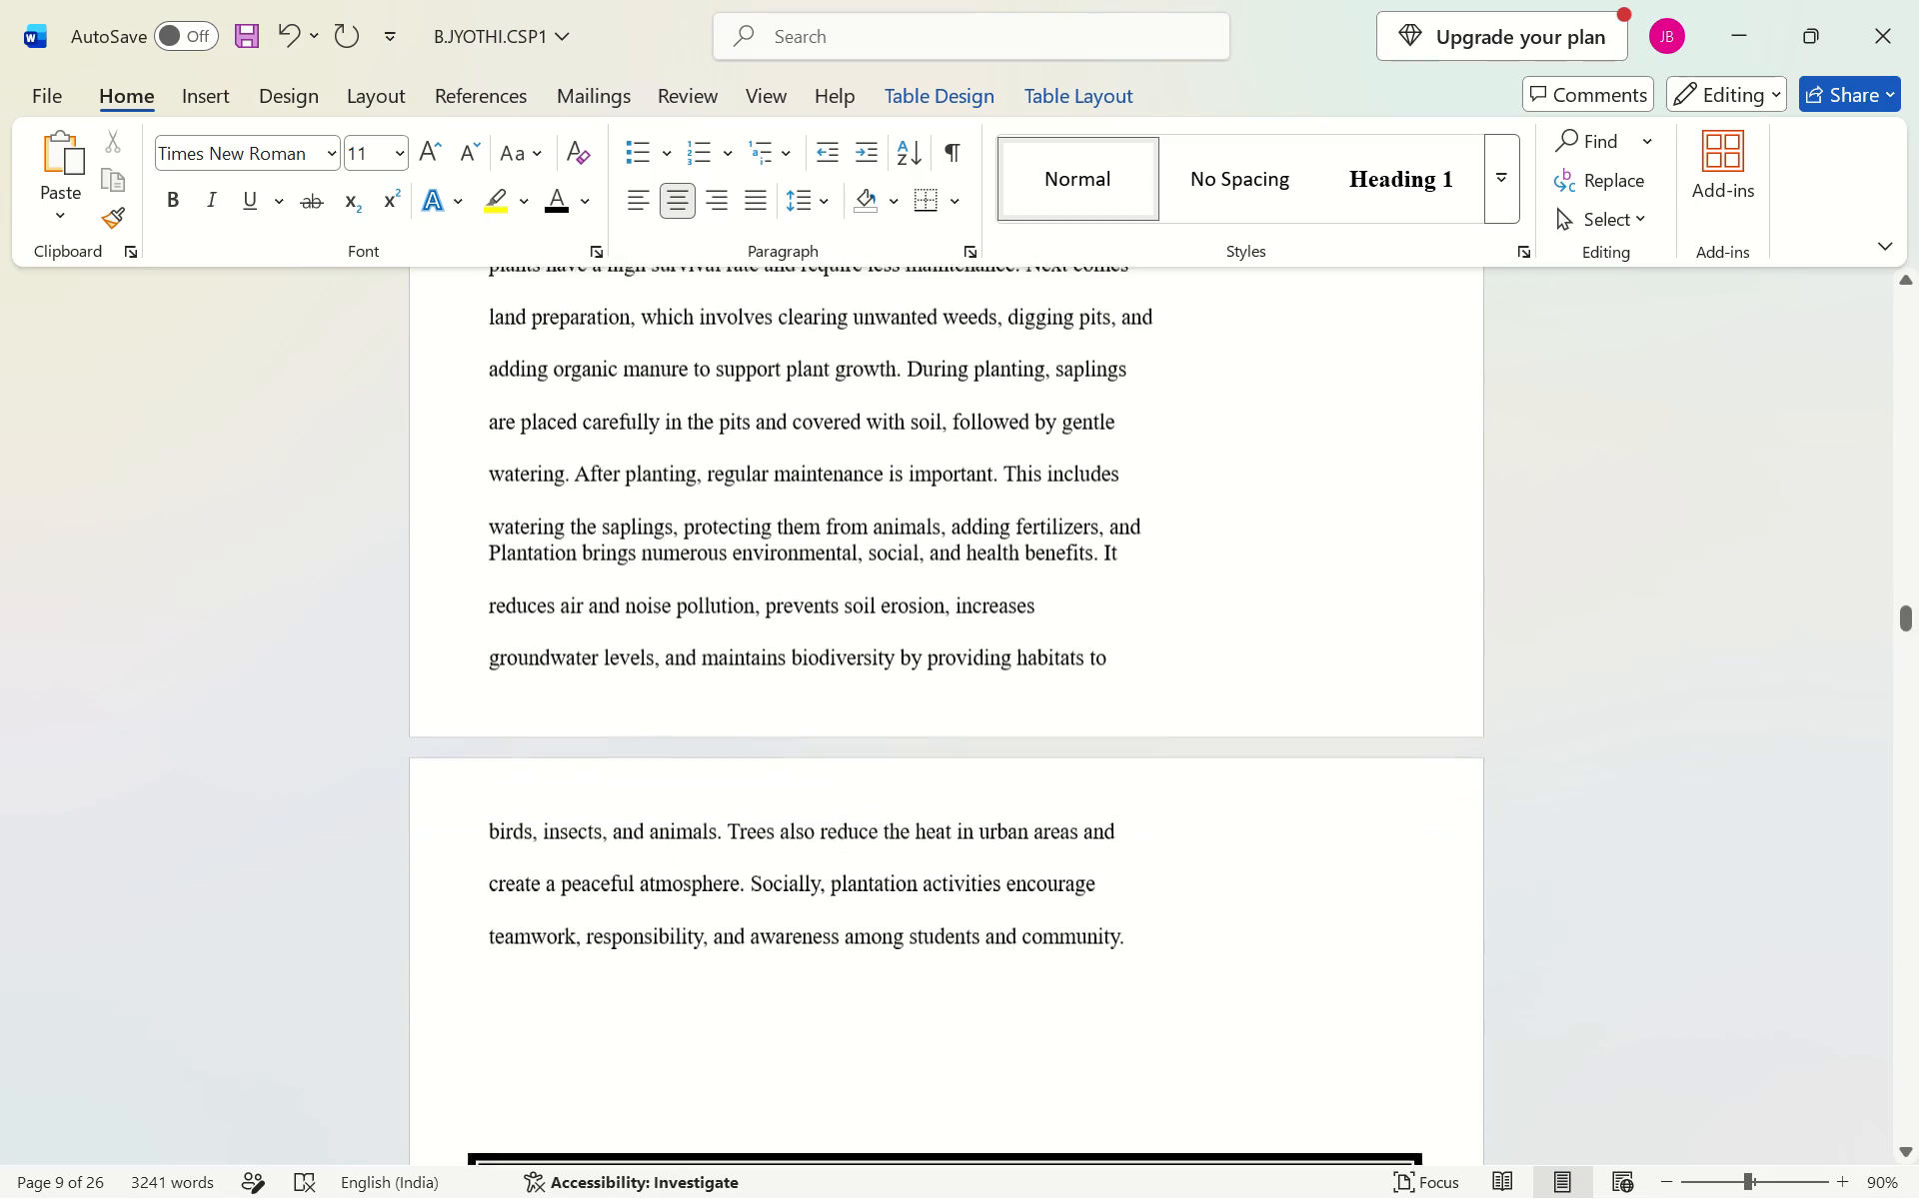
scroll(1405, 984, down, 2)
right_click(1405, 984)
scroll(1405, 984, down, 2)
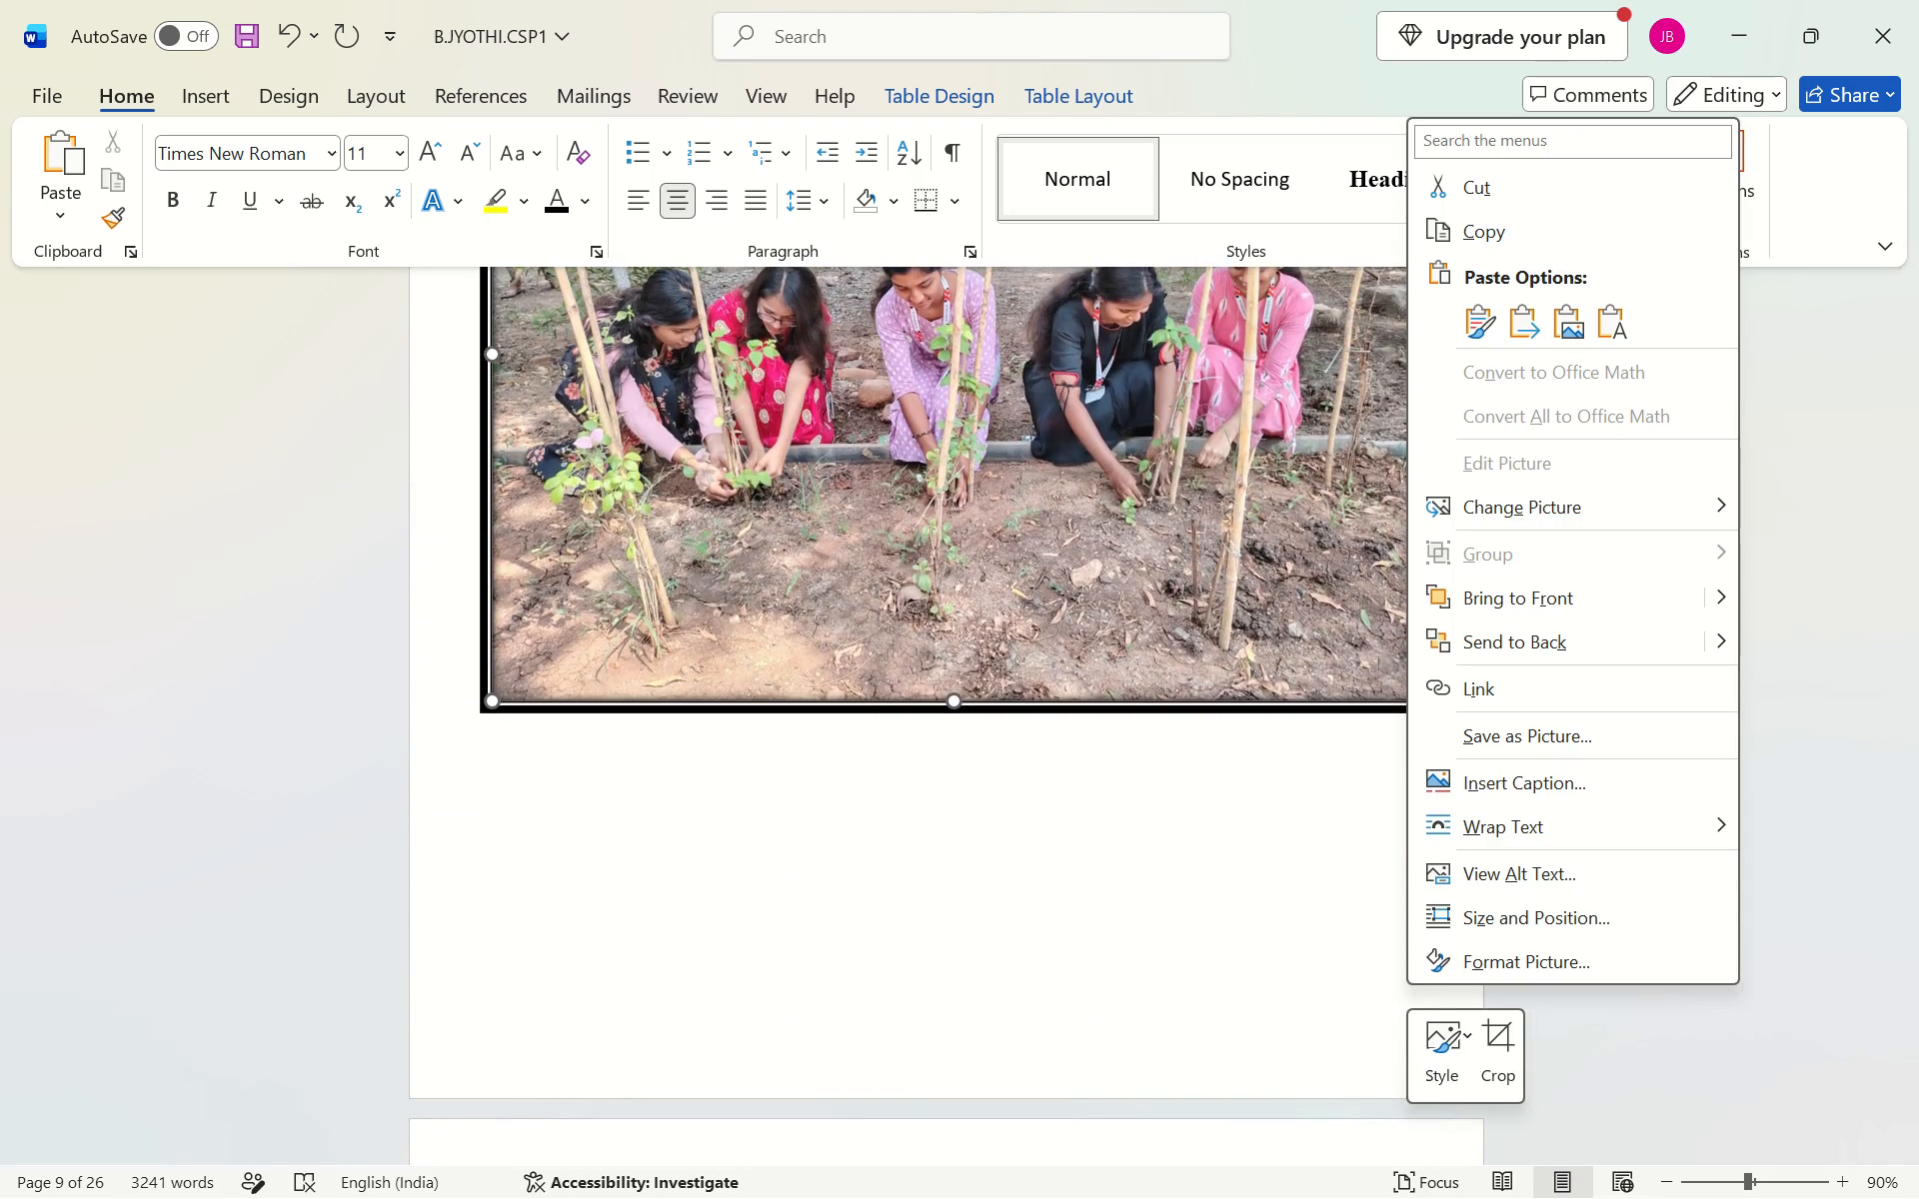
scroll(1405, 984, down, 2)
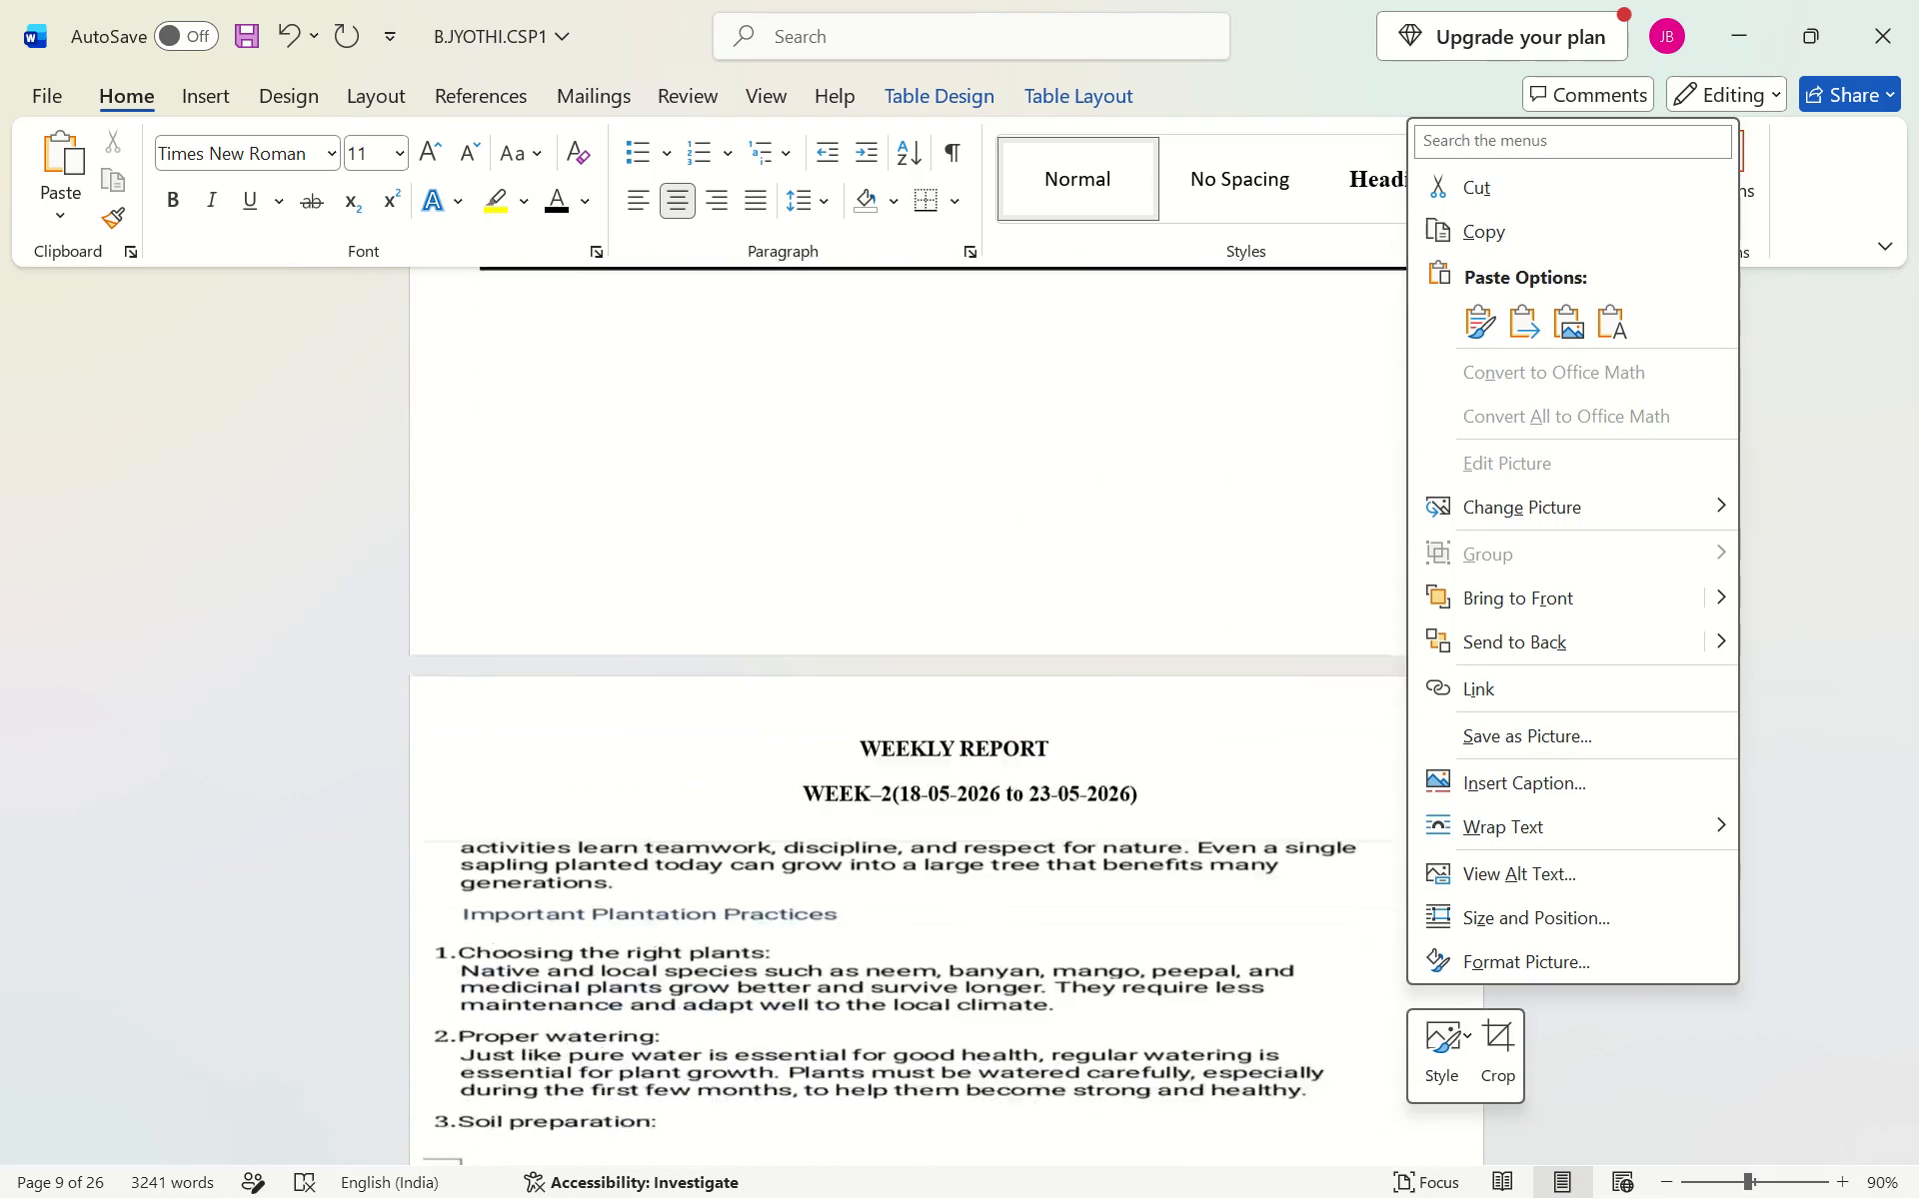
scroll(1405, 993, down, 12)
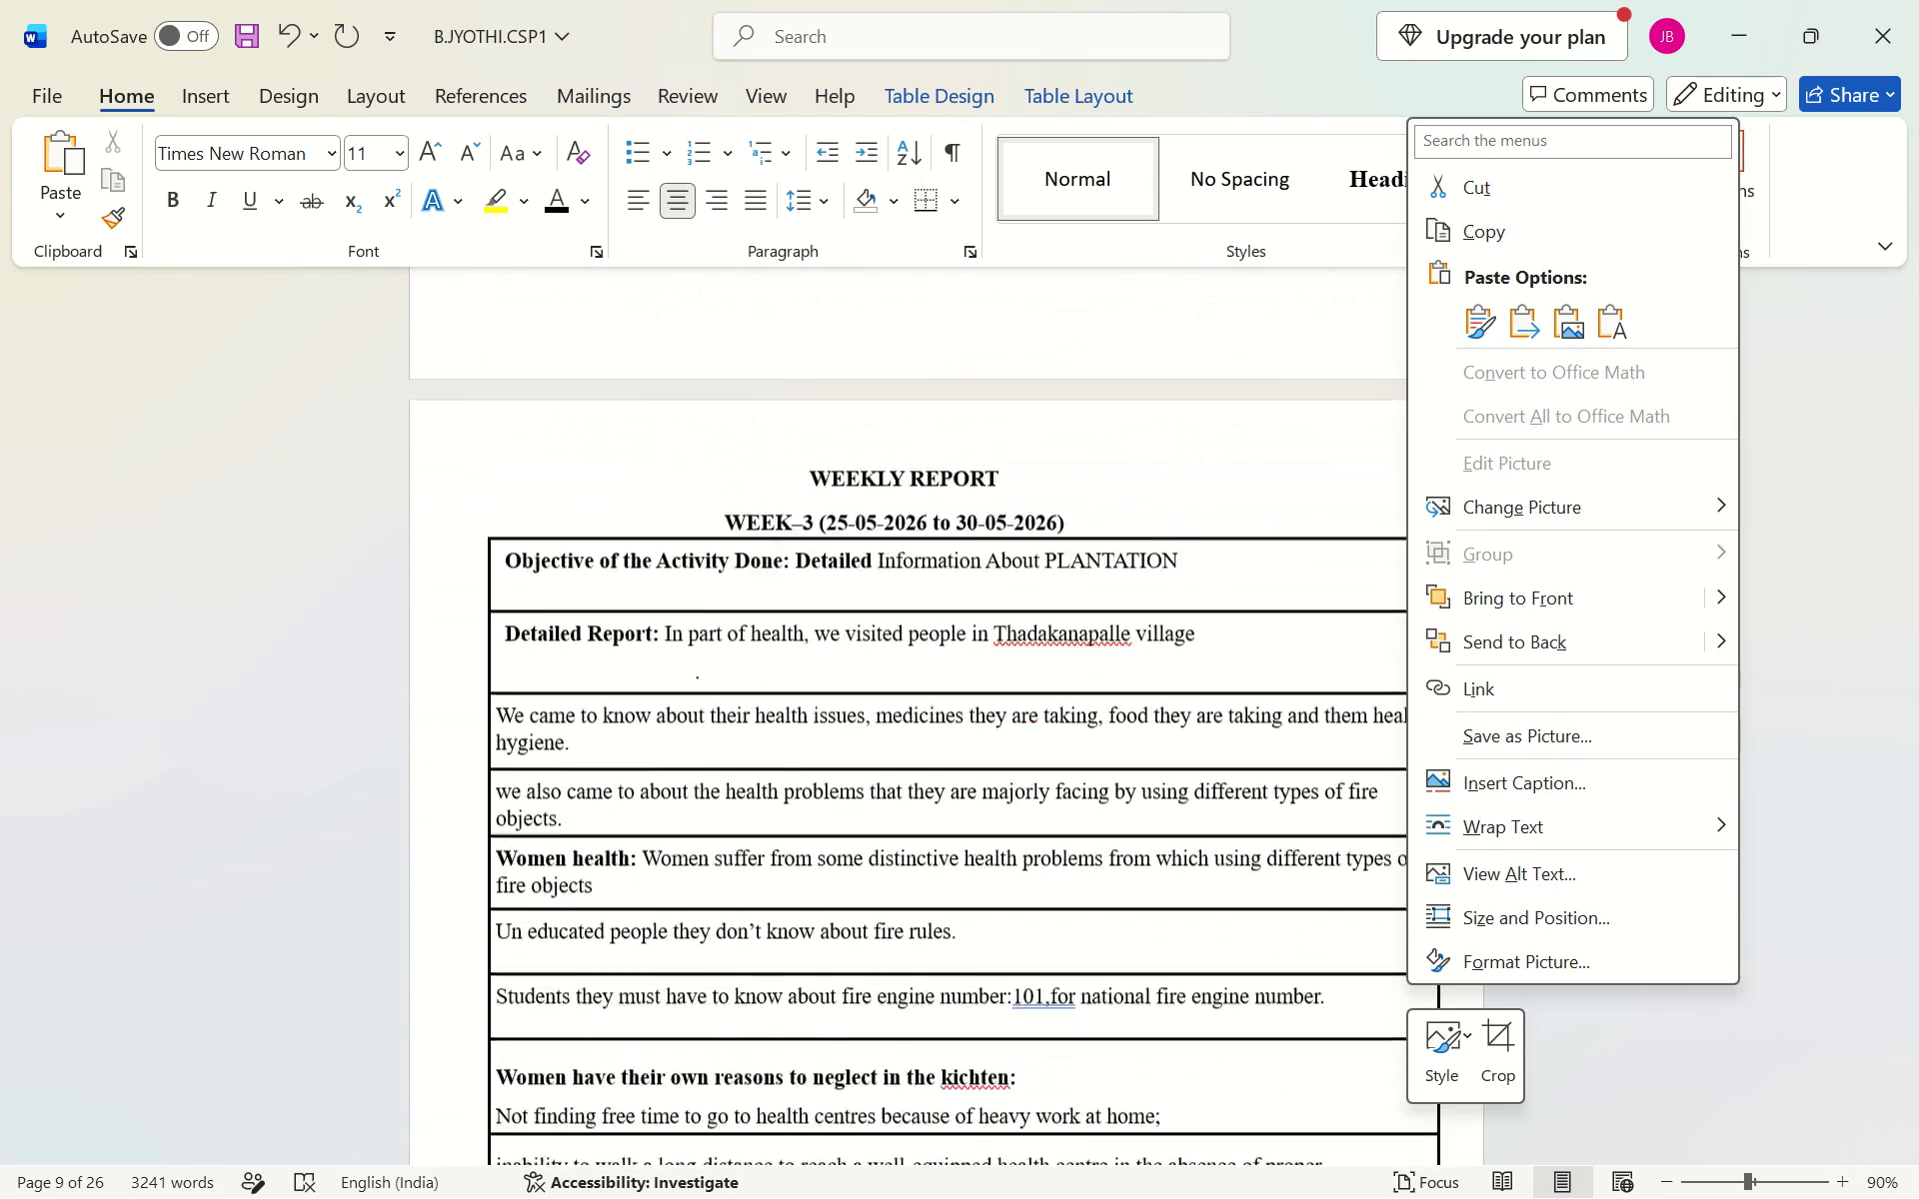
scroll(1405, 993, down, 4)
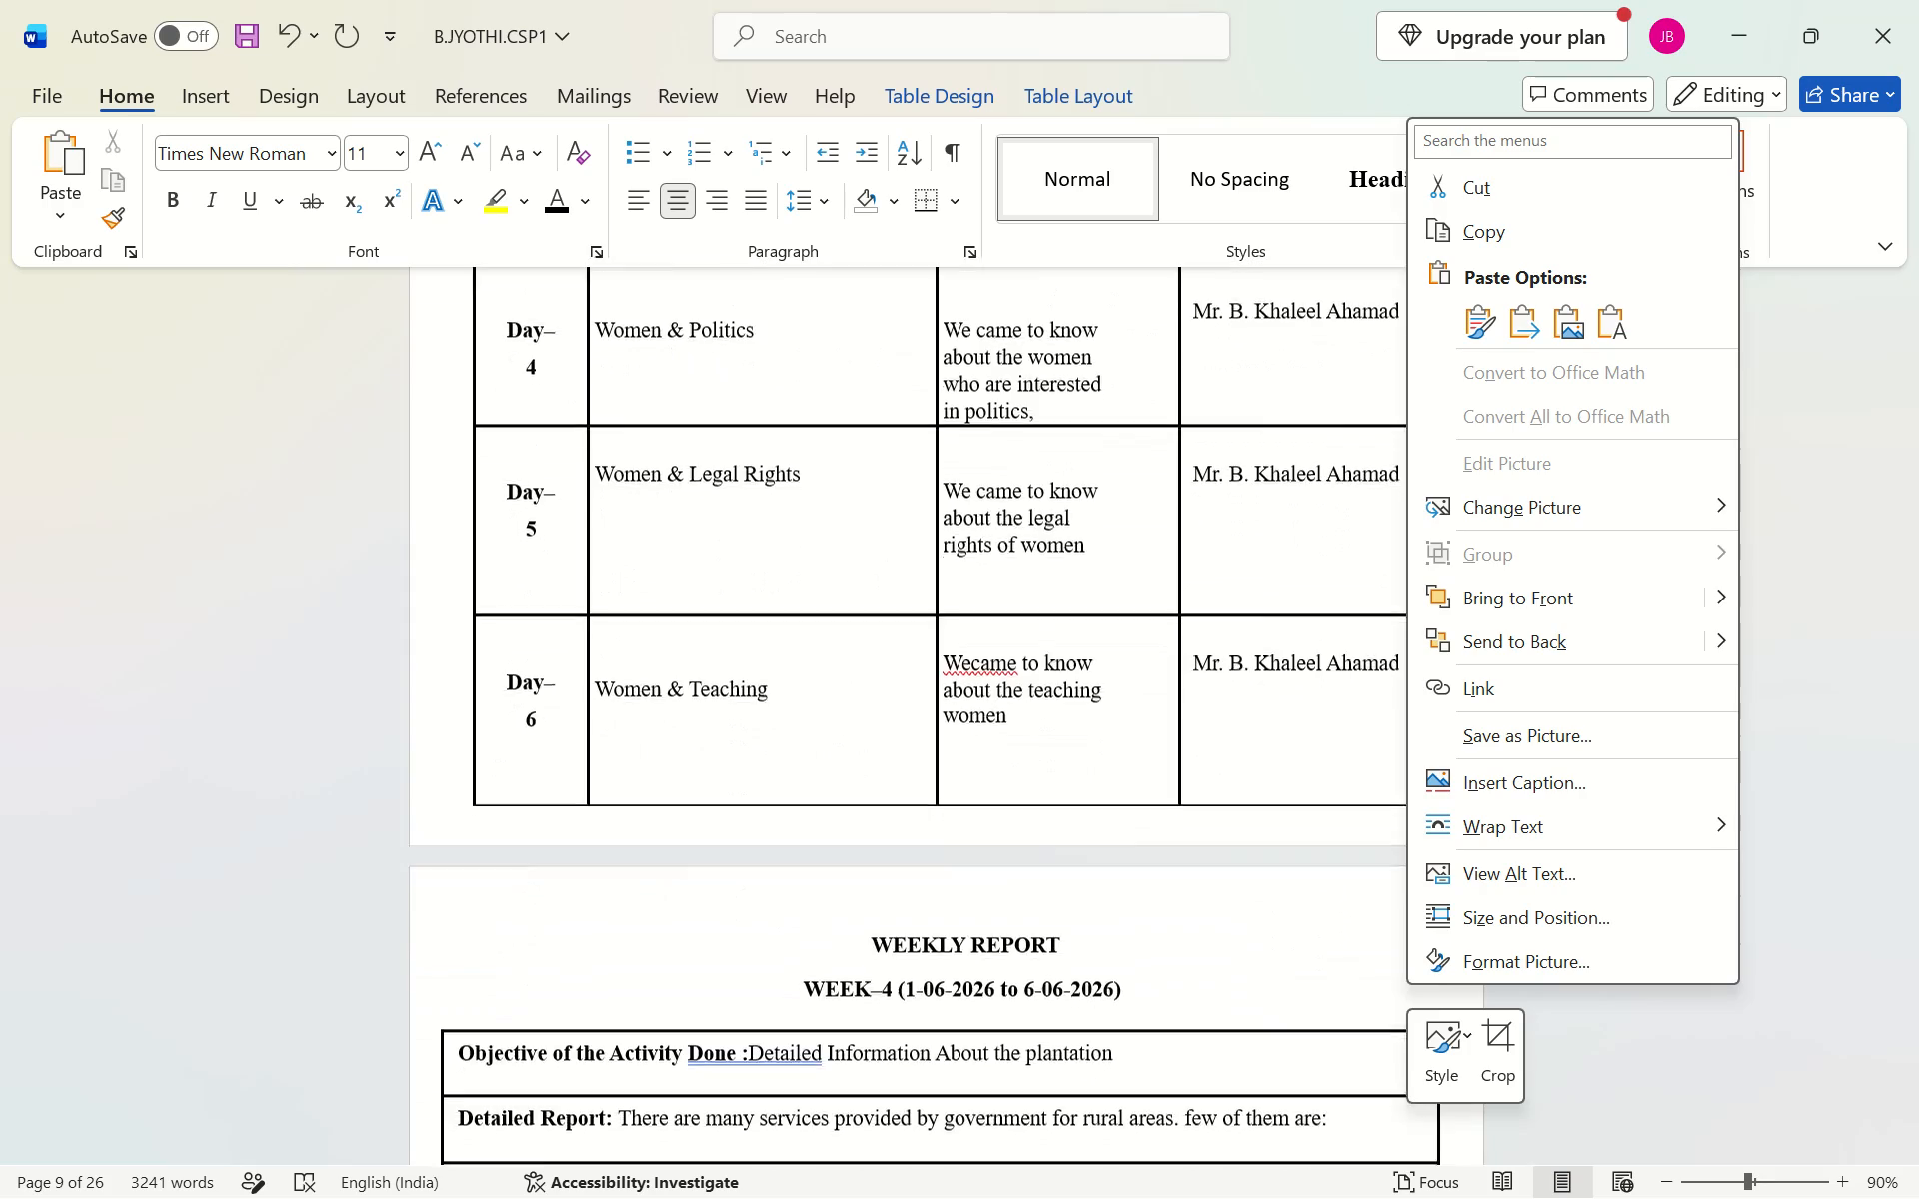
scroll(1405, 993, down, 6)
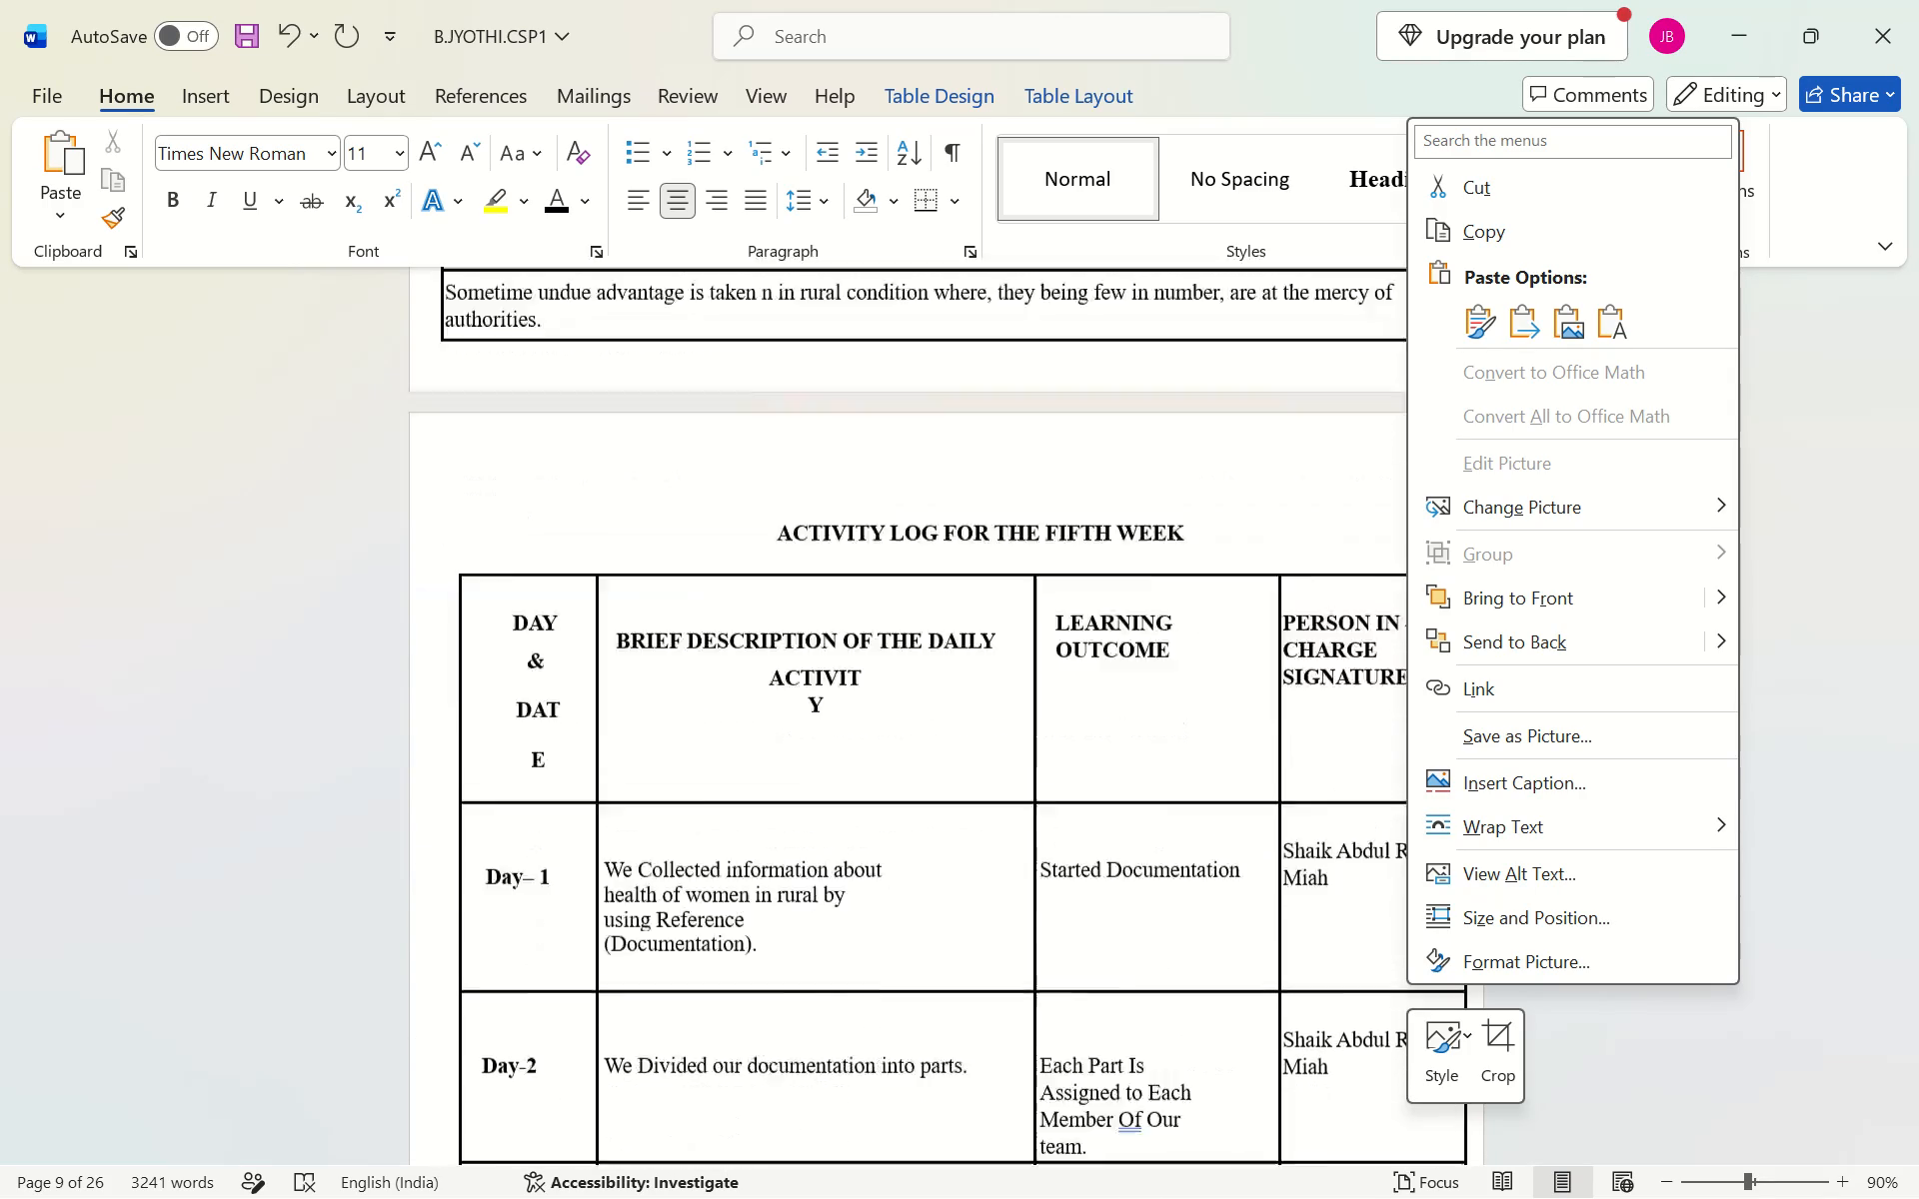
scroll(1405, 993, down, 2)
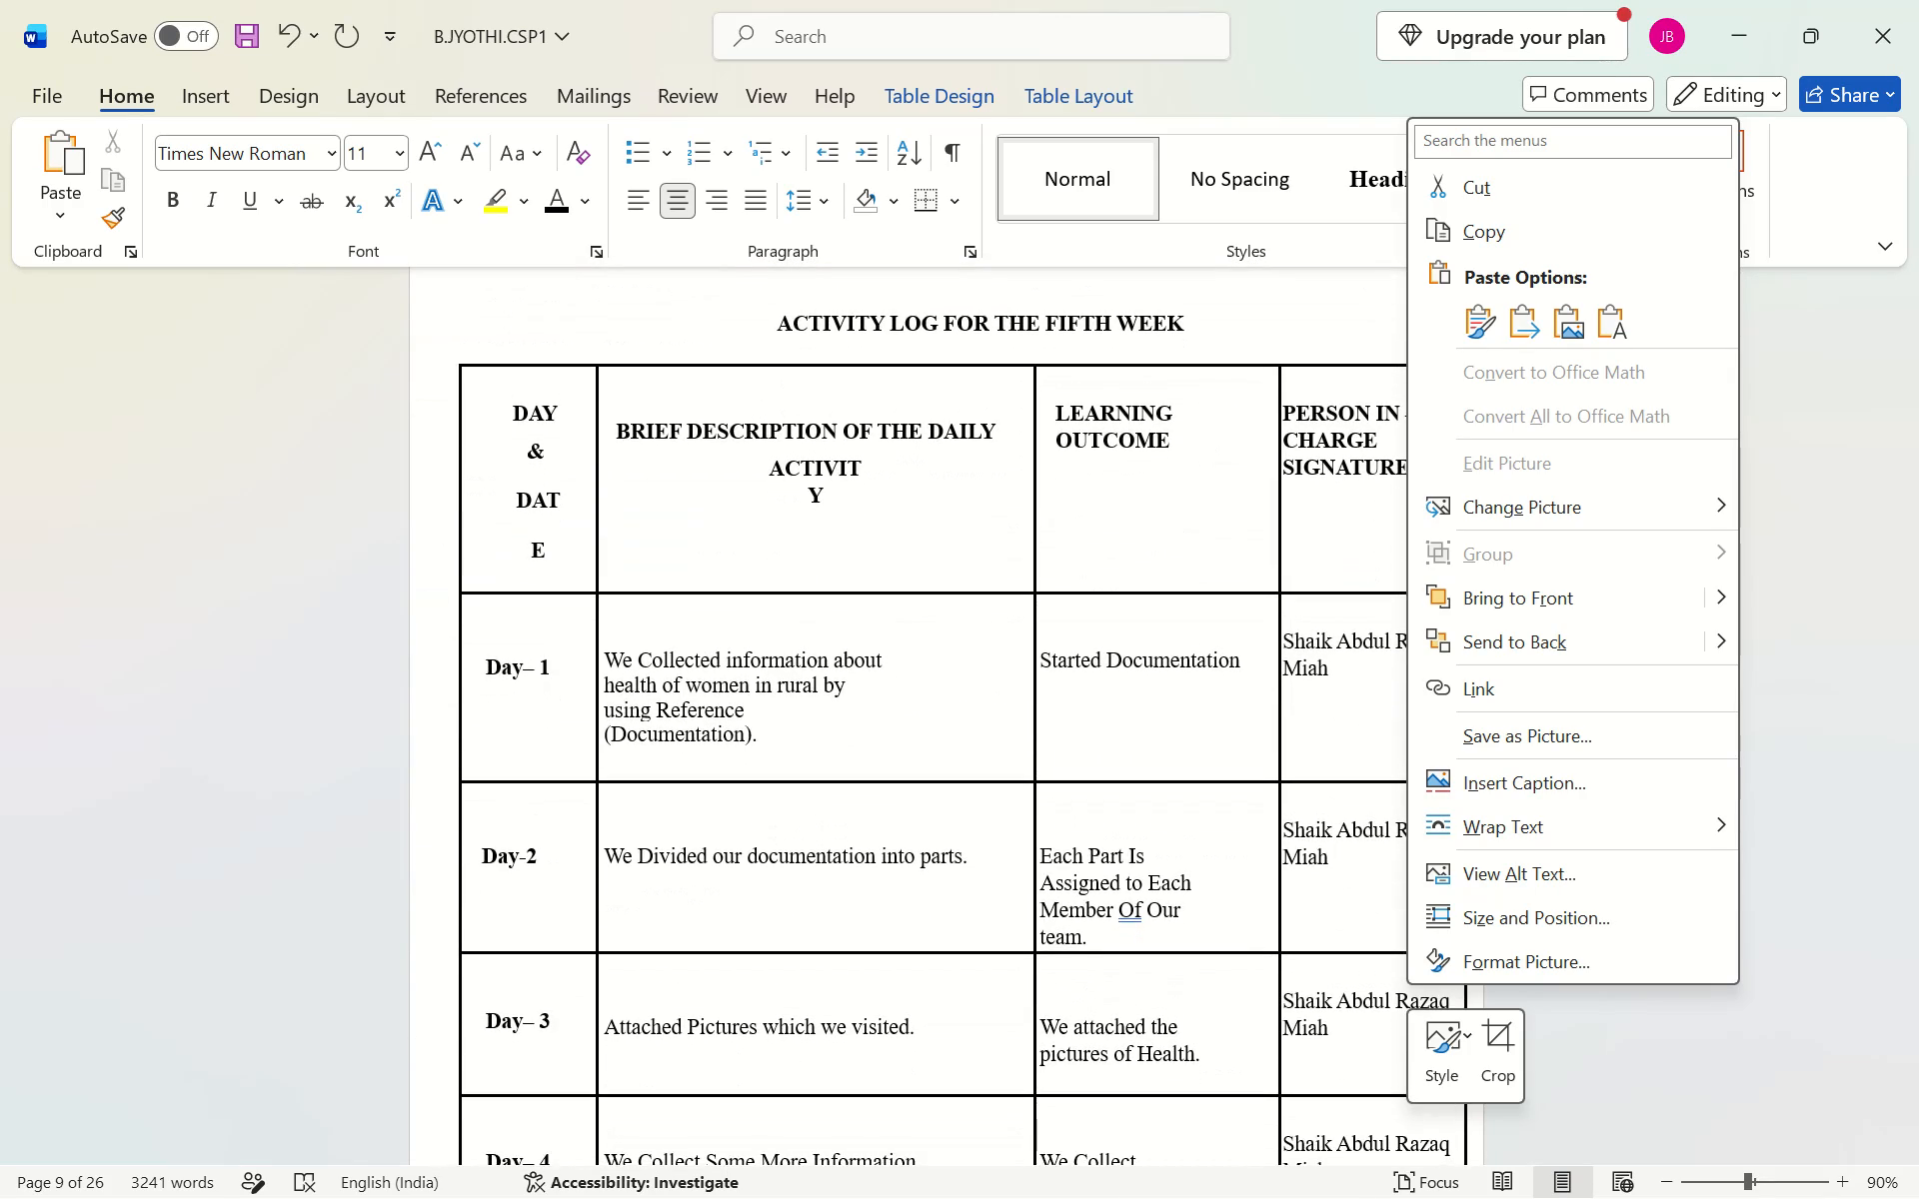
click(1184, 771)
Replace the Day-1 in-charge signature in the fifth-week activity log with the copied faculty guide's name.
click(1334, 671)
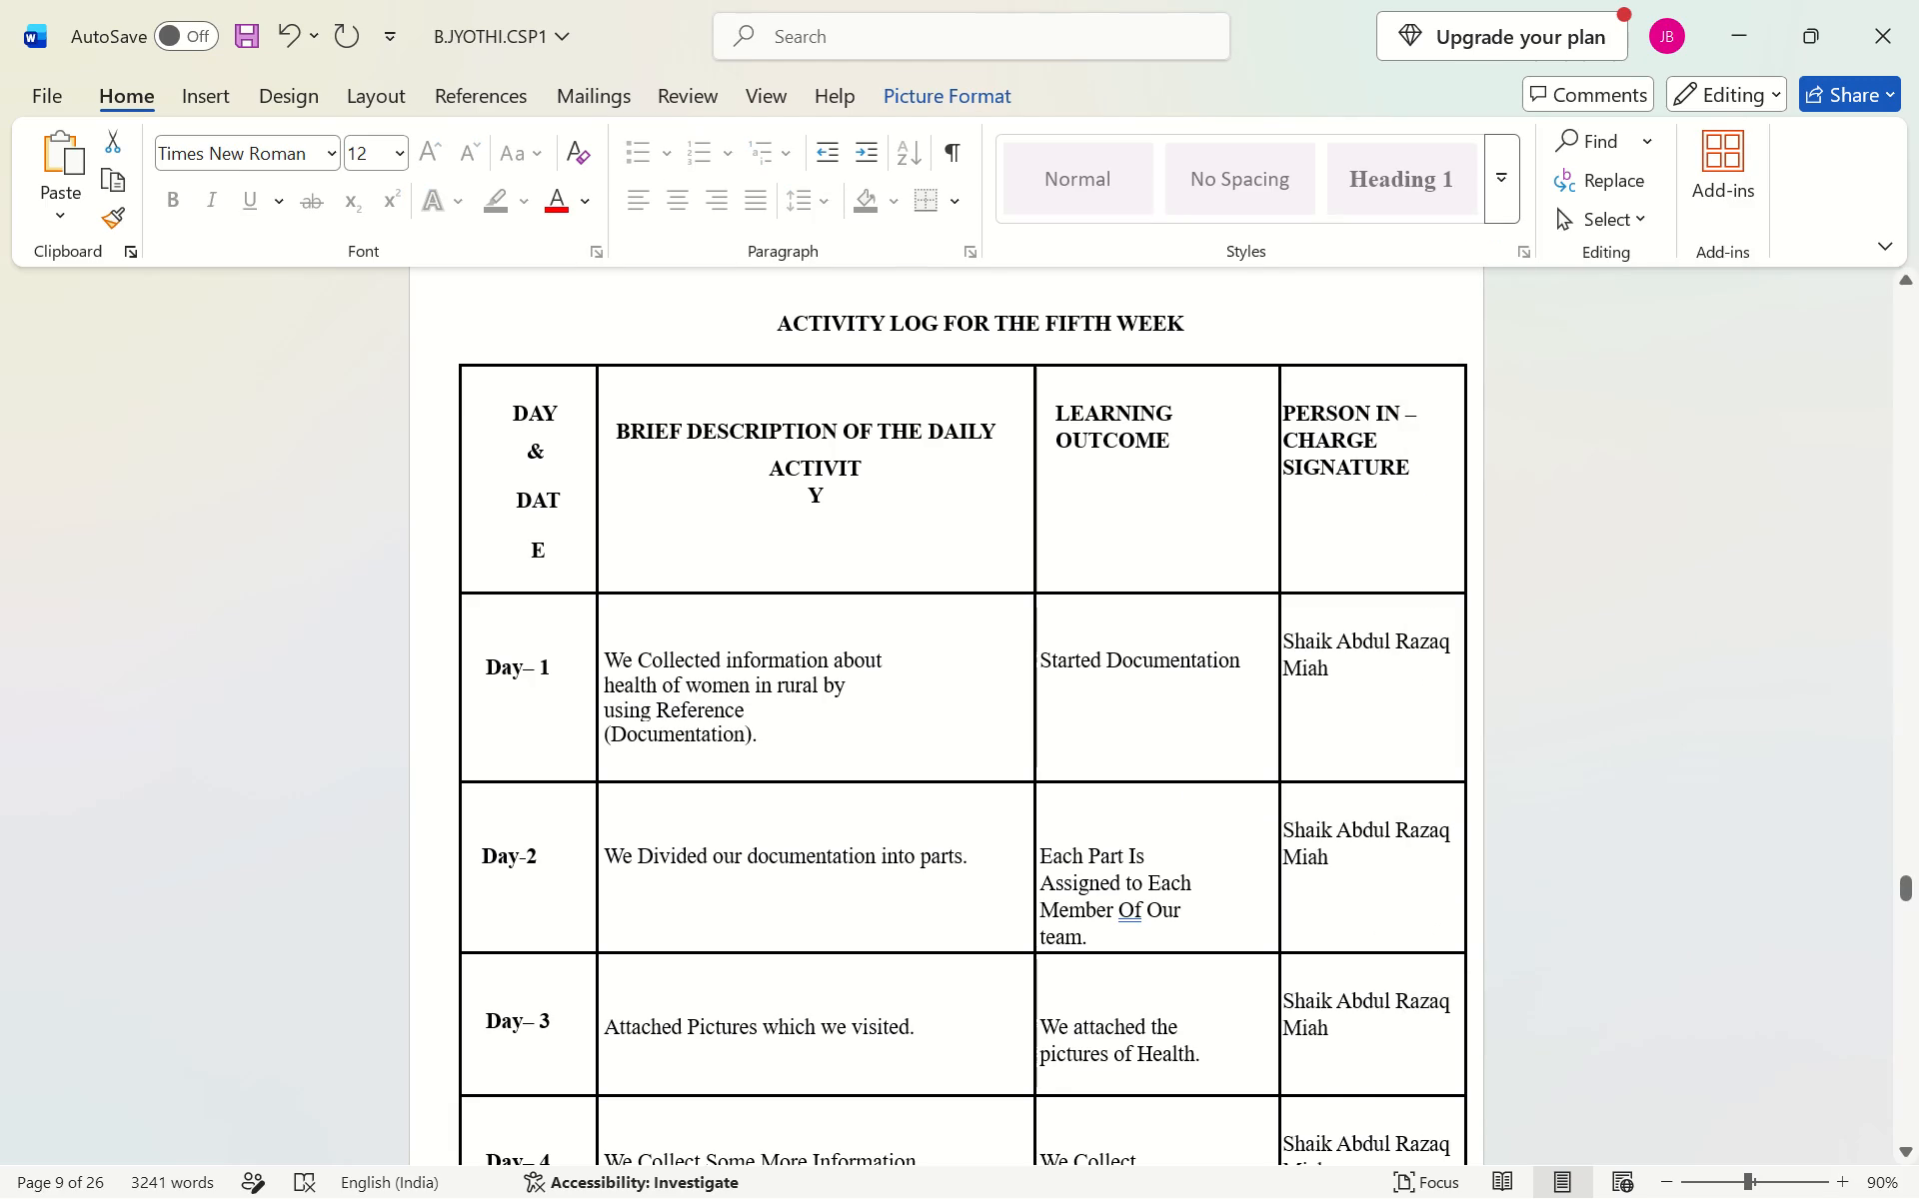
key(BackSpace)
key(BackSpace)
key(BackSpace)
key(BackSpace)
key(BackSpace)
key(BackSpace)
key(BackSpace)
key(BackSpace)
key(BackSpace)
key(BackSpace)
key(BackSpace)
key(BackSpace)
key(BackSpace)
key(BackSpace)
key(BackSpace)
key(BackSpace)
key(BackSpace)
key(BackSpace)
key(BackSpace)
key(BackSpace)
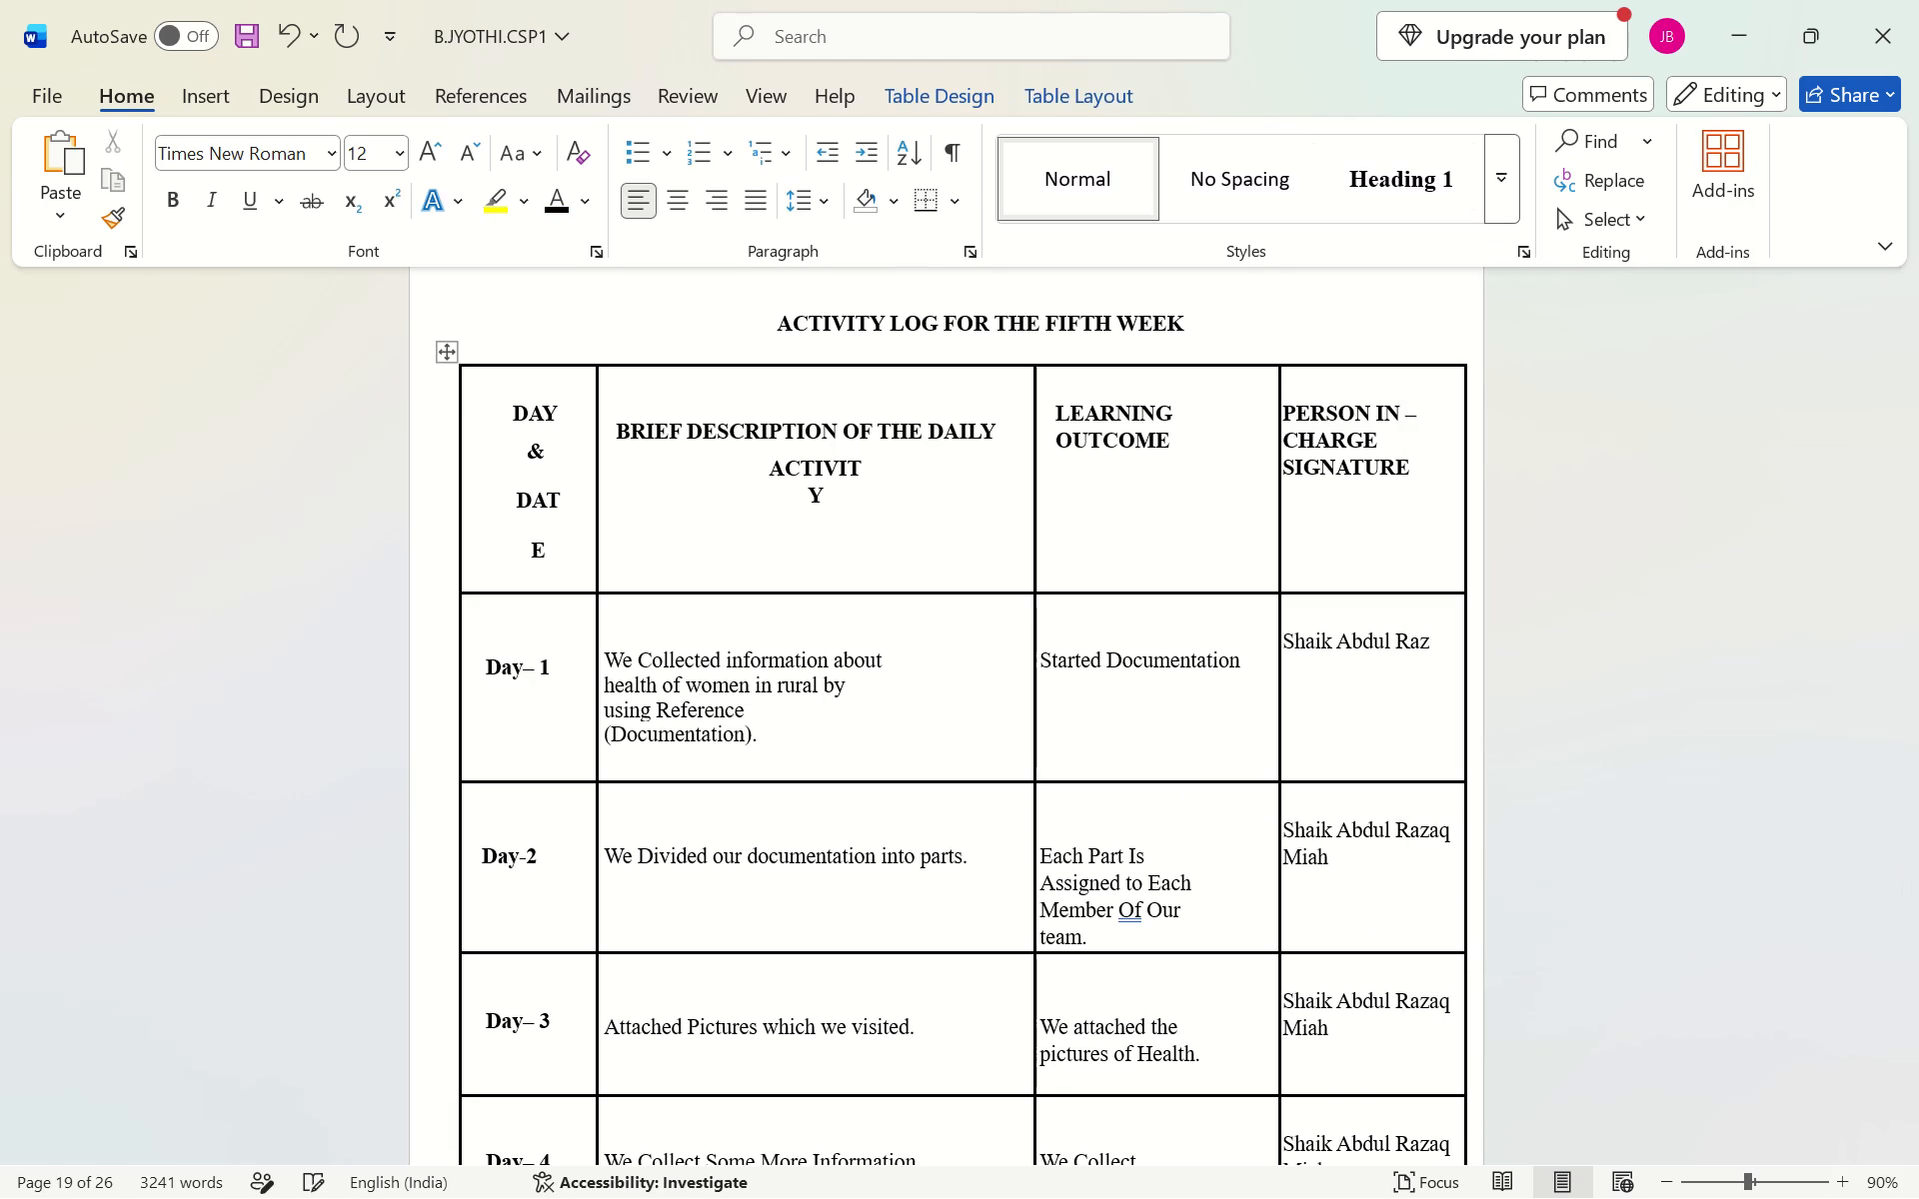
key(BackSpace)
key(BackSpace)
key(BackSpace)
key(BackSpace)
key(BackSpace)
key(BackSpace)
key(BackSpace)
key(BackSpace)
key(BackSpace)
key(BackSpace)
key(BackSpace)
key(BackSpace)
key(BackSpace)
key(BackSpace)
key(BackSpace)
key(BackSpace)
key(BackSpace)
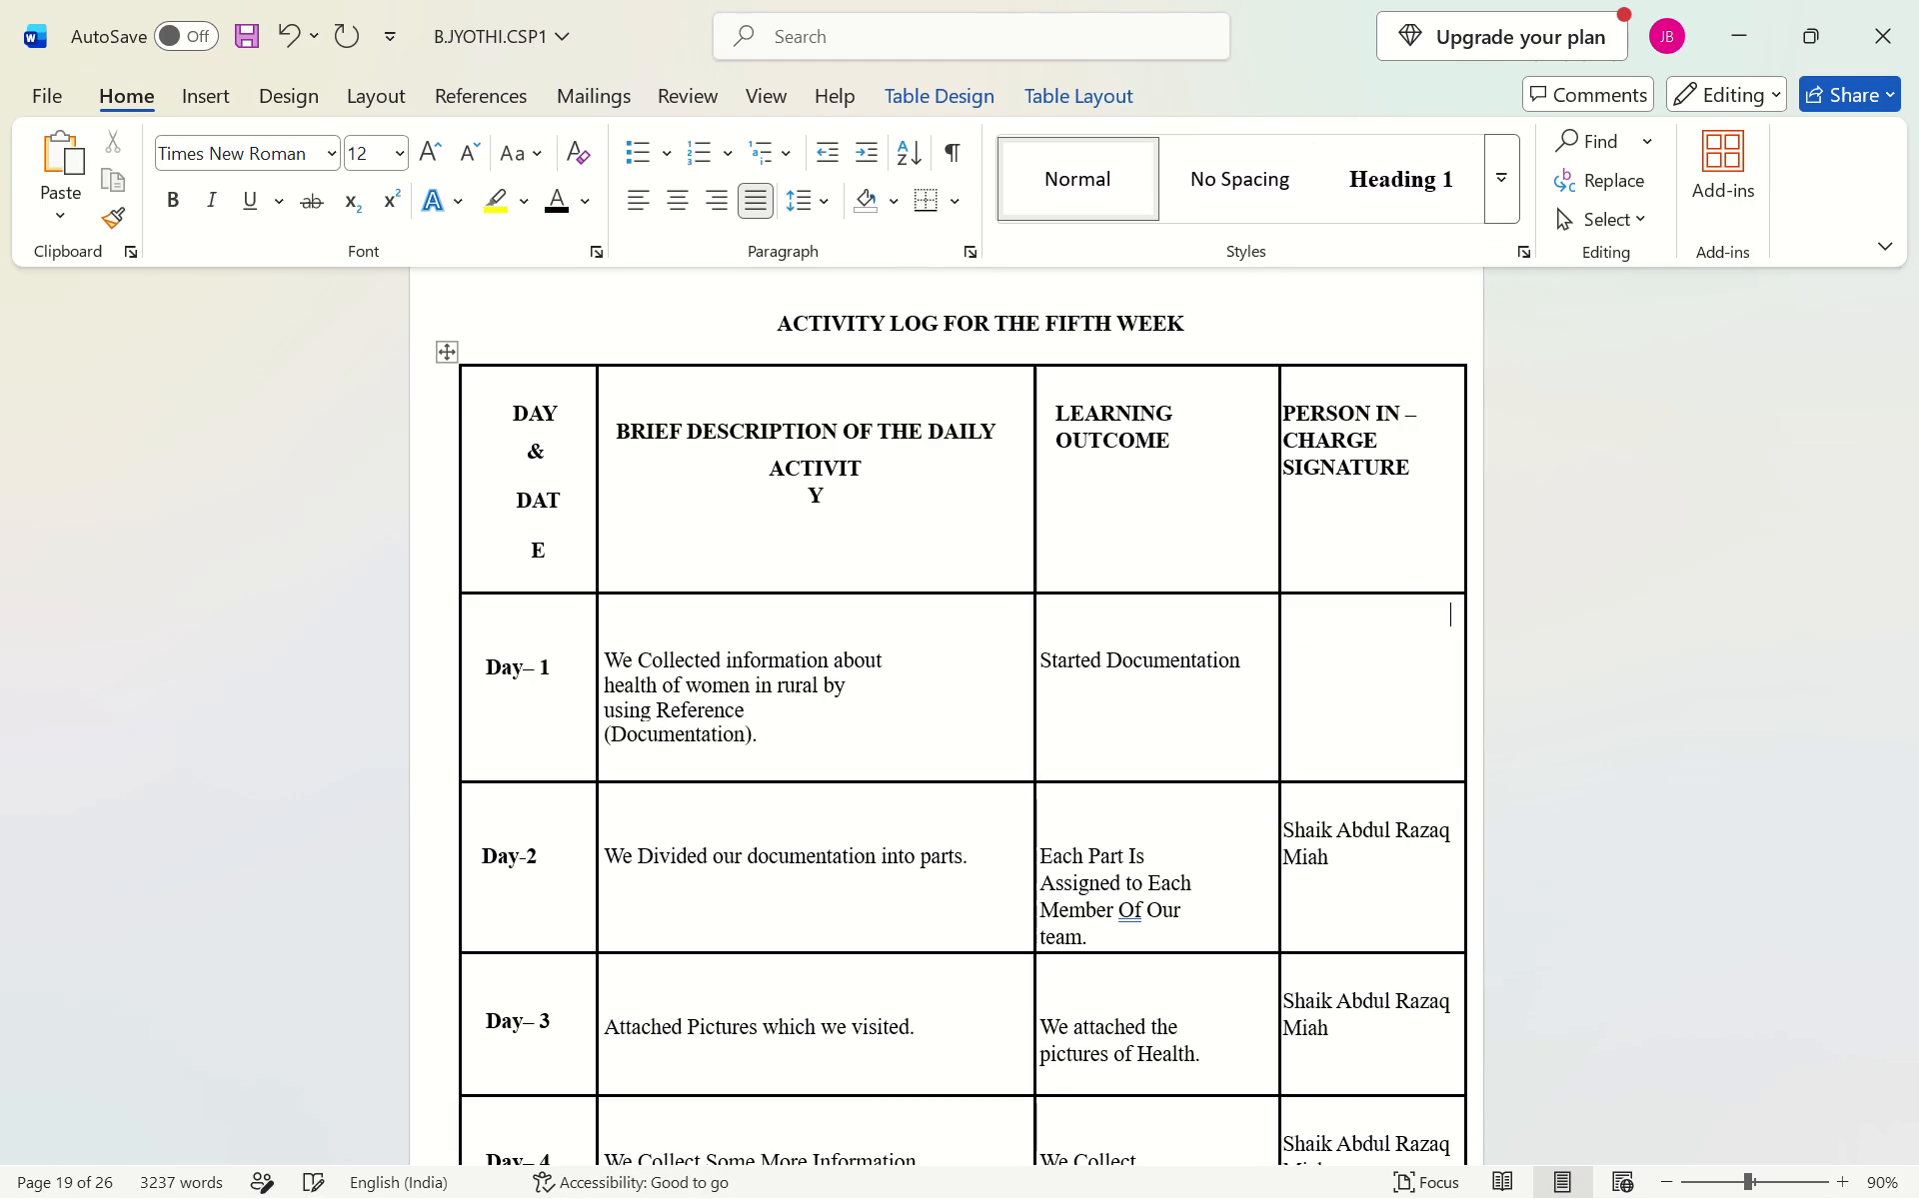
key(BackSpace)
key(BackSpace)
key(BackSpace)
key(BackSpace)
key(BackSpace)
key(BackSpace)
key(BackSpace)
key(BackSpace)
key(BackSpace)
key(BackSpace)
key(BackSpace)
key(BackSpace)
key(BackSpace)
key(BackSpace)
key(ctrl+v)
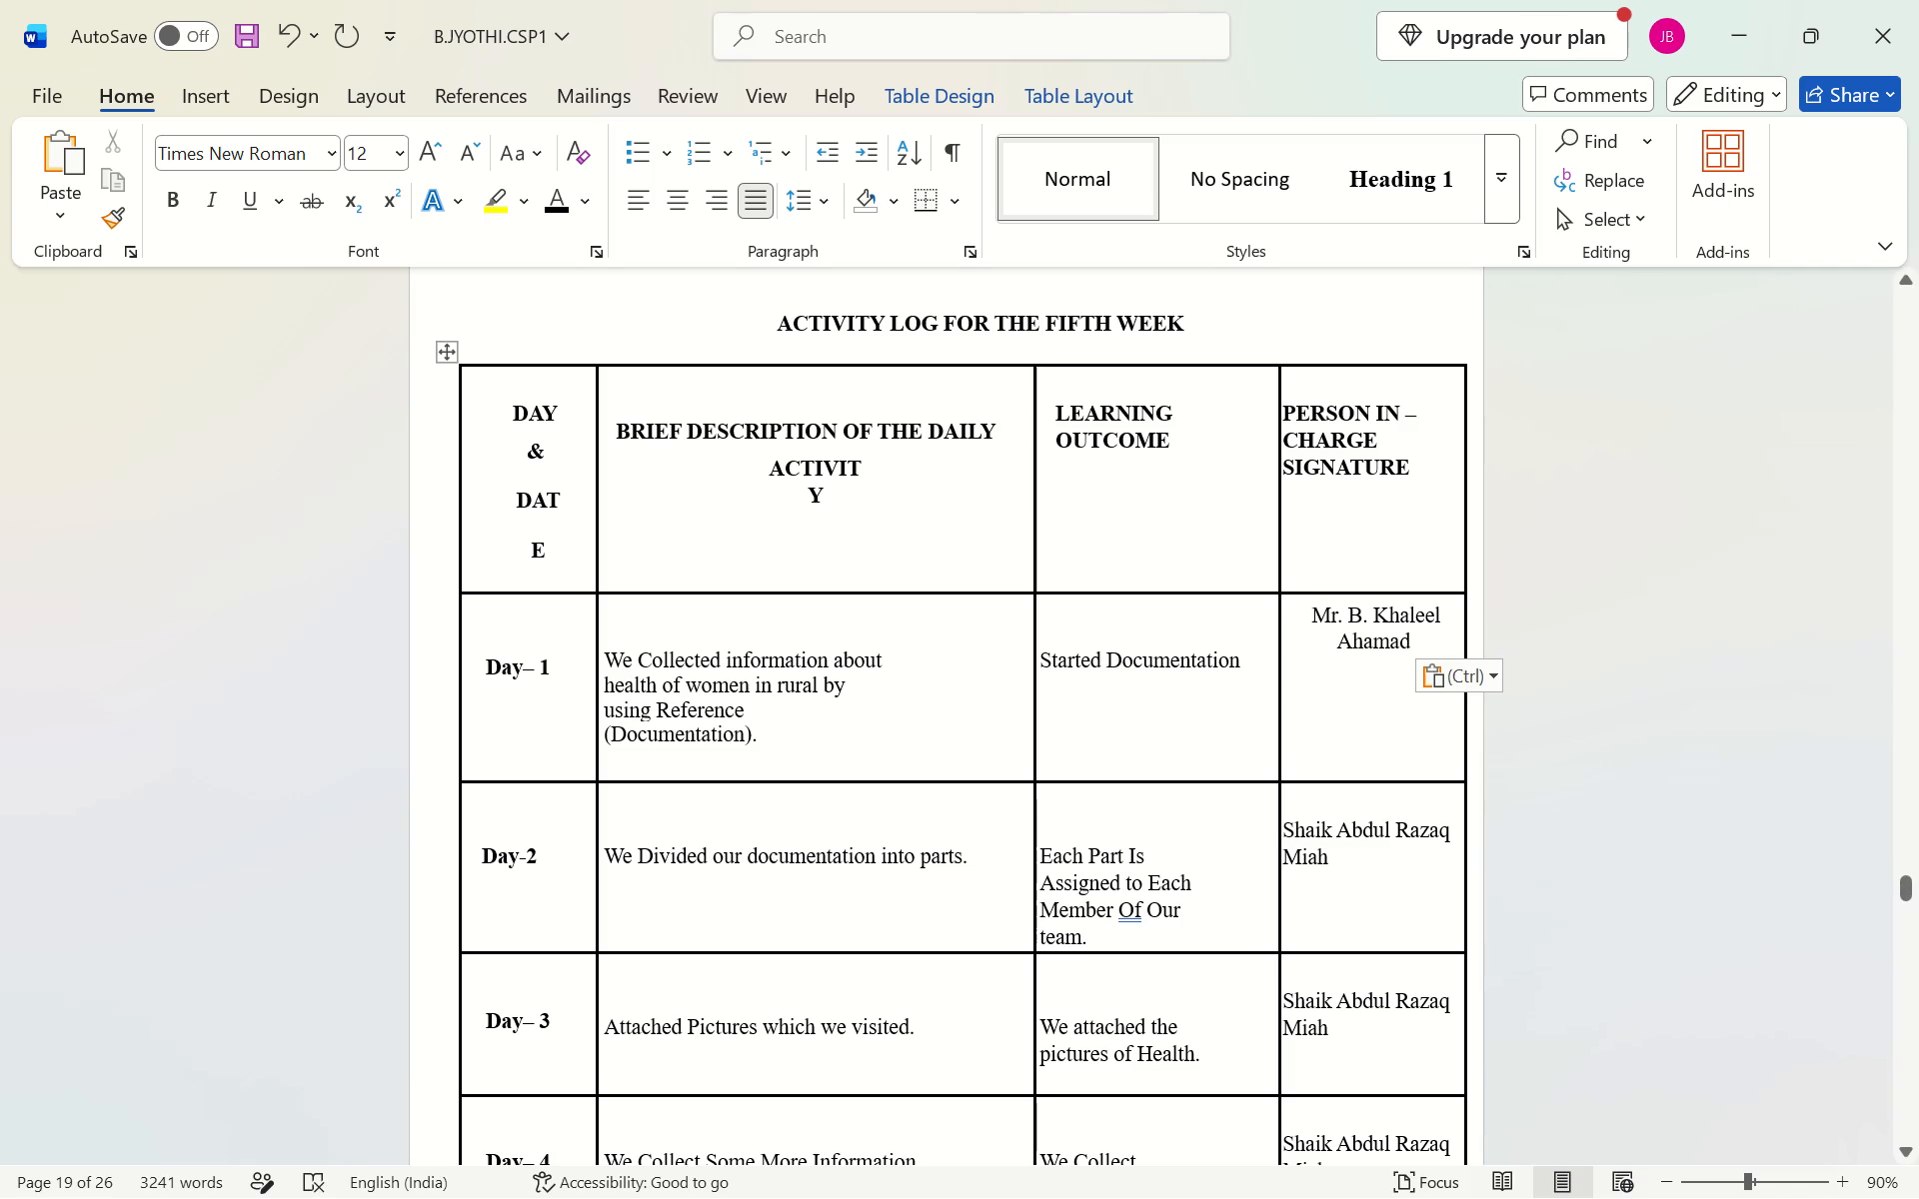
Replace the Day-2 in-charge signature in the fifth-week log with the copied faculty guide's name.
drag(1284, 830, 1343, 851)
key(BackSpace)
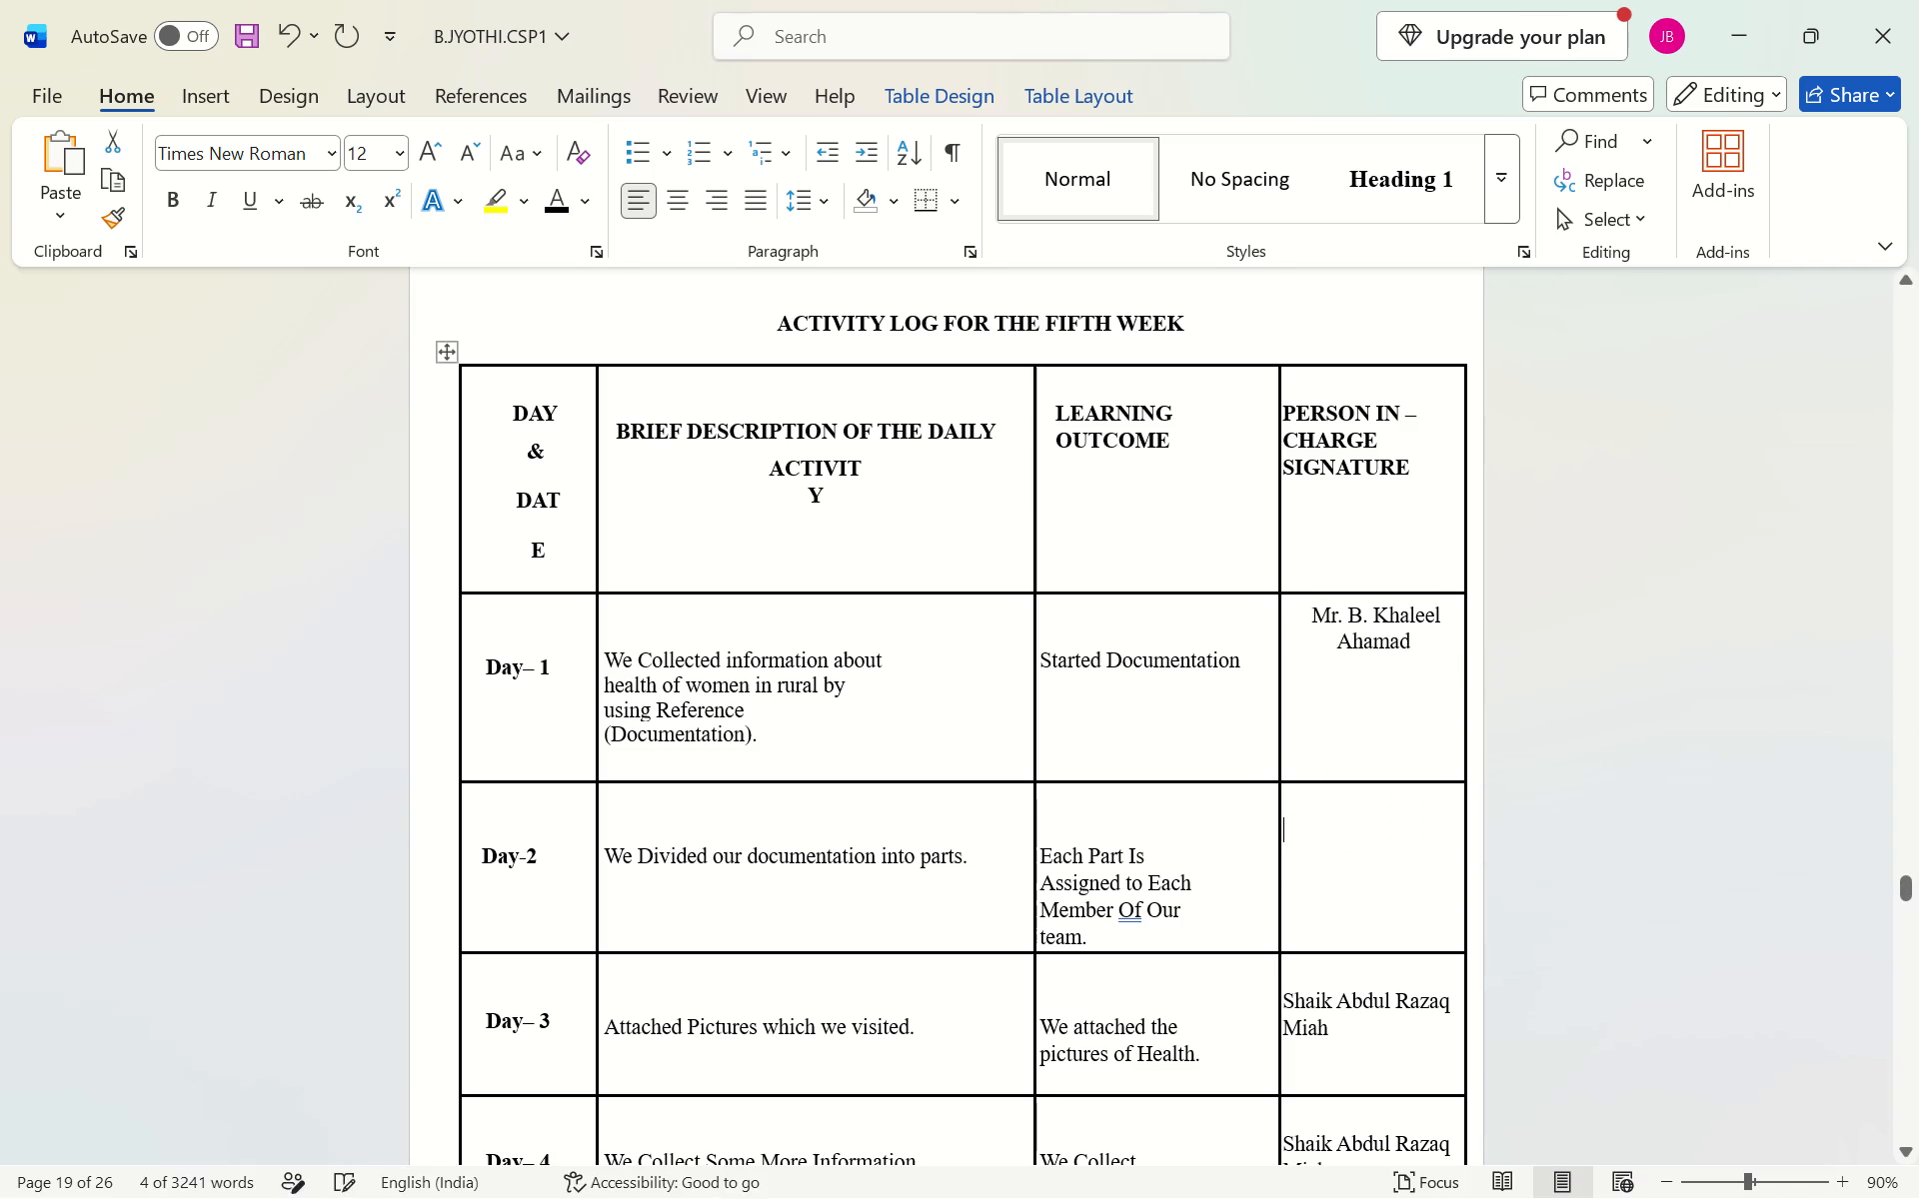
key(ctrl+v)
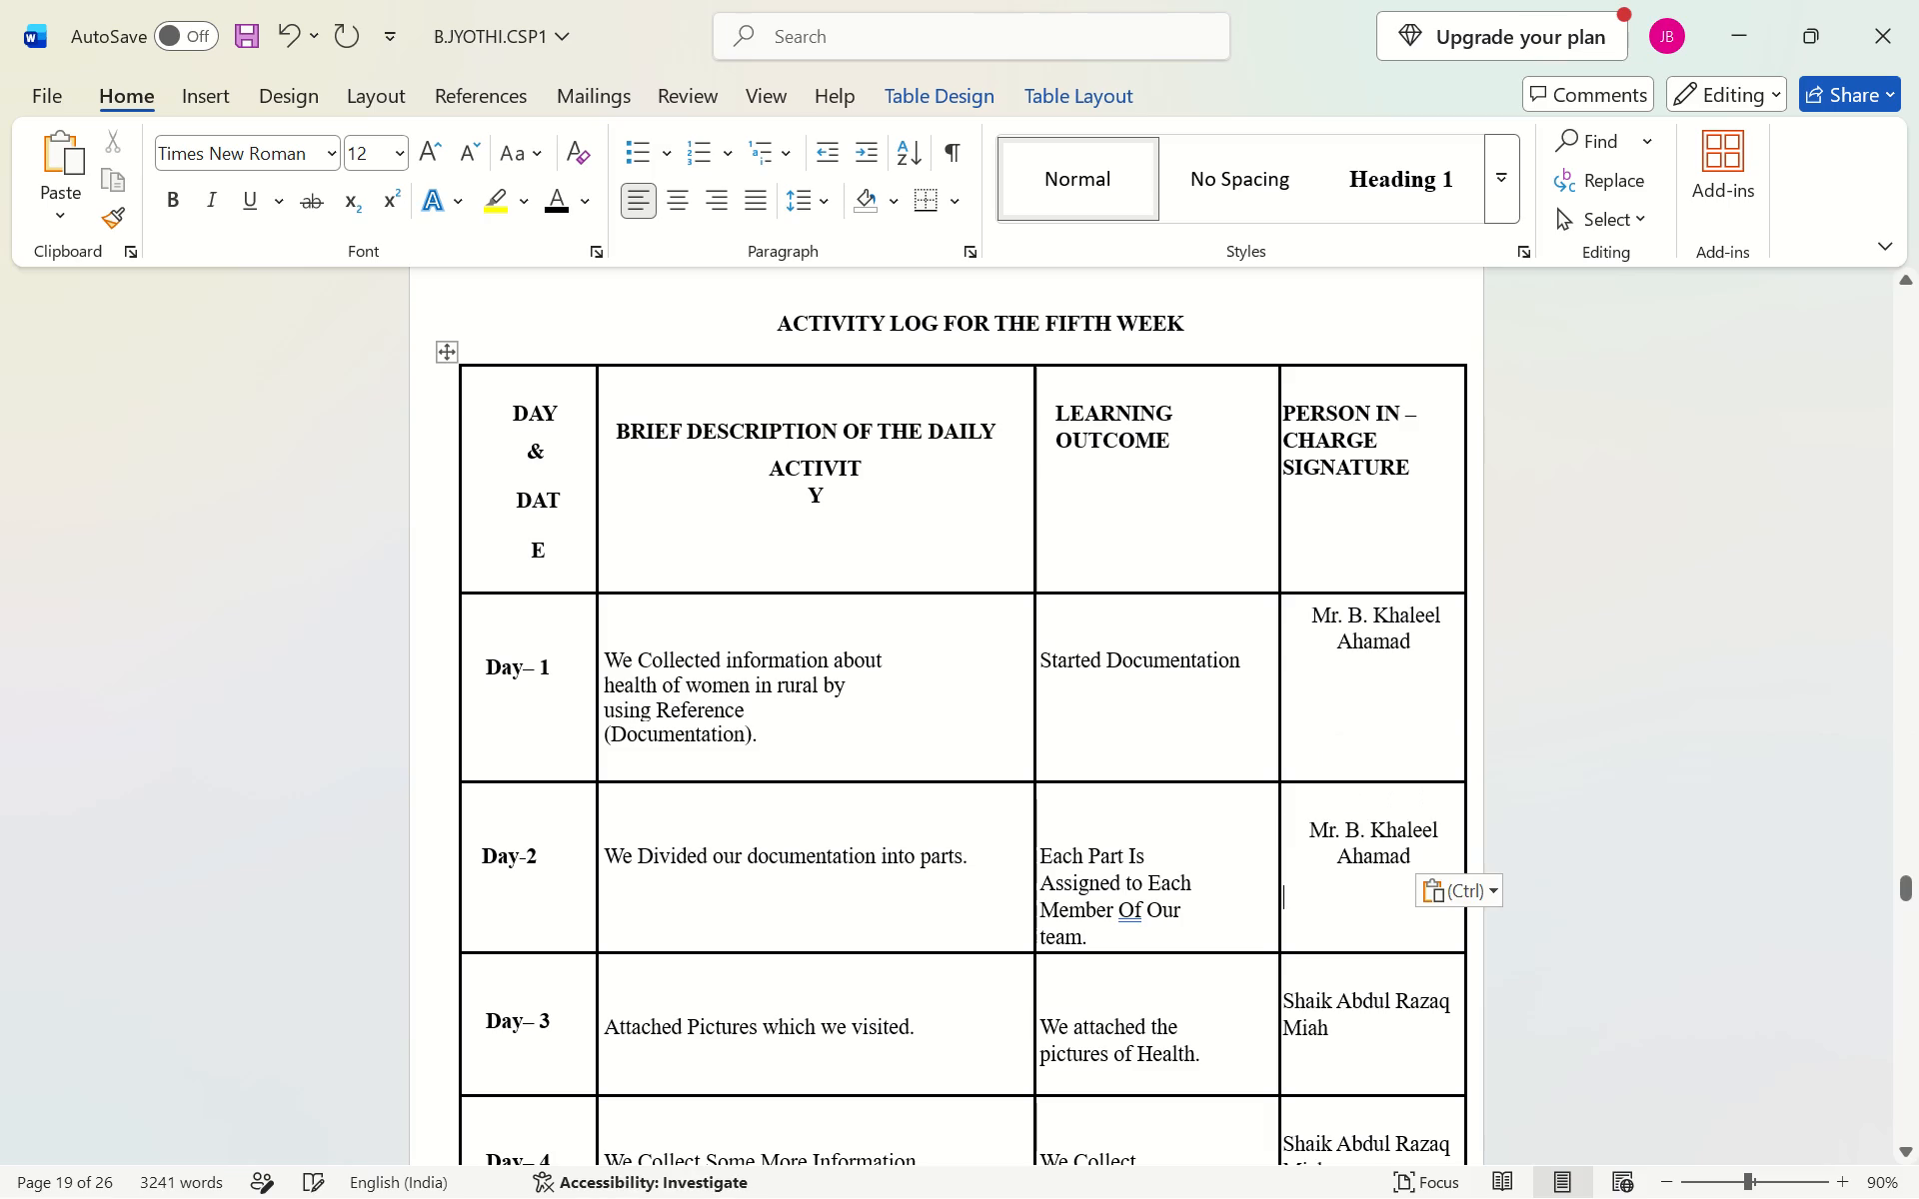
Replace the Day-6 in-charge signature in the fifth-week log with the copied faculty guide's name.
scroll(1343, 851, down, 3)
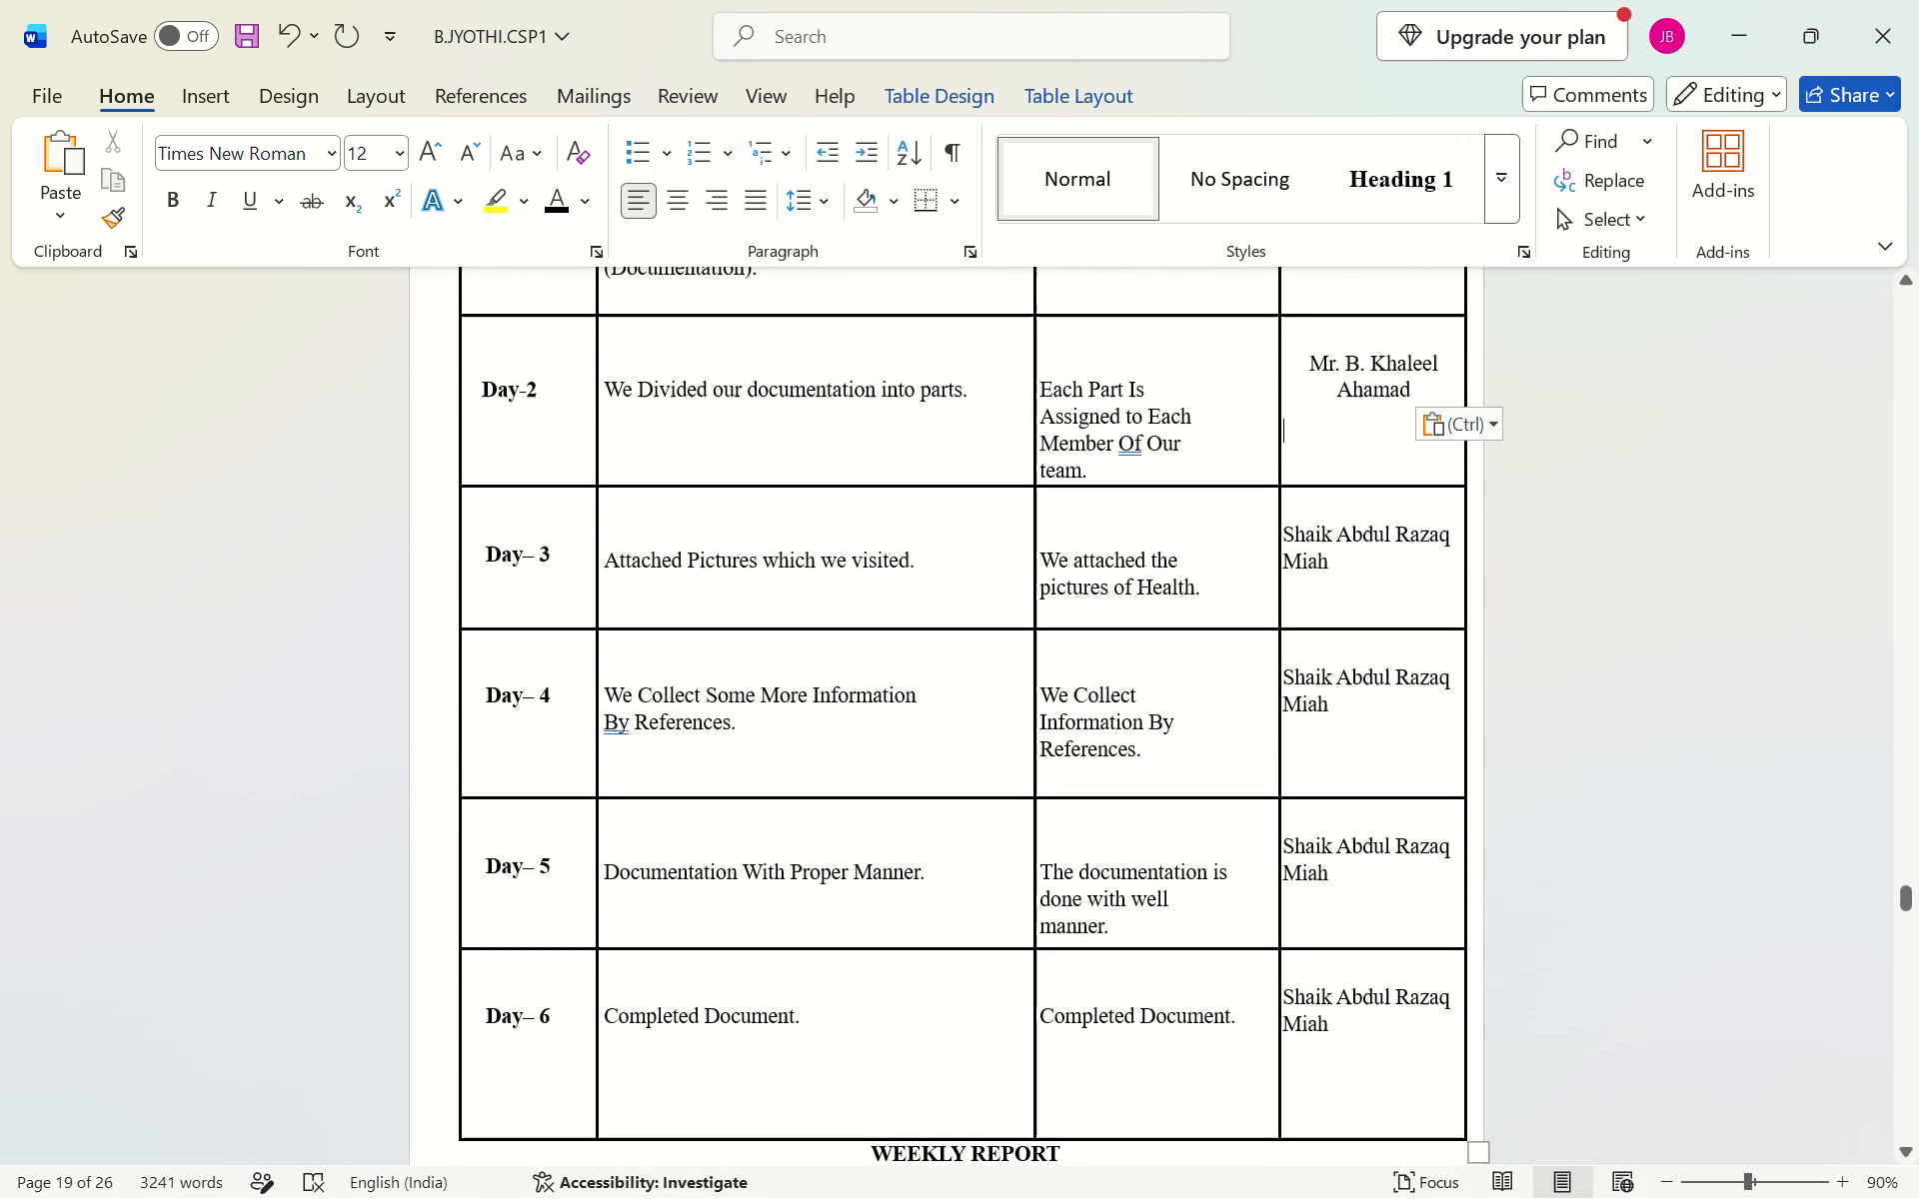
drag(1287, 995, 1372, 1040)
key(BackSpace)
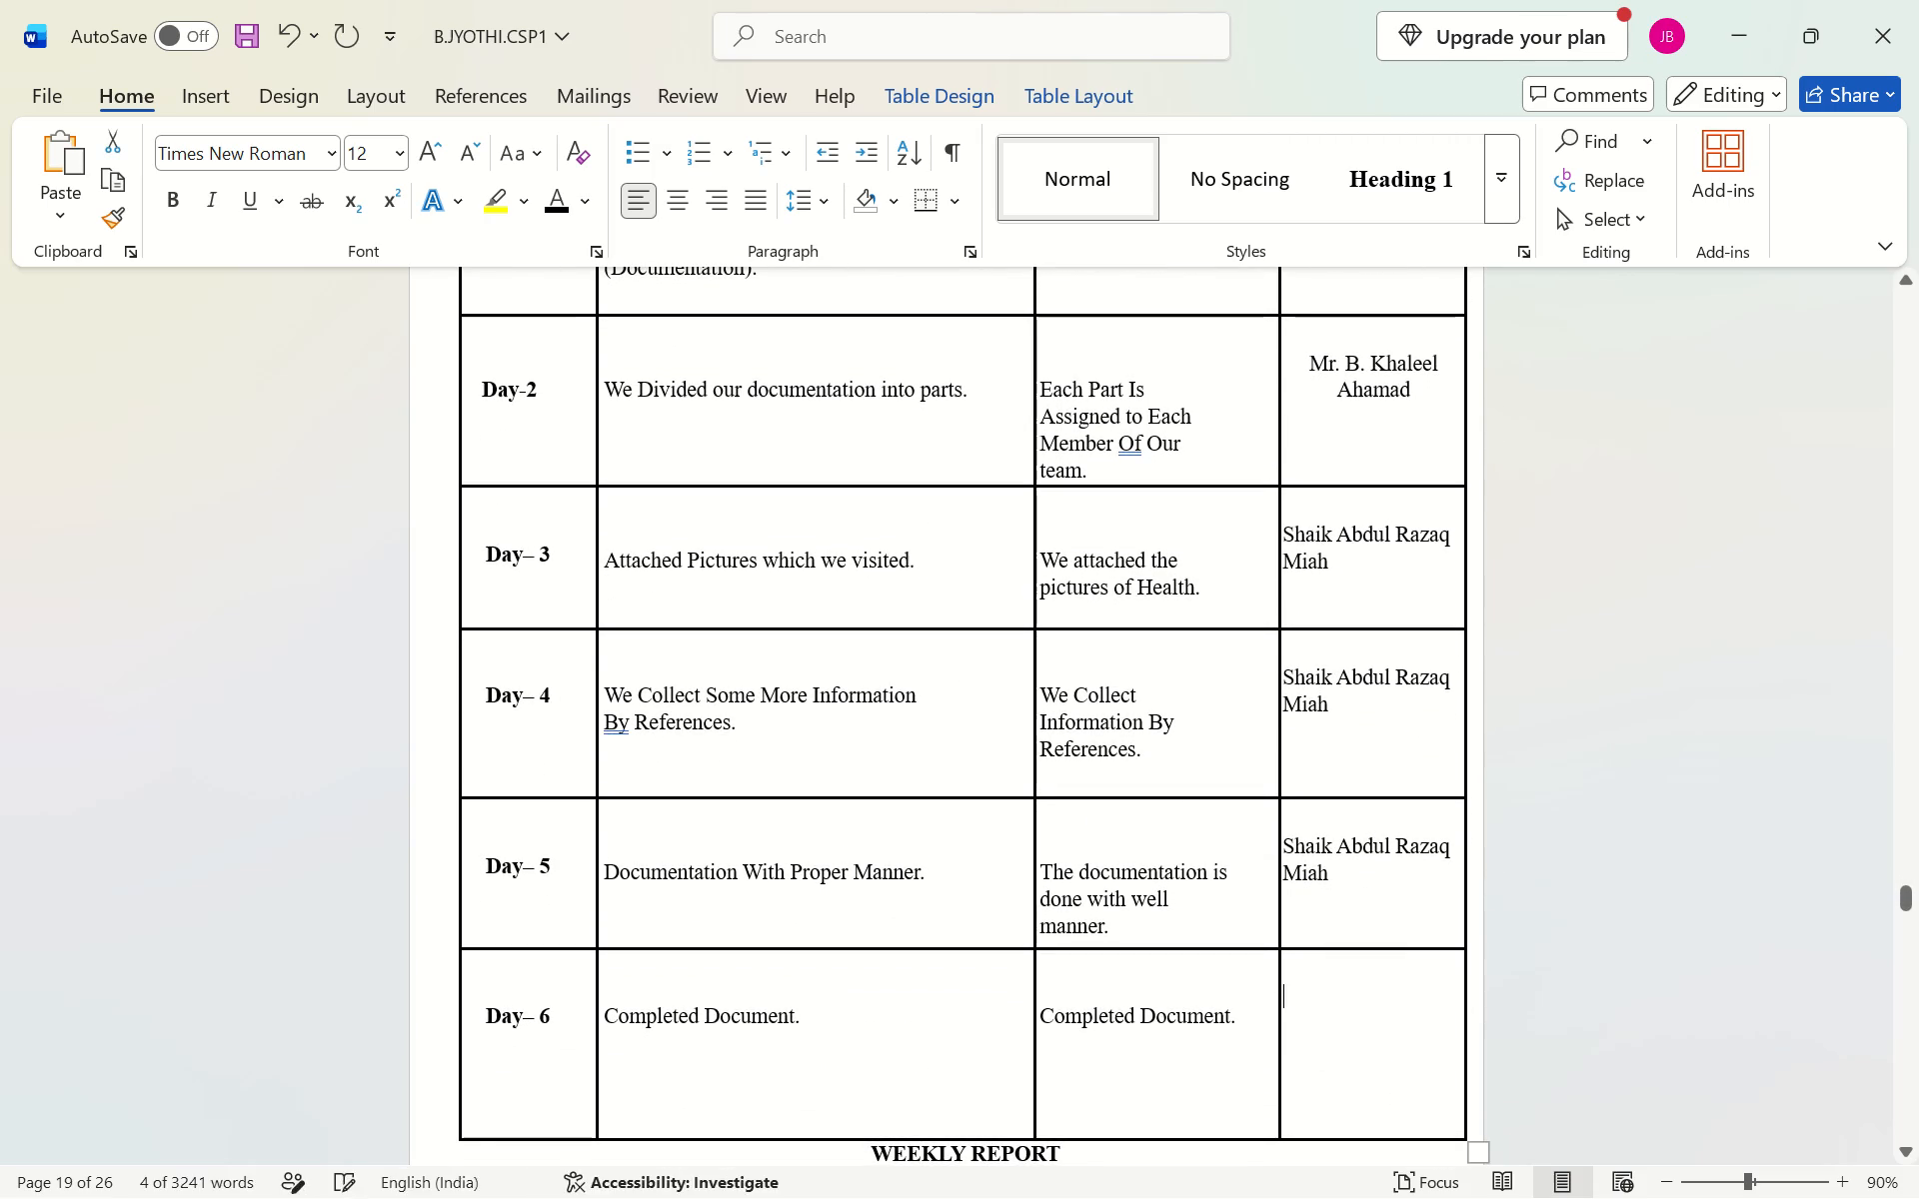
key(ctrl+v)
ctrl+click(1372, 1040)
Replace the Day-5 in-charge signature in the fifth-week log with the copied faculty guide's name.
scroll(1372, 1040, down, 1)
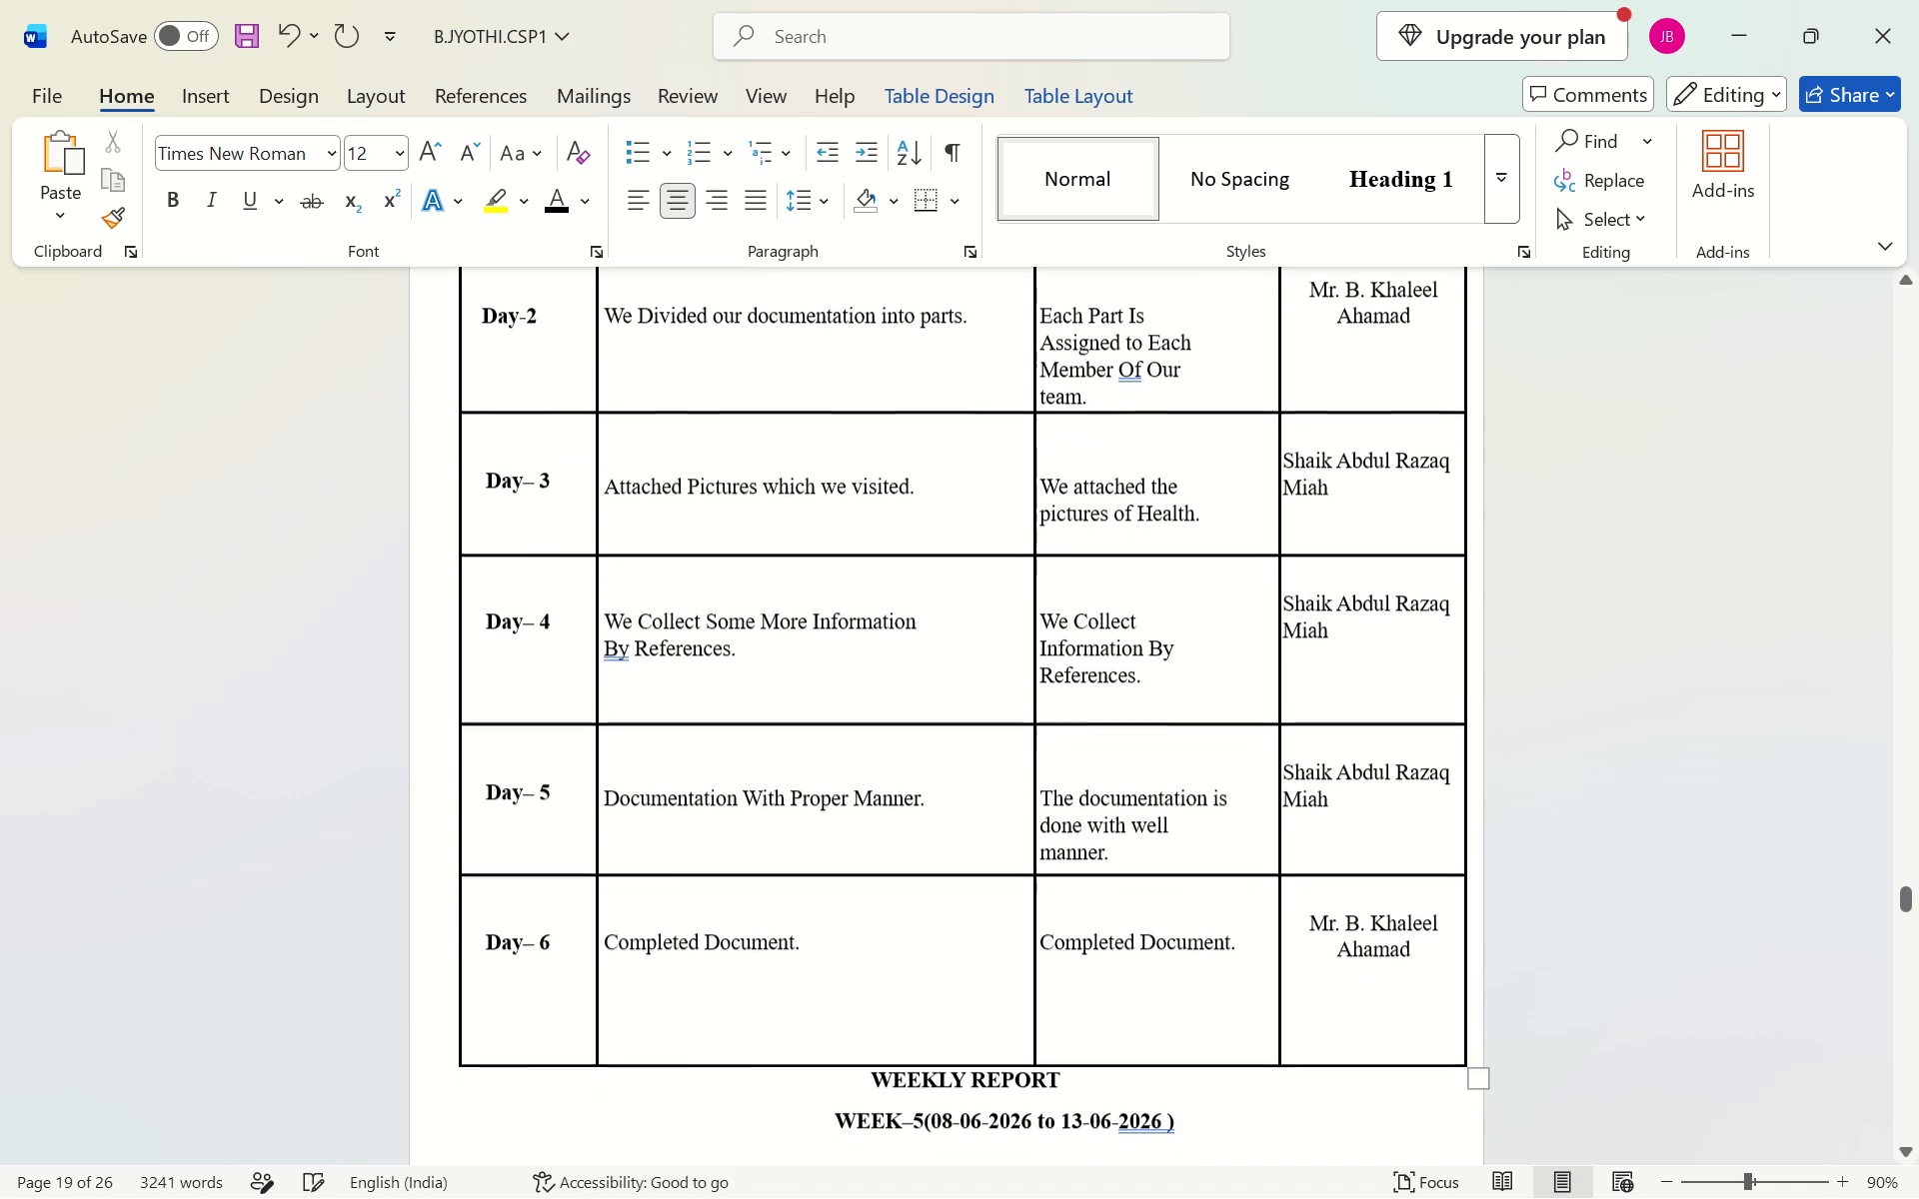
drag(1291, 760, 1401, 803)
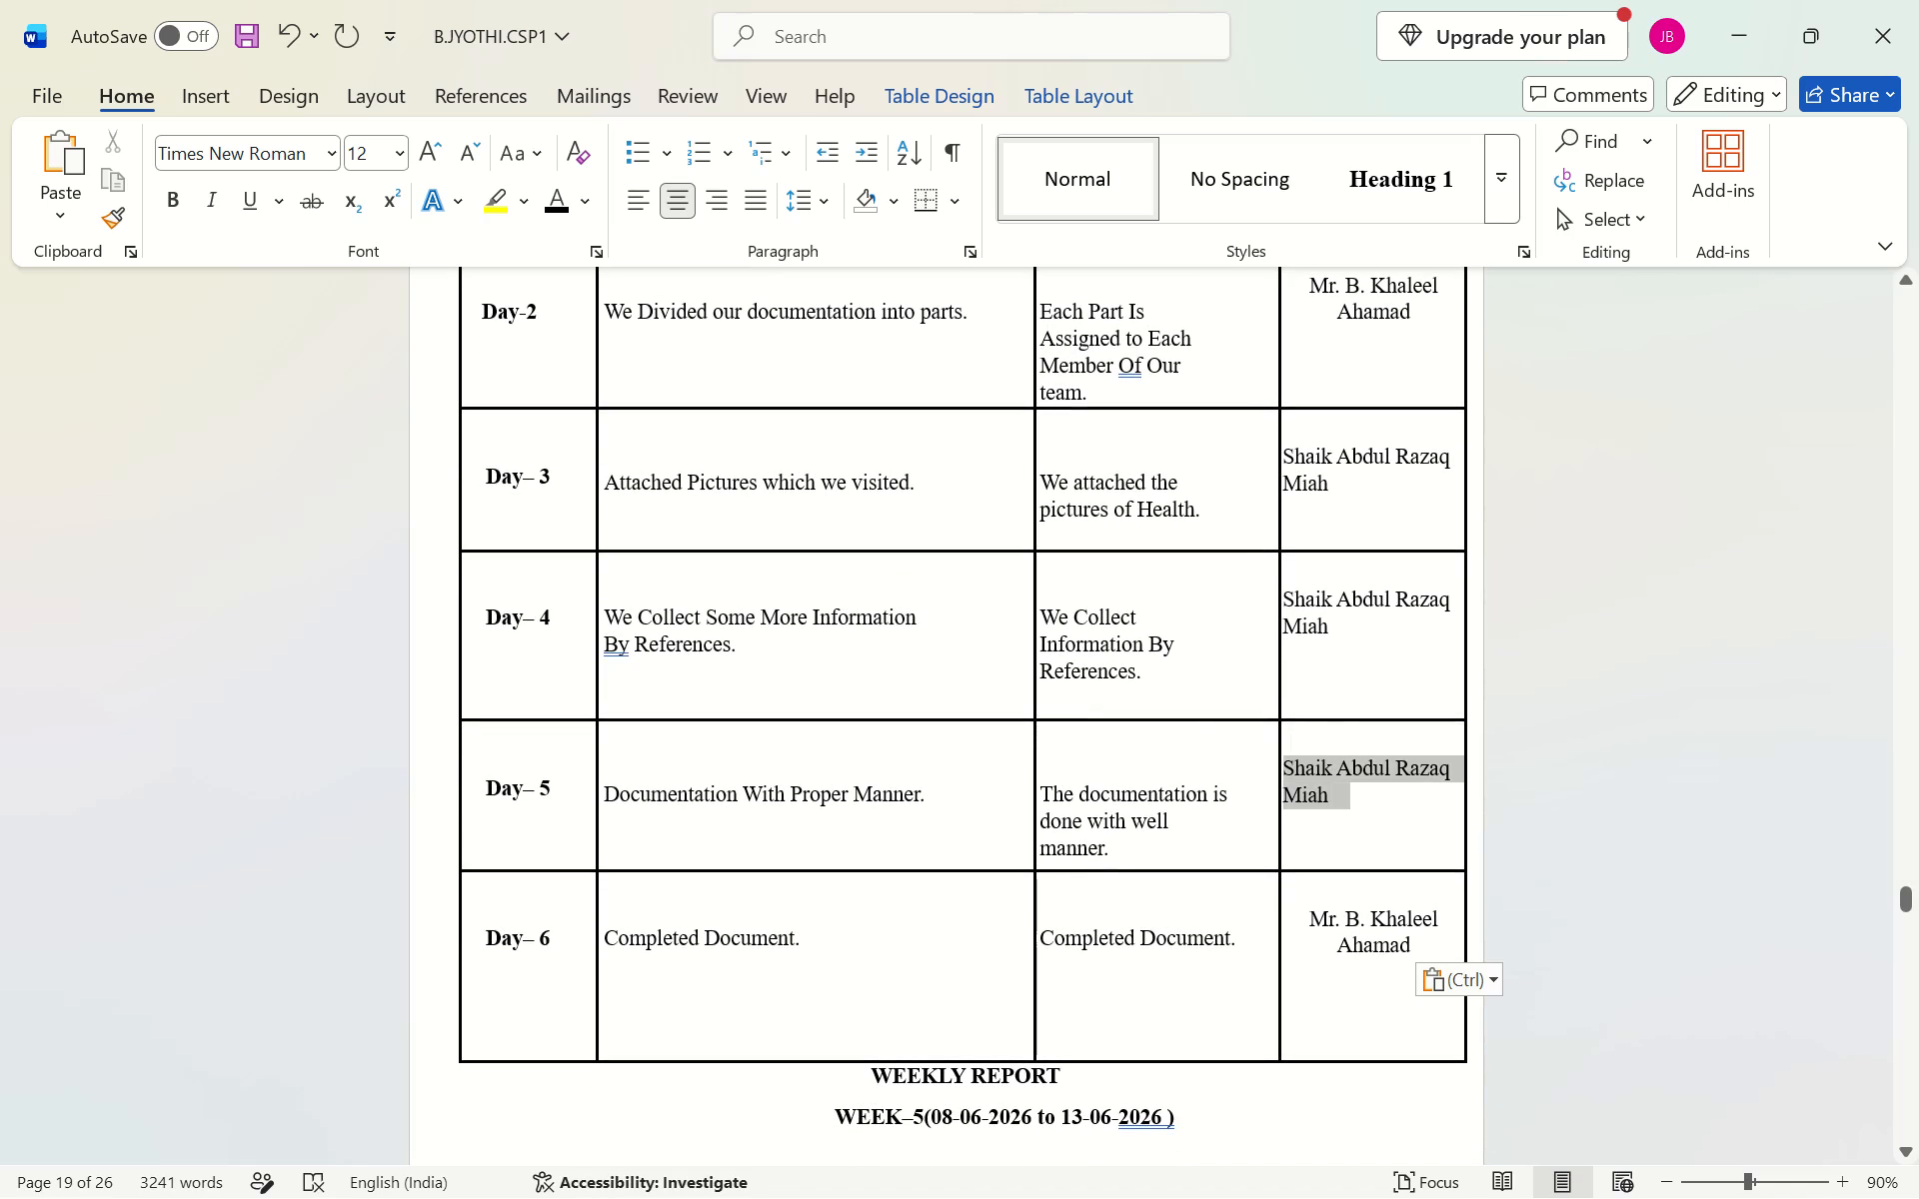
drag(1401, 803, 1402, 808)
key(BackSpace)
key(ctrl+v)
Replace the Day-4 in-charge signature in the fifth-week log with the copied faculty guide's name.
scroll(1402, 808, up, 1)
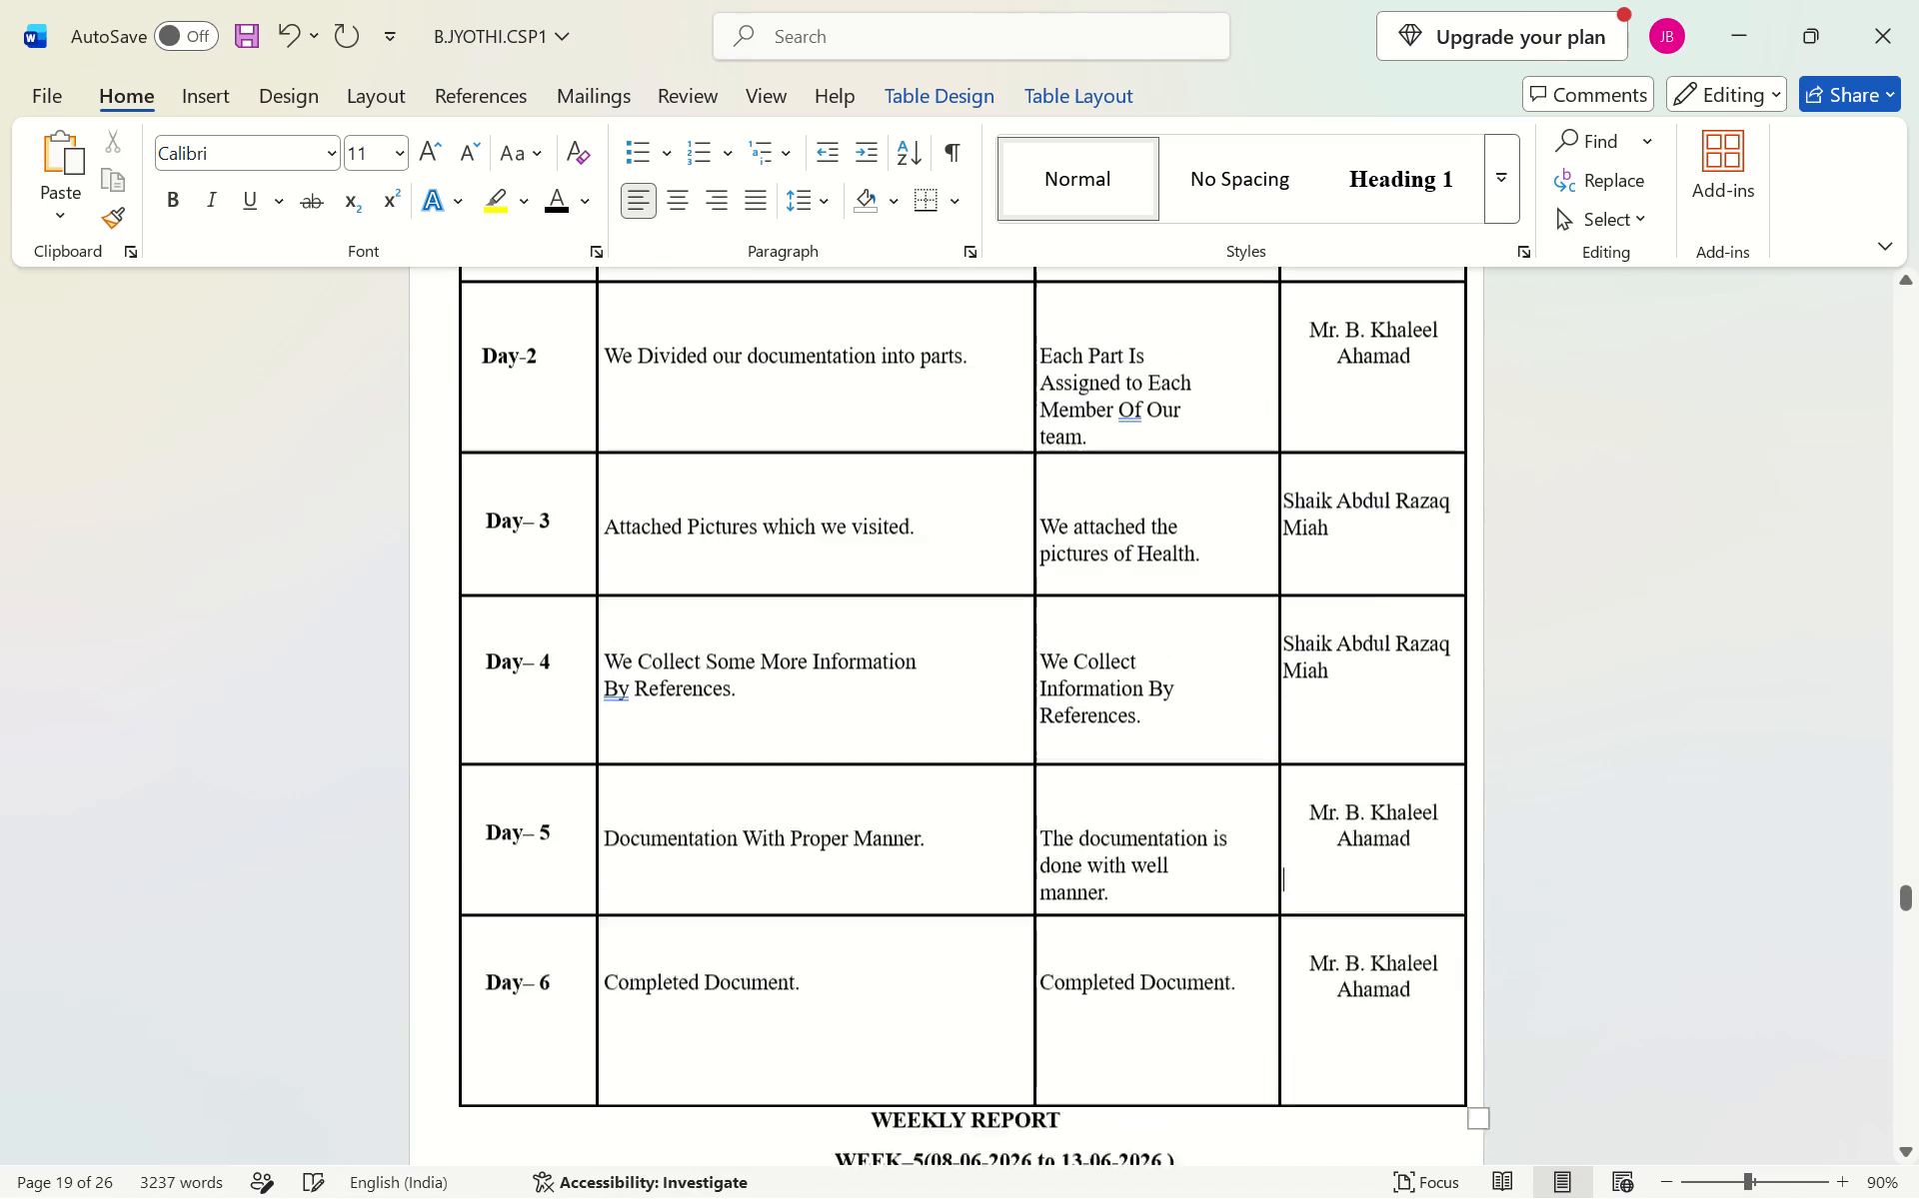
scroll(1402, 808, up, 1)
drag(1281, 727, 1333, 757)
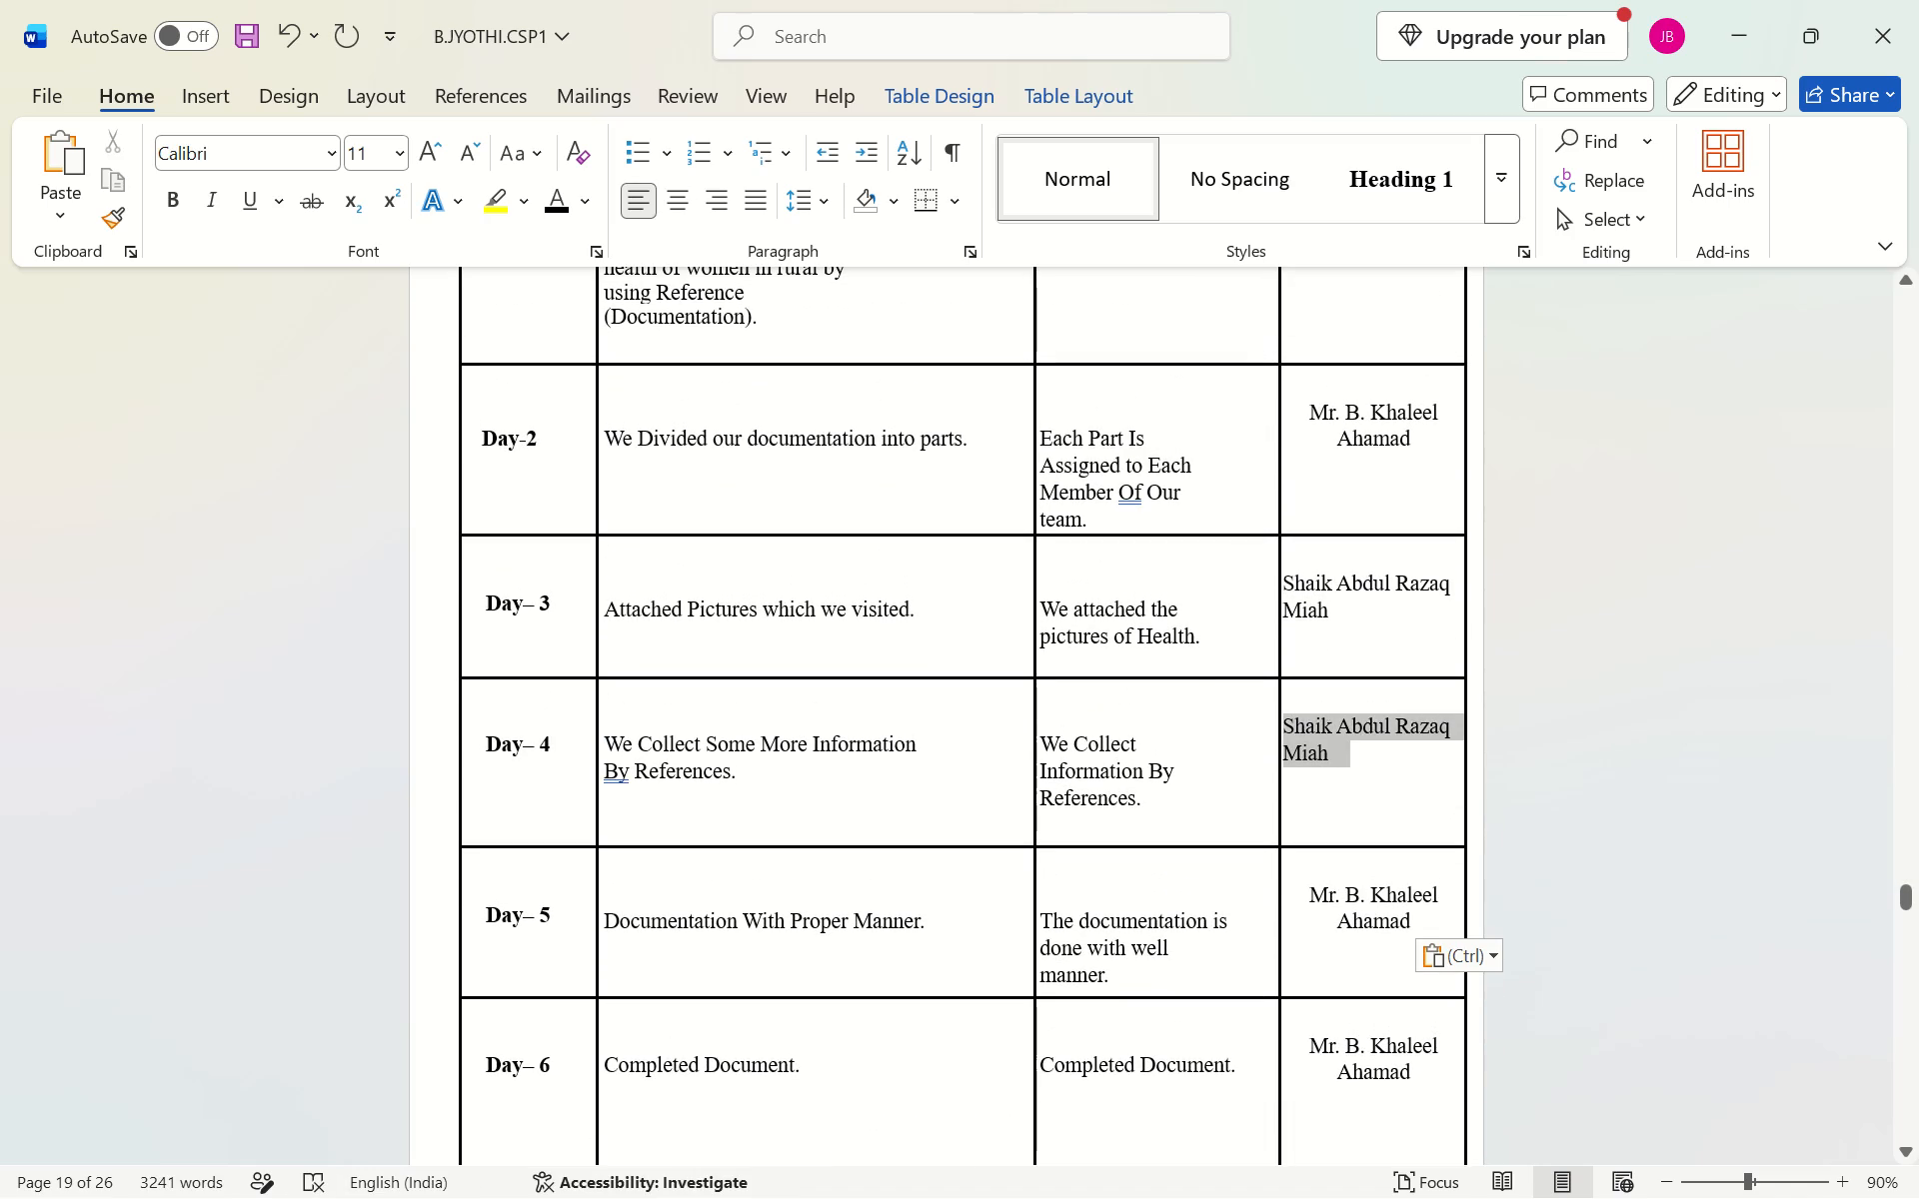
drag(1333, 757, 1334, 757)
key(BackSpace)
key(ctrl+v)
scroll(1334, 757, down, 1)
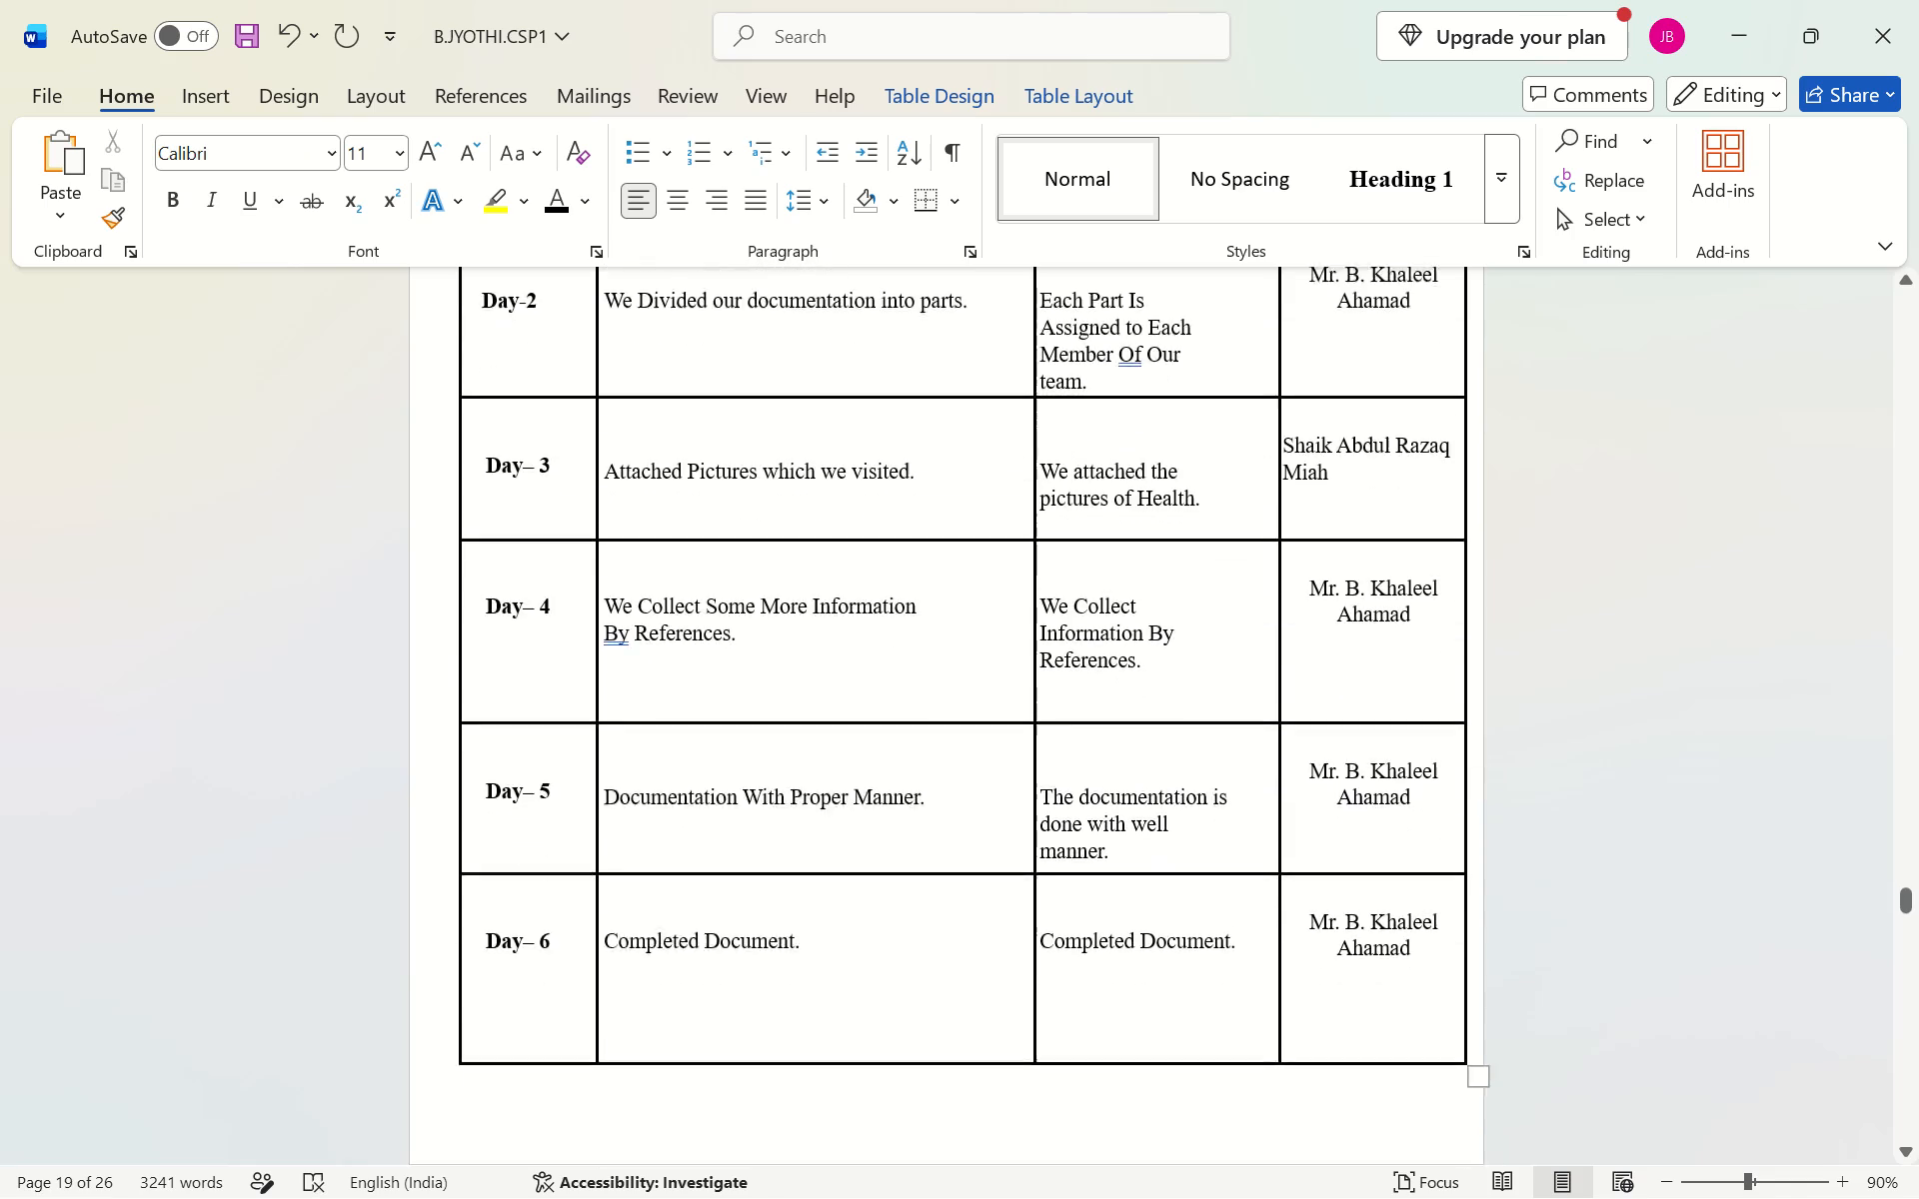
Replace the Day-3 in-charge signature in the fifth-week log with the copied faculty guide's name.
scroll(1334, 757, down, 2)
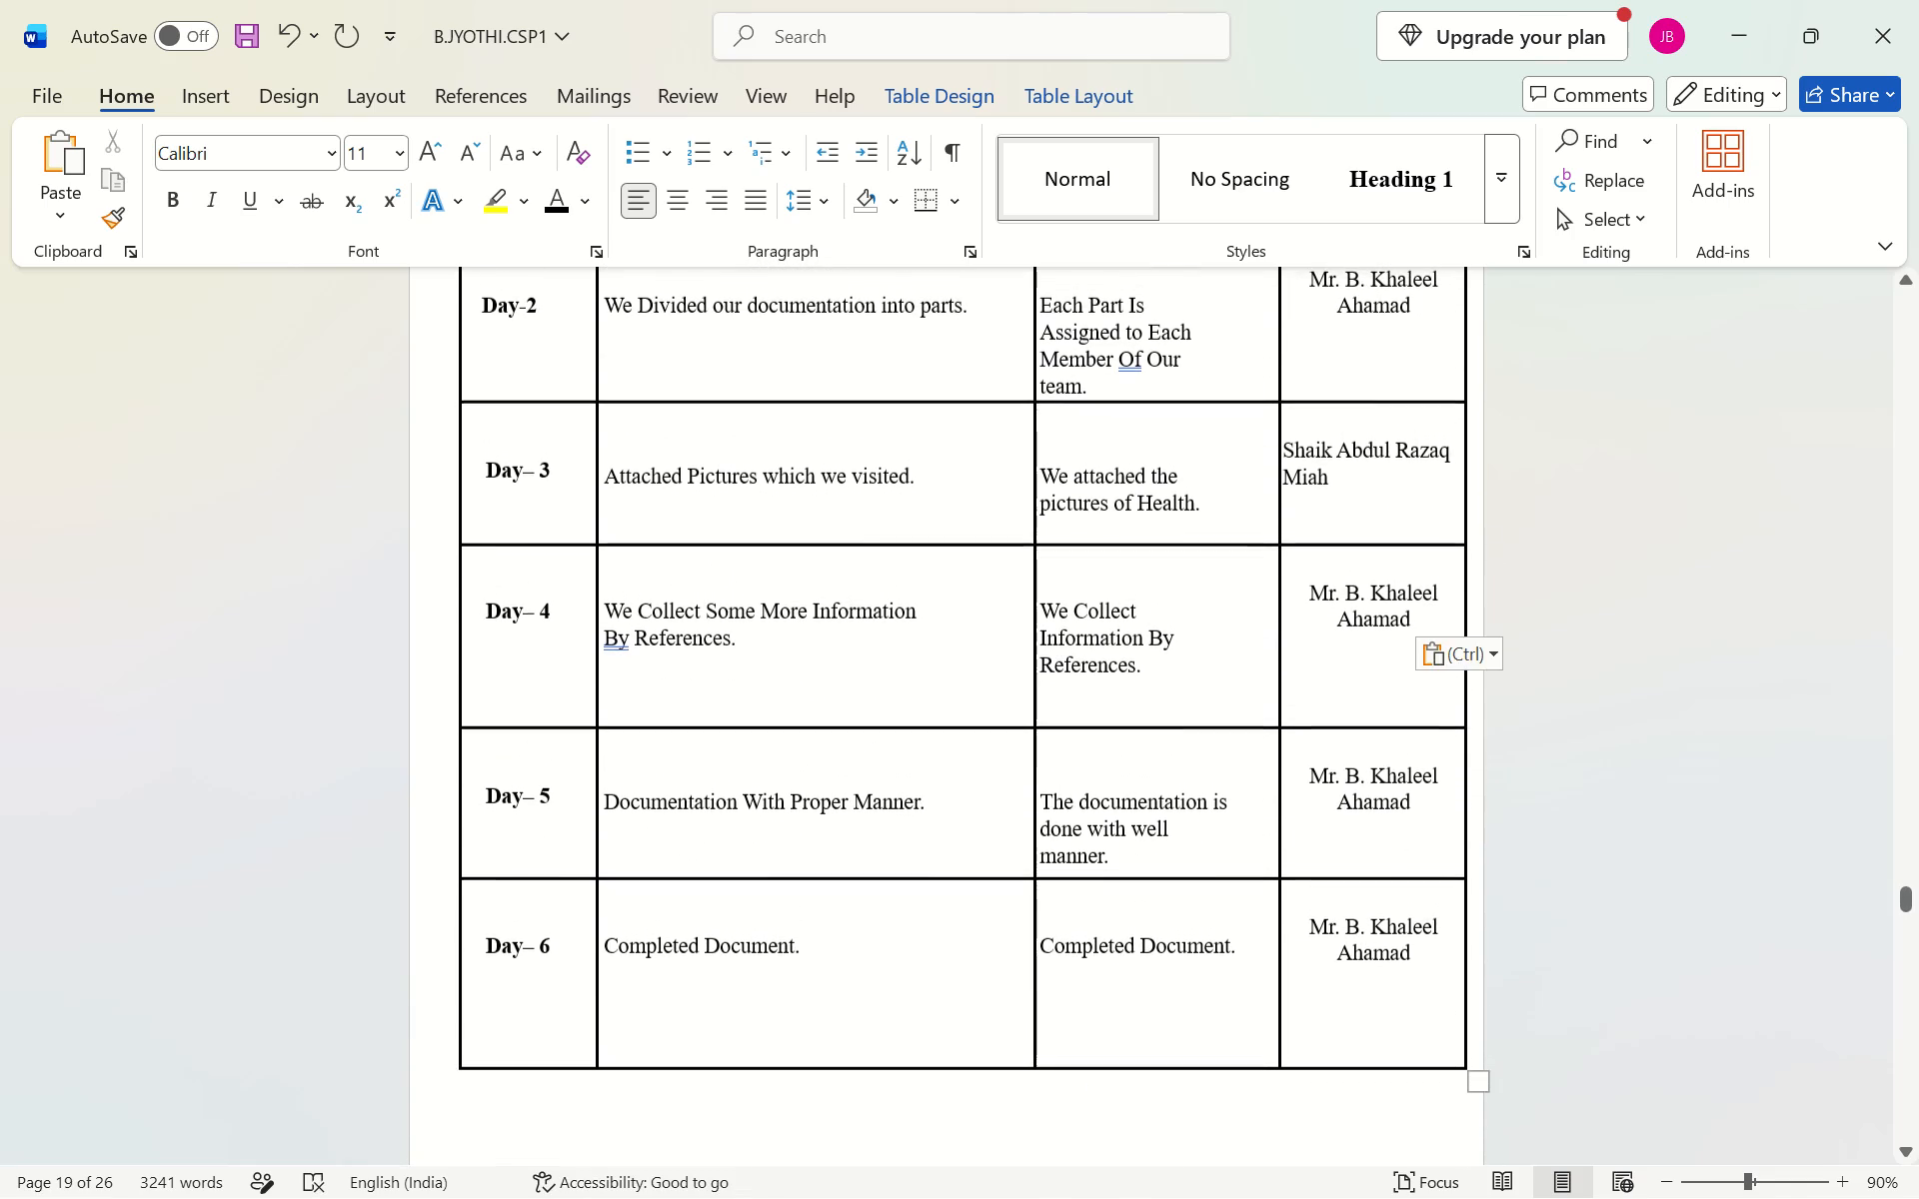
scroll(1331, 581, up, 1)
drag(1286, 472, 1348, 479)
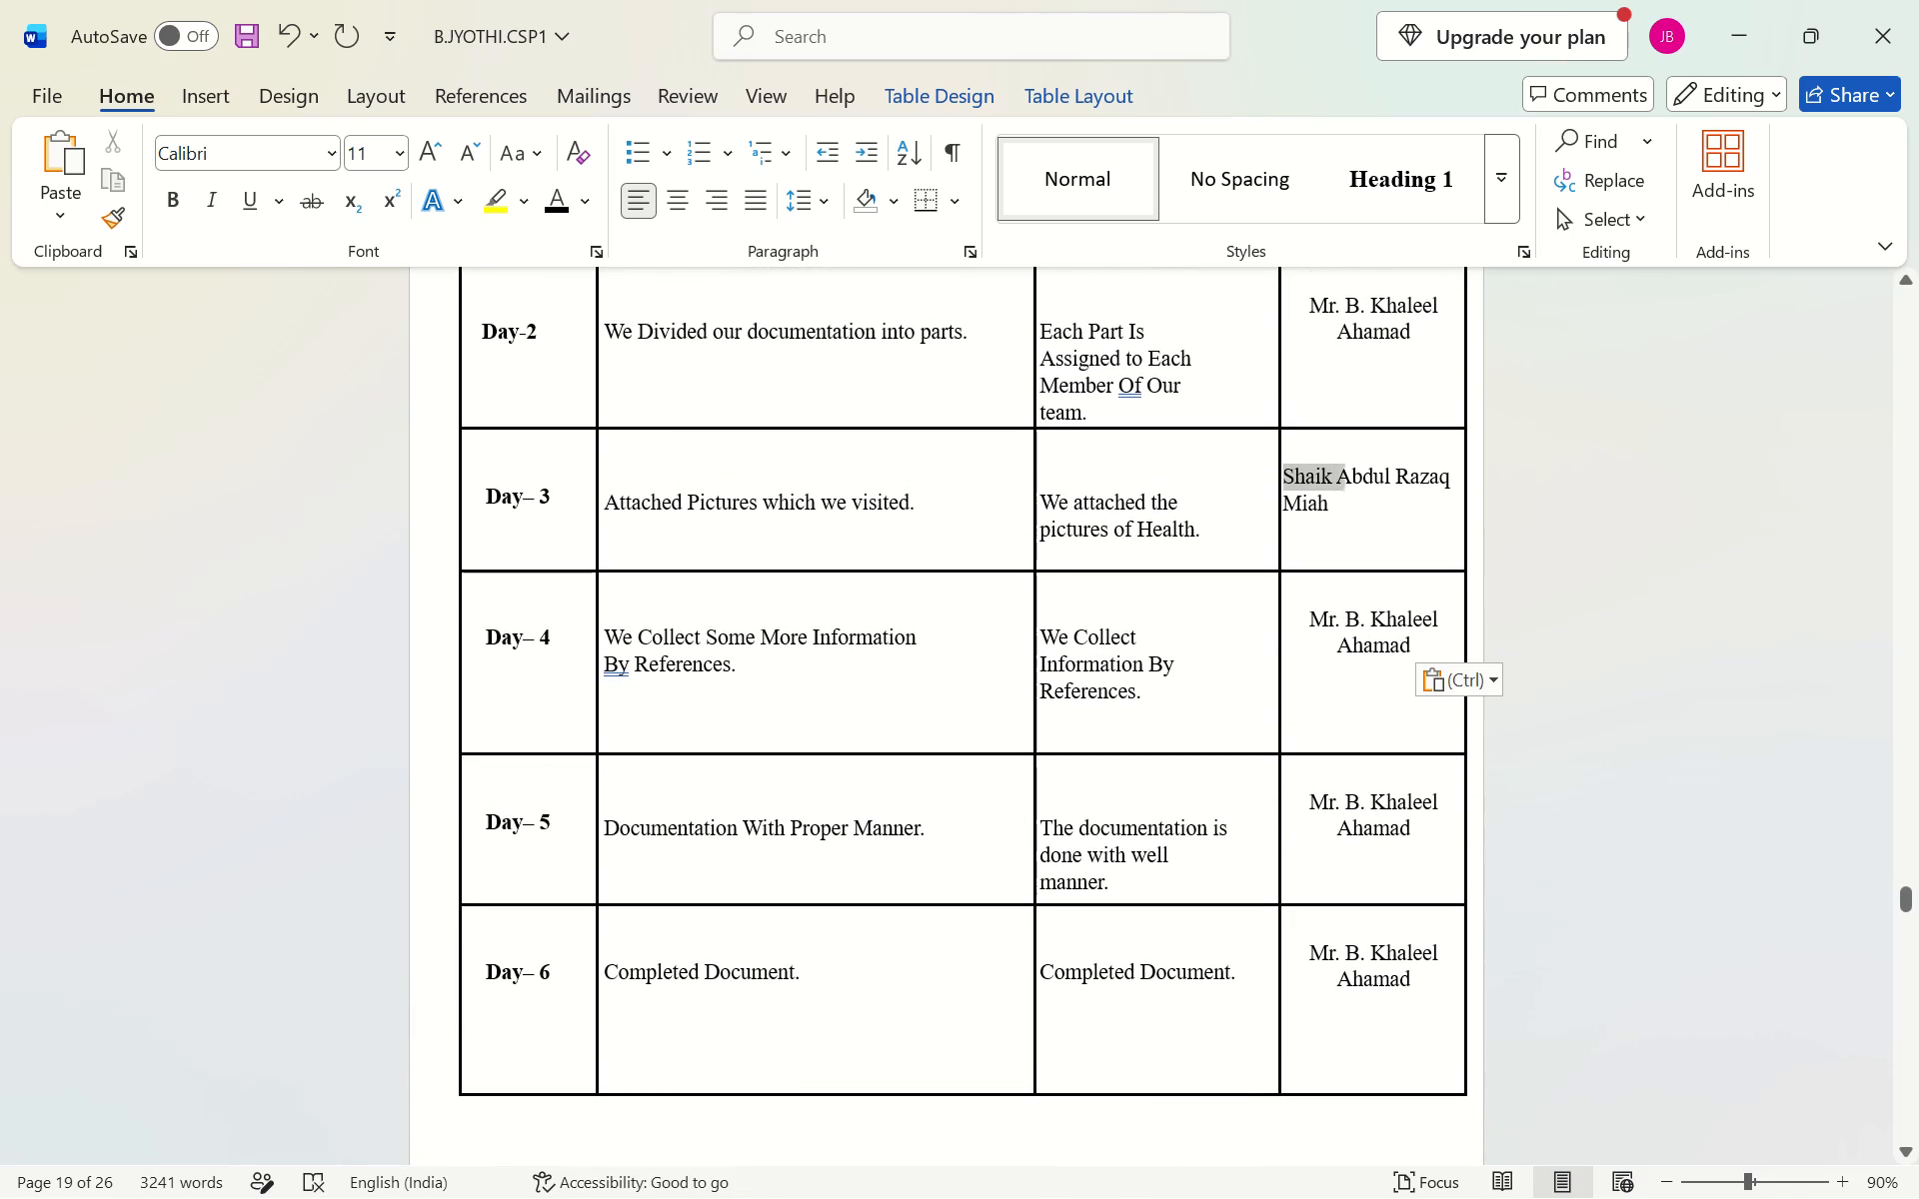
drag(1348, 479, 1350, 519)
key(BackSpace)
key(ctrl+v)
scroll(1350, 519, right, 1)
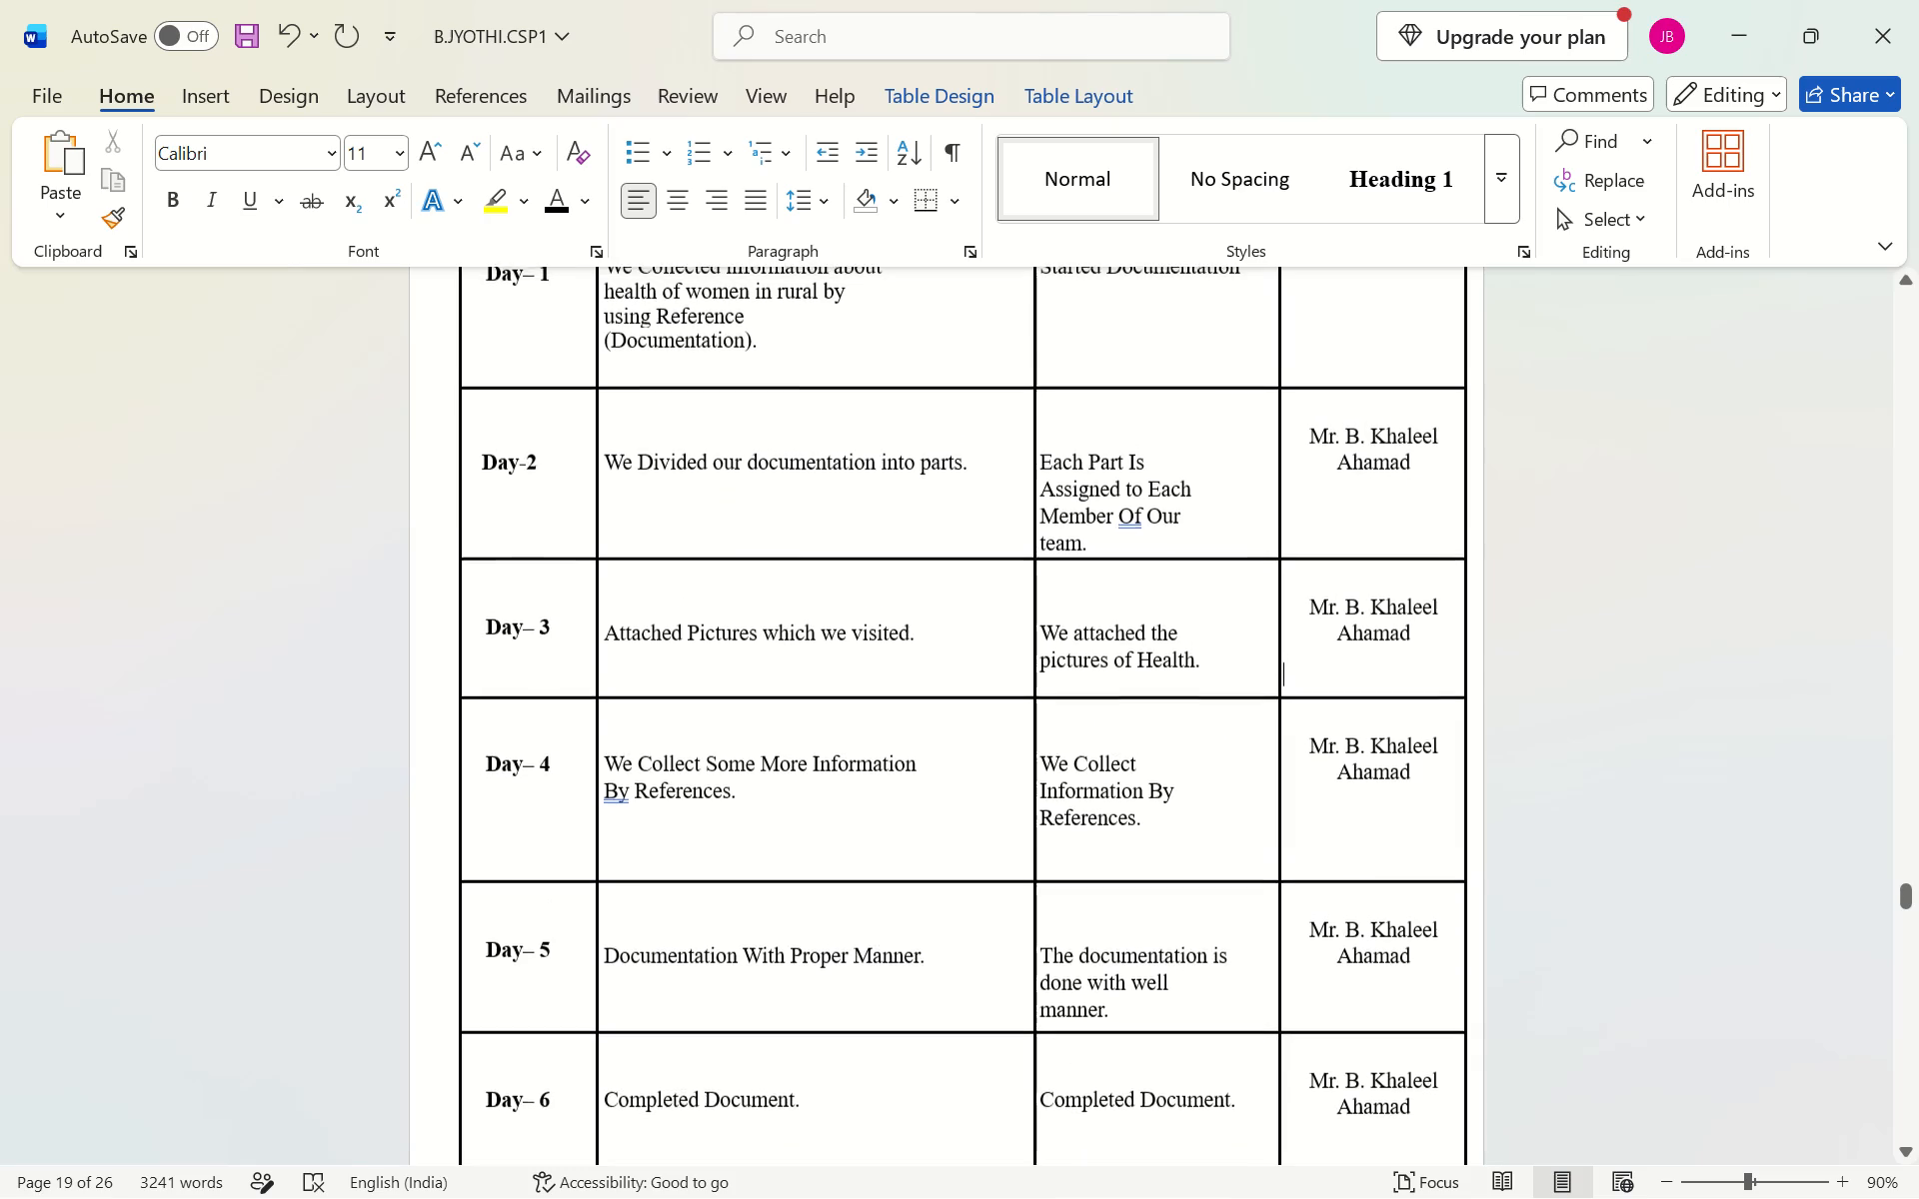
Review the report from the fifth-week log through the outcomes, evaluation and picture pages, then check the cover and program book pages.
scroll(1350, 519, up, 2)
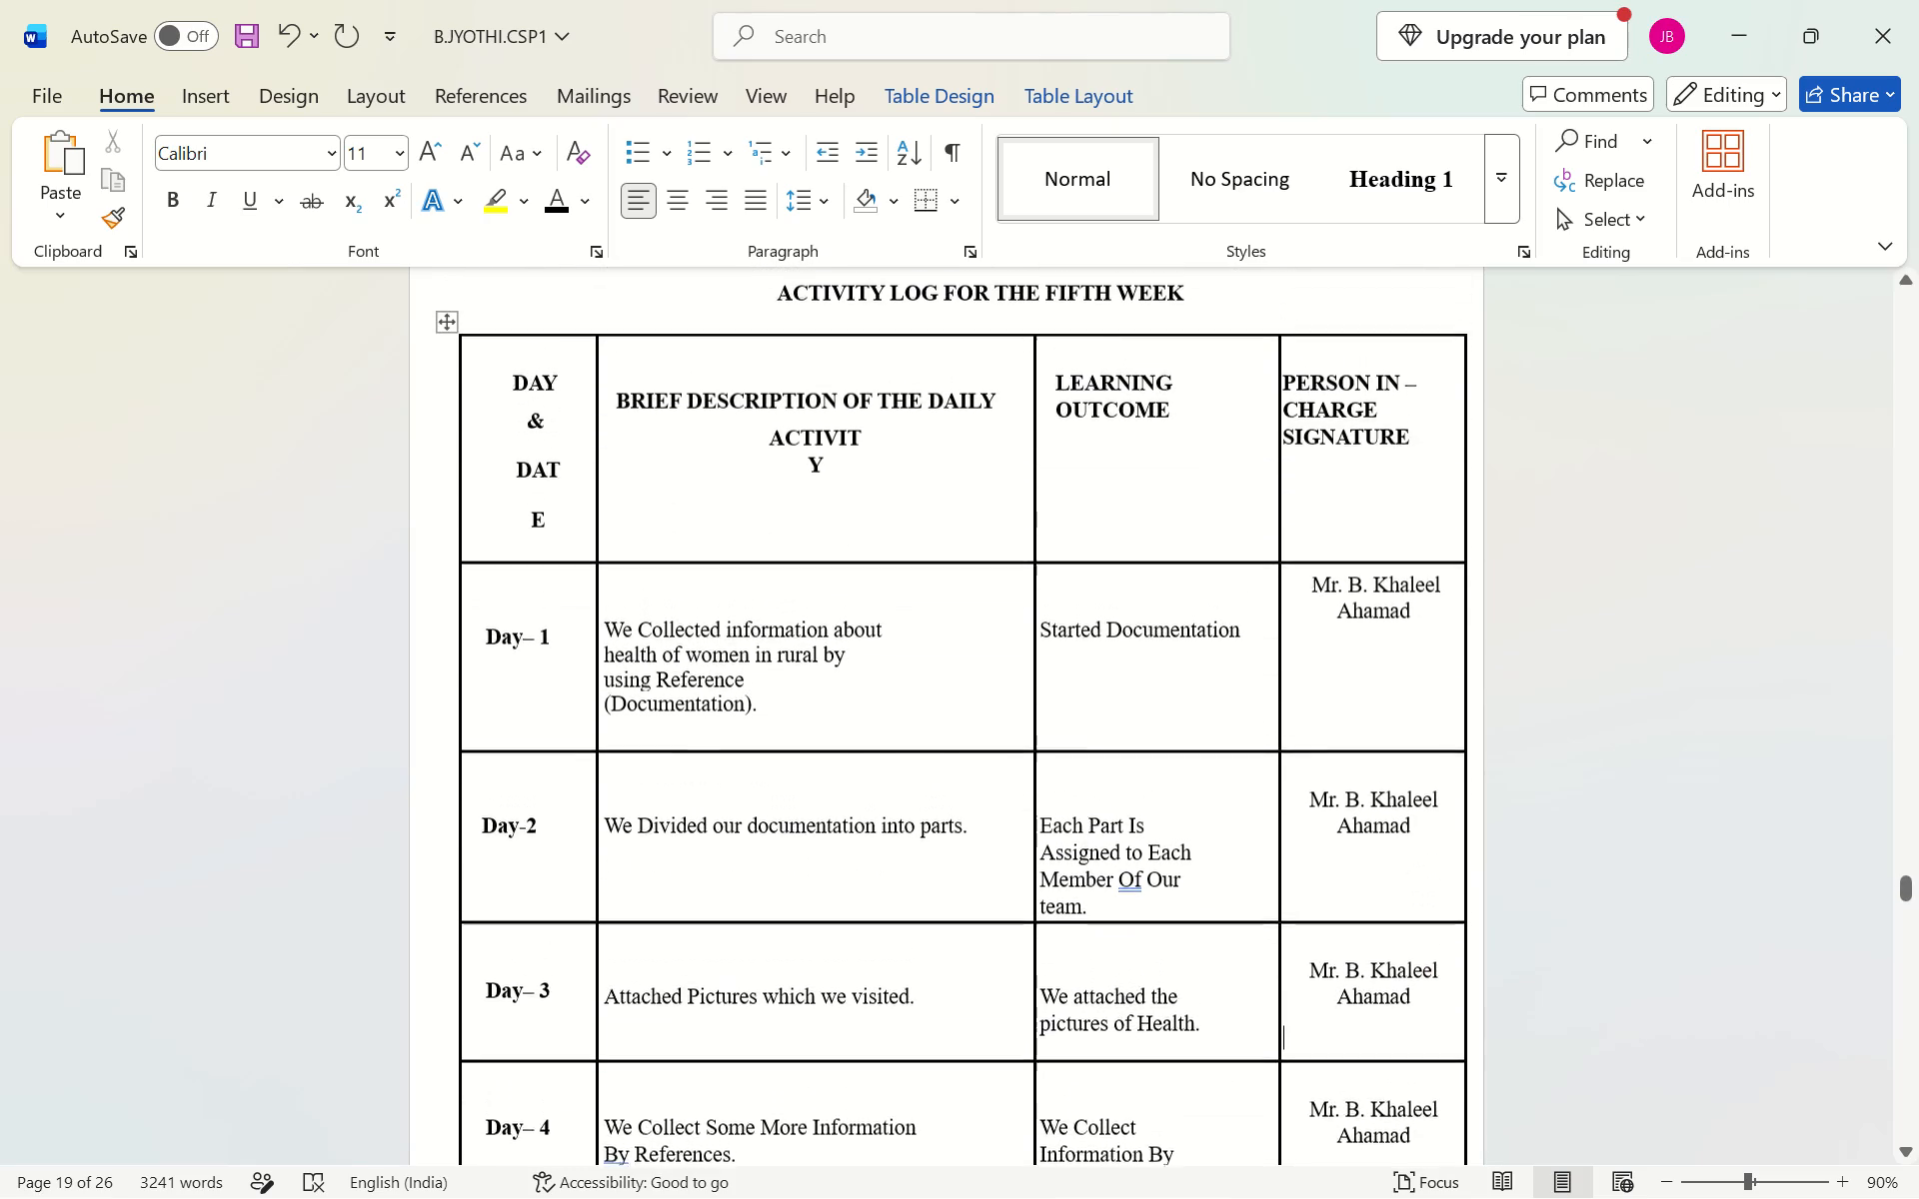
scroll(1350, 519, up, 2)
scroll(1350, 519, down, 5)
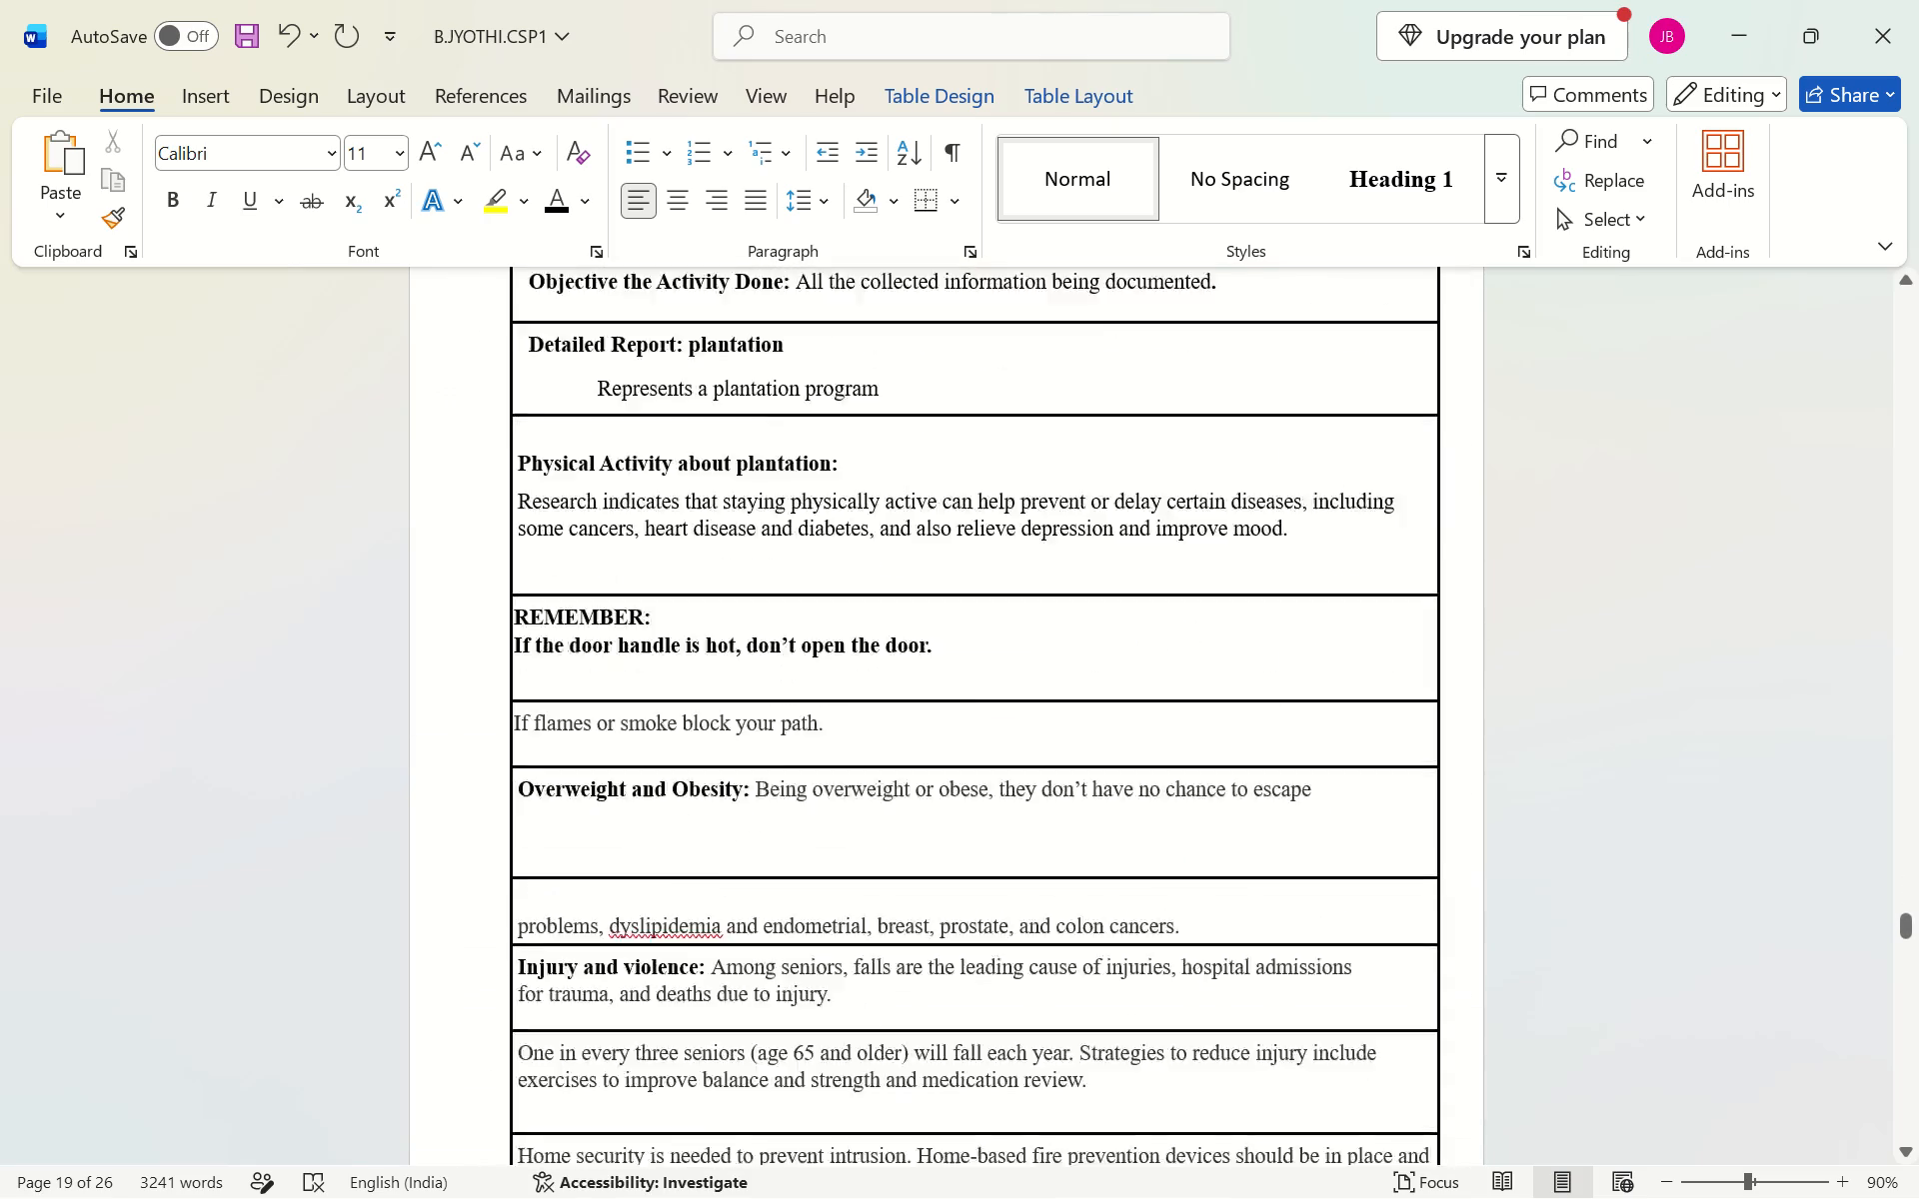
scroll(1350, 519, down, 7)
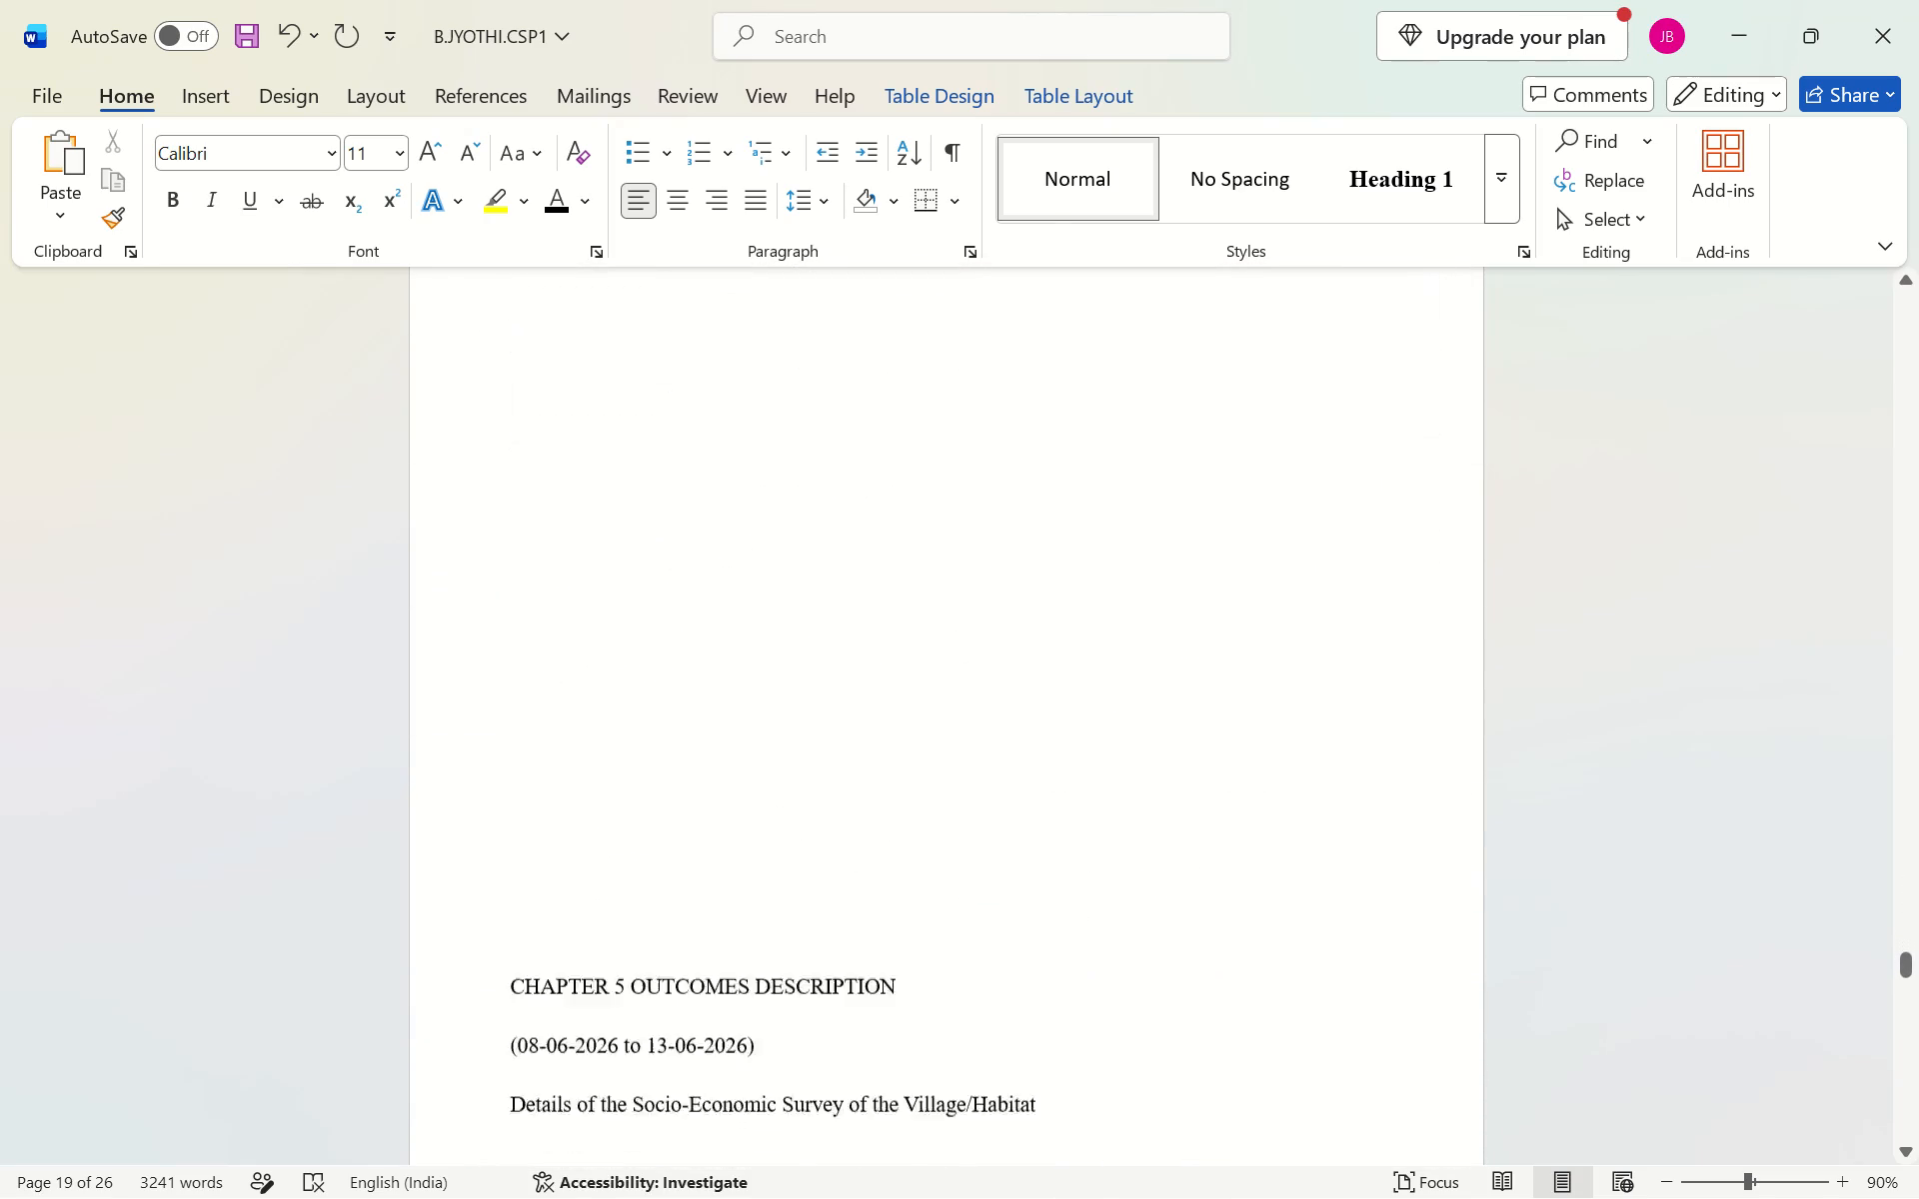
scroll(1350, 519, down, 6)
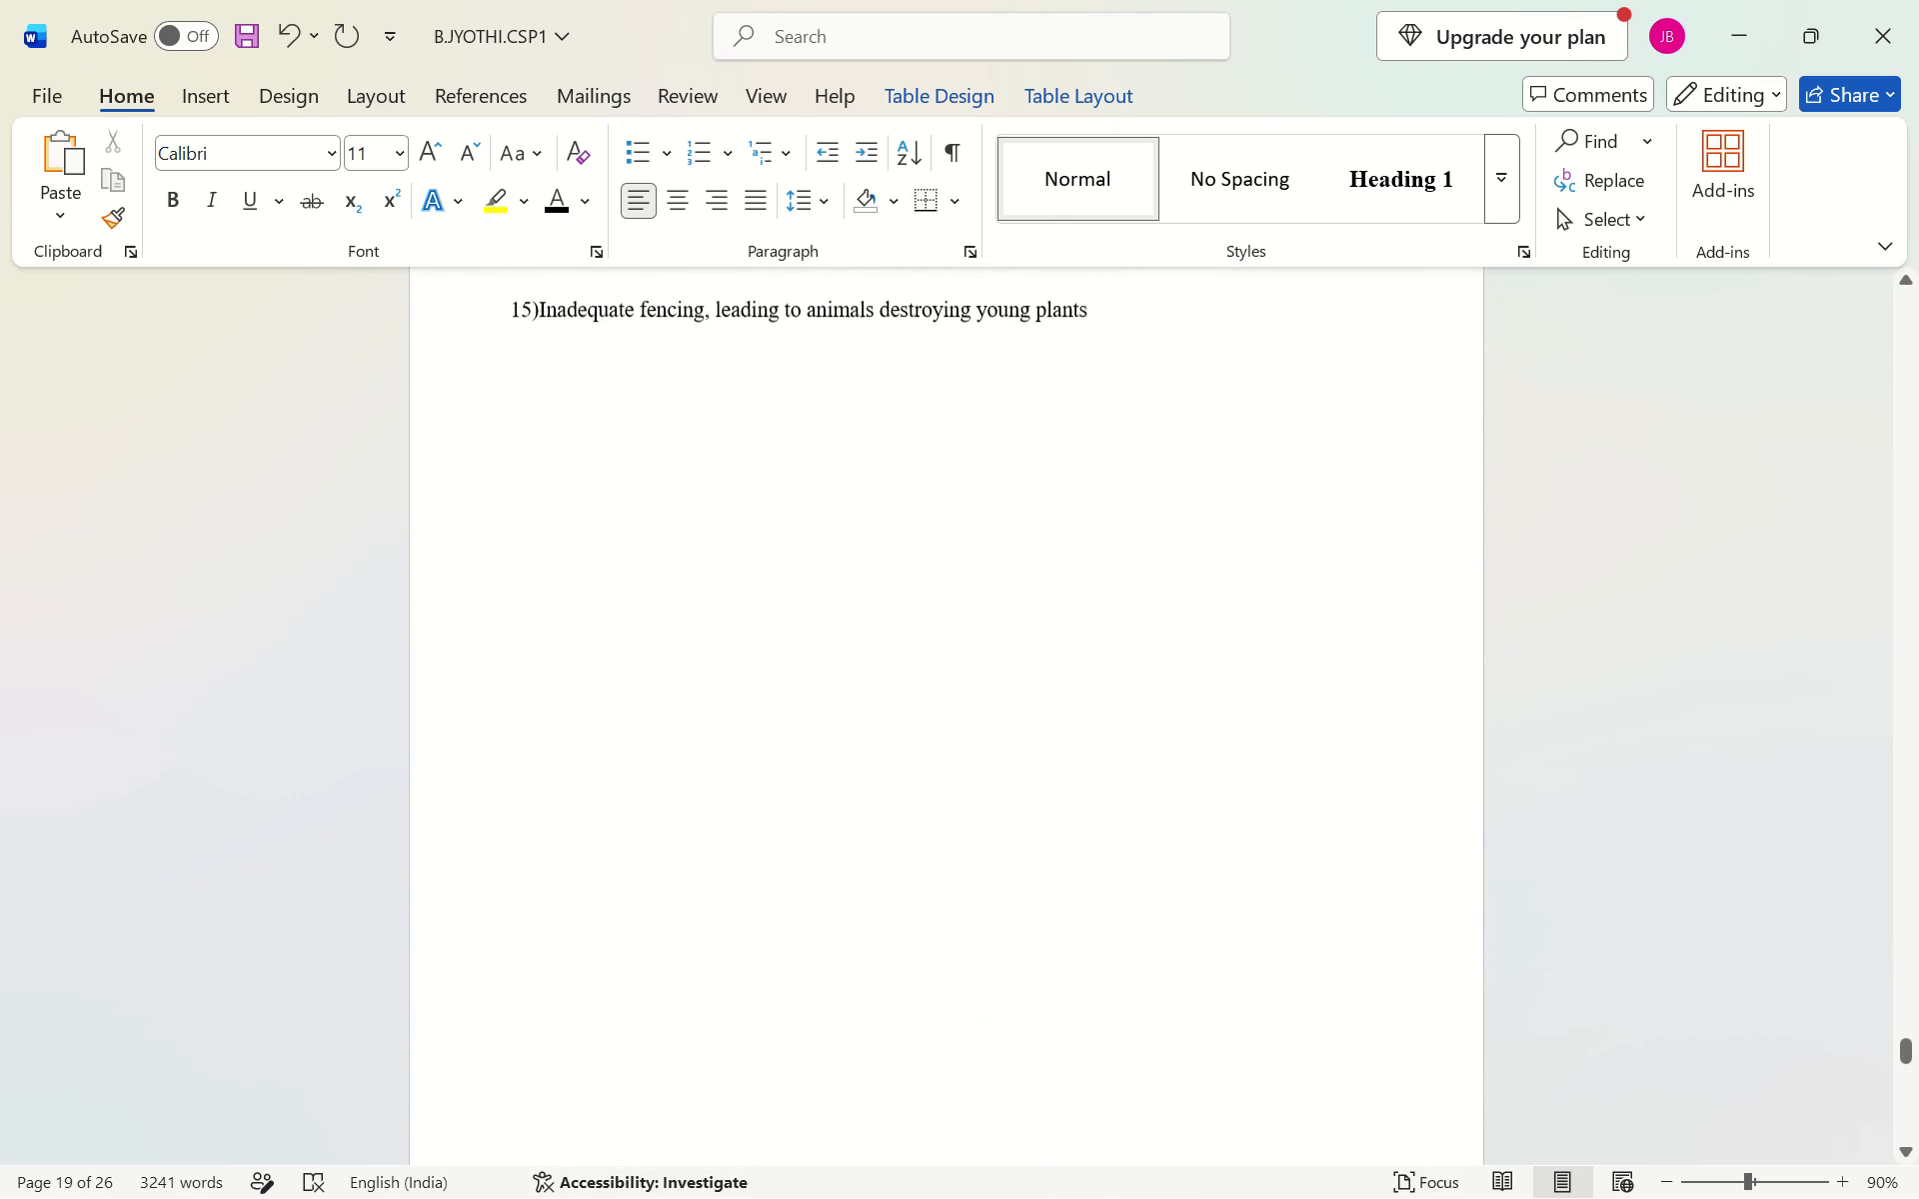
scroll(1350, 519, down, 3)
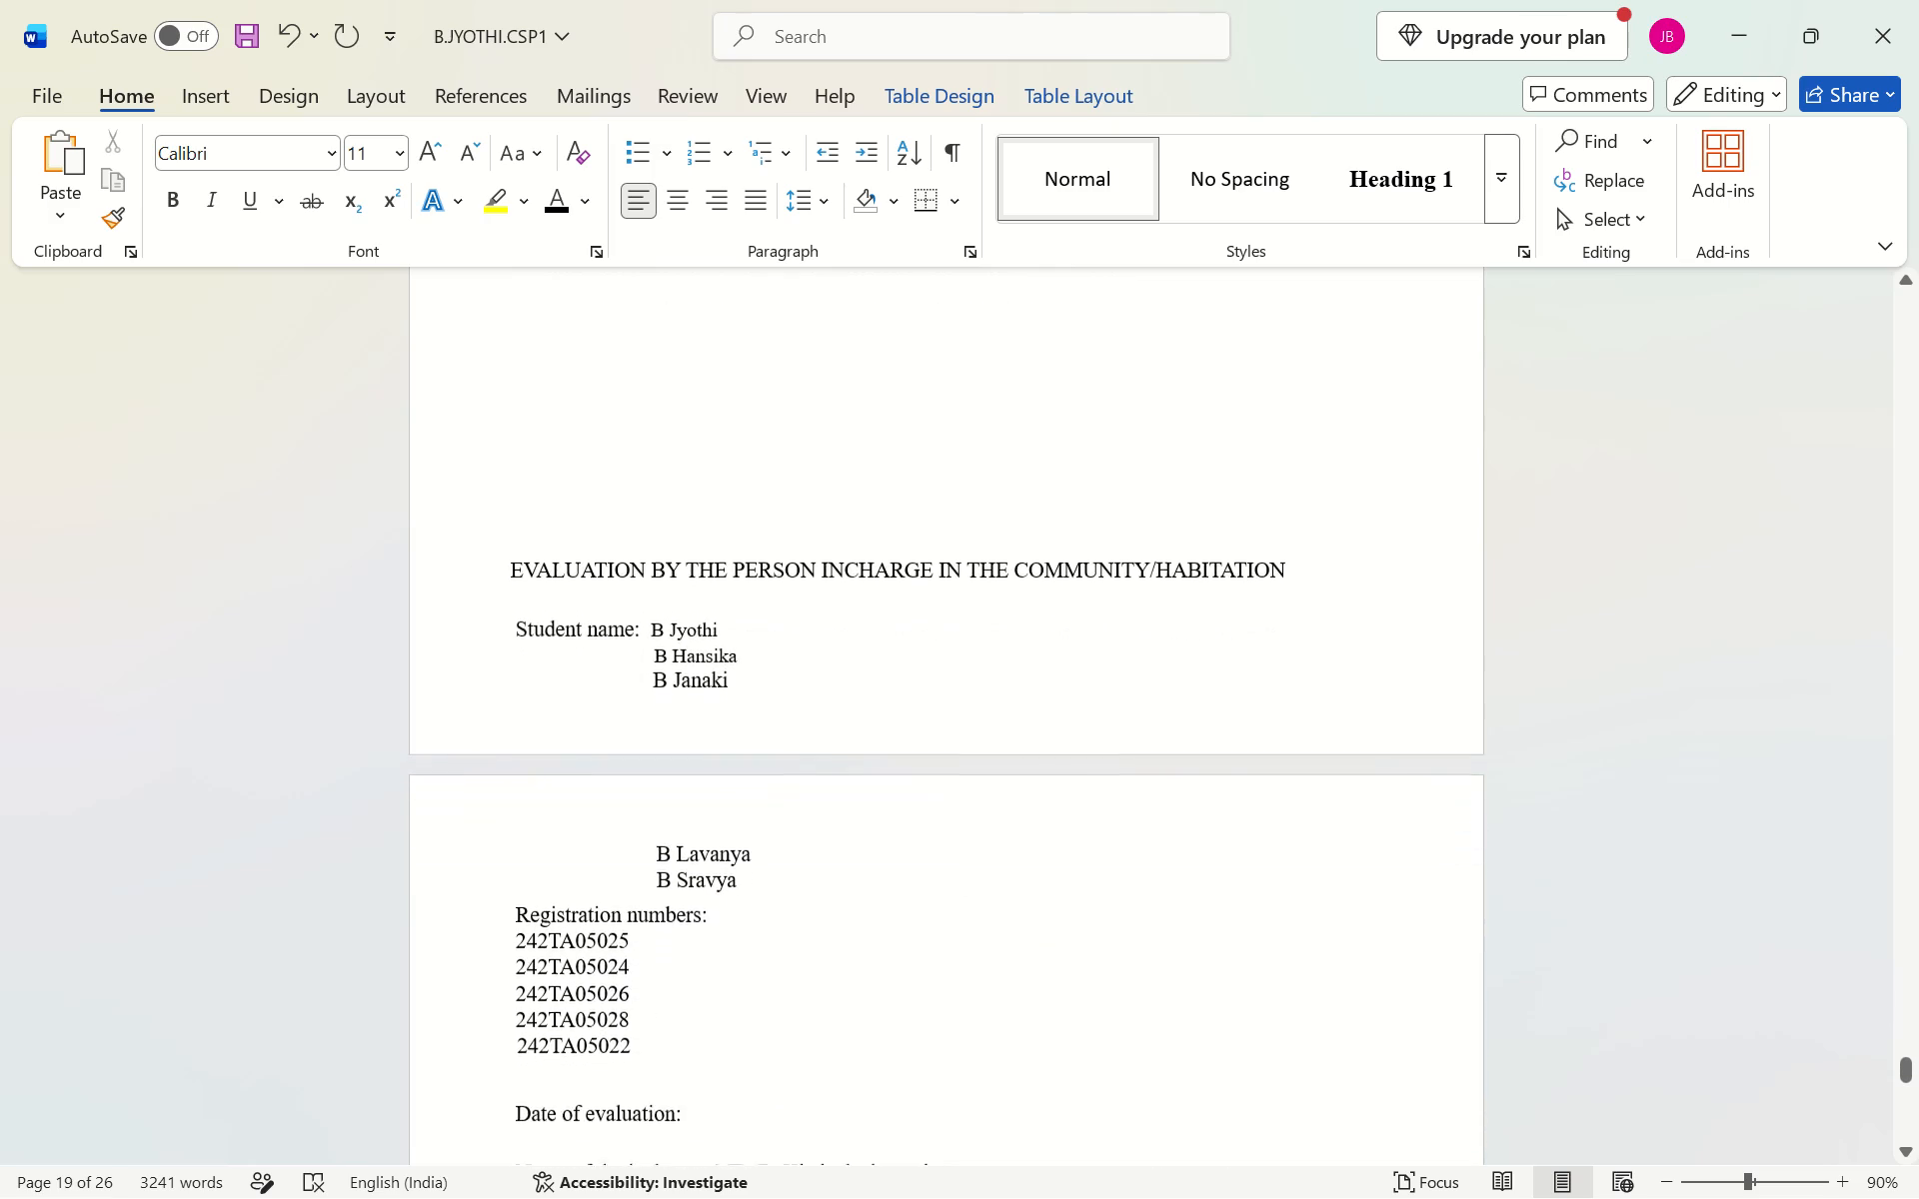
scroll(1350, 519, down, 5)
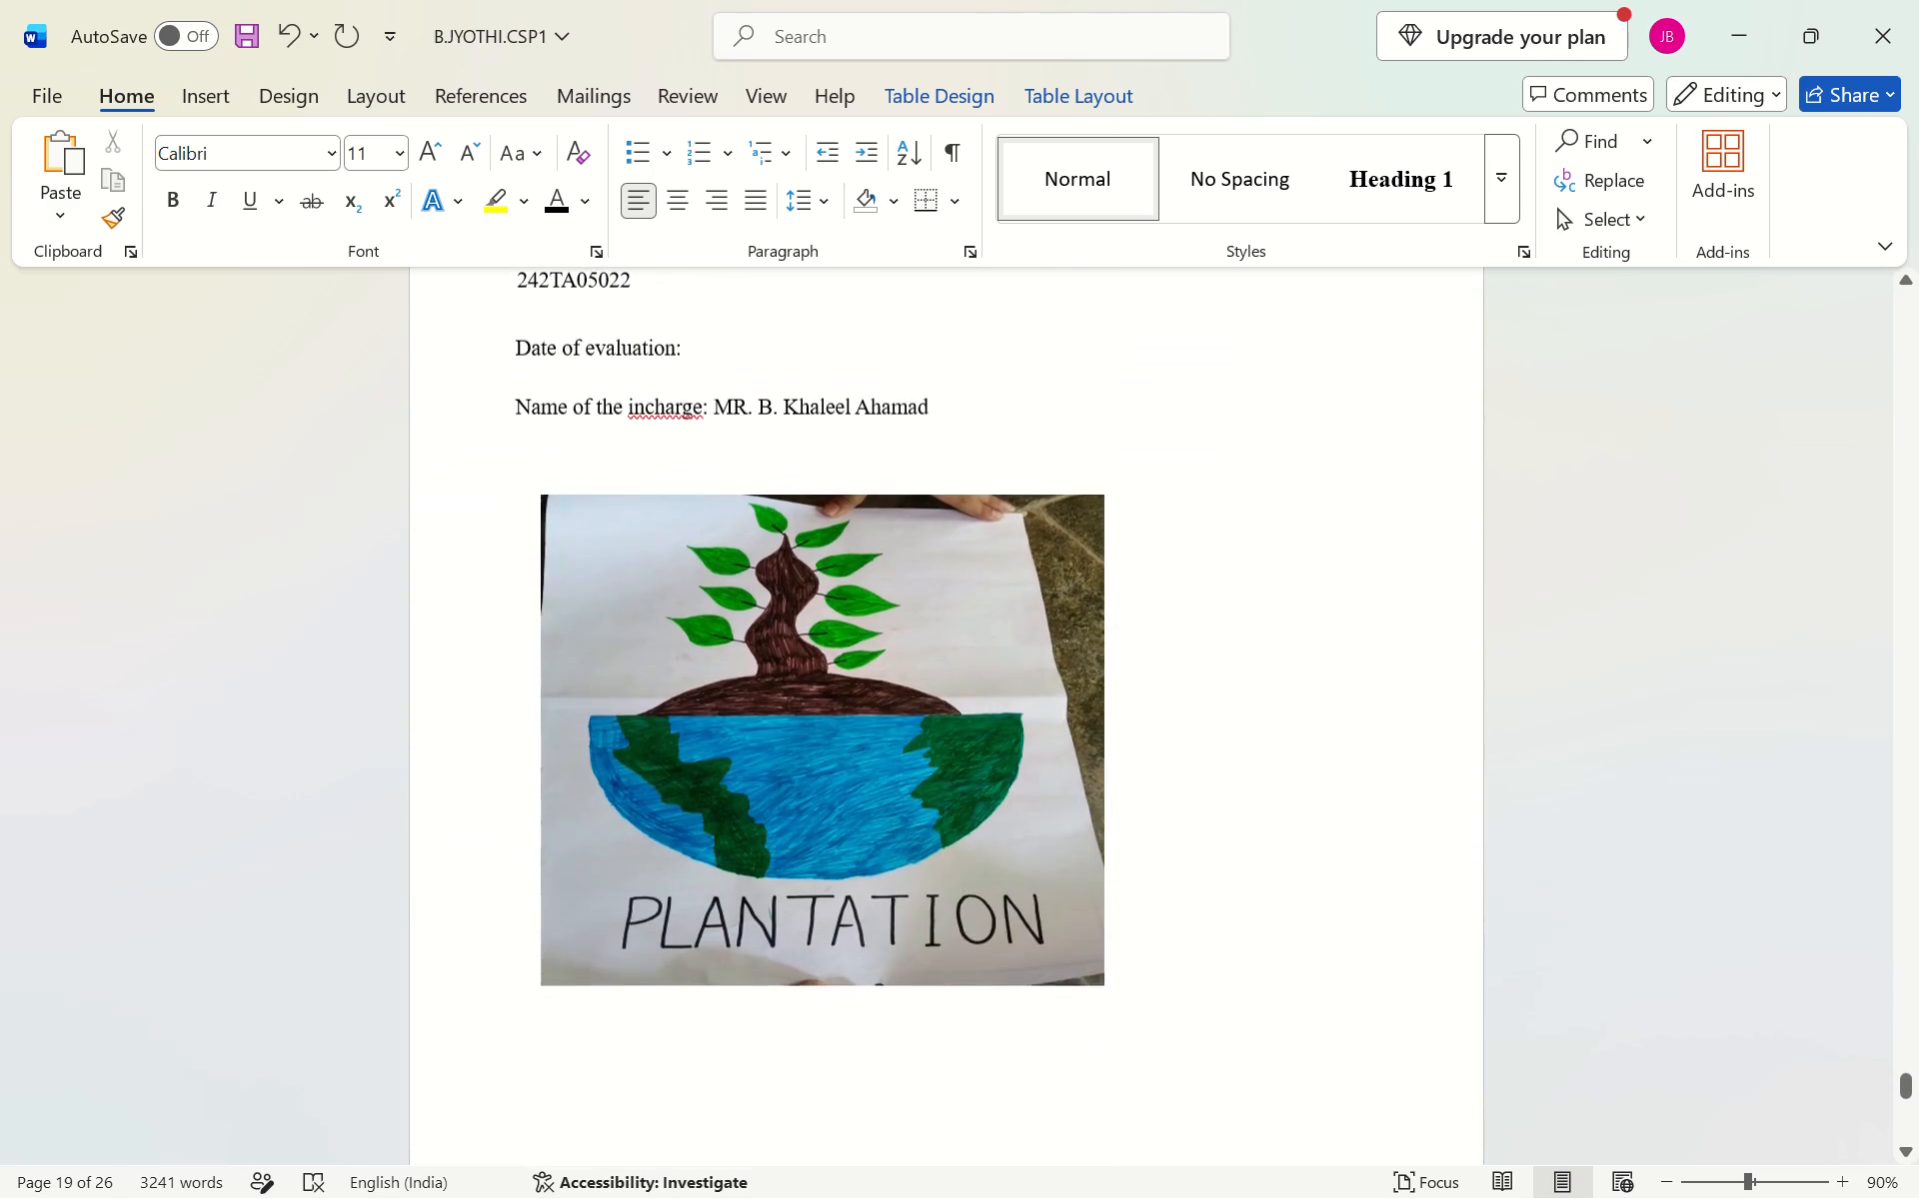
scroll(1350, 519, down, 3)
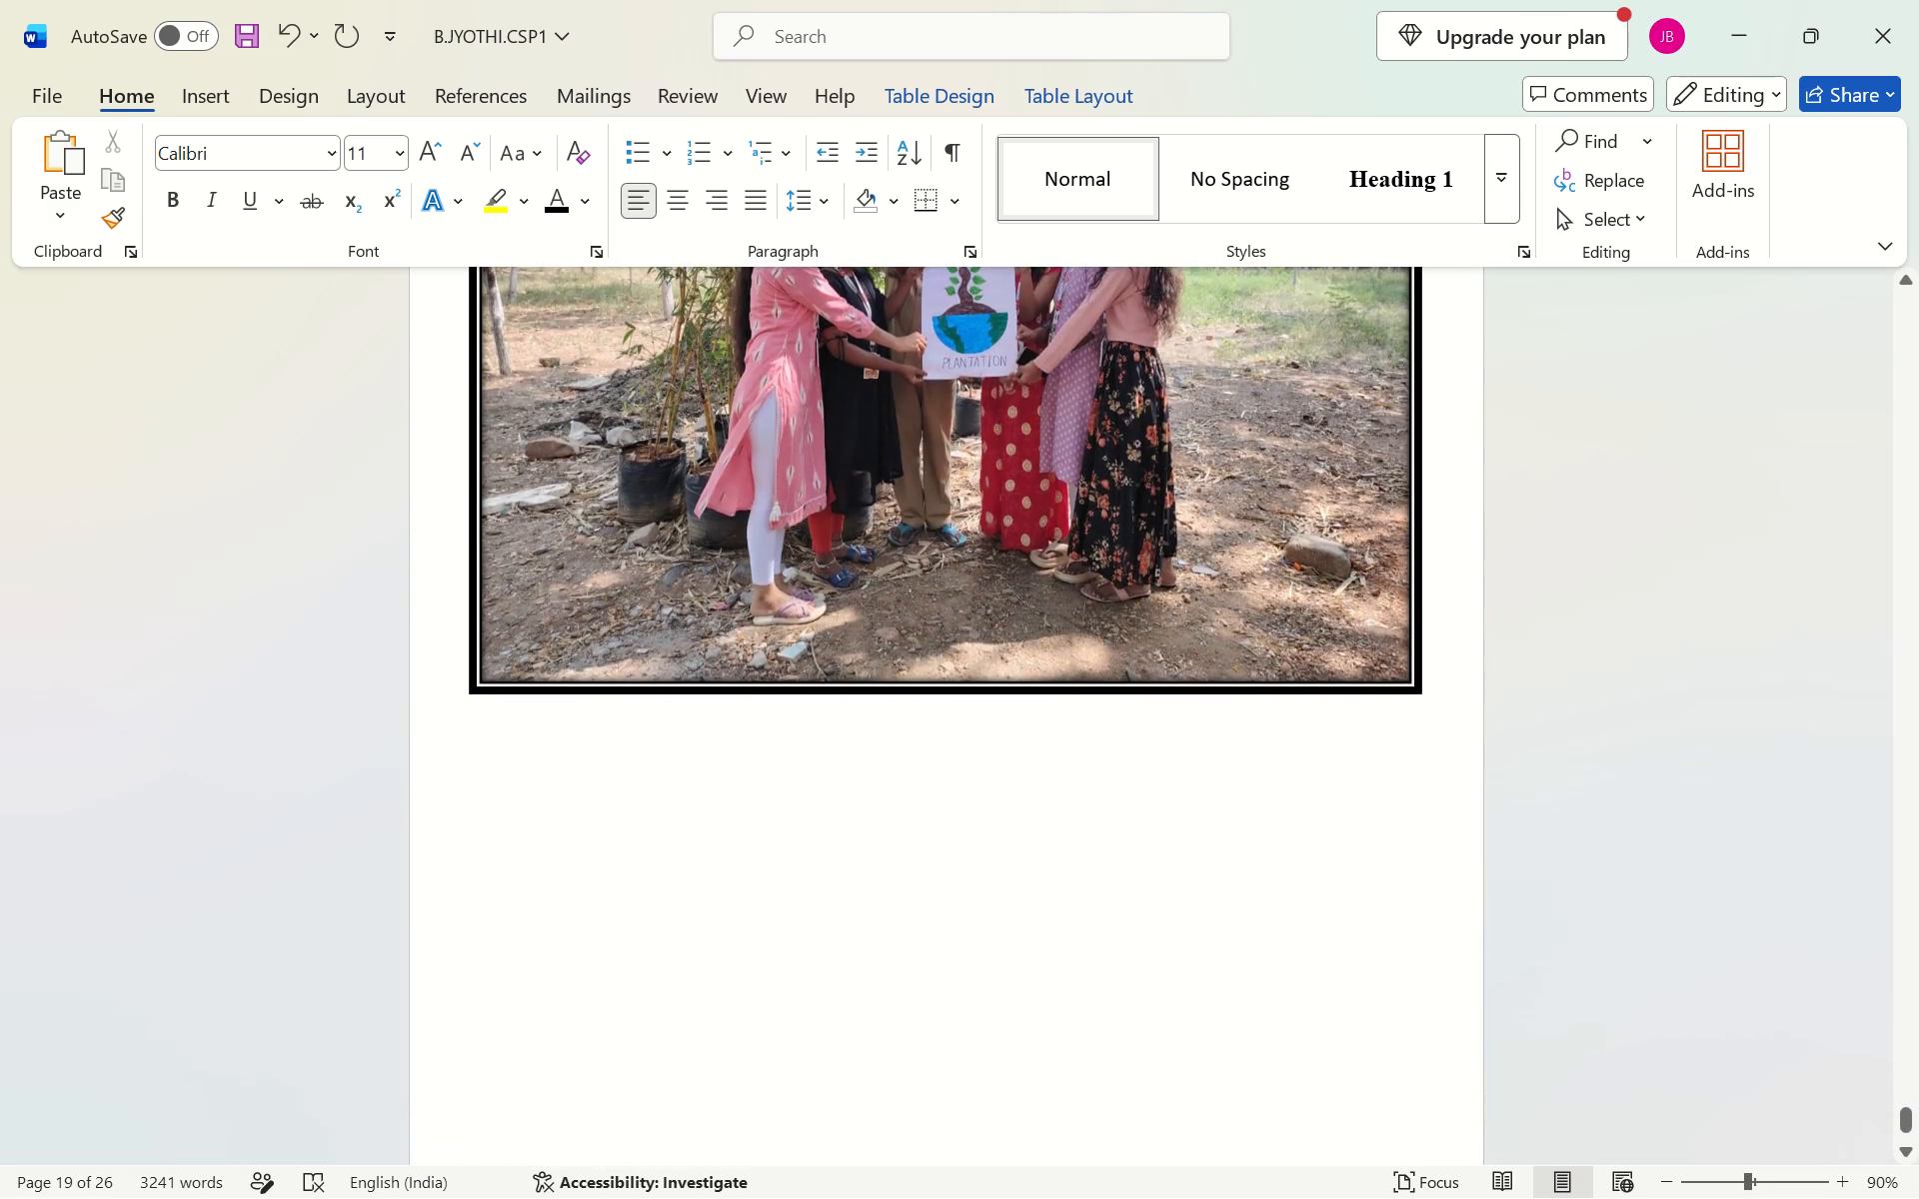
scroll(1350, 519, down, 2)
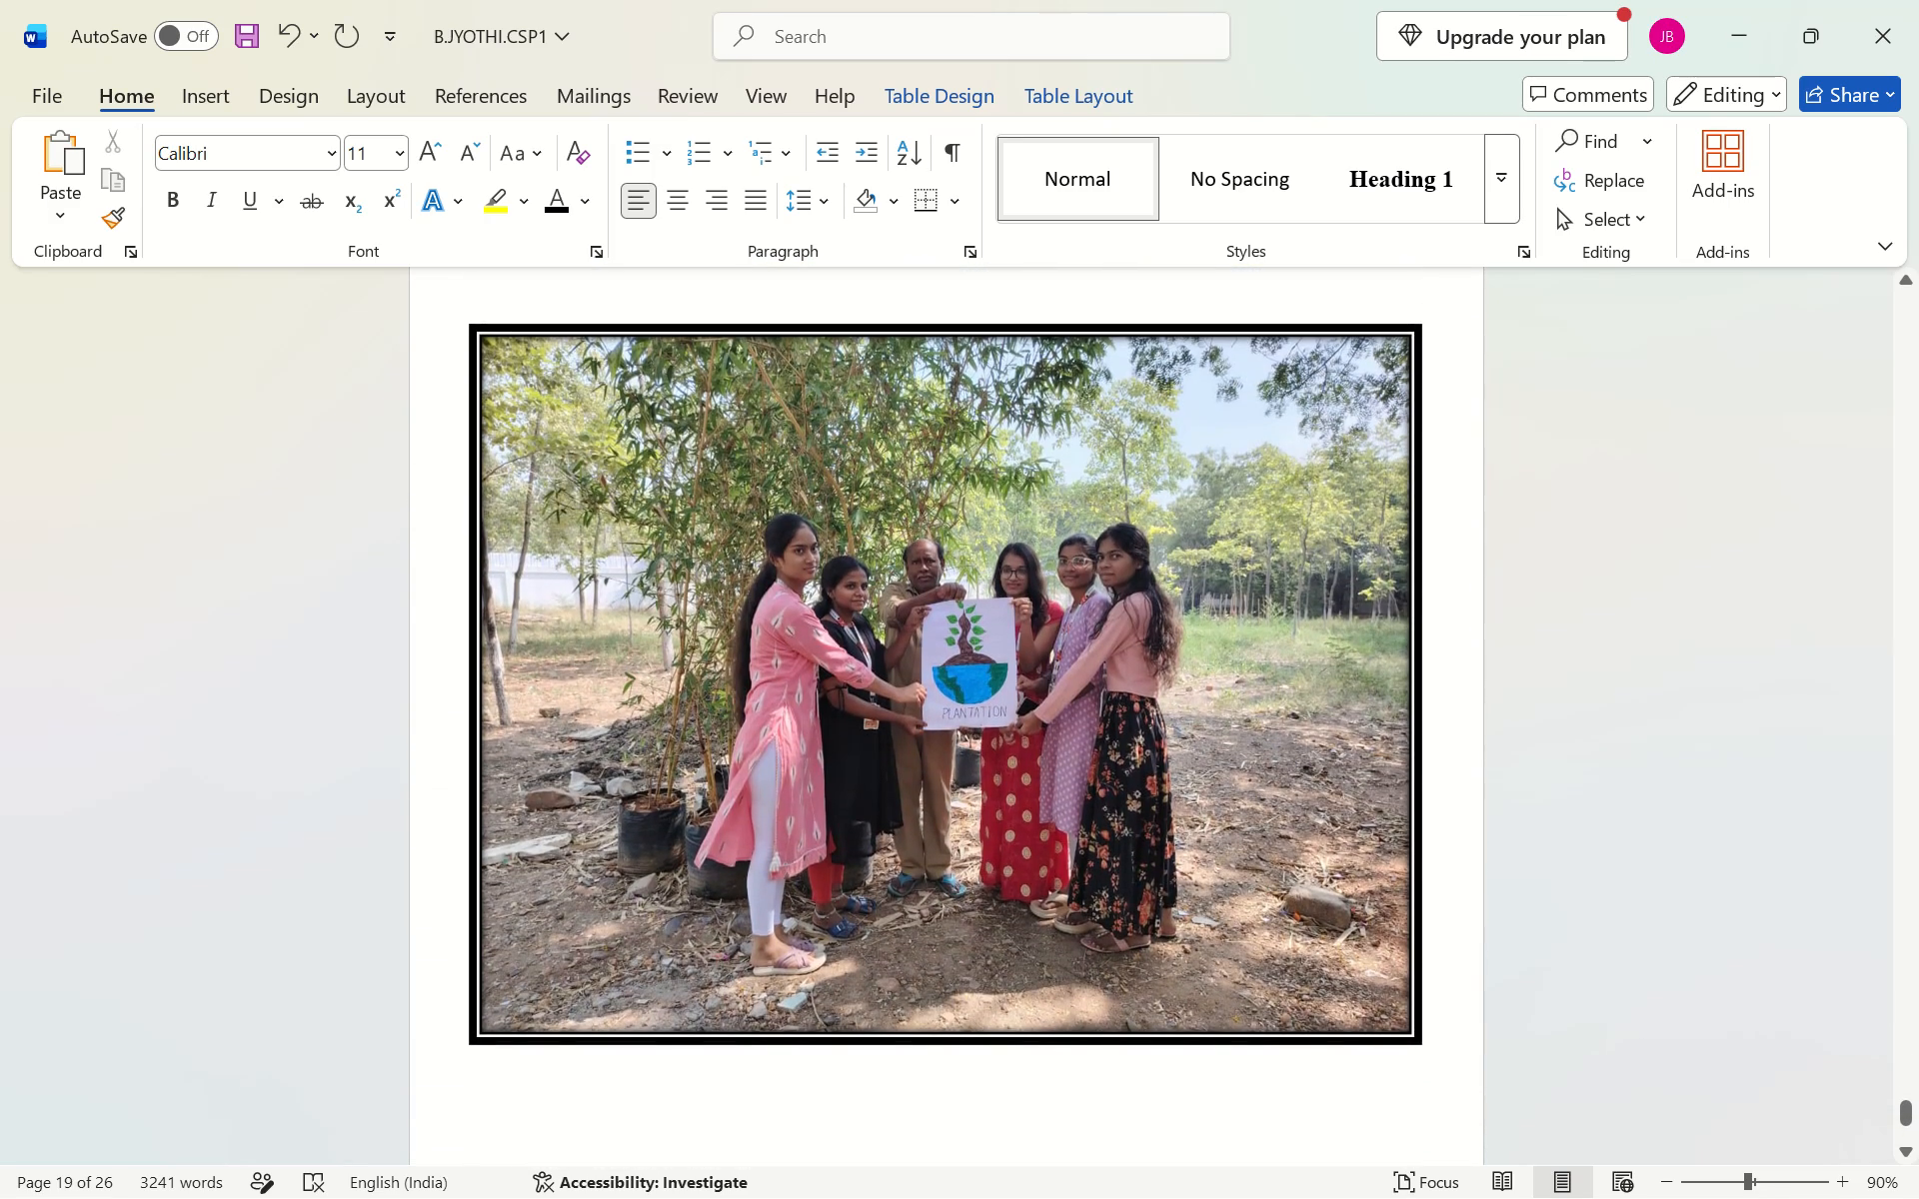
scroll(1350, 519, up, 16)
scroll(1350, 519, up, 8)
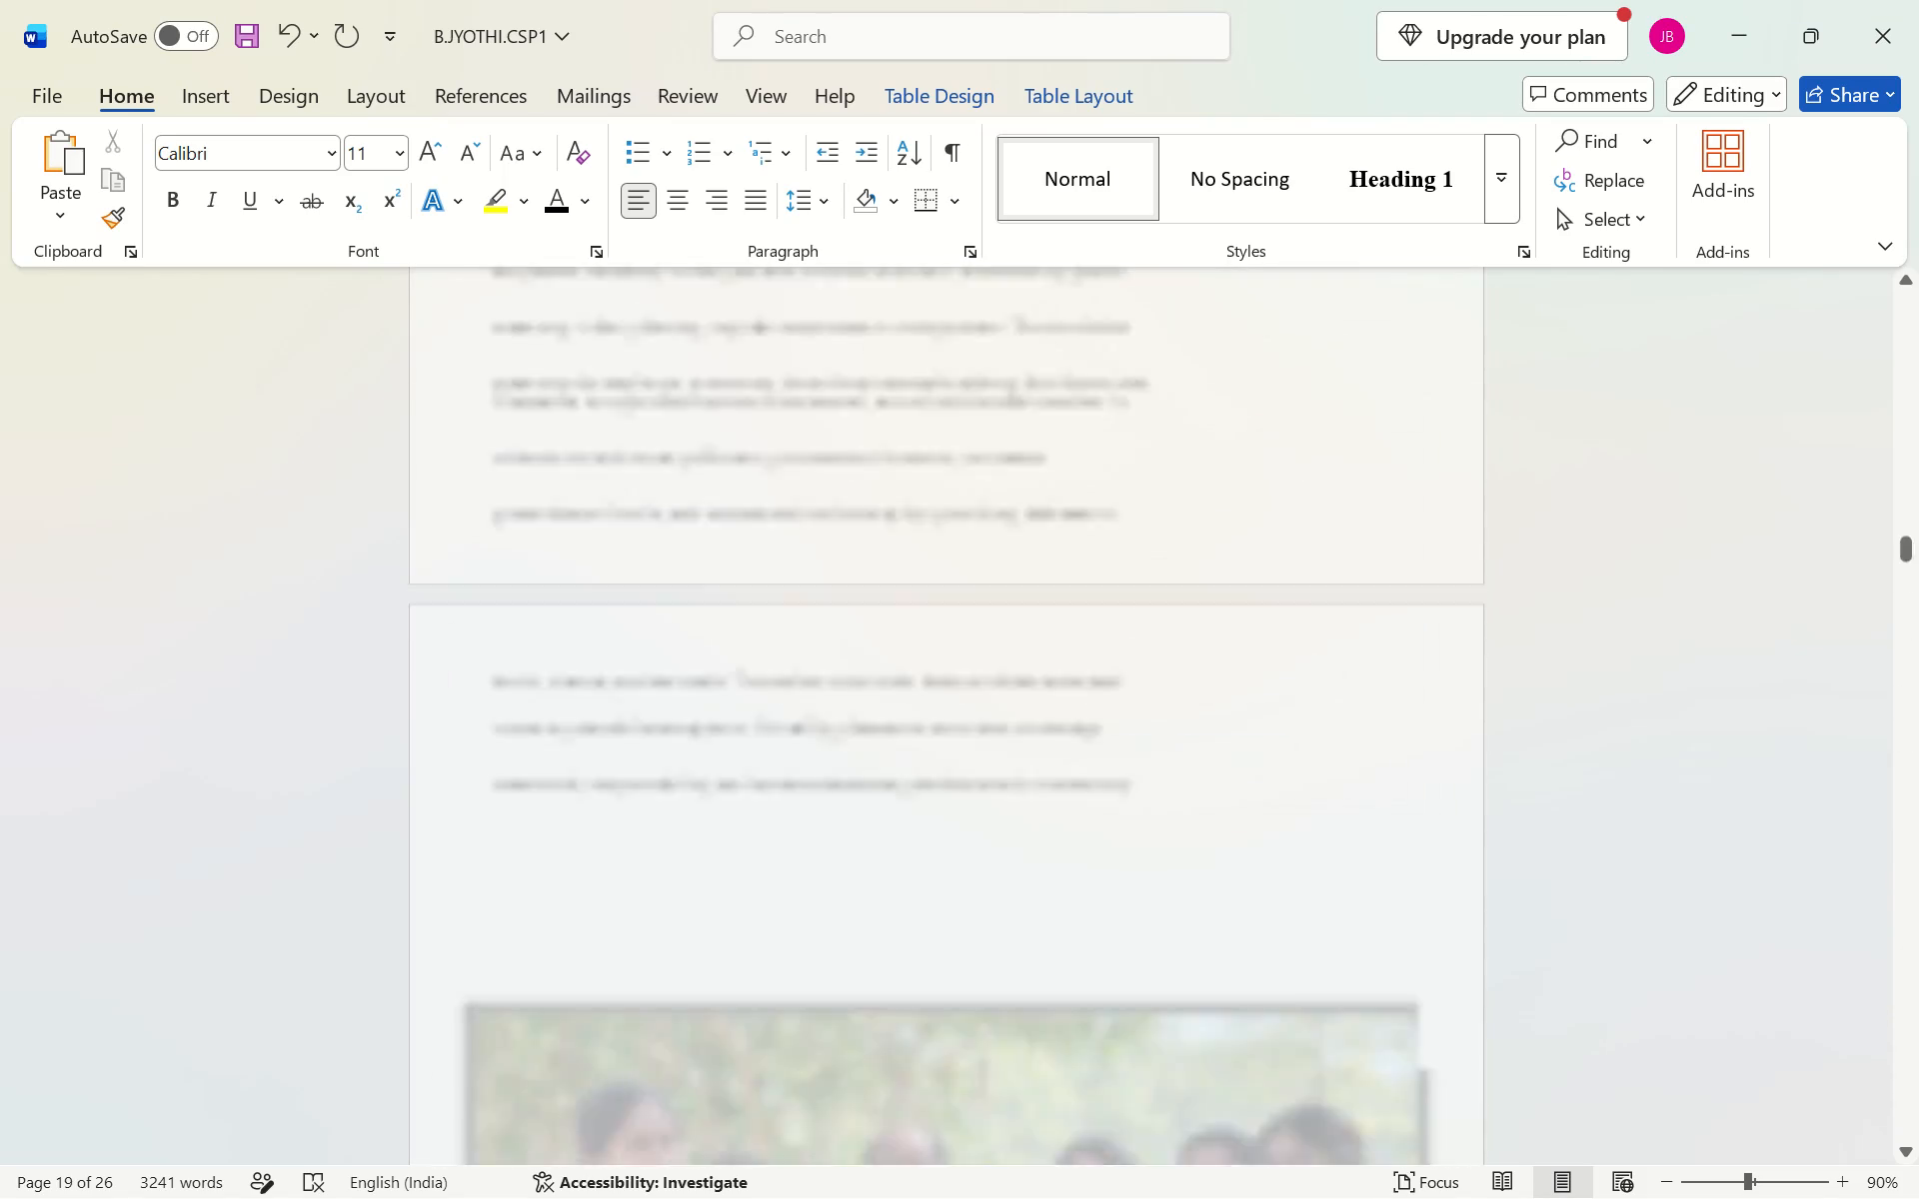
scroll(1350, 519, up, 13)
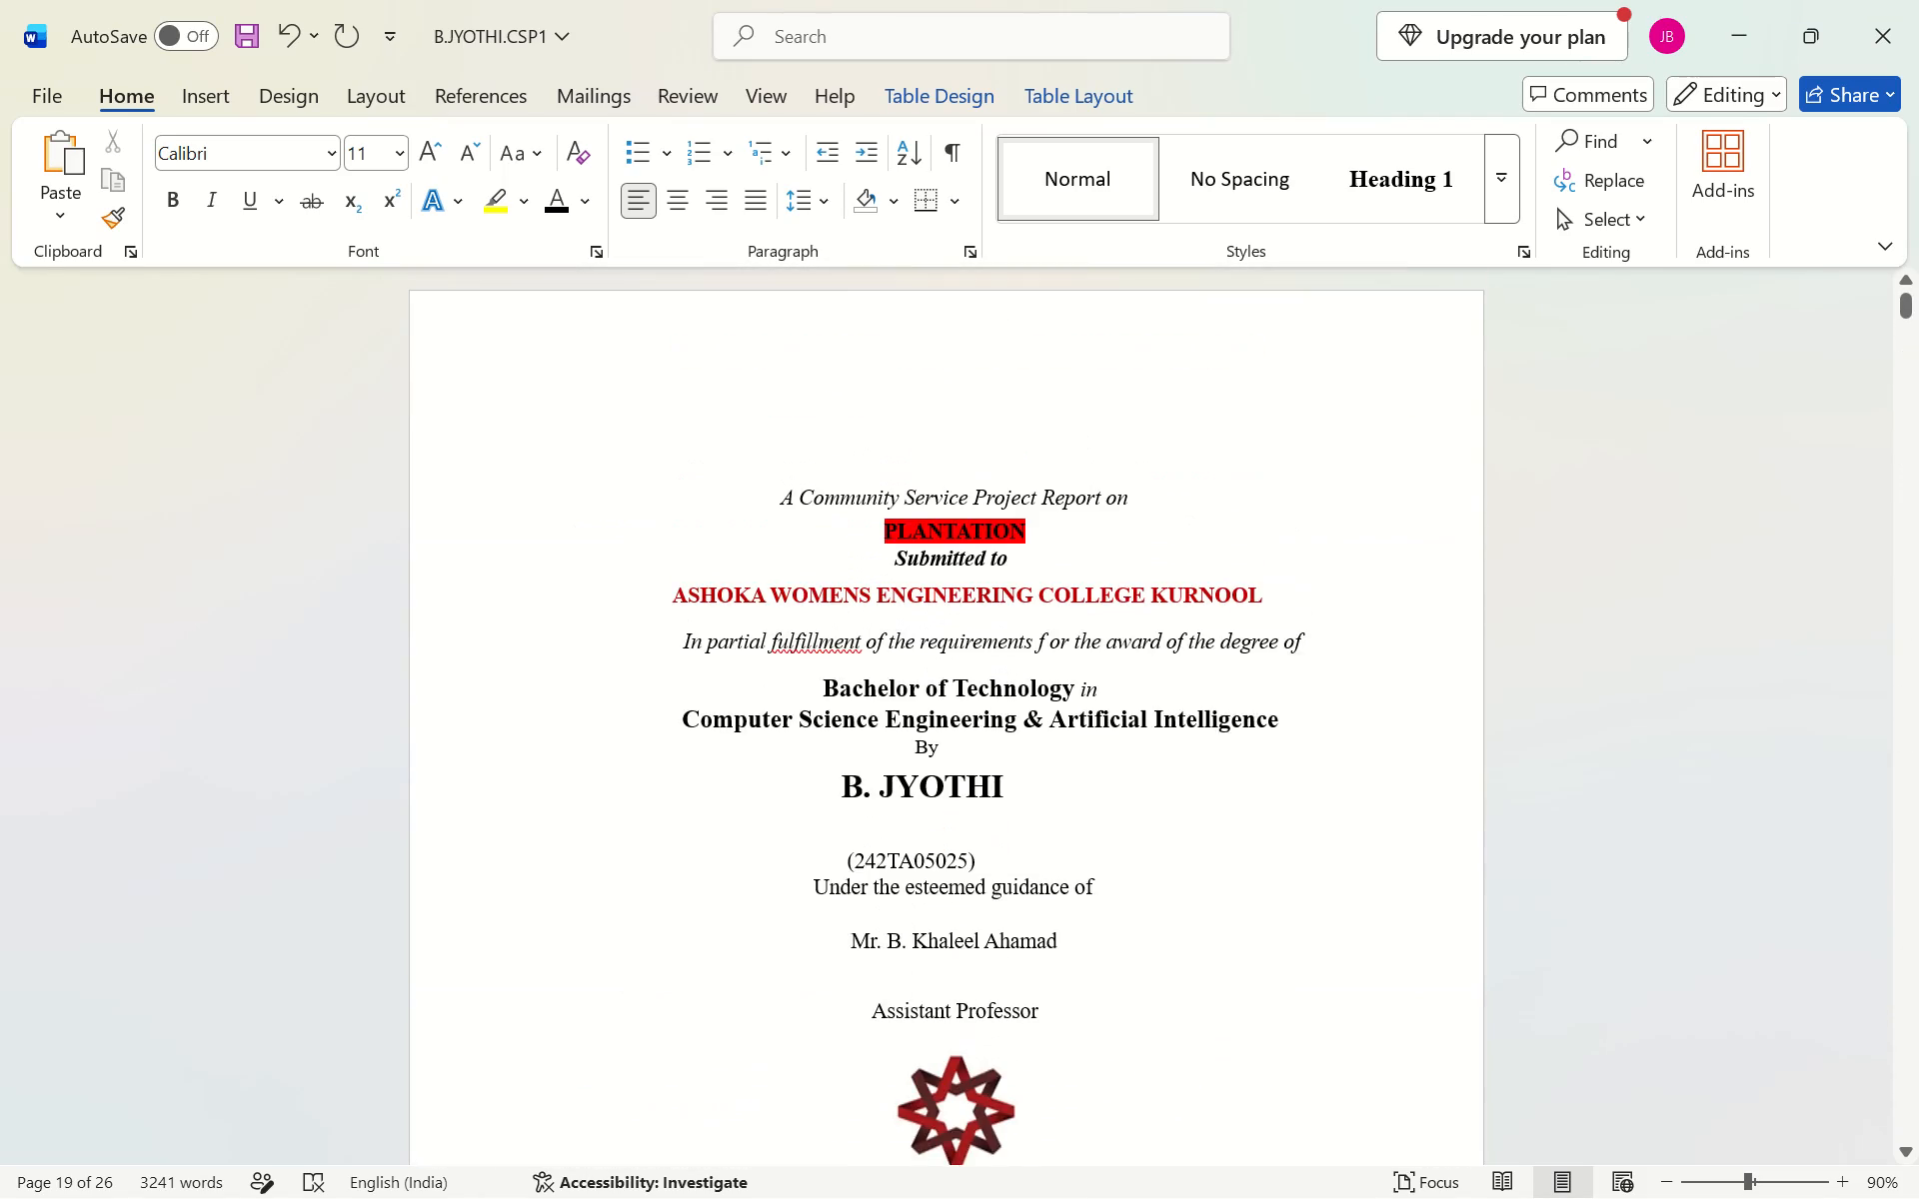
scroll(1350, 519, up, 5)
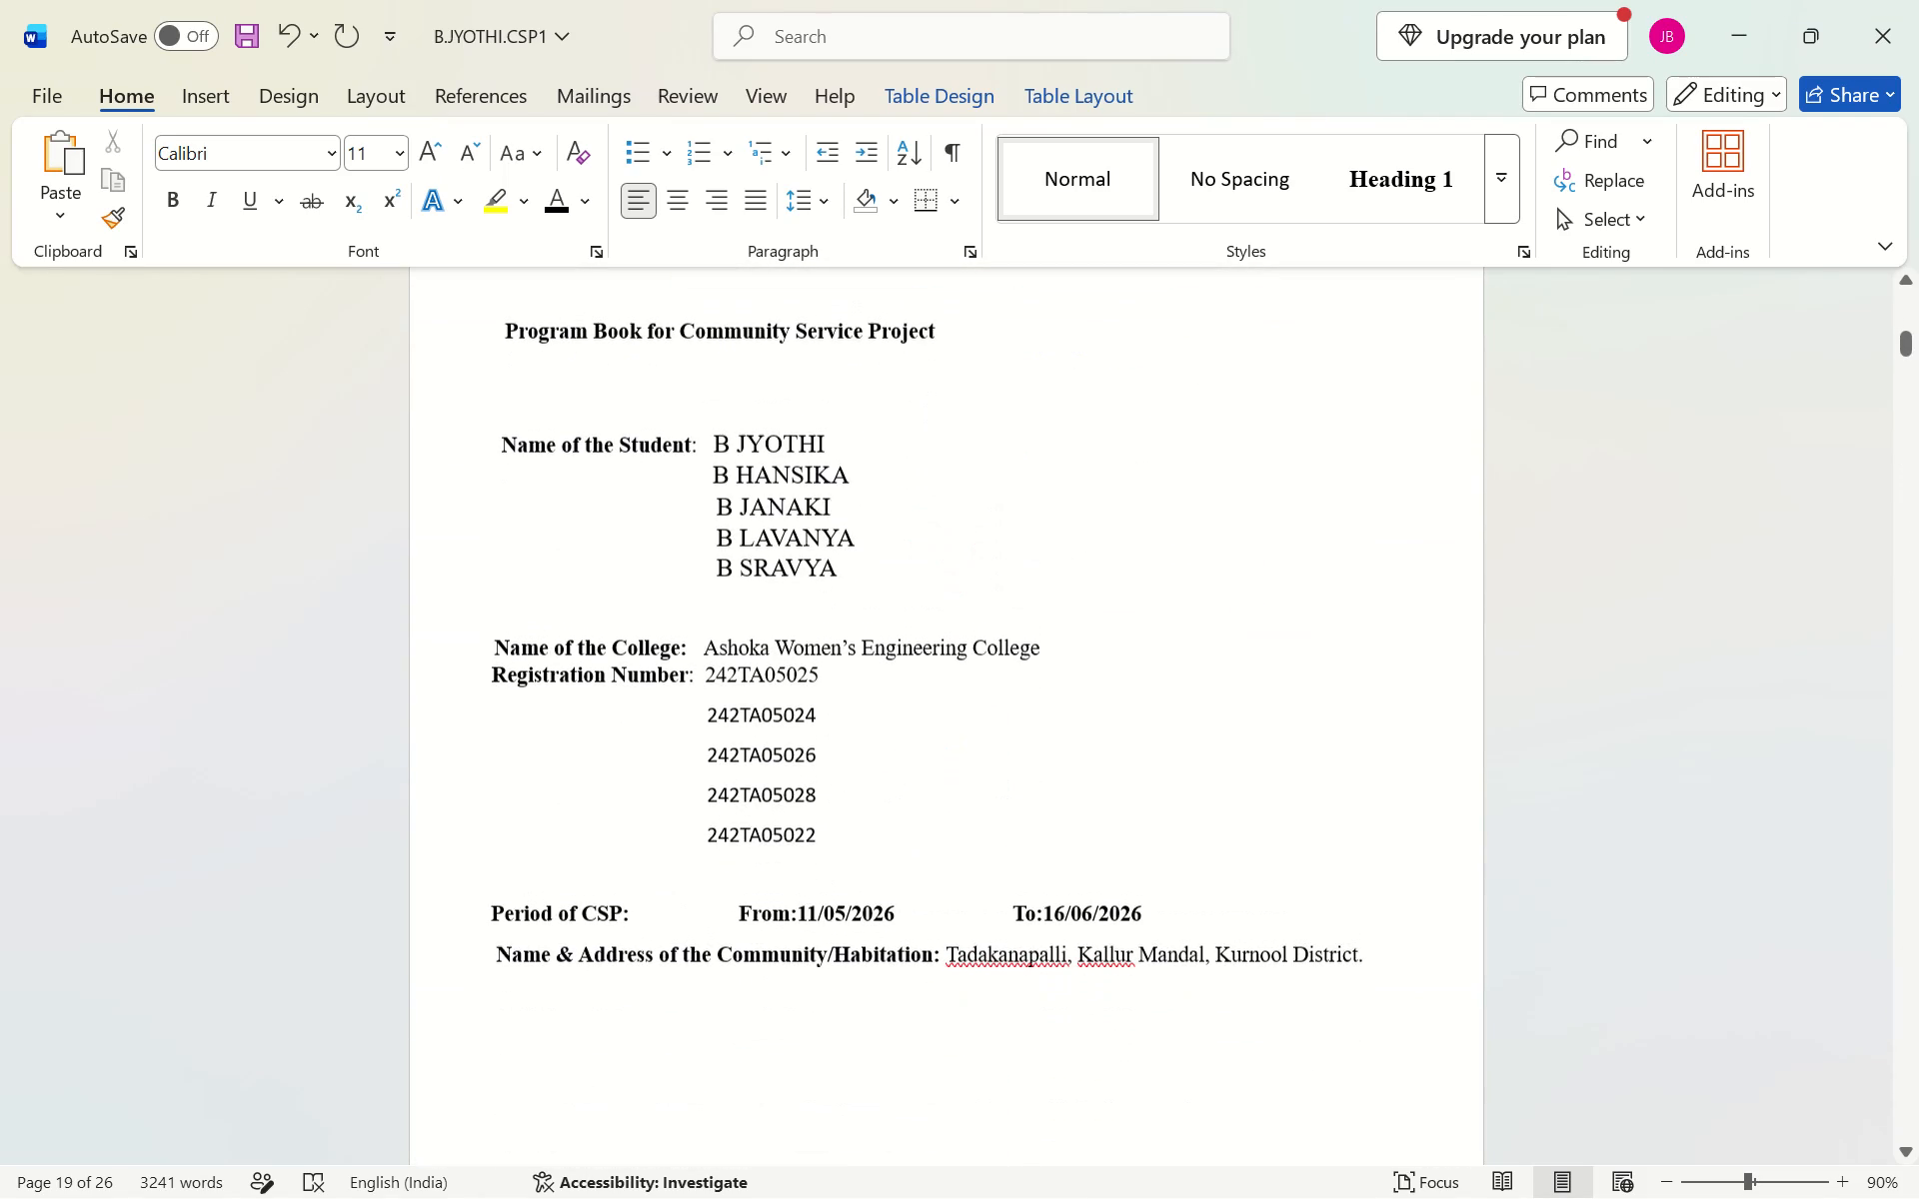
scroll(1350, 519, up, 3)
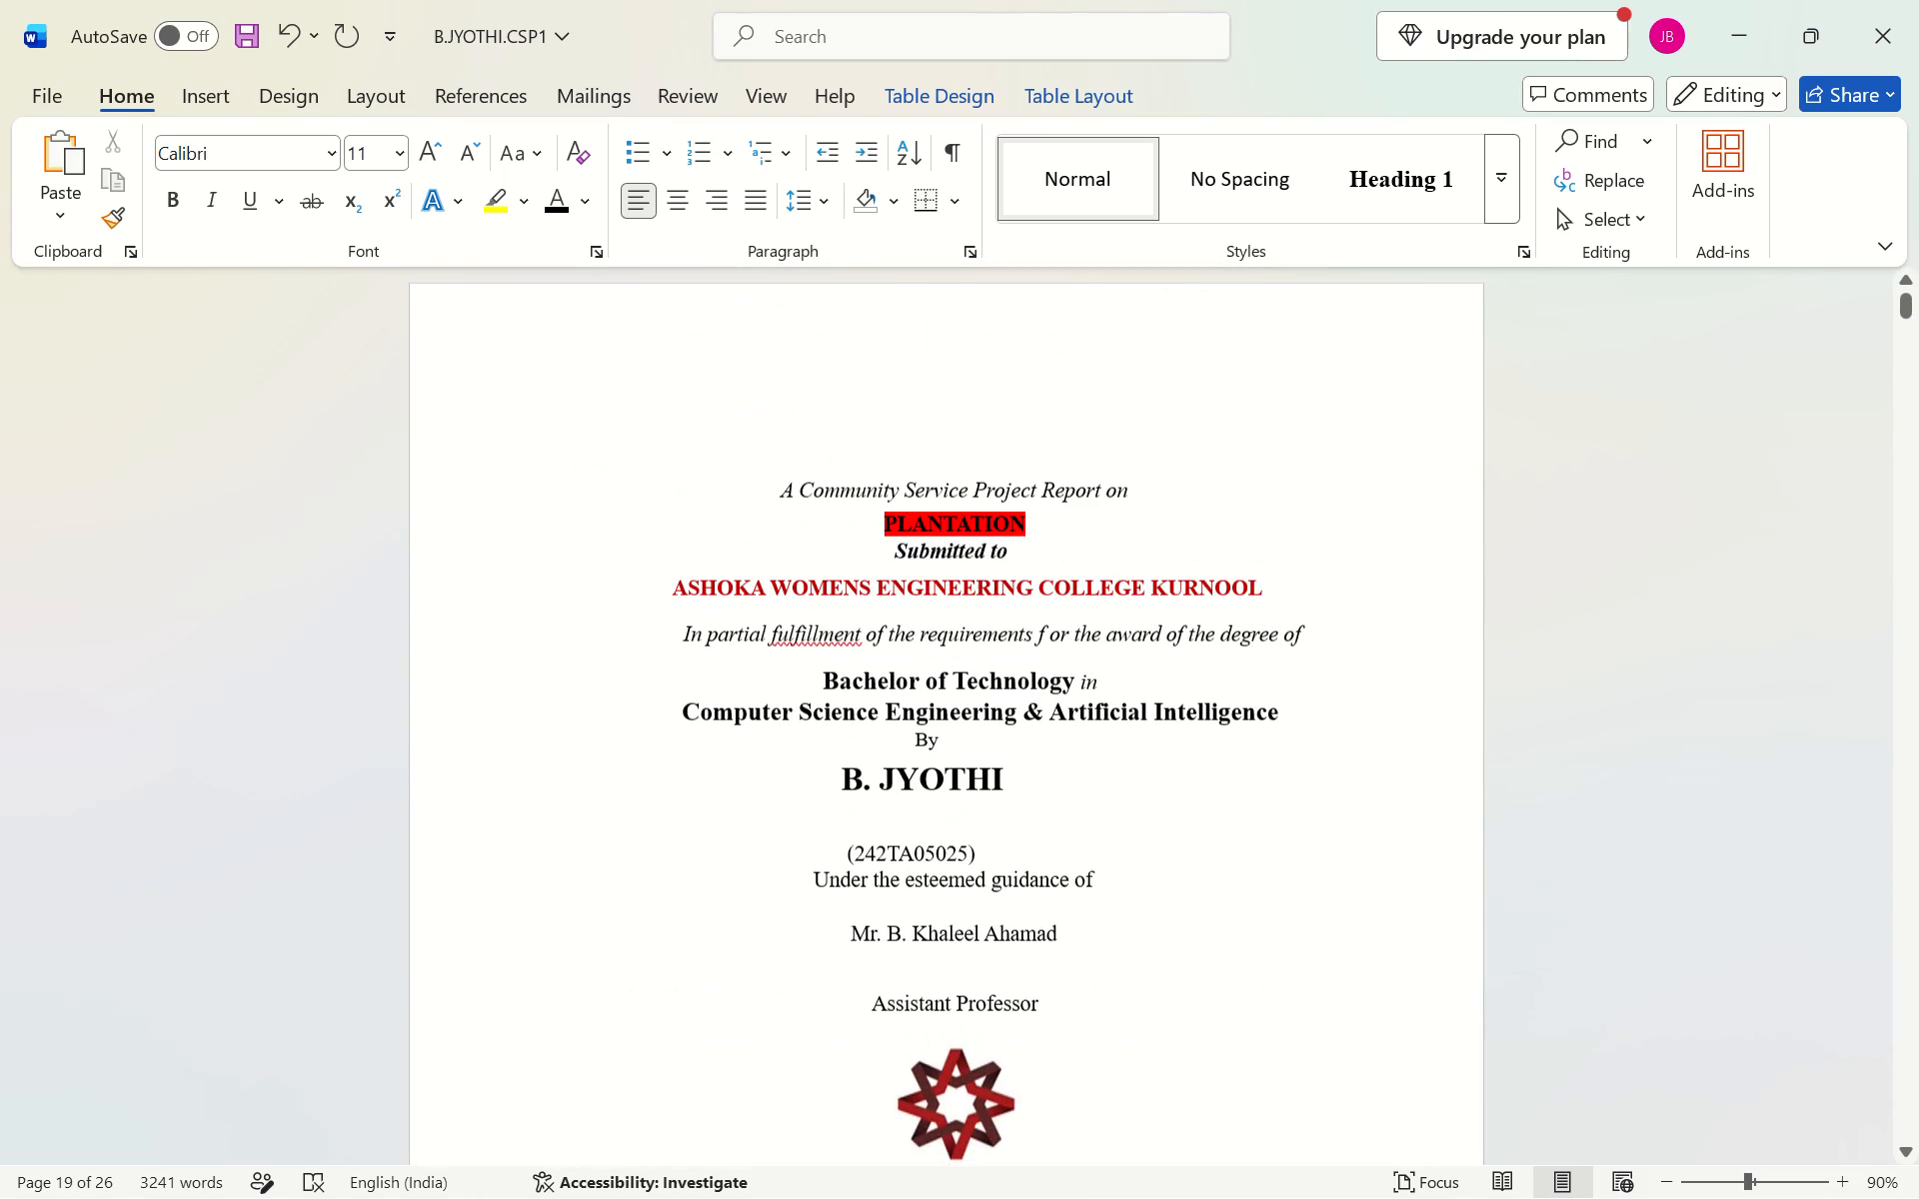
Turn on AutoSave for the report by uploading it to the personal OneDrive.
click(170, 30)
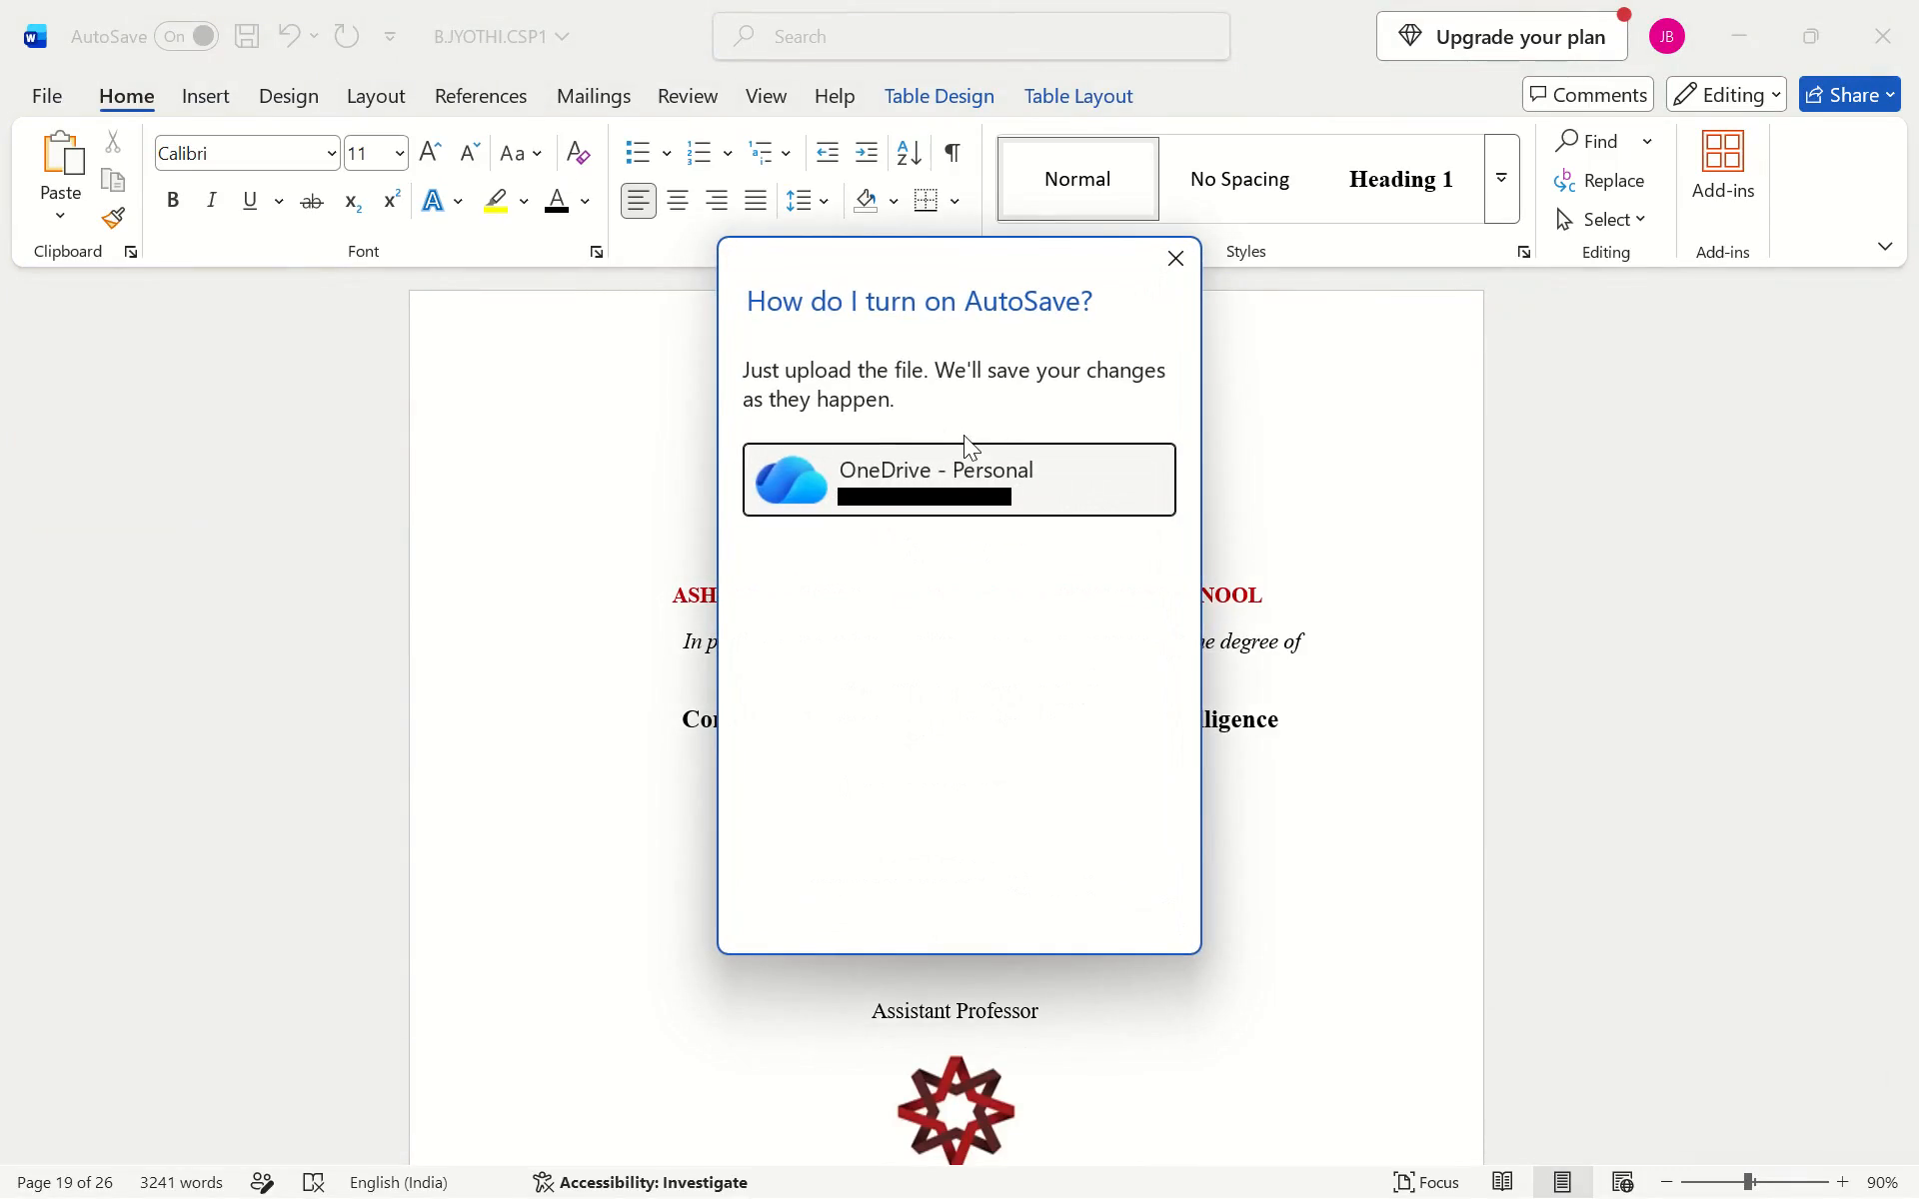